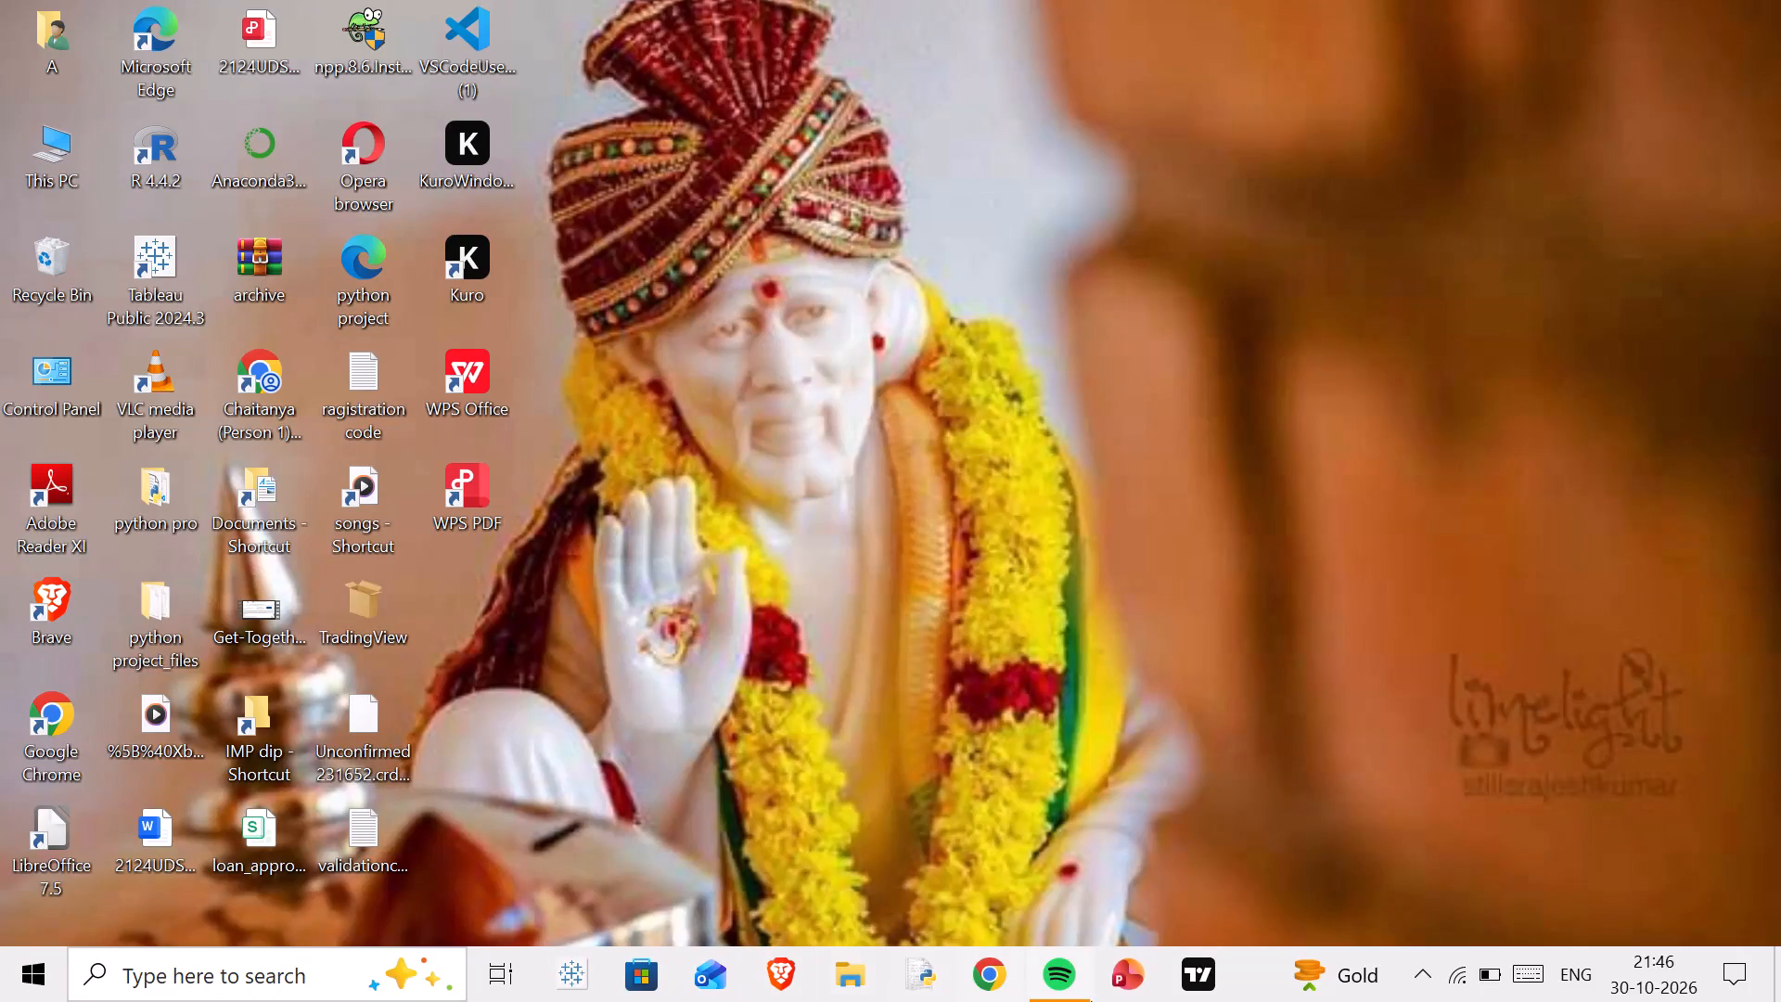
Launch the TradingView desktop app.
double_click(1203, 982)
left_click(1200, 970)
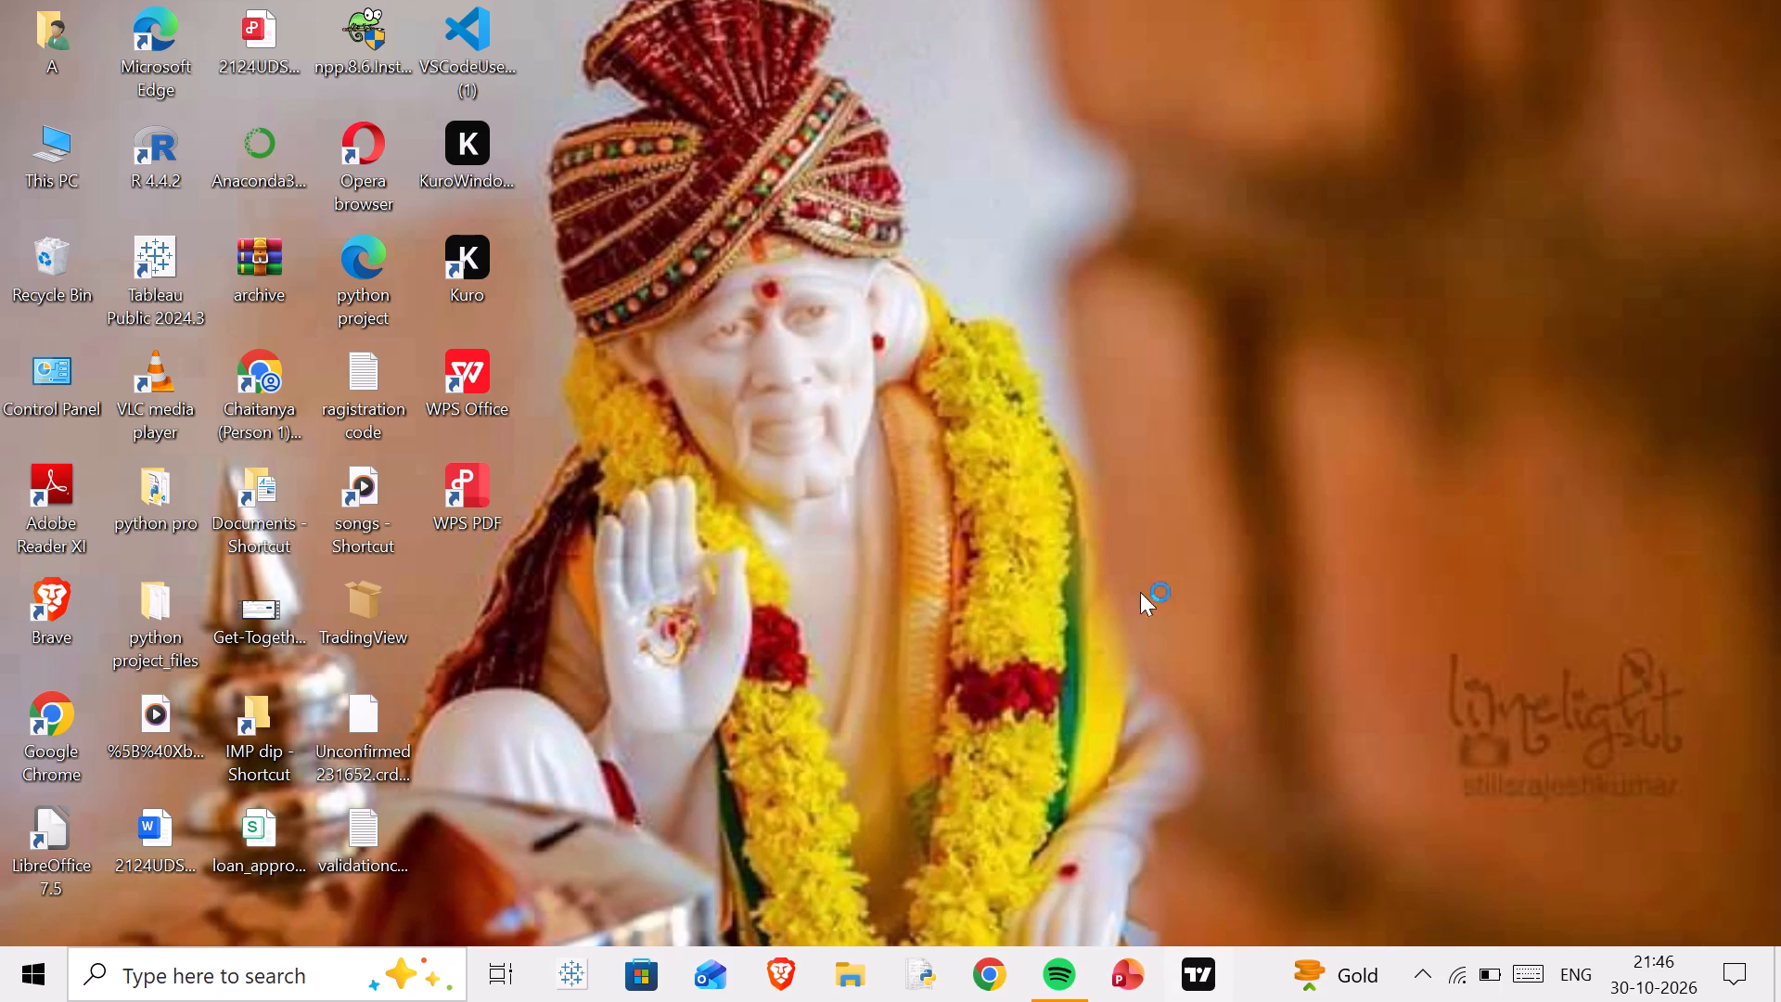
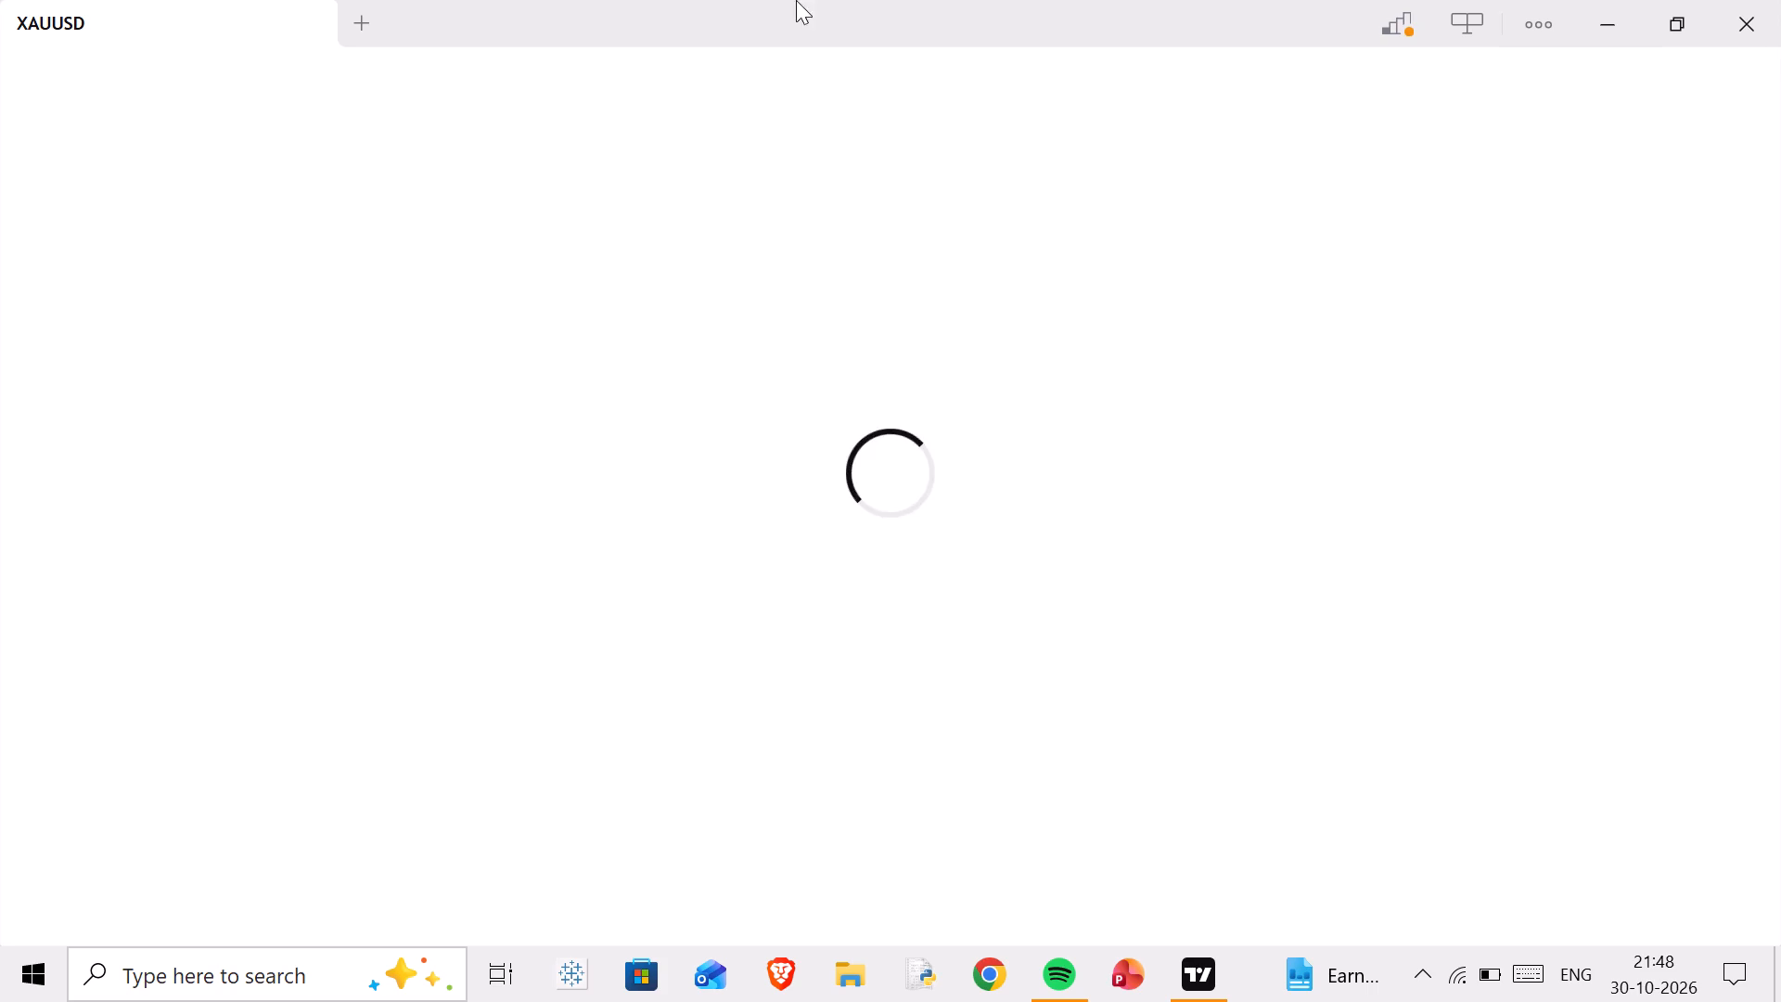
Close the TradingView window that is stuck loading the XAUUSD chart.
left_click(1780, 0)
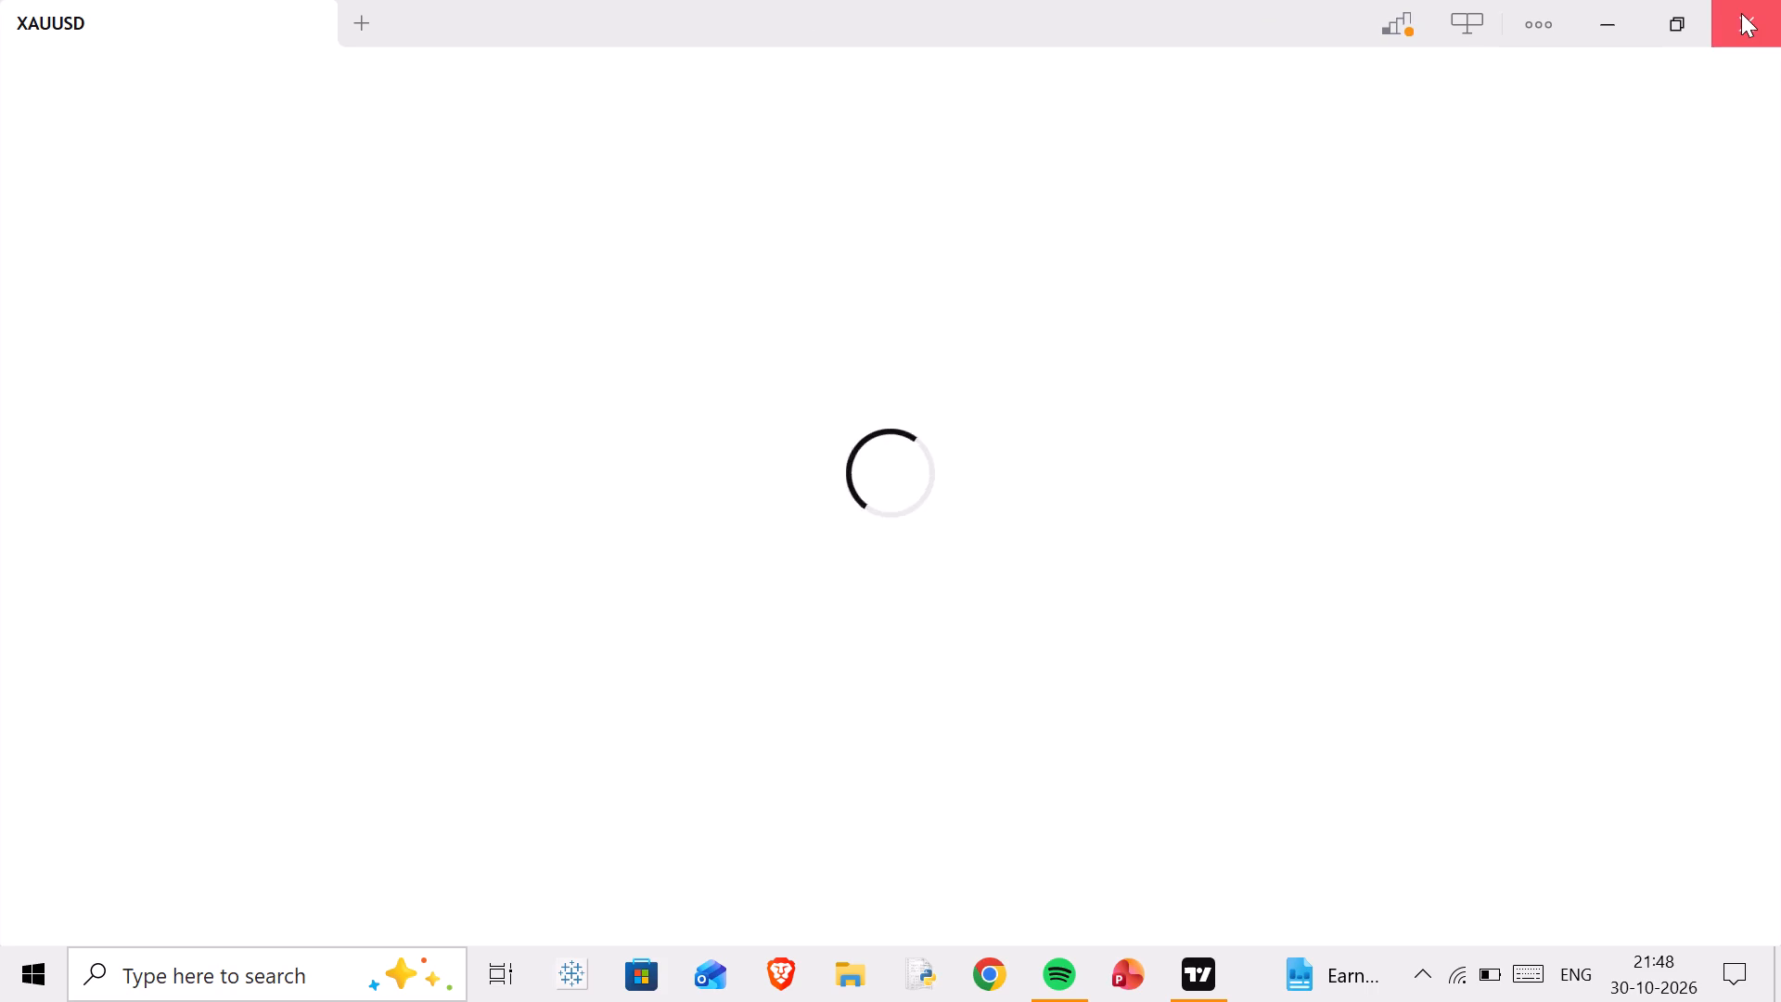
double_click(1741, 13)
double_click(1755, 18)
double_click(1762, 19)
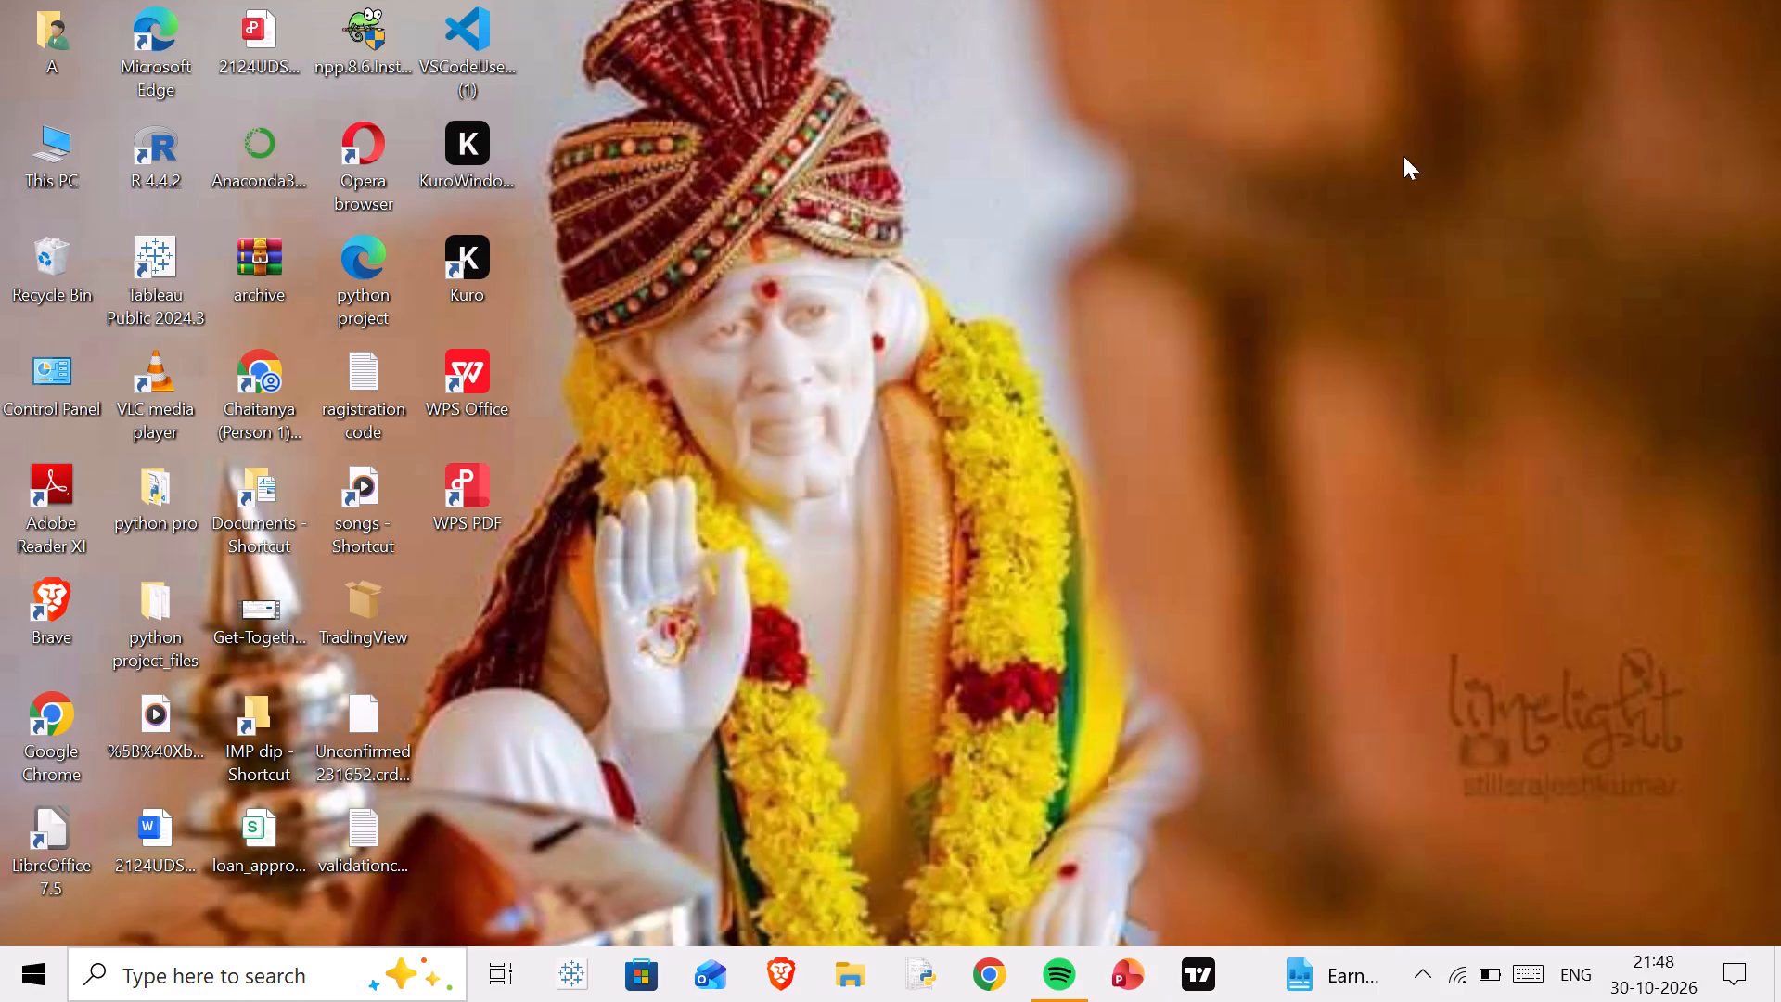
Refresh the Windows desktop three times.
right_click(1182, 173)
left_click(1249, 256)
right_click(1269, 238)
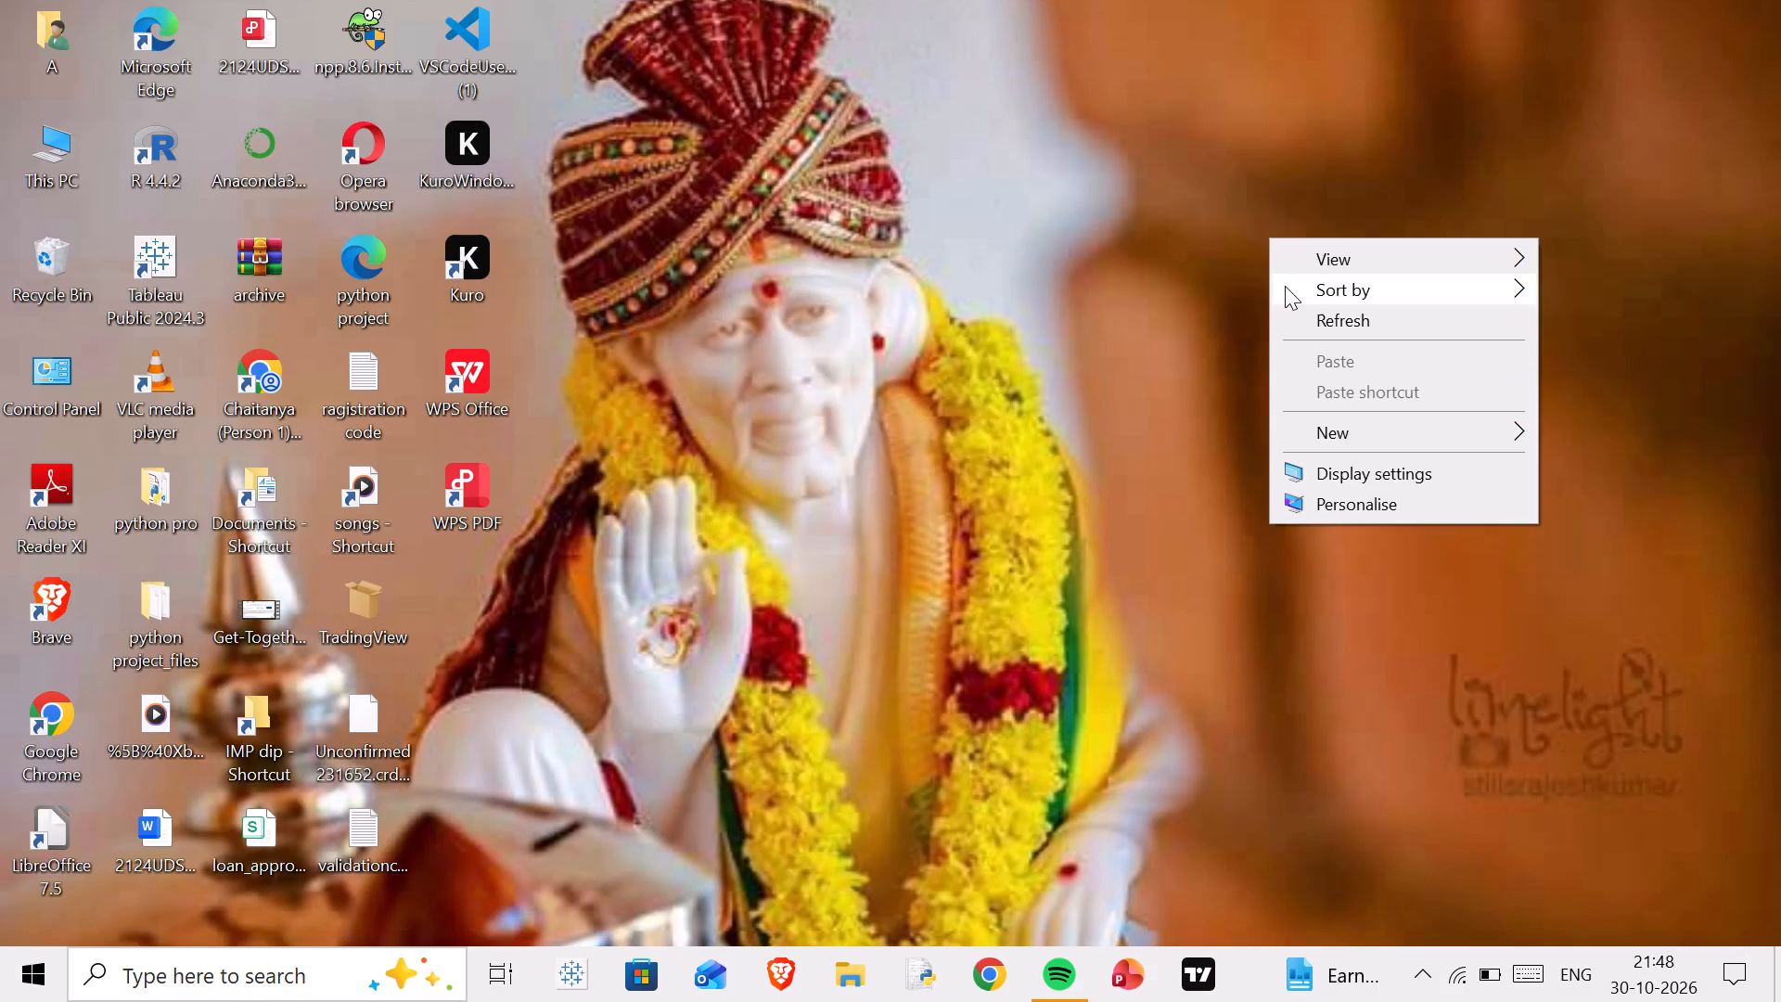
left_click(1301, 325)
right_click(1121, 190)
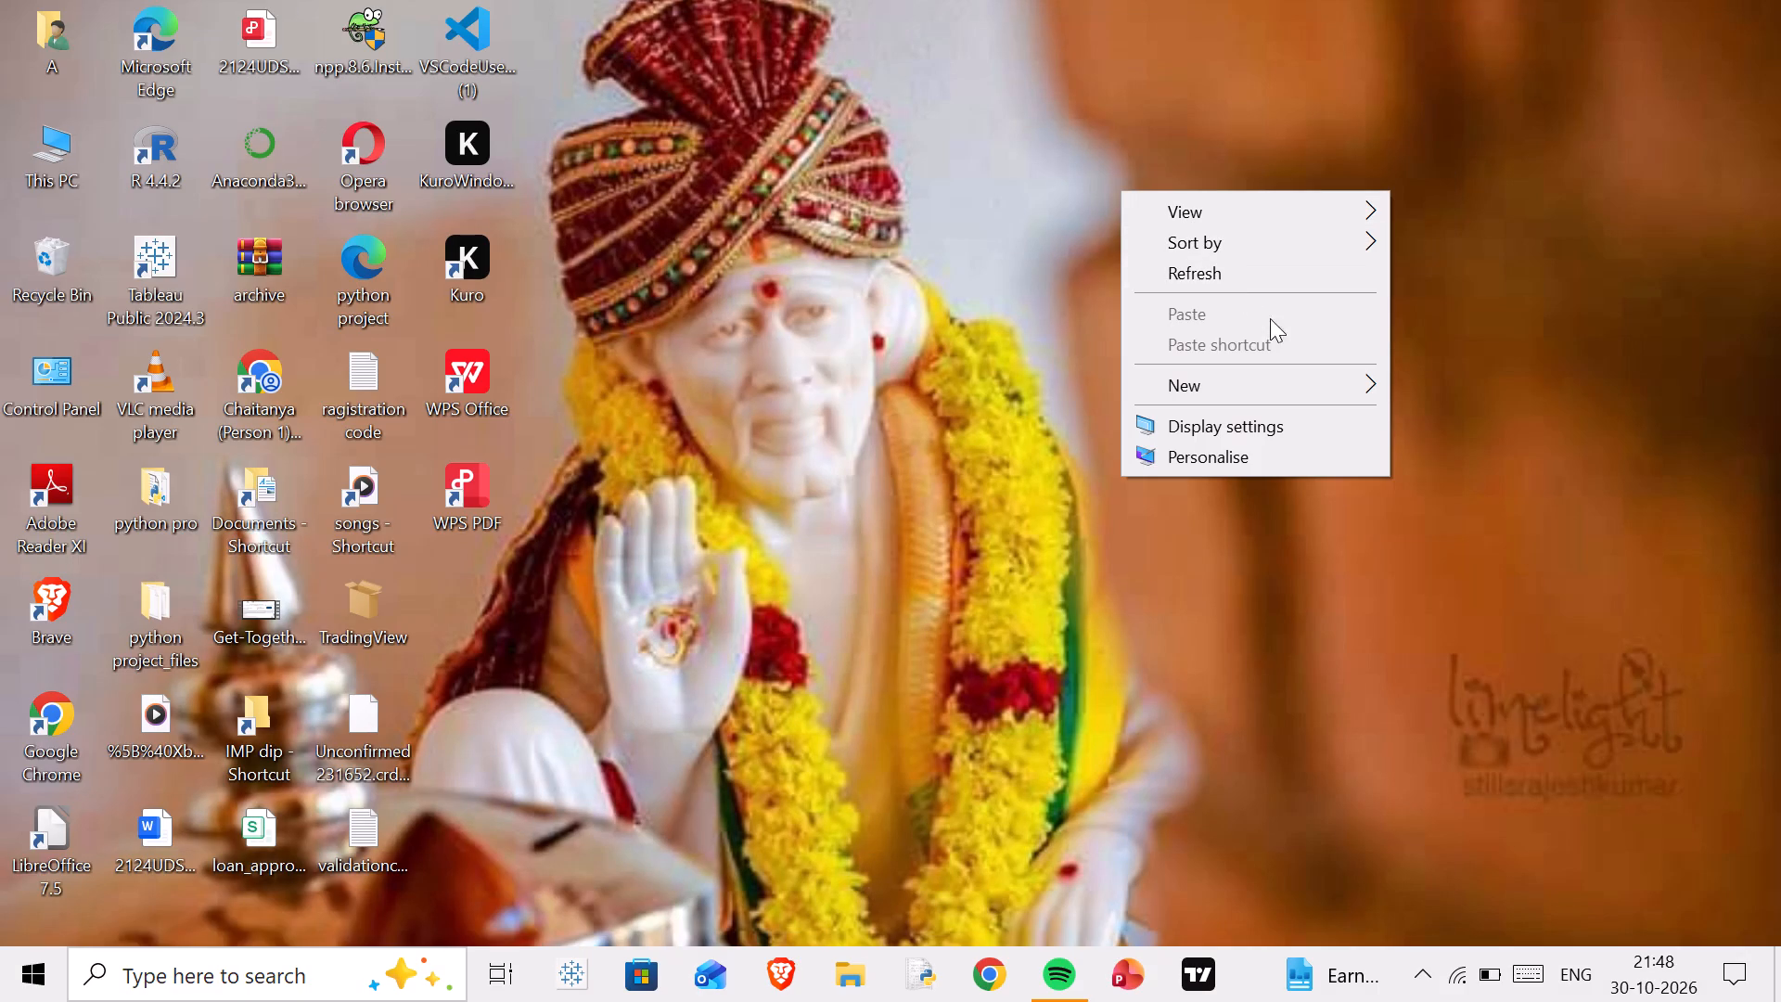
left_click(1239, 268)
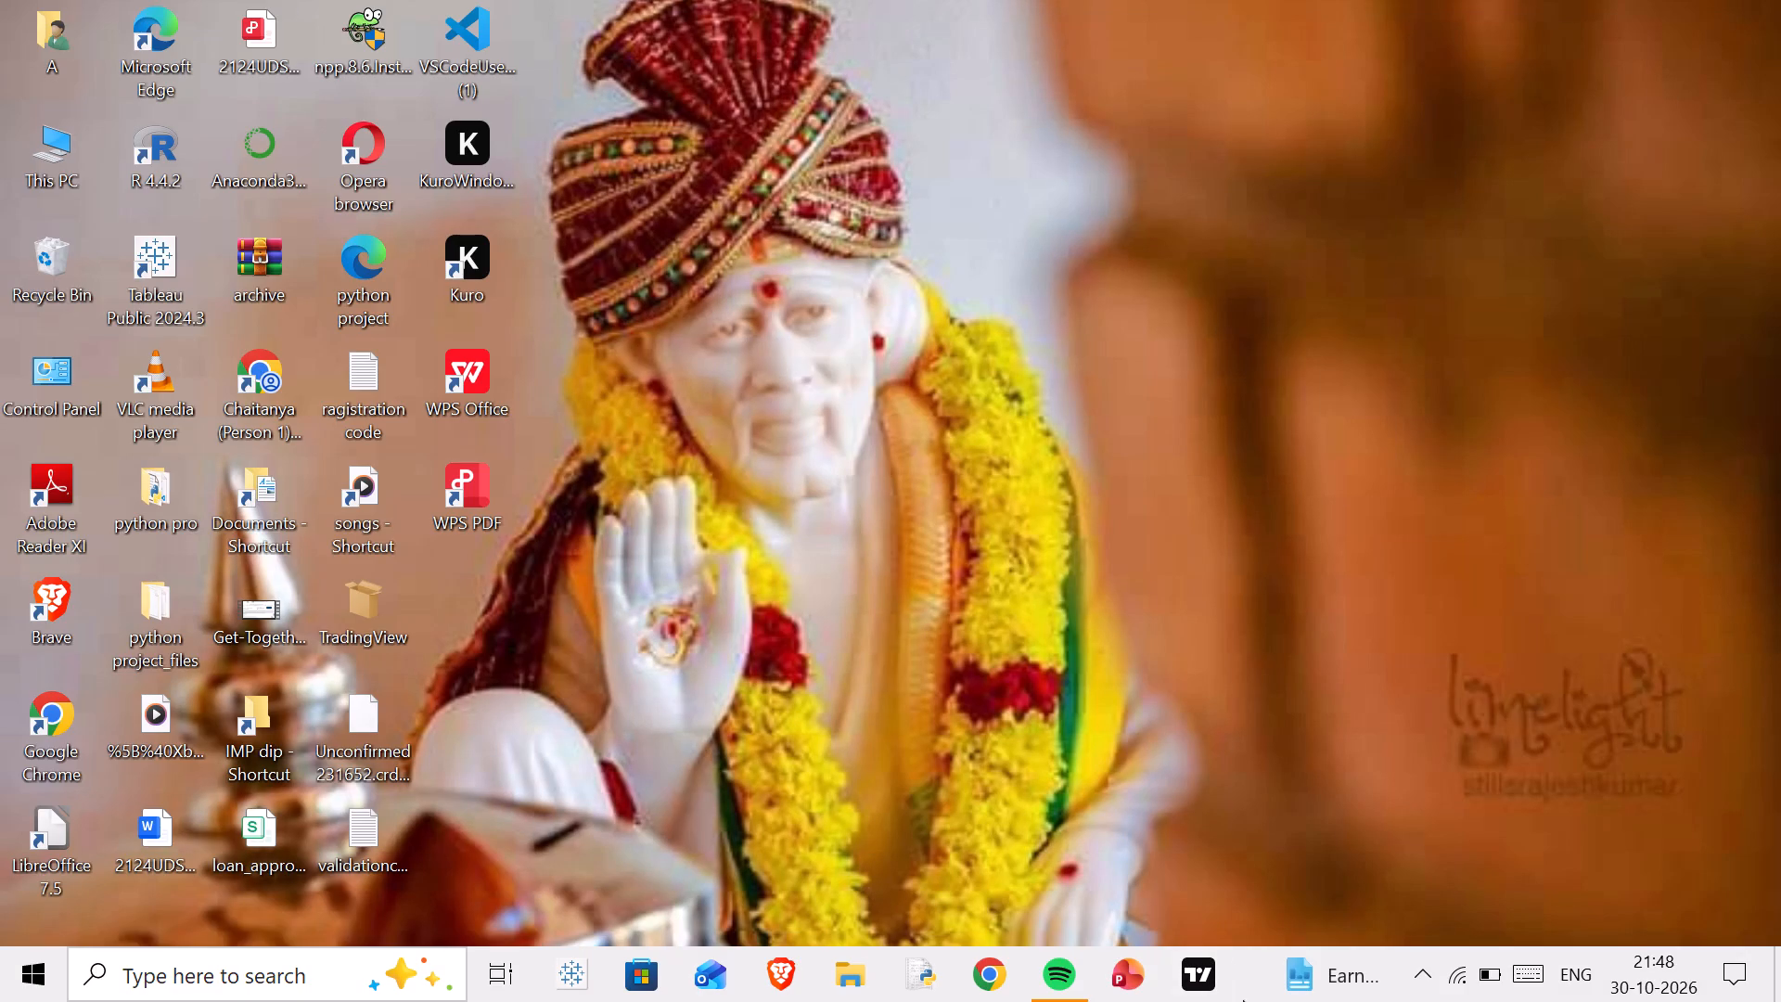
Relaunch the TradingView desktop app to load the XAUUSD chart.
double_click(1200, 977)
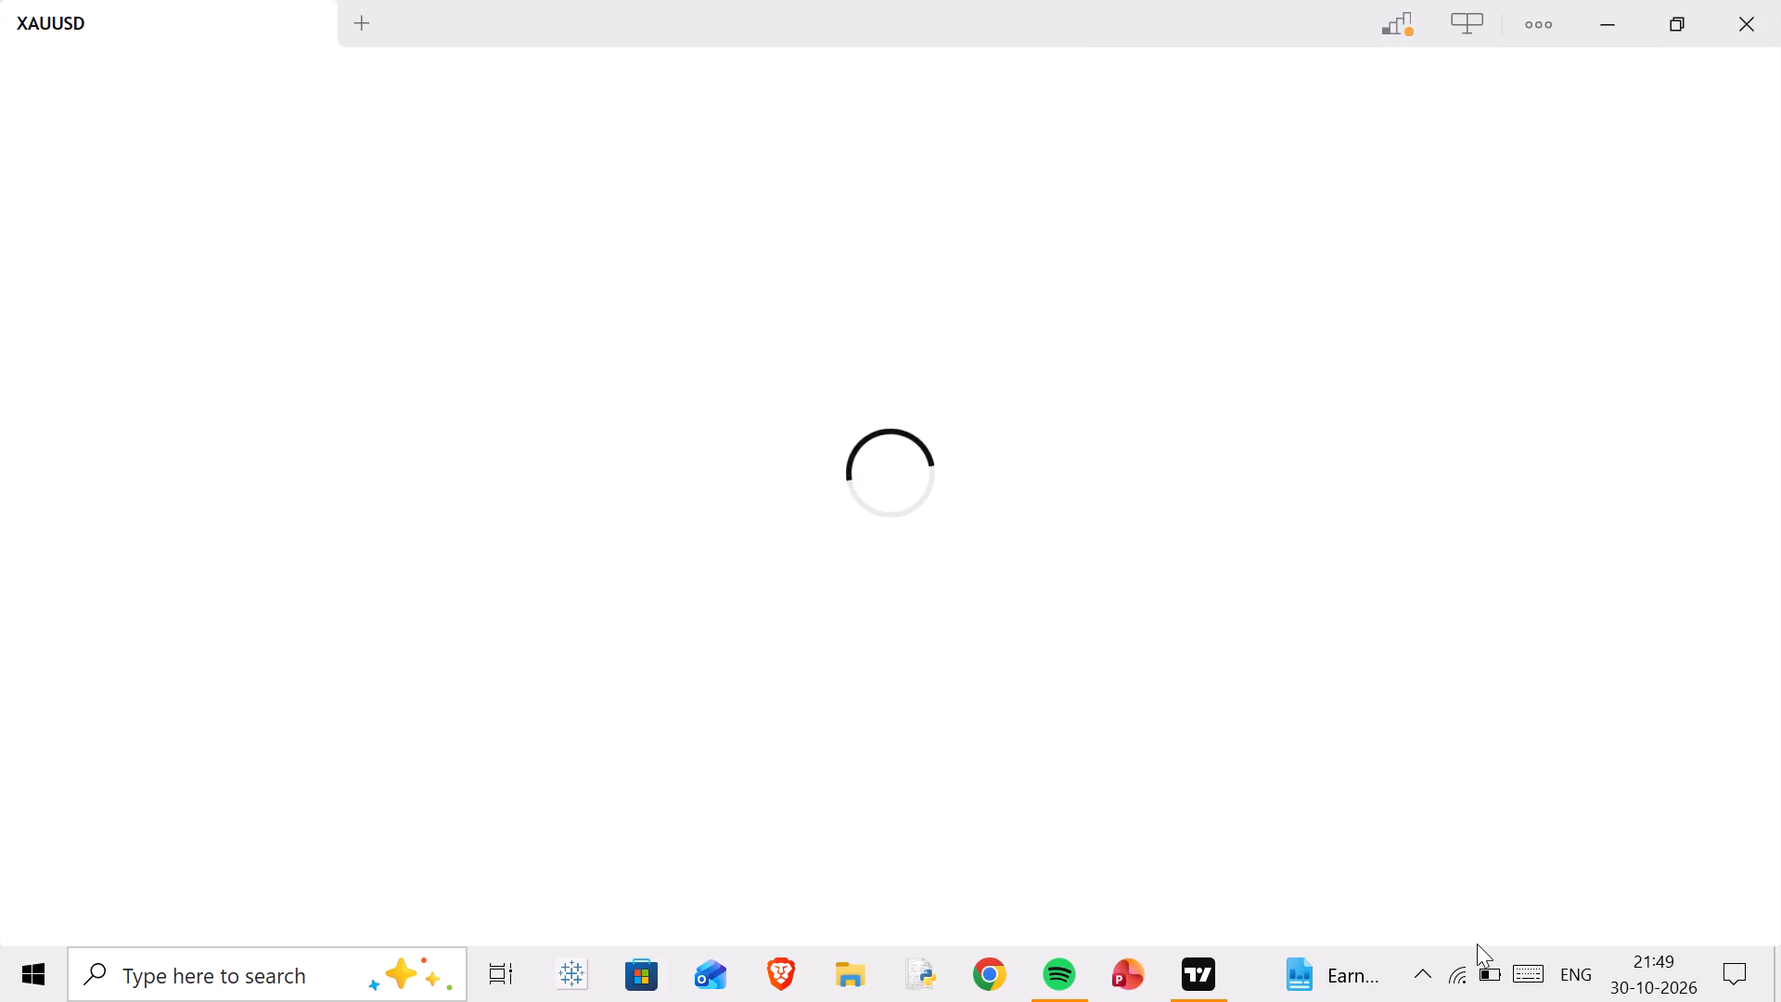
Check the computer's Wi-Fi connection status, then return to the TradingView window.
left_click(1455, 989)
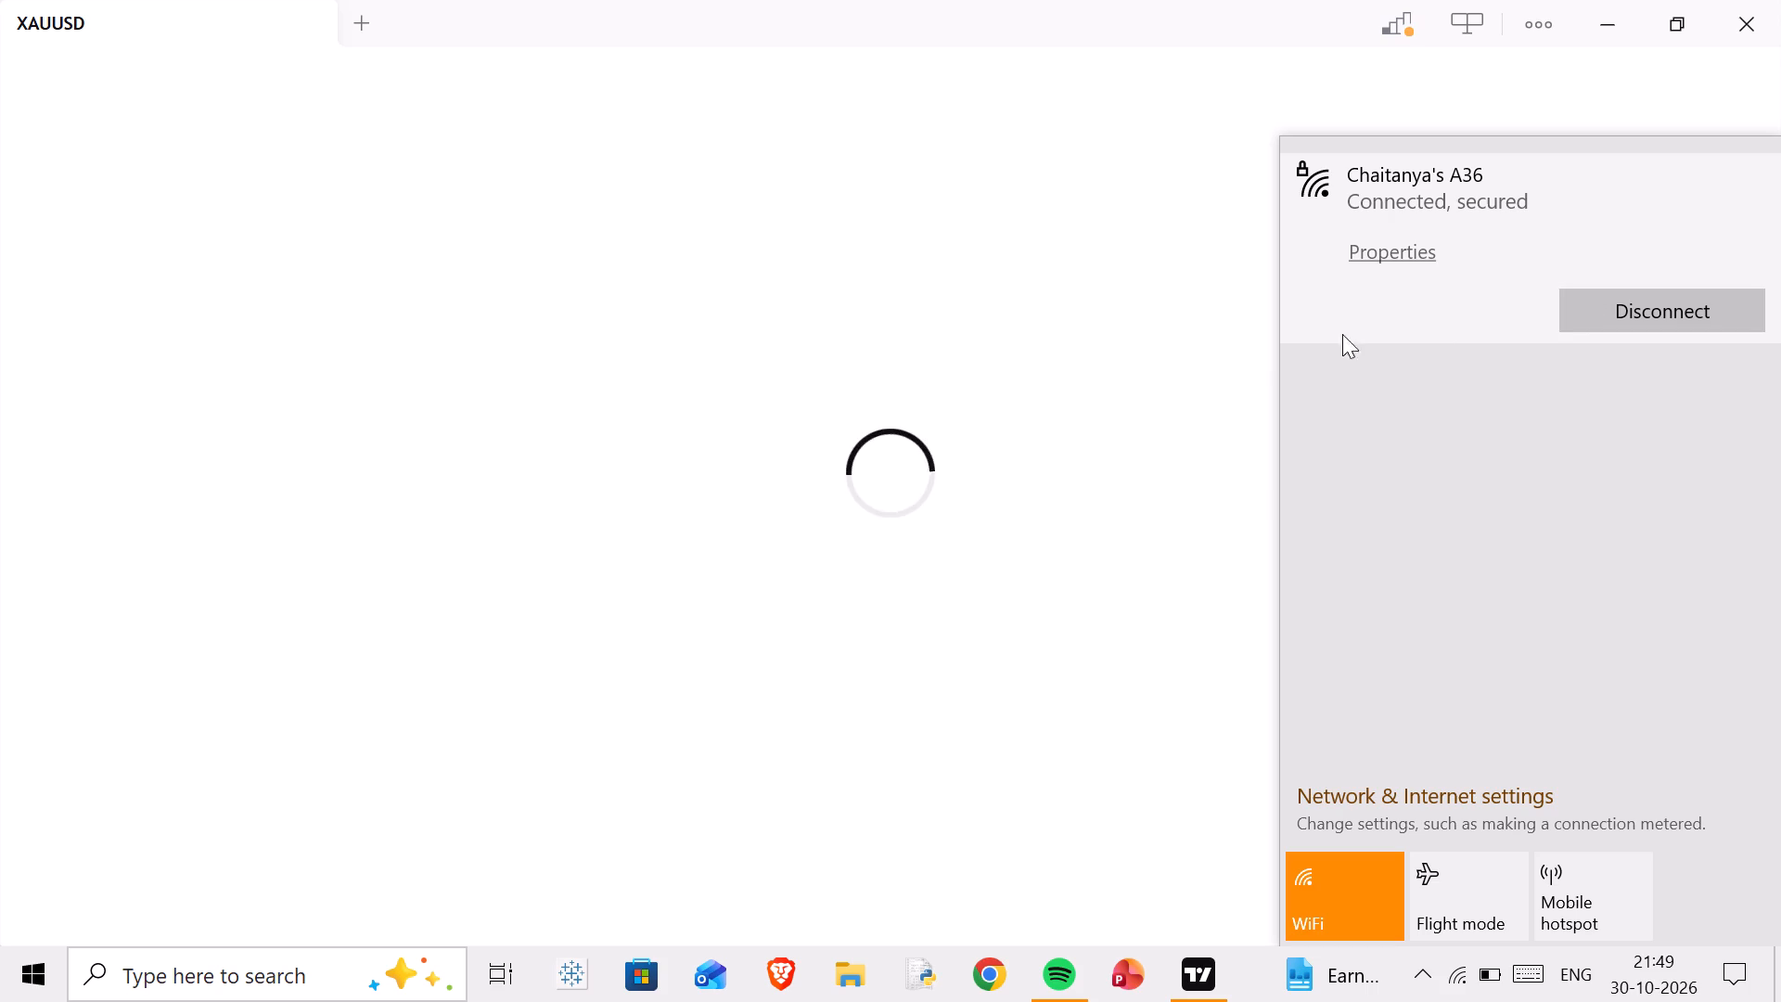
left_click(1195, 341)
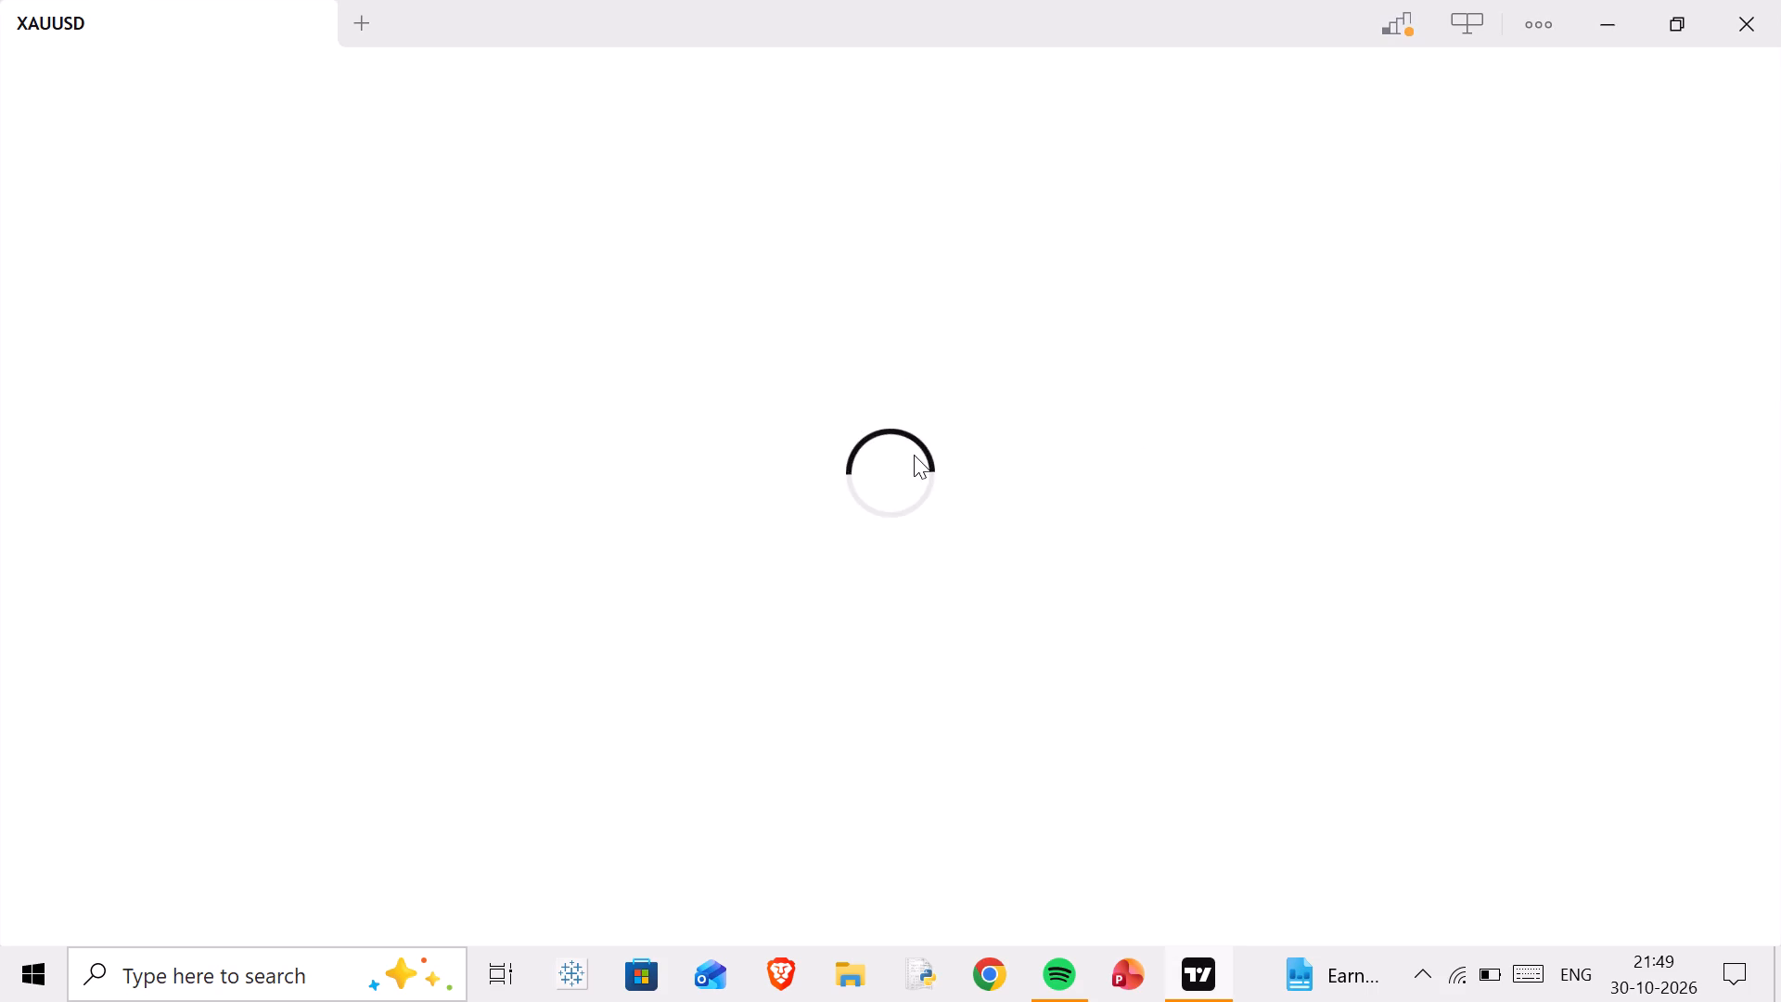
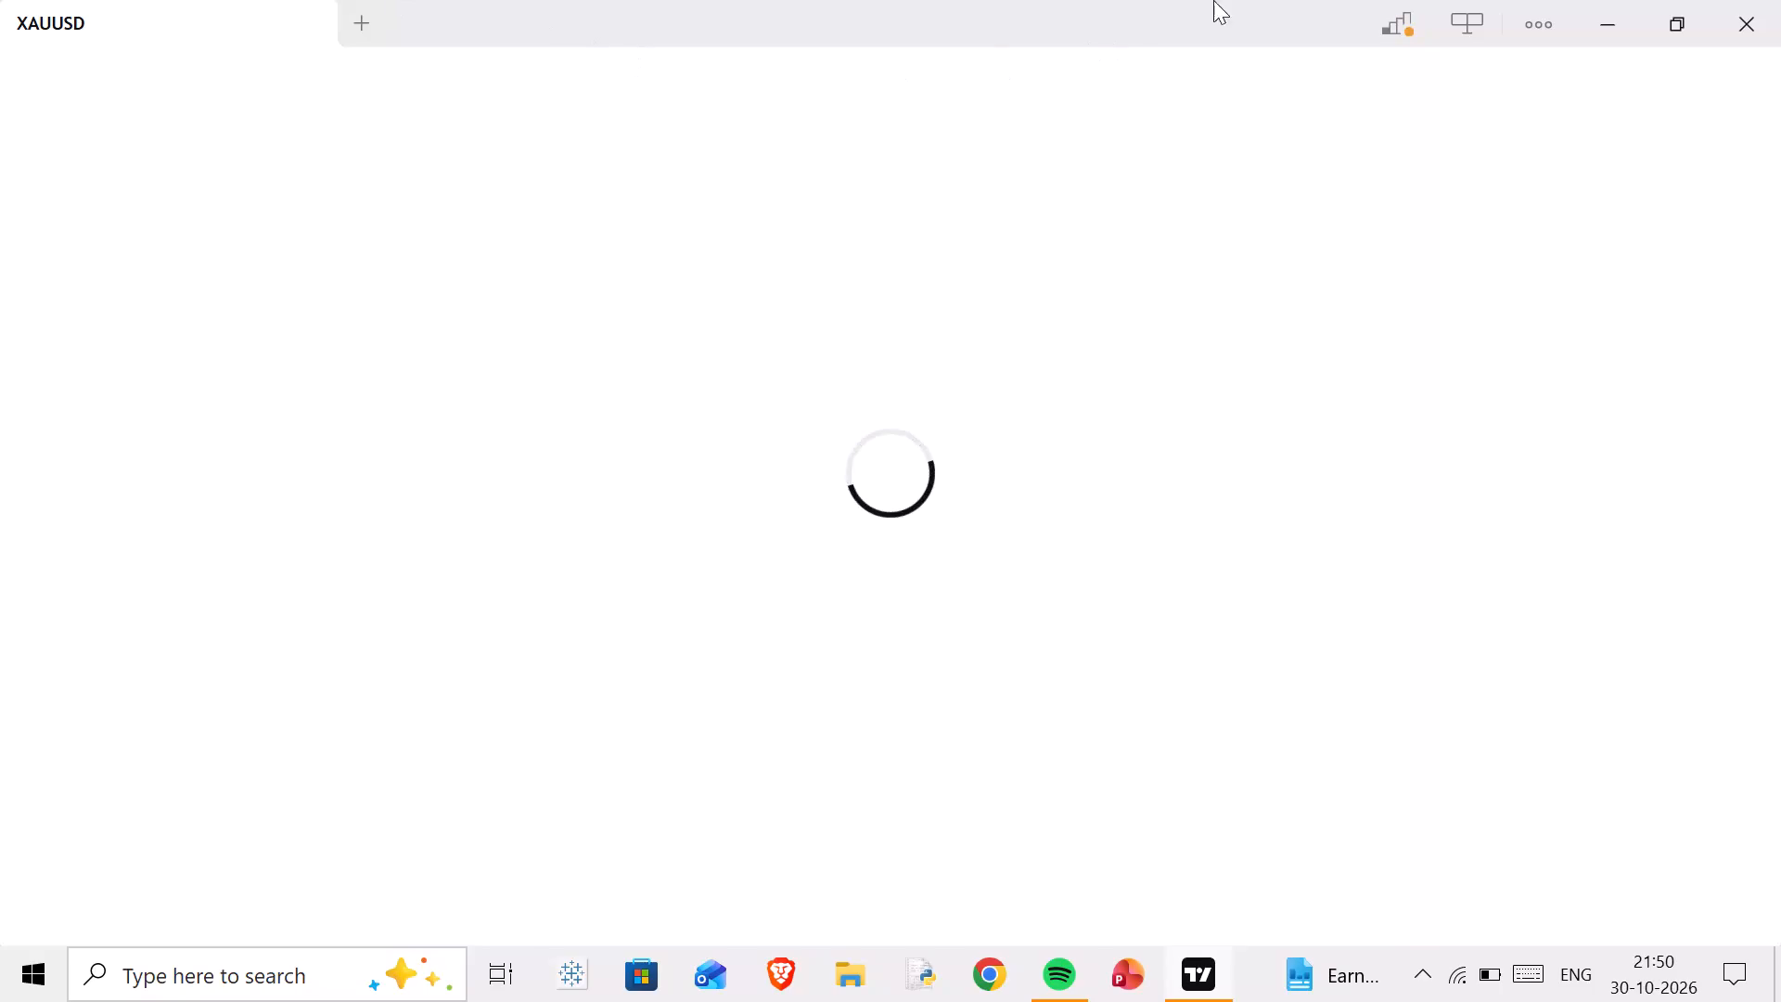
Close the reopened TradingView window that is still loading the XAUUSD chart.
left_click(1410, 20)
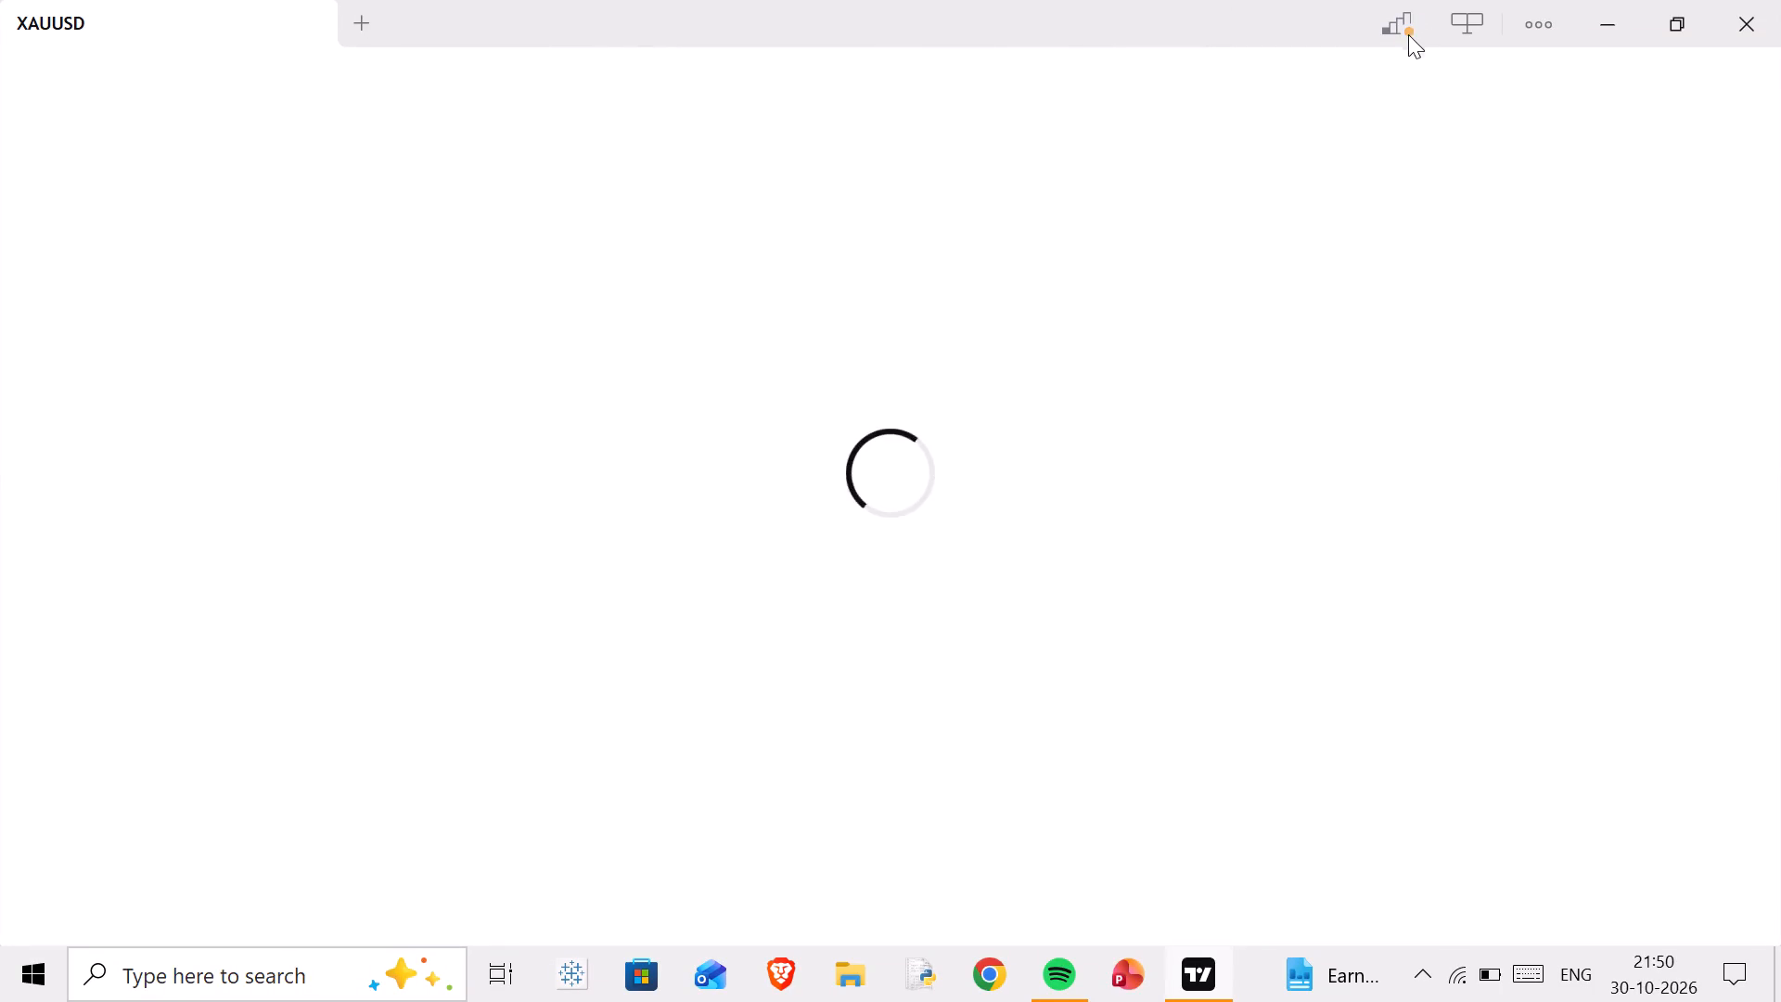
left_click(1758, 11)
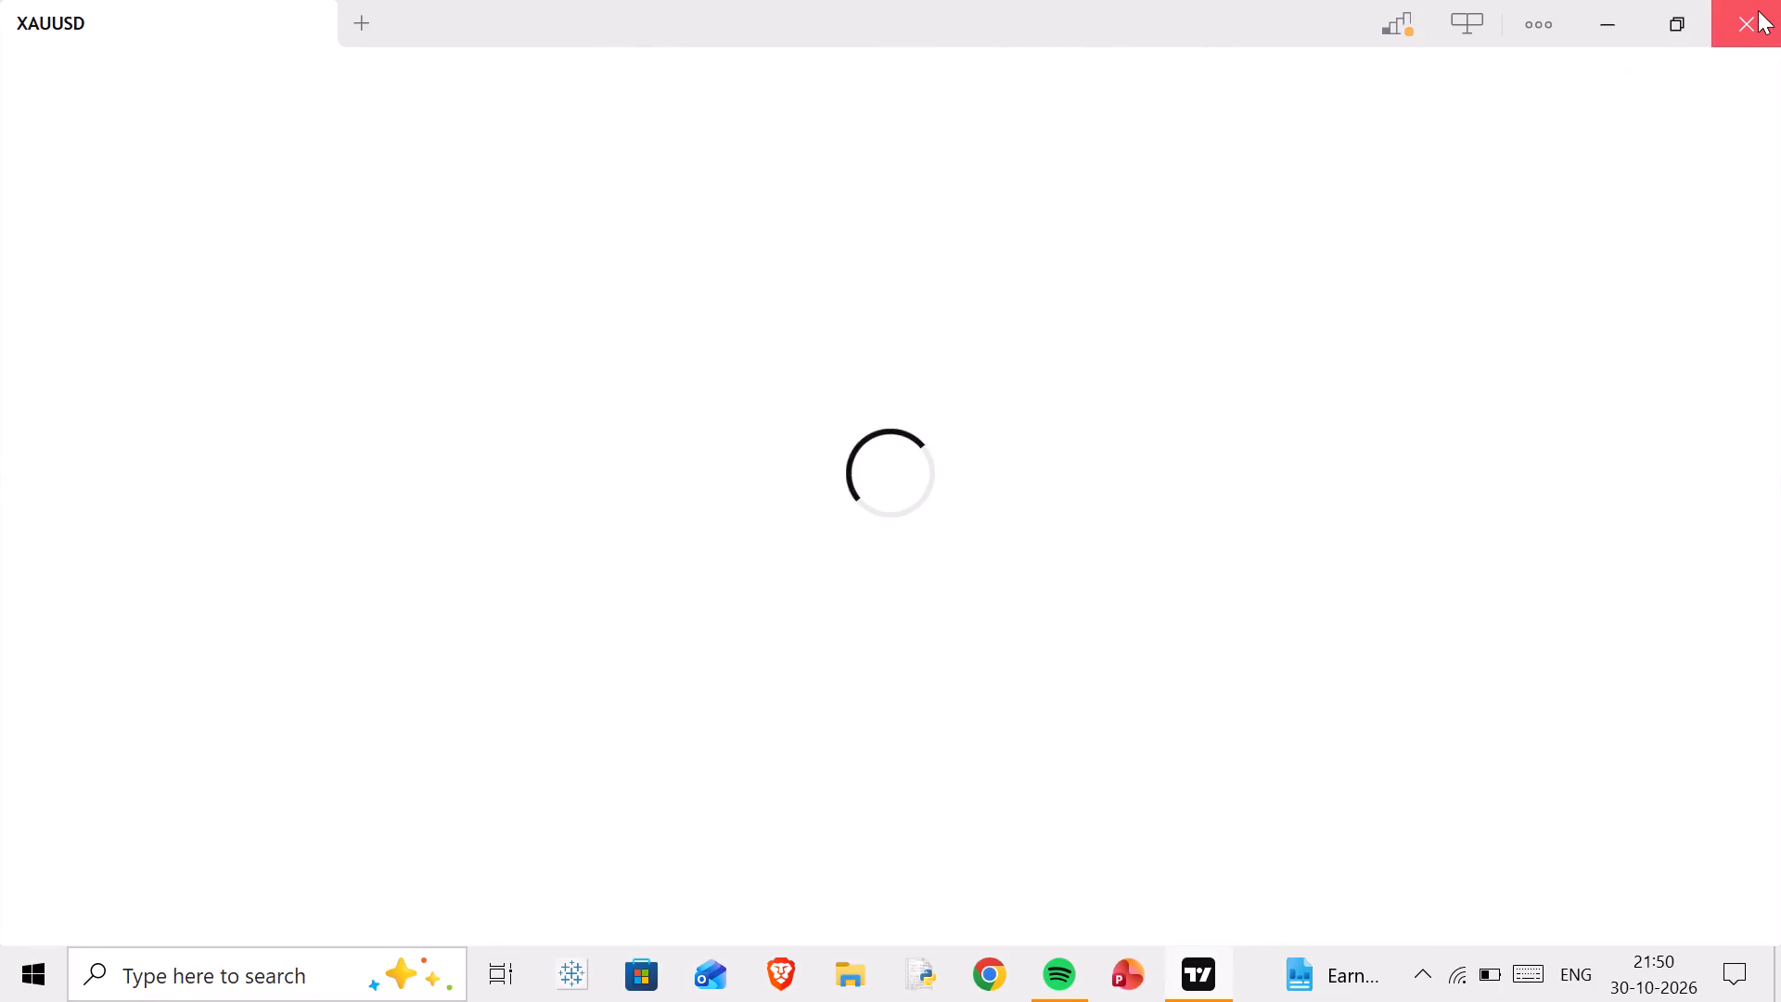
Close the TradingView window that is still loading the XAUUSD chart.
triple_click(1748, 23)
left_click_drag(1723, 44, 1687, 103)
left_click_drag(1663, 128, 1544, 0)
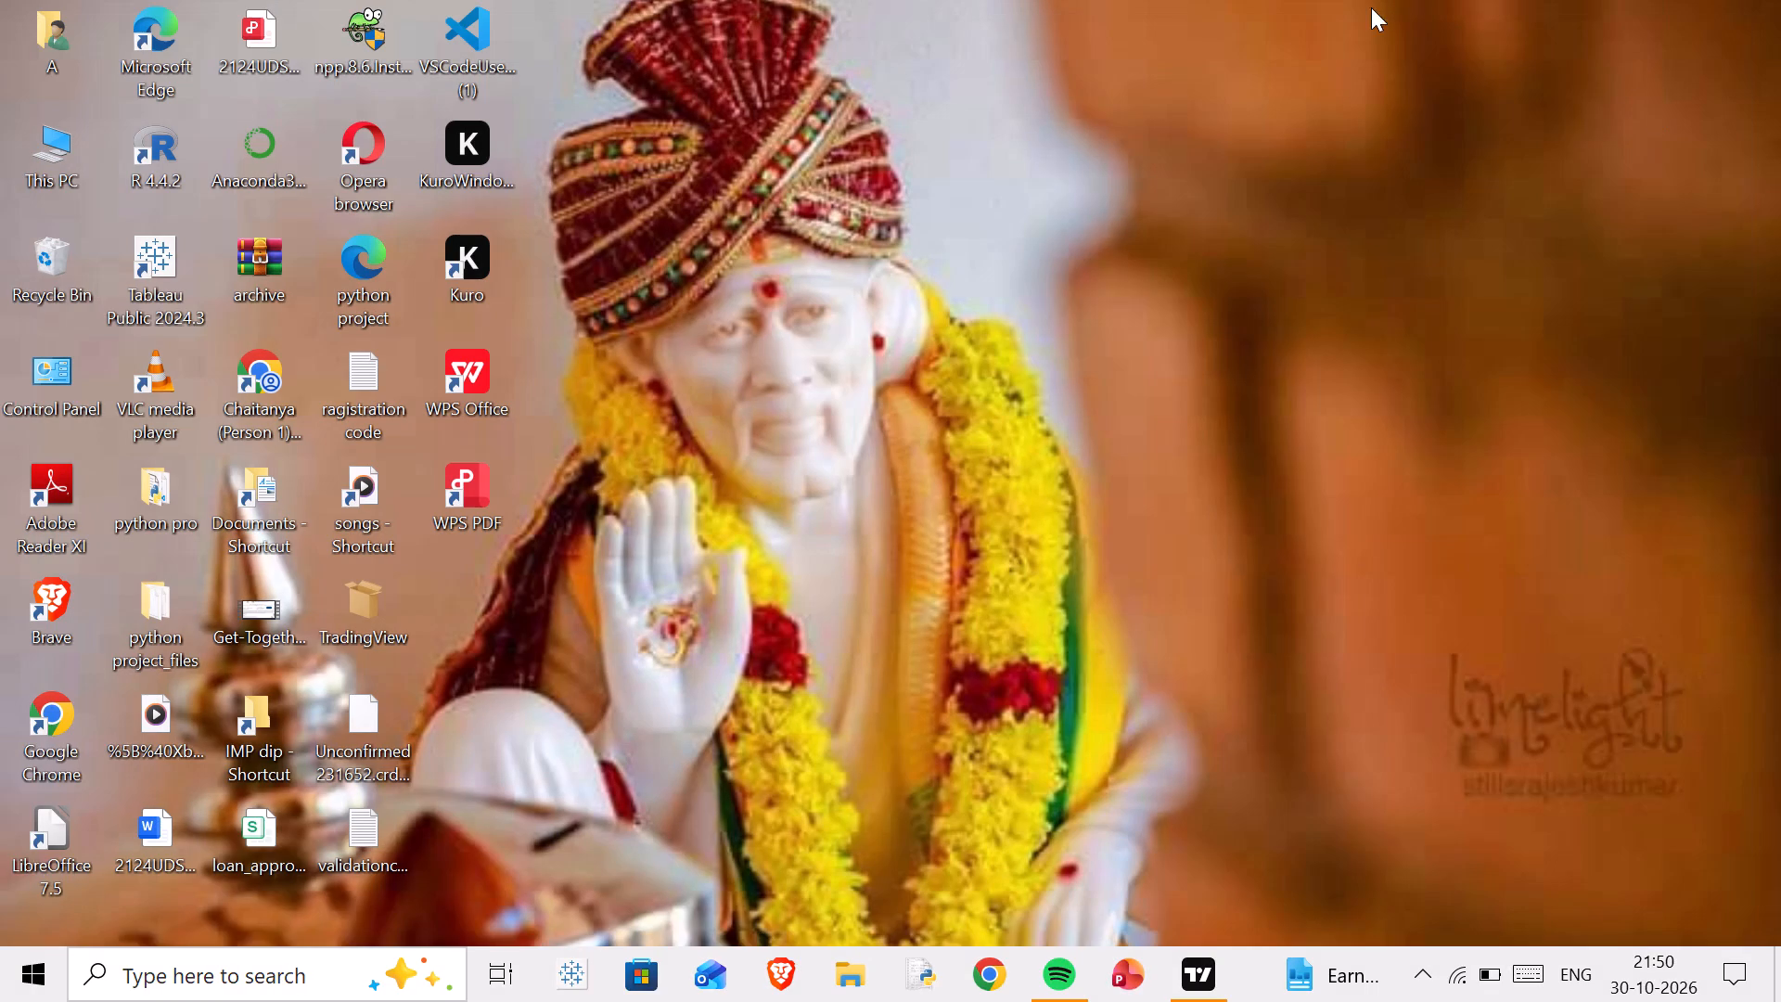
Refresh the Windows desktop twice.
right_click(825, 506)
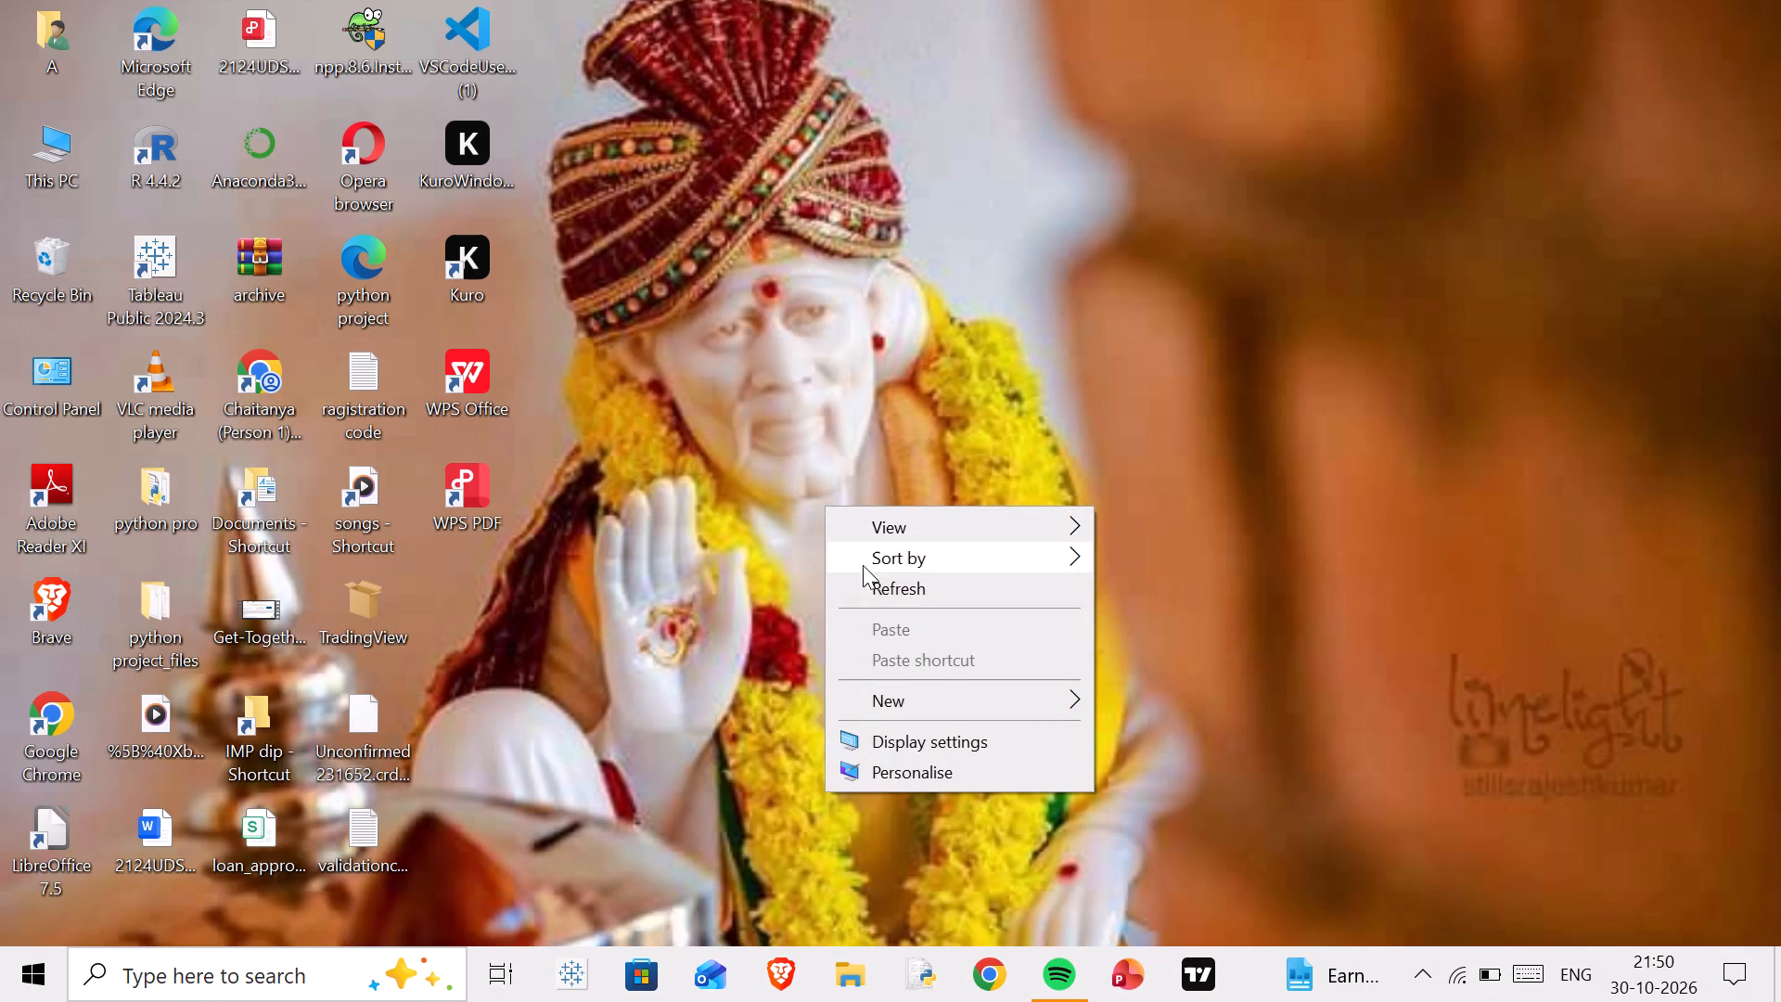
left_click(864, 585)
right_click(1105, 293)
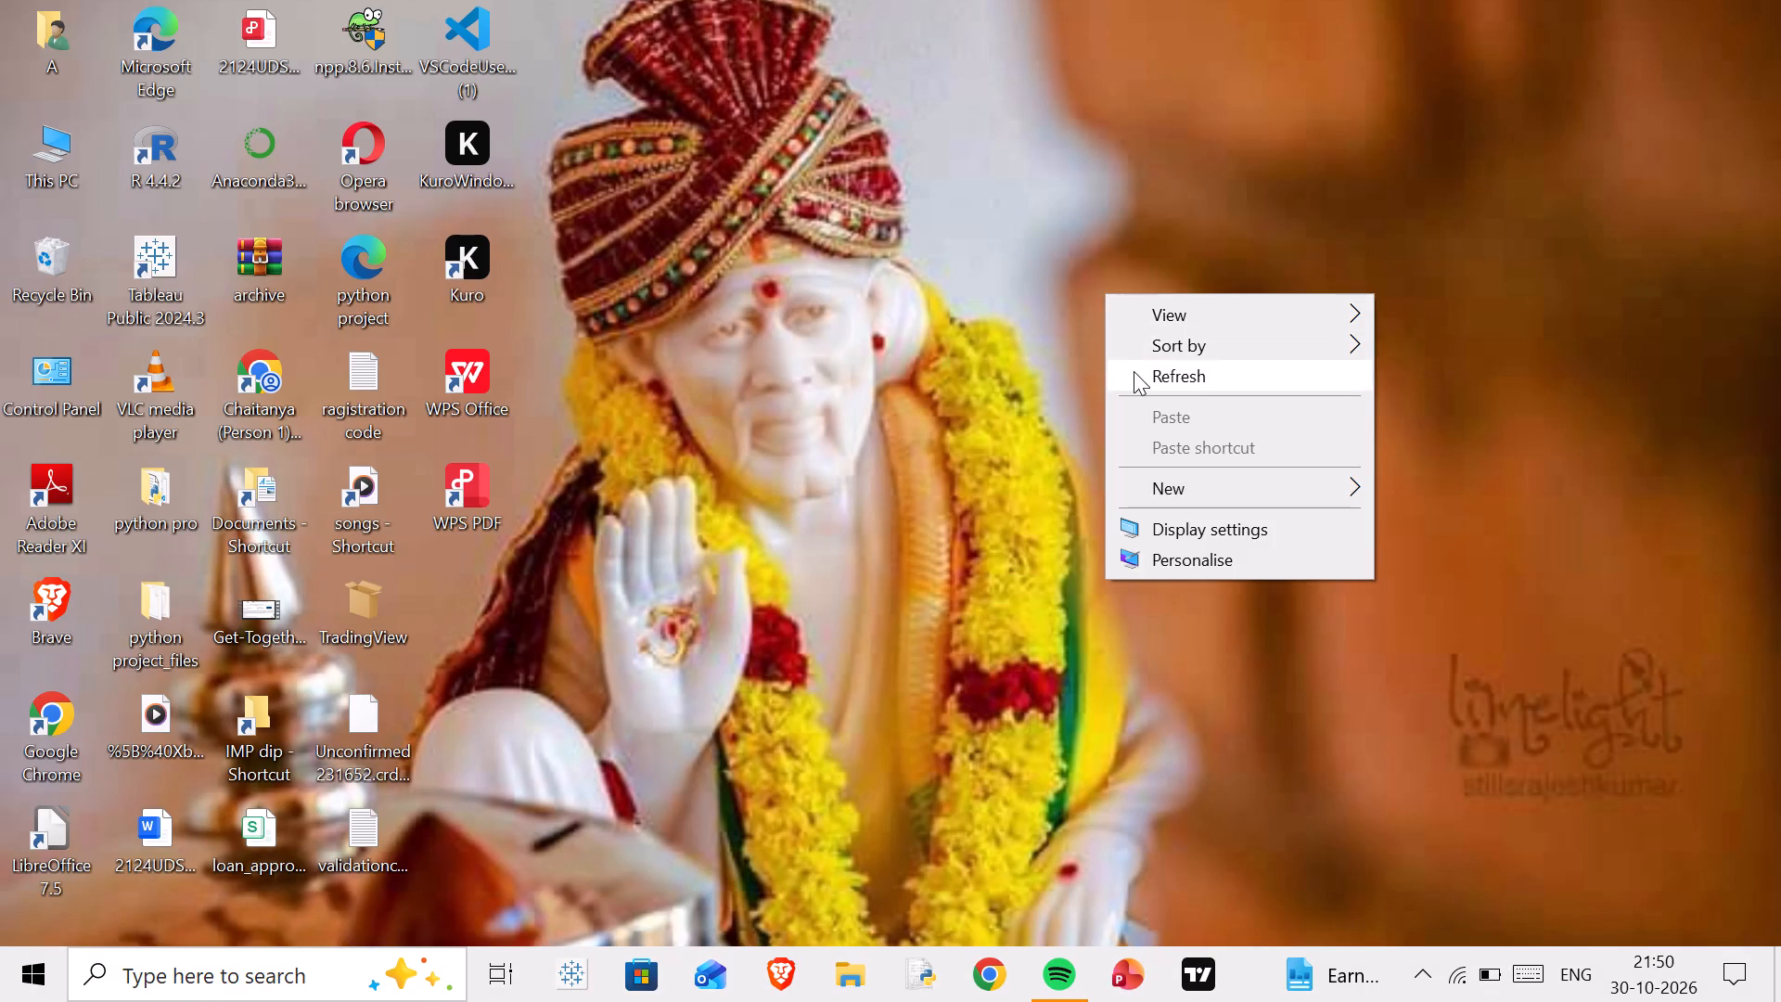
left_click(1134, 371)
Disconnect the current Wi-Fi network and reconnect to it with automatic connection turned on.
left_click(1451, 968)
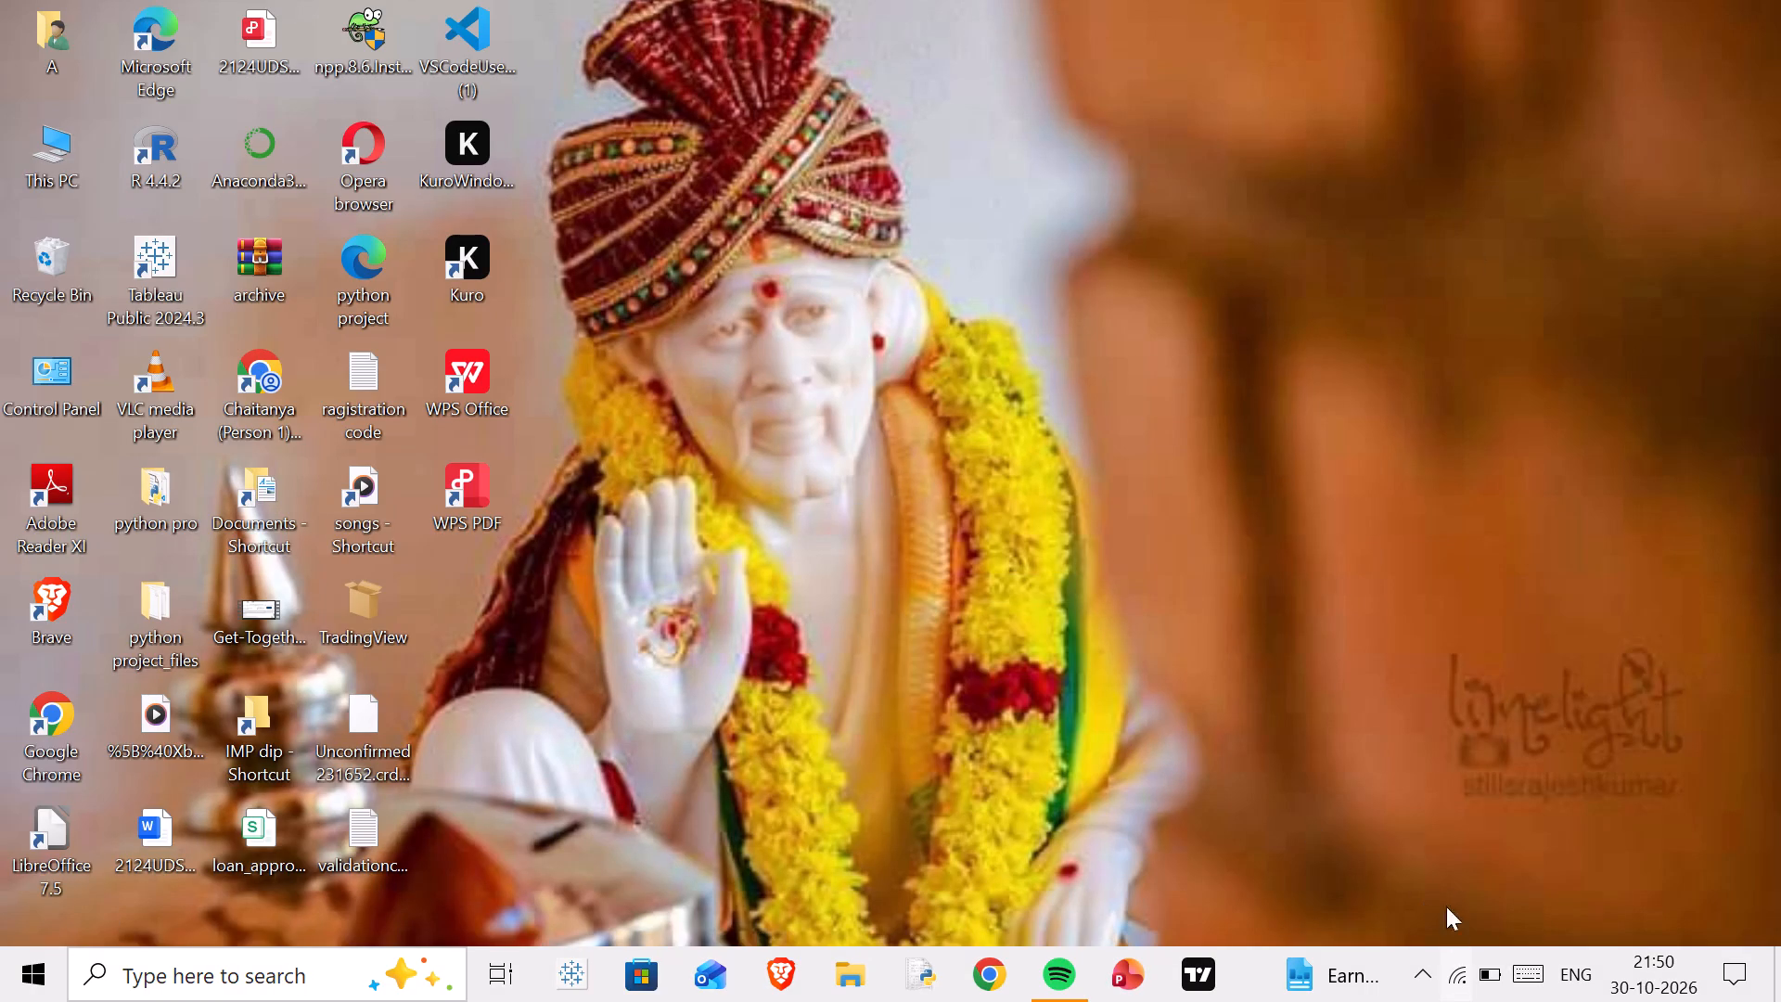
left_click(1656, 306)
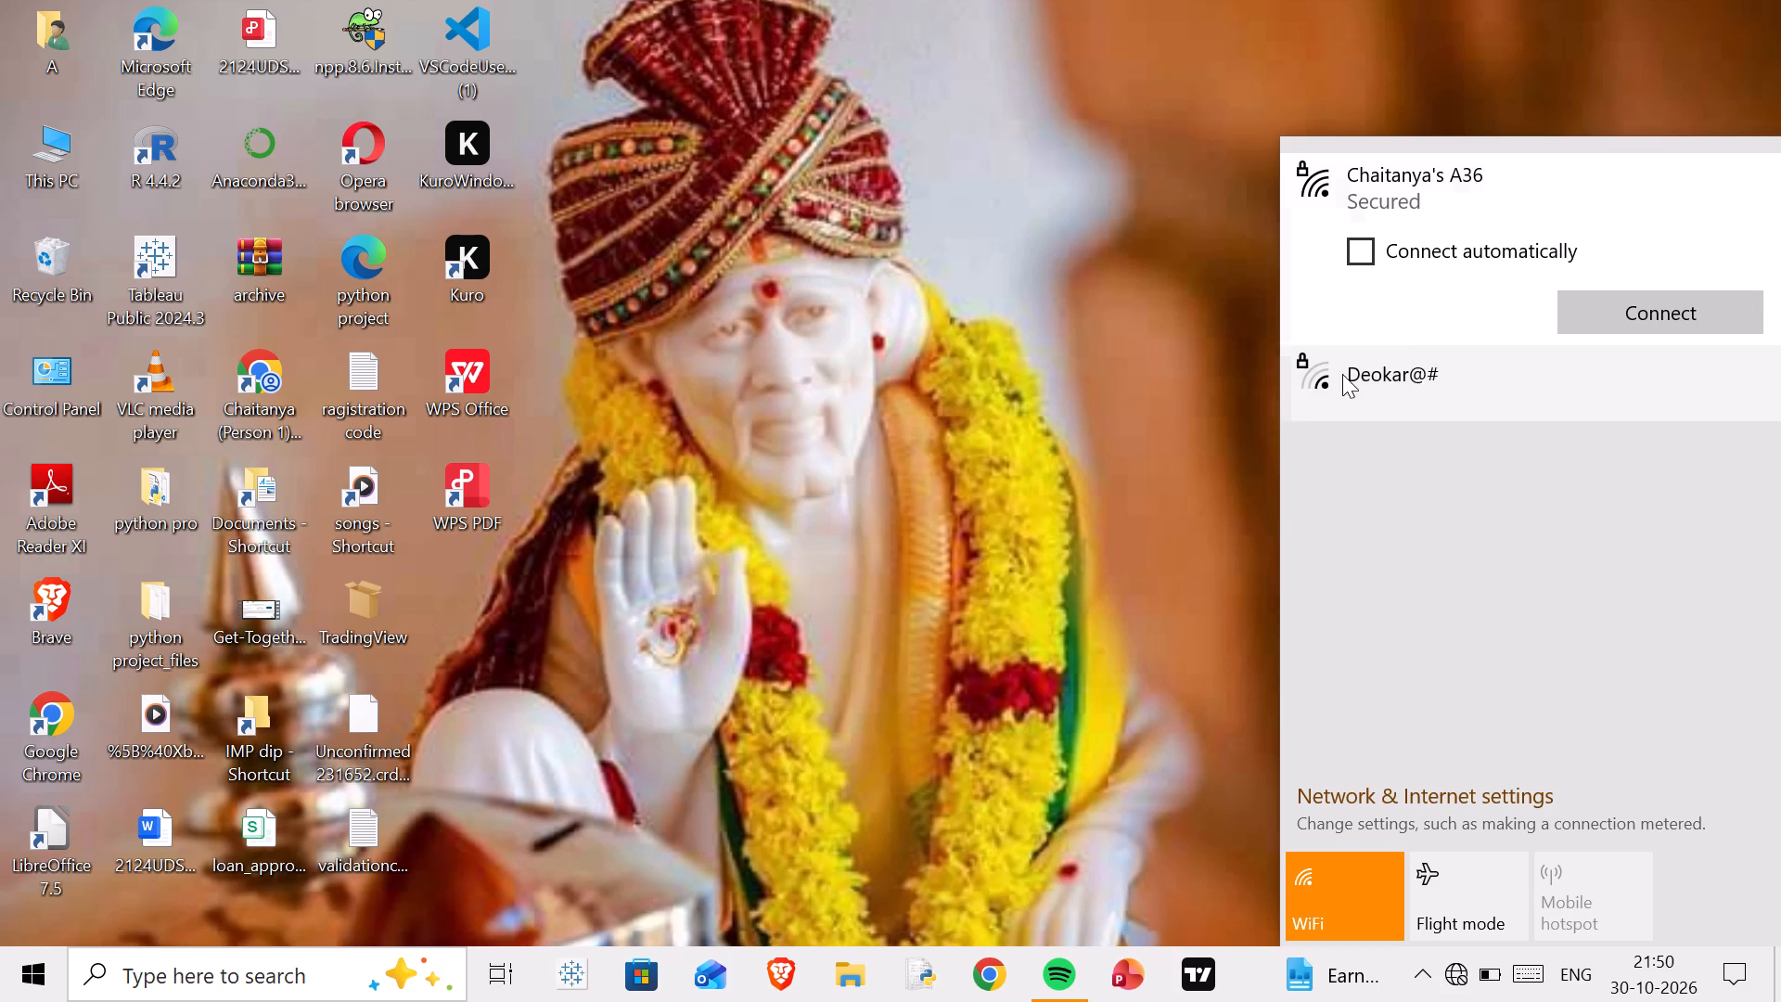
left_click(1371, 255)
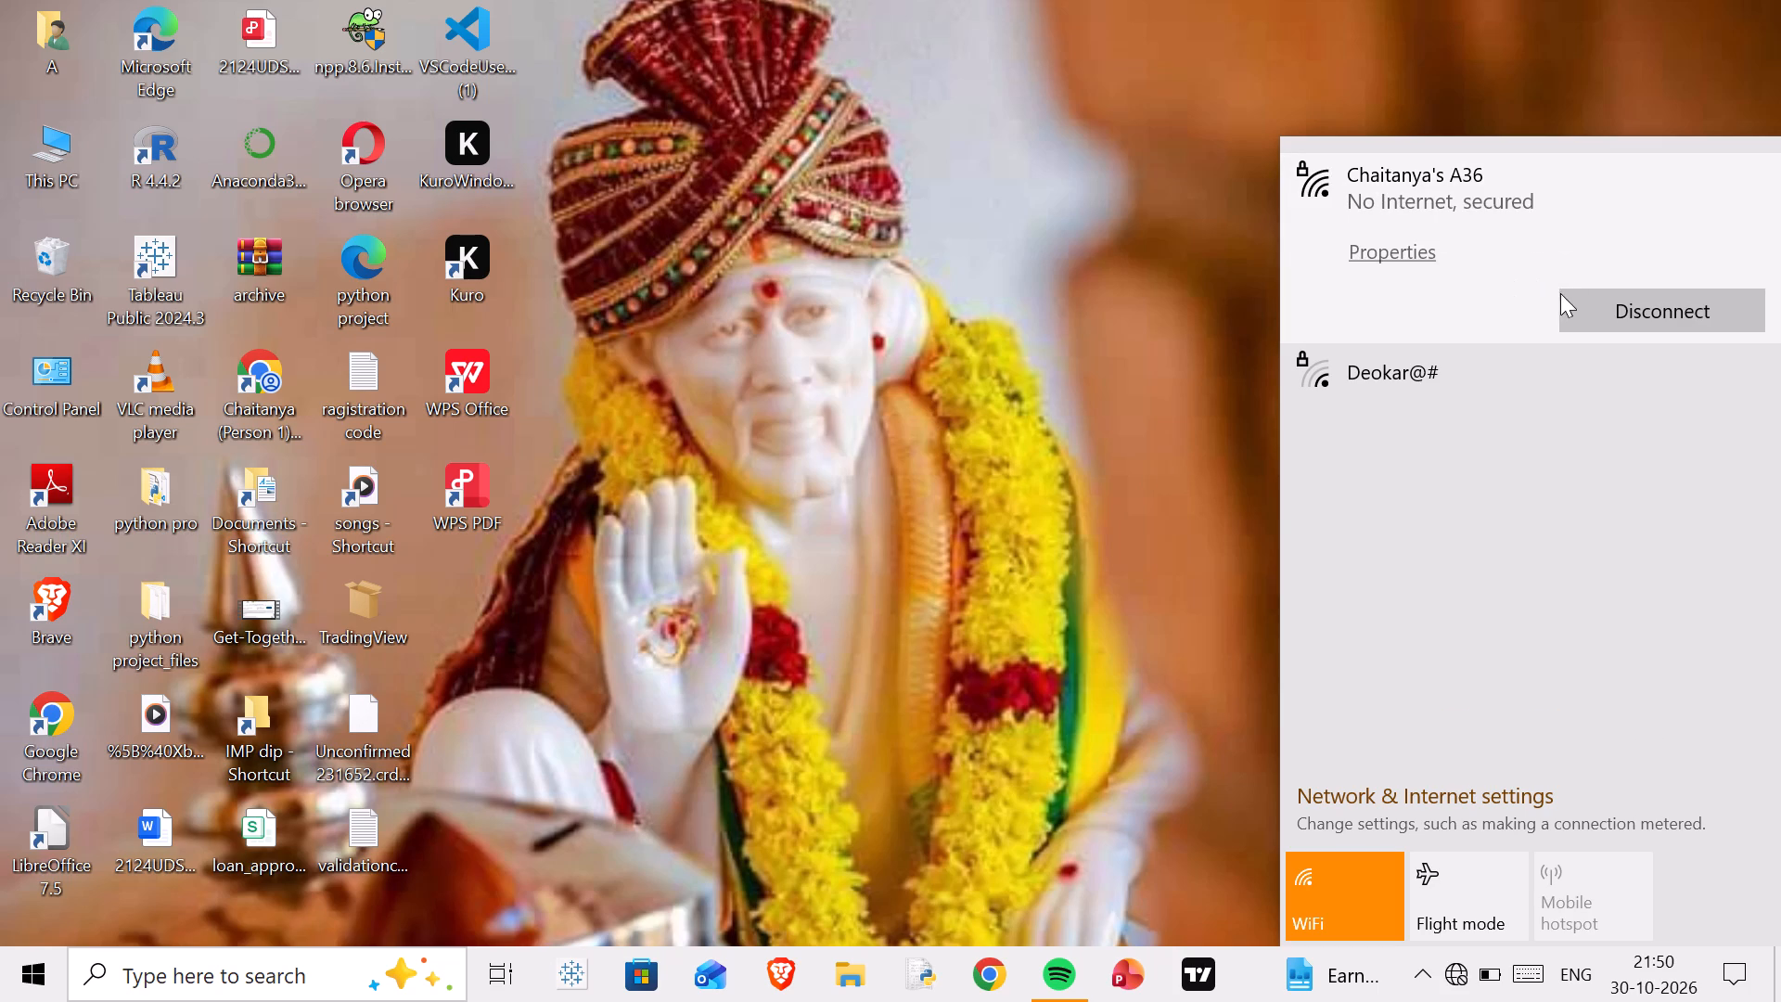
left_click(1197, 332)
Refresh the Windows desktop two more times.
right_click(1196, 329)
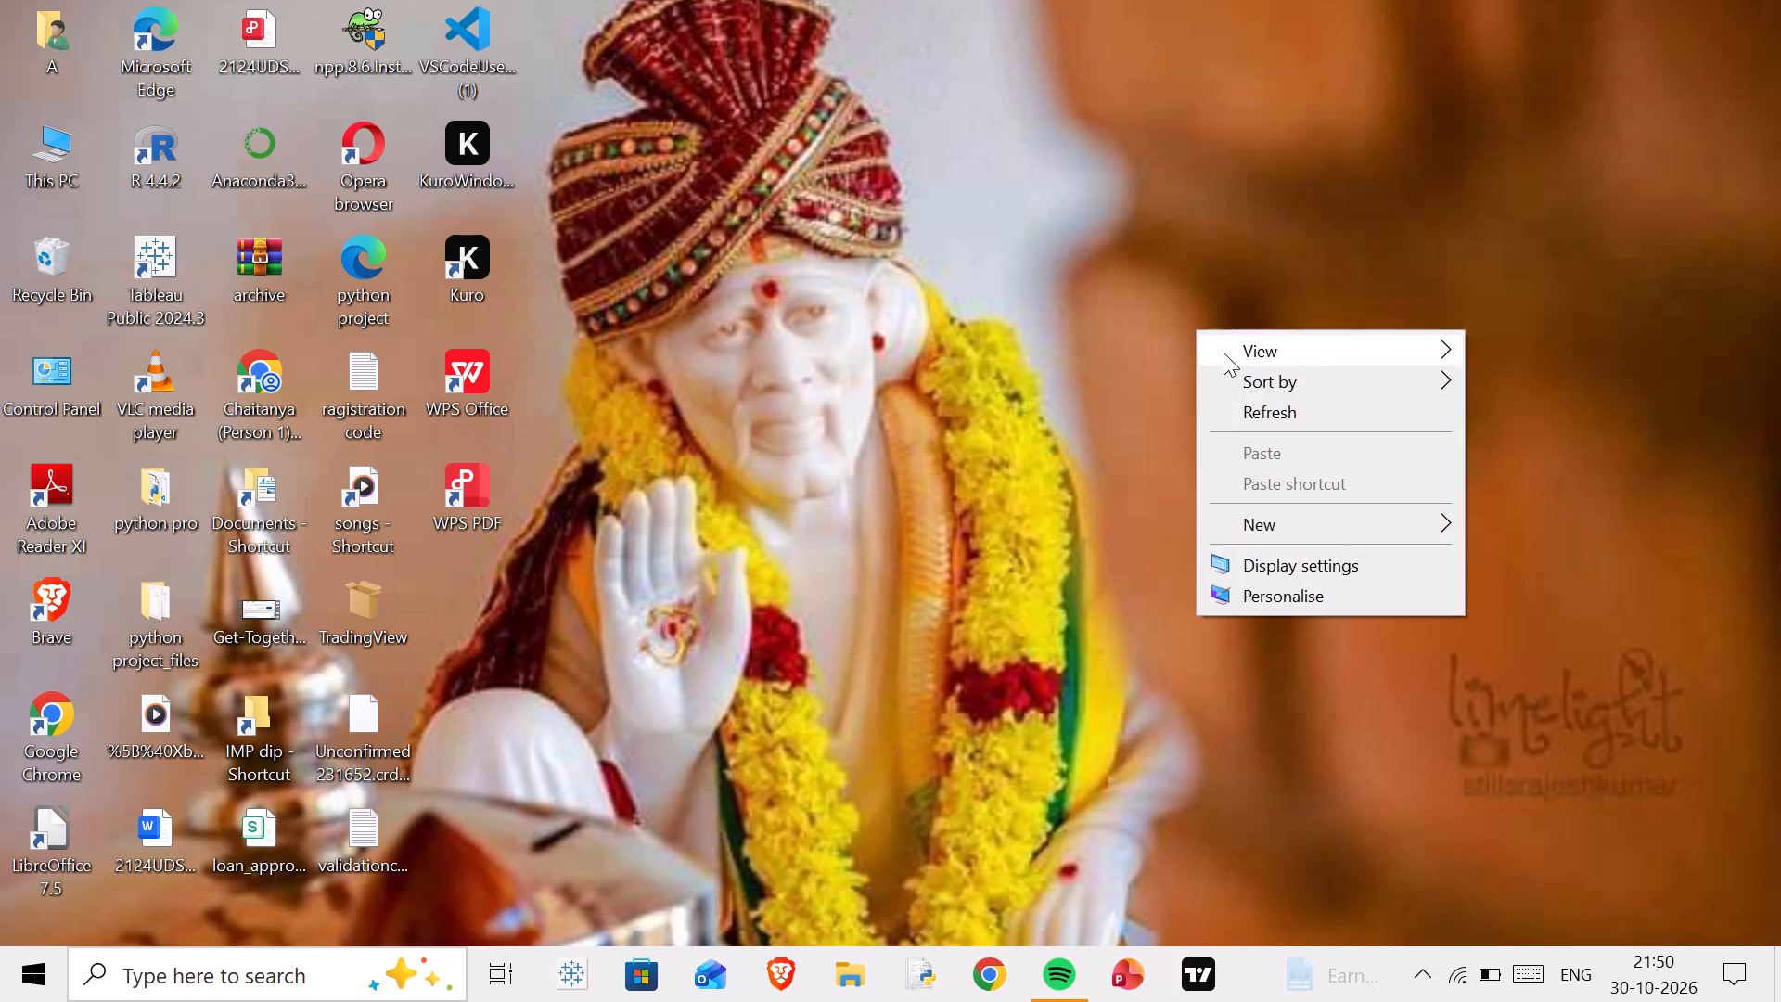
left_click(1253, 422)
right_click(1253, 421)
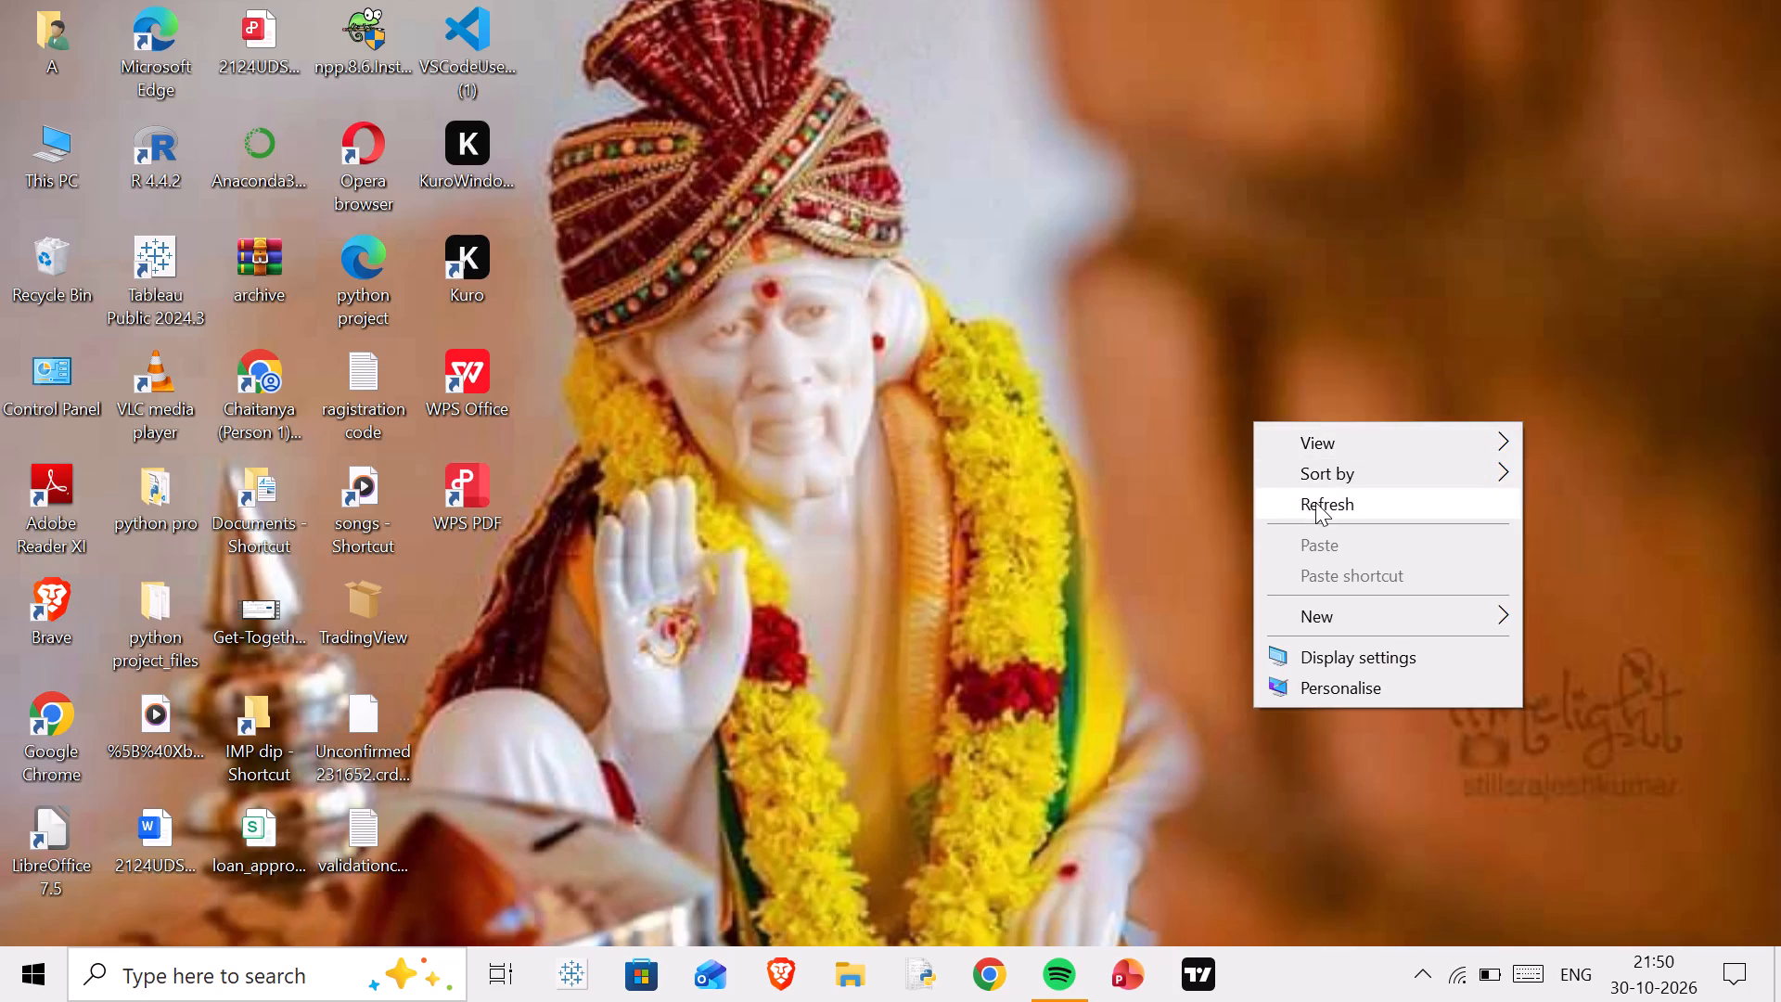
left_click(1315, 502)
Launch the TradingView desktop app again.
right_click(1197, 964)
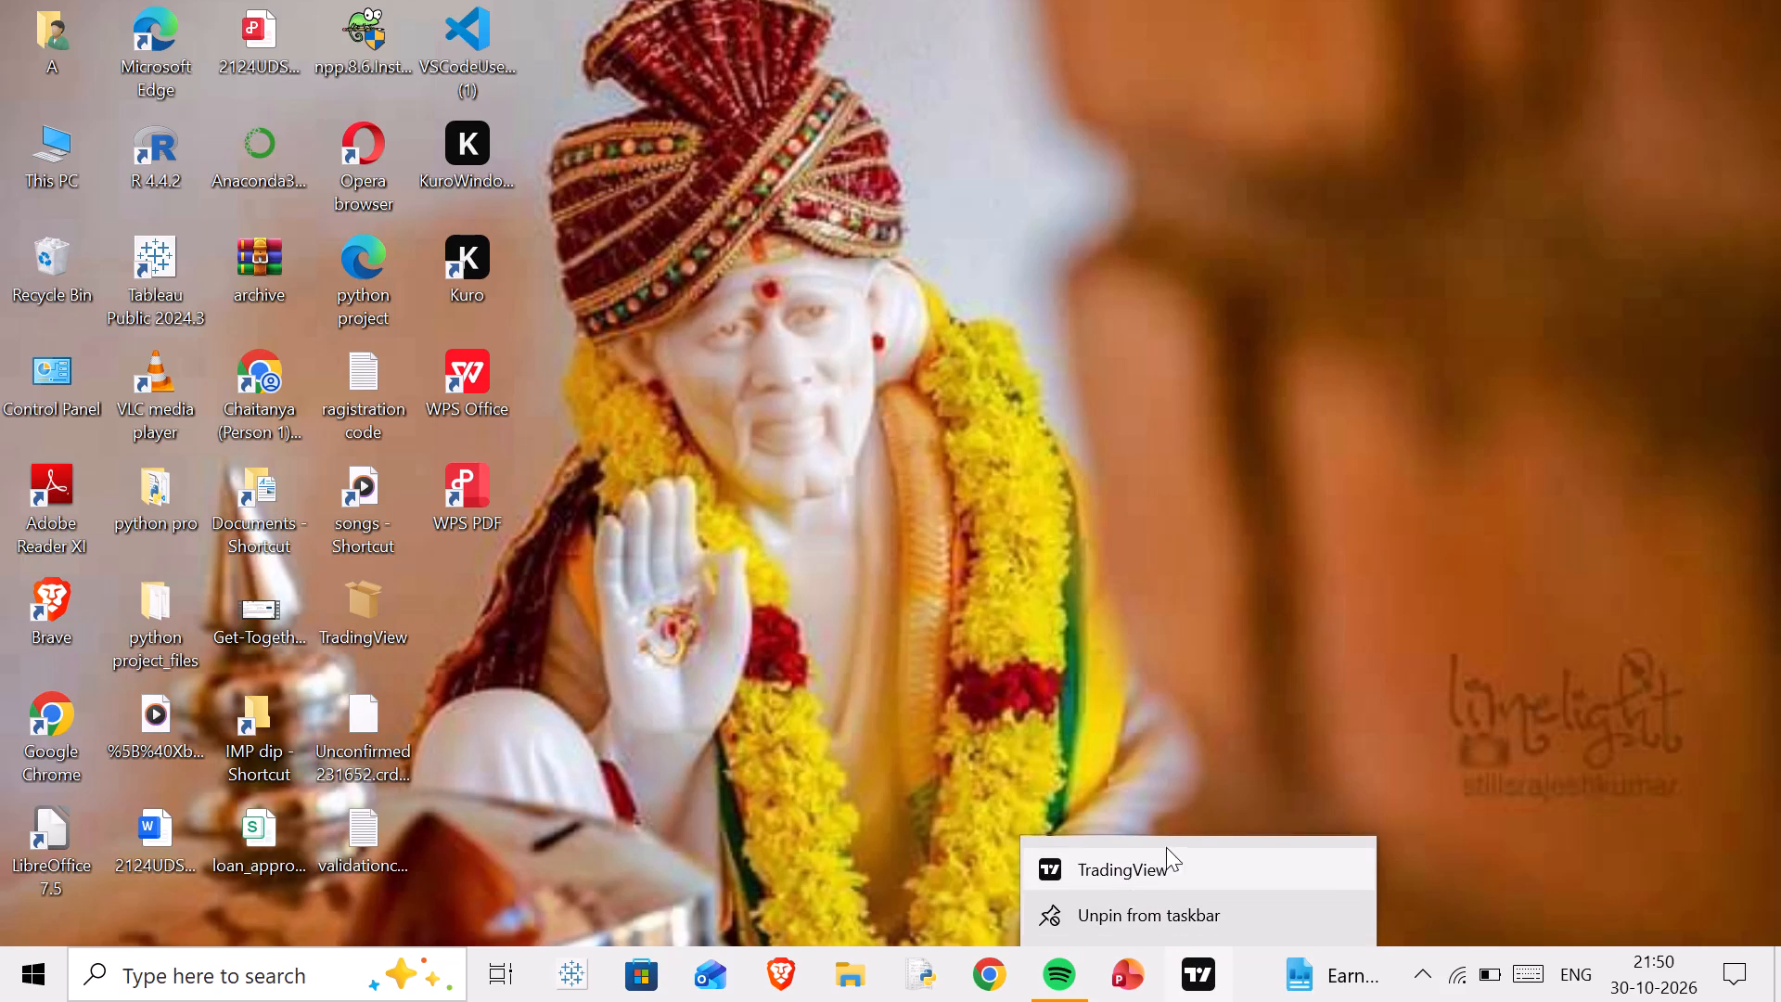
double_click(1210, 980)
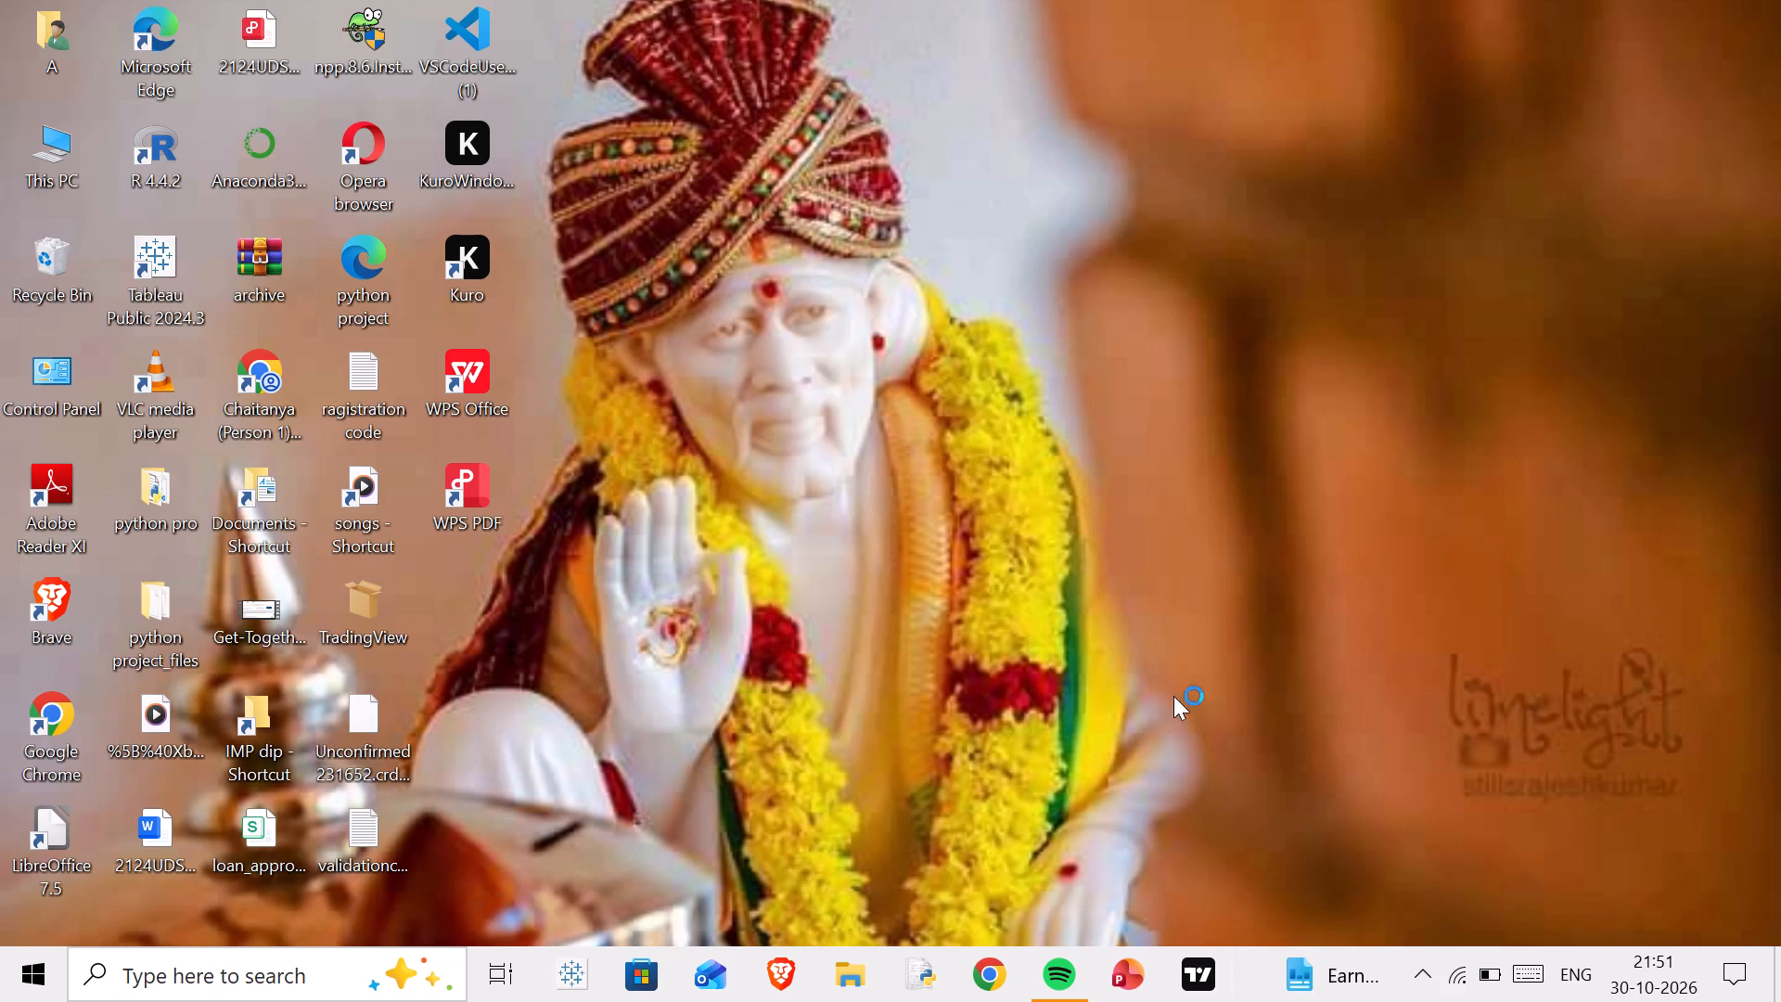
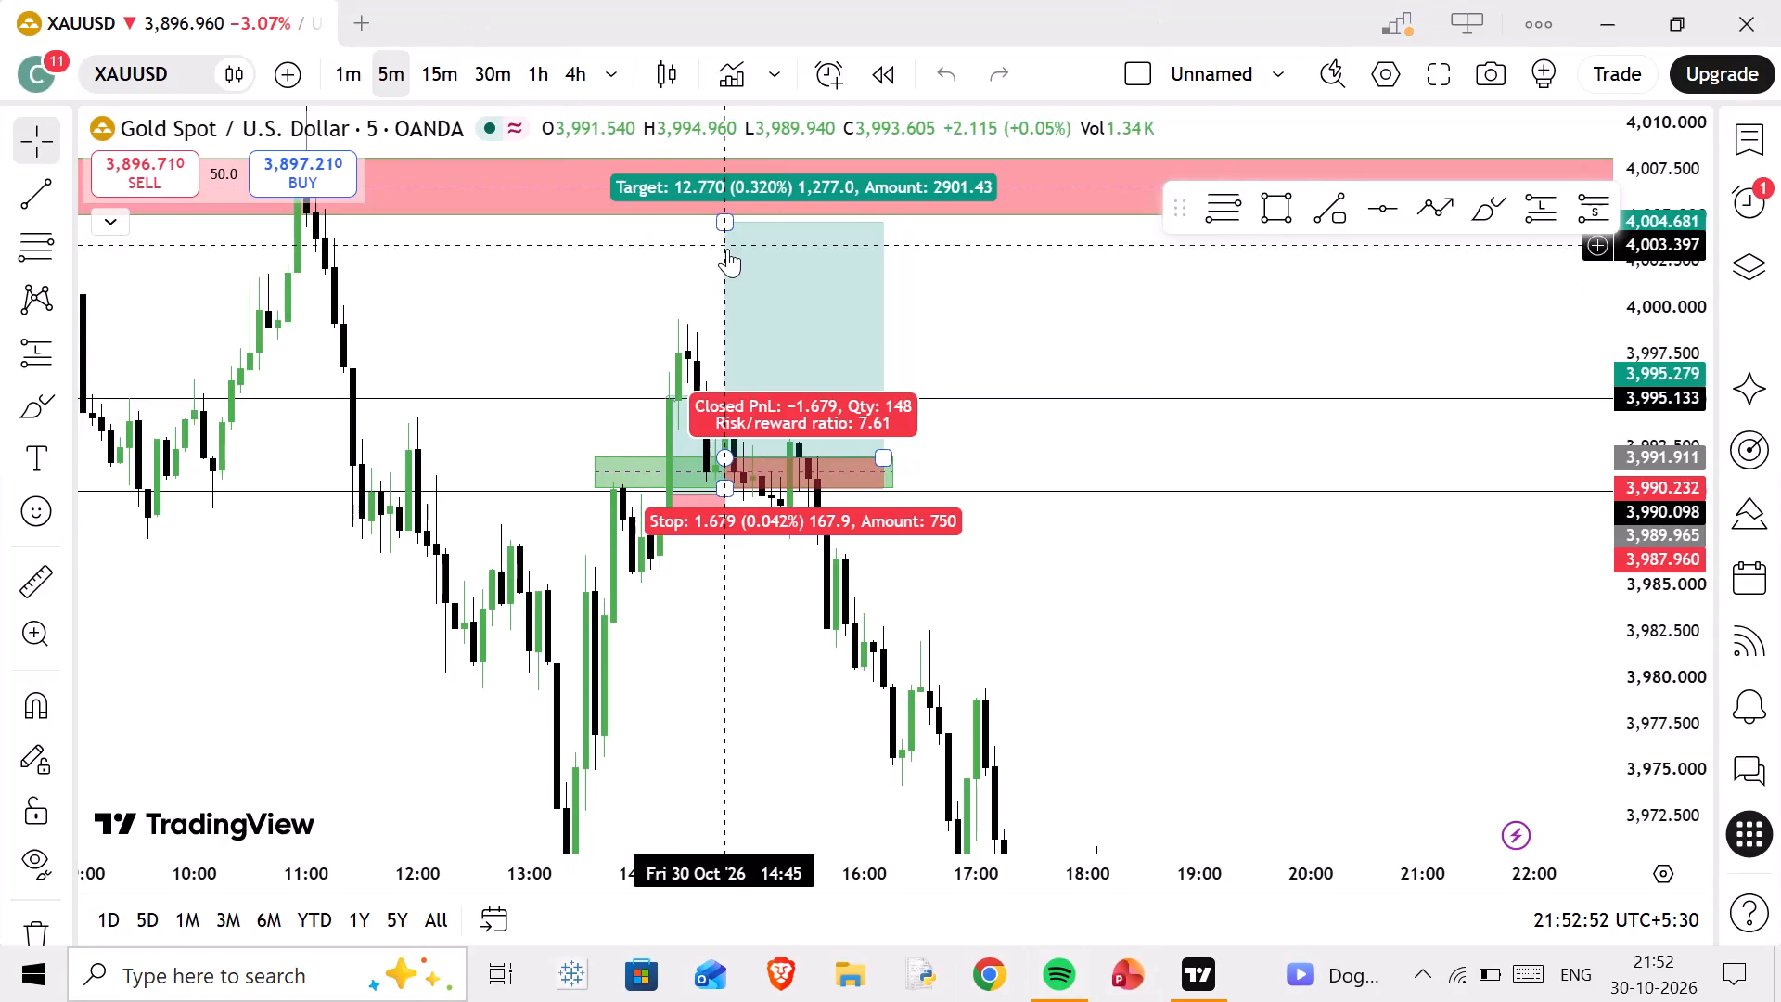
Delete the long position drawing that starts at 14:45 on the 5-minute chart.
left_click(846, 298)
left_click(973, 165)
Delete the green rectangle zone spanning about 3,990.3 to 3,992.0 that starts at 13:35.
left_click_drag(953, 290, 1057, 271)
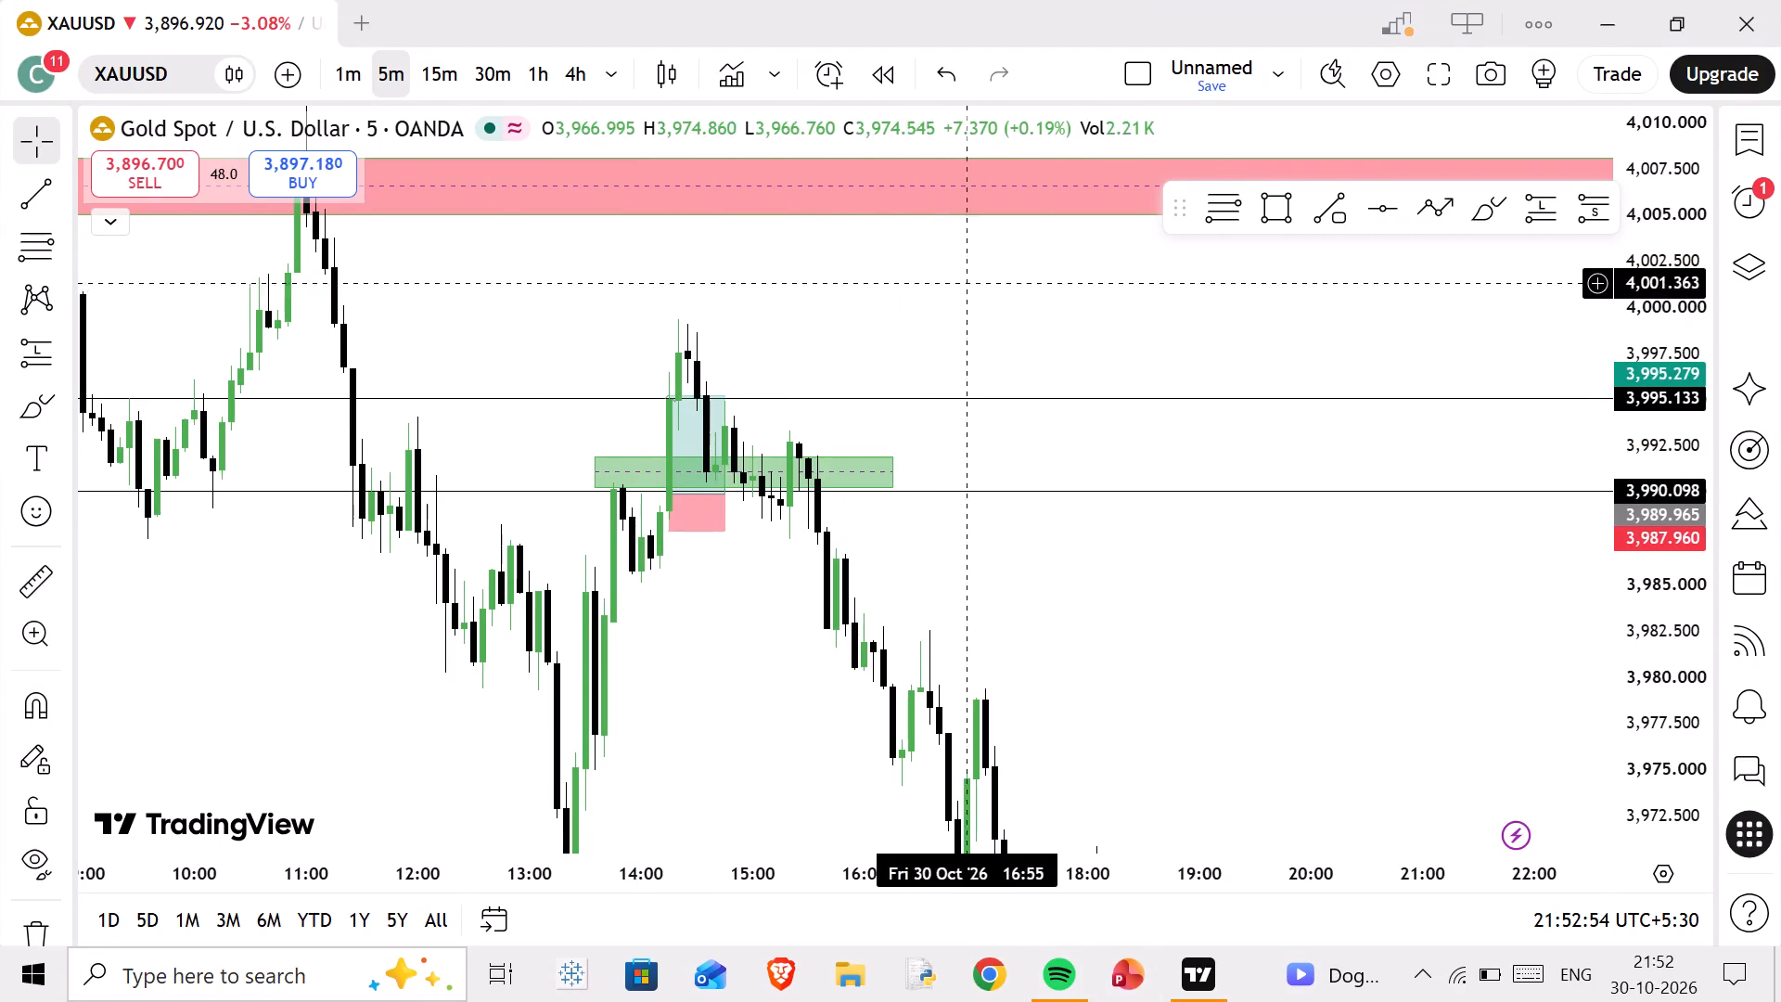
left_click_drag(1057, 271, 1185, 255)
scroll(1631, 568, "up", 5)
left_click_drag(1097, 586, 1353, 483)
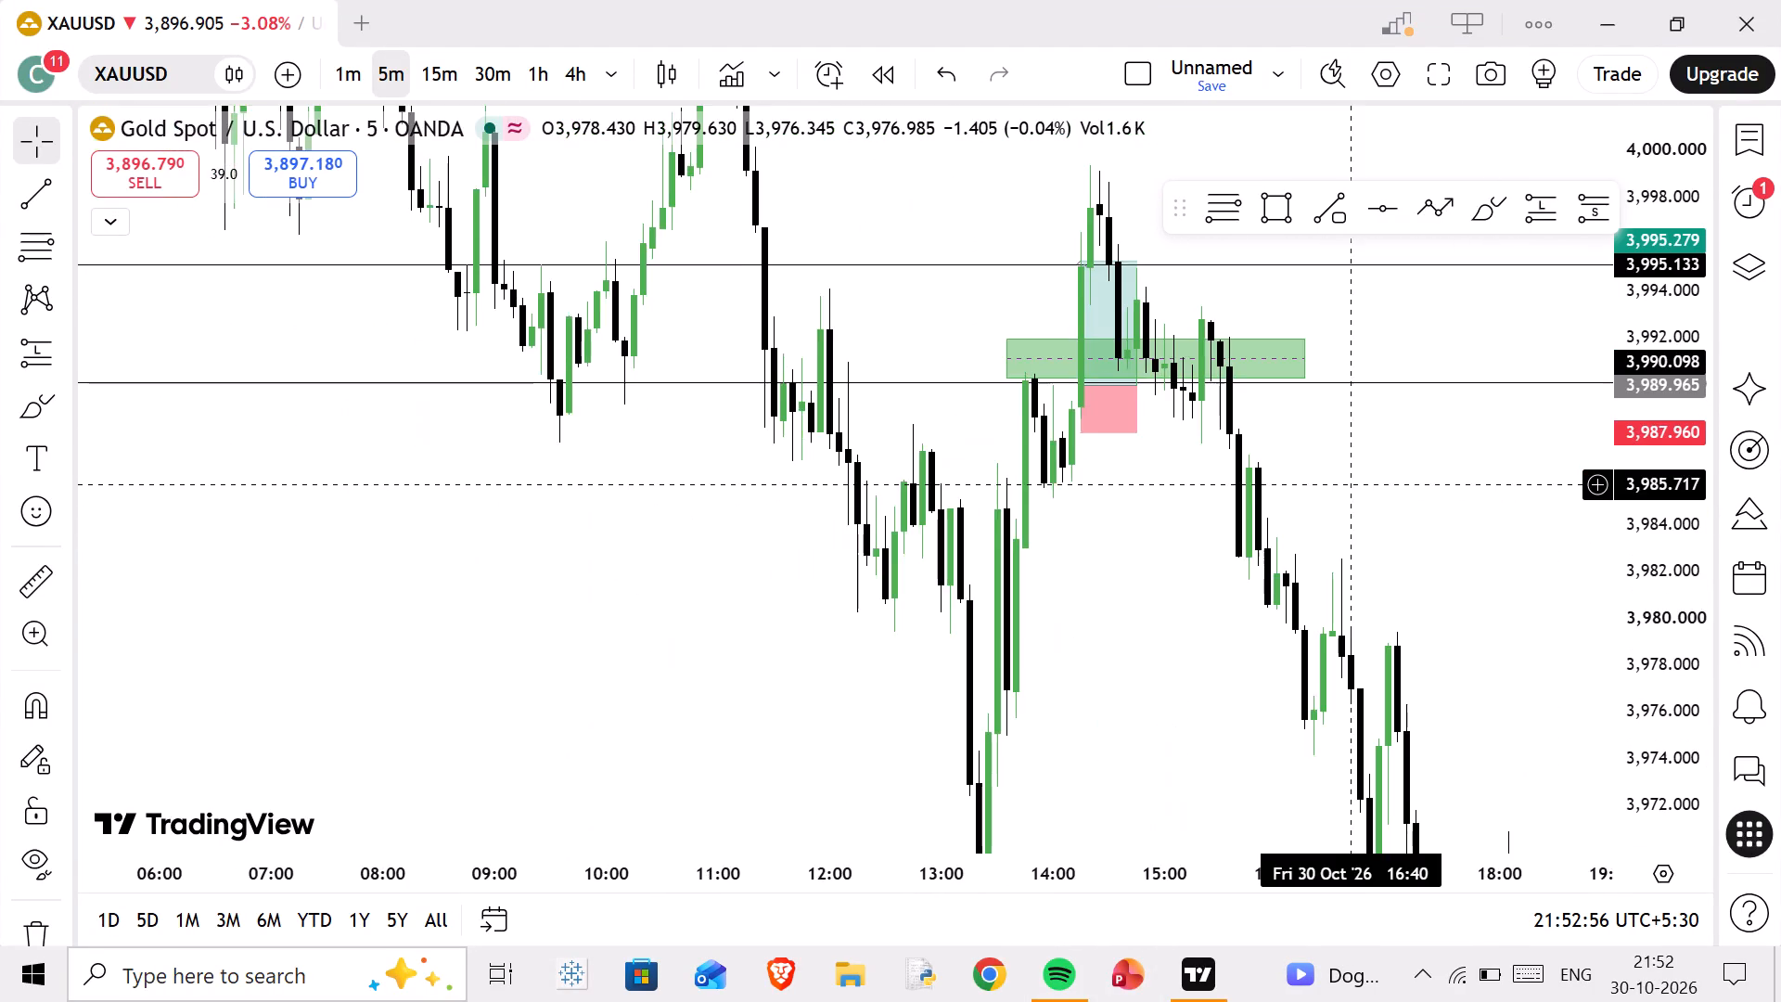
left_click_drag(1353, 483, 1355, 483)
scroll(1355, 482, "up", 4)
left_click(1170, 357)
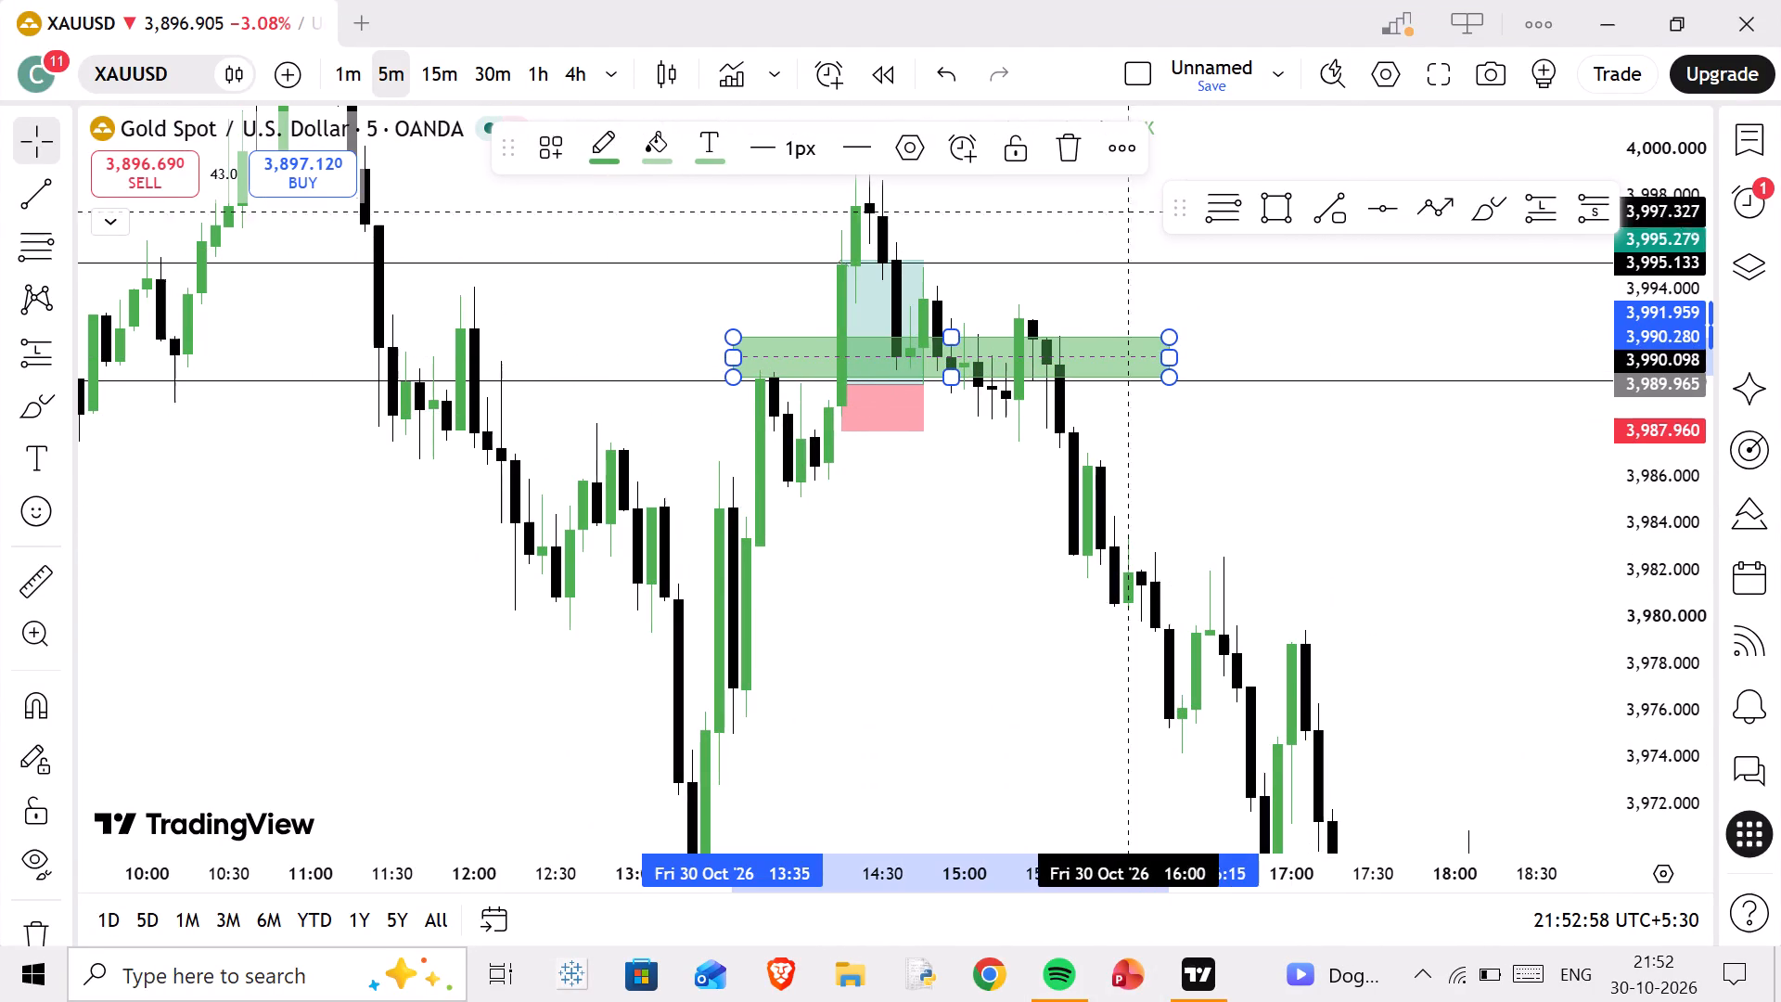
left_click(1077, 155)
Raise the target of the 14:15 long position to 3,999.529.
left_click_drag(1335, 542, 1348, 531)
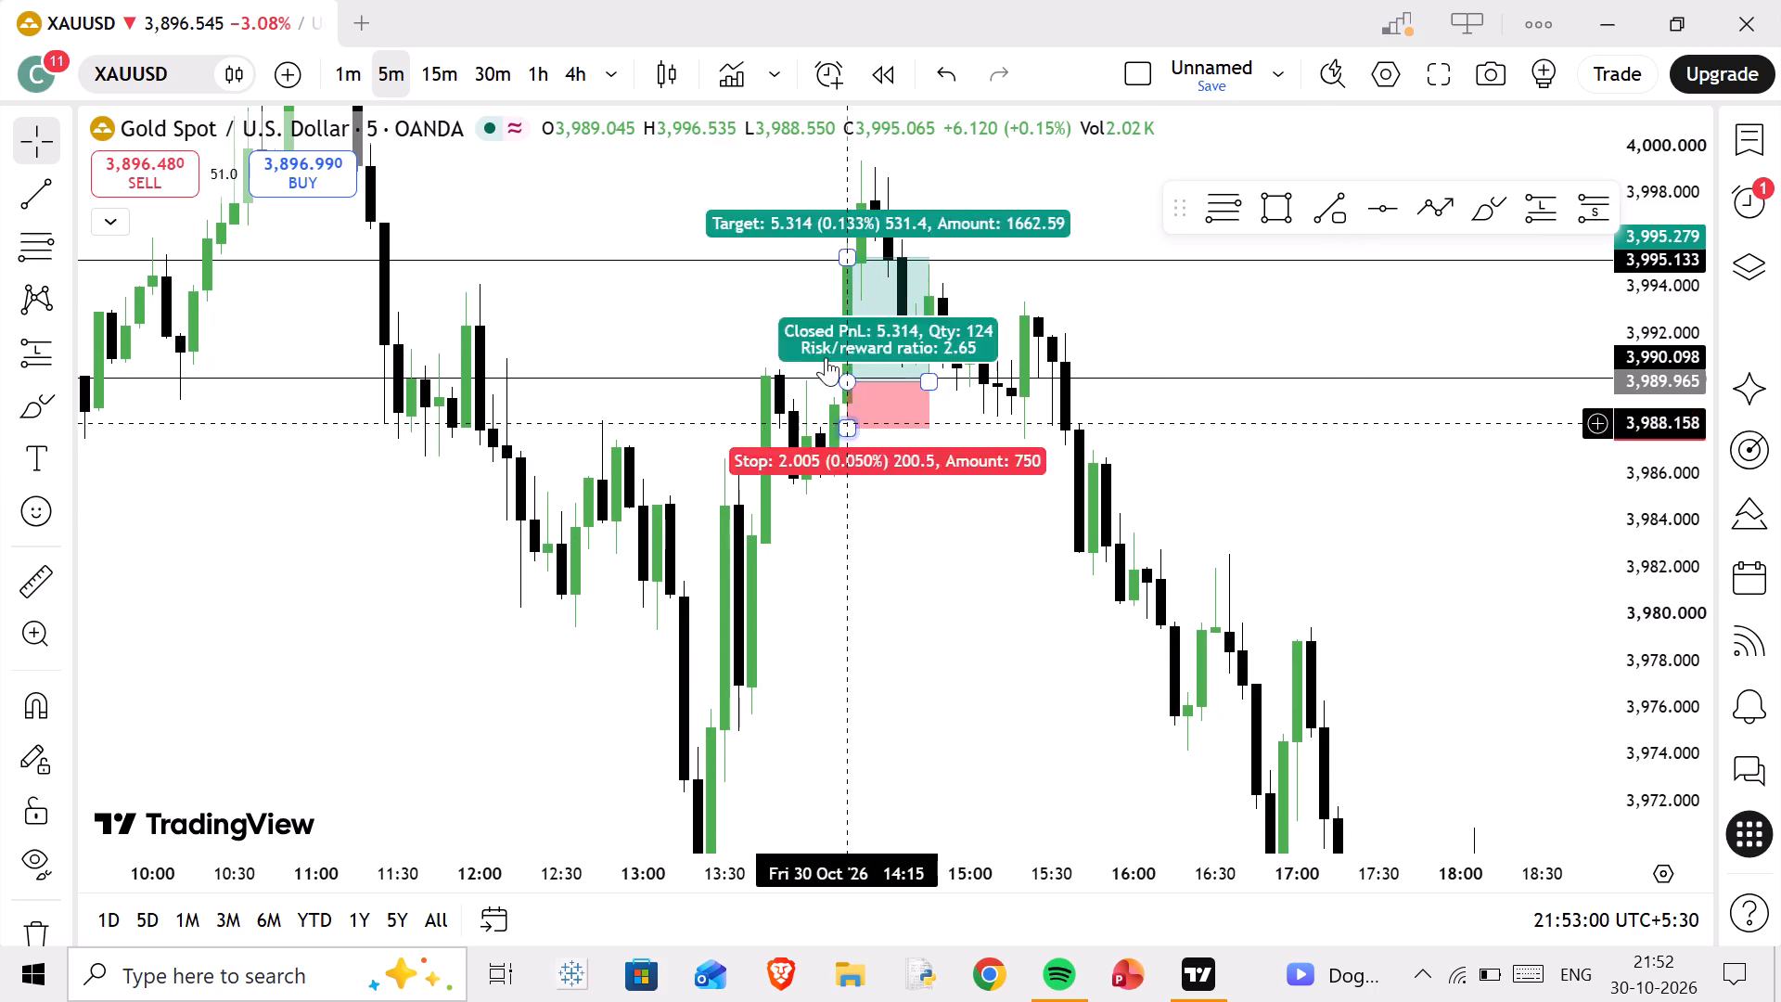
left_click_drag(800, 225, 833, 352)
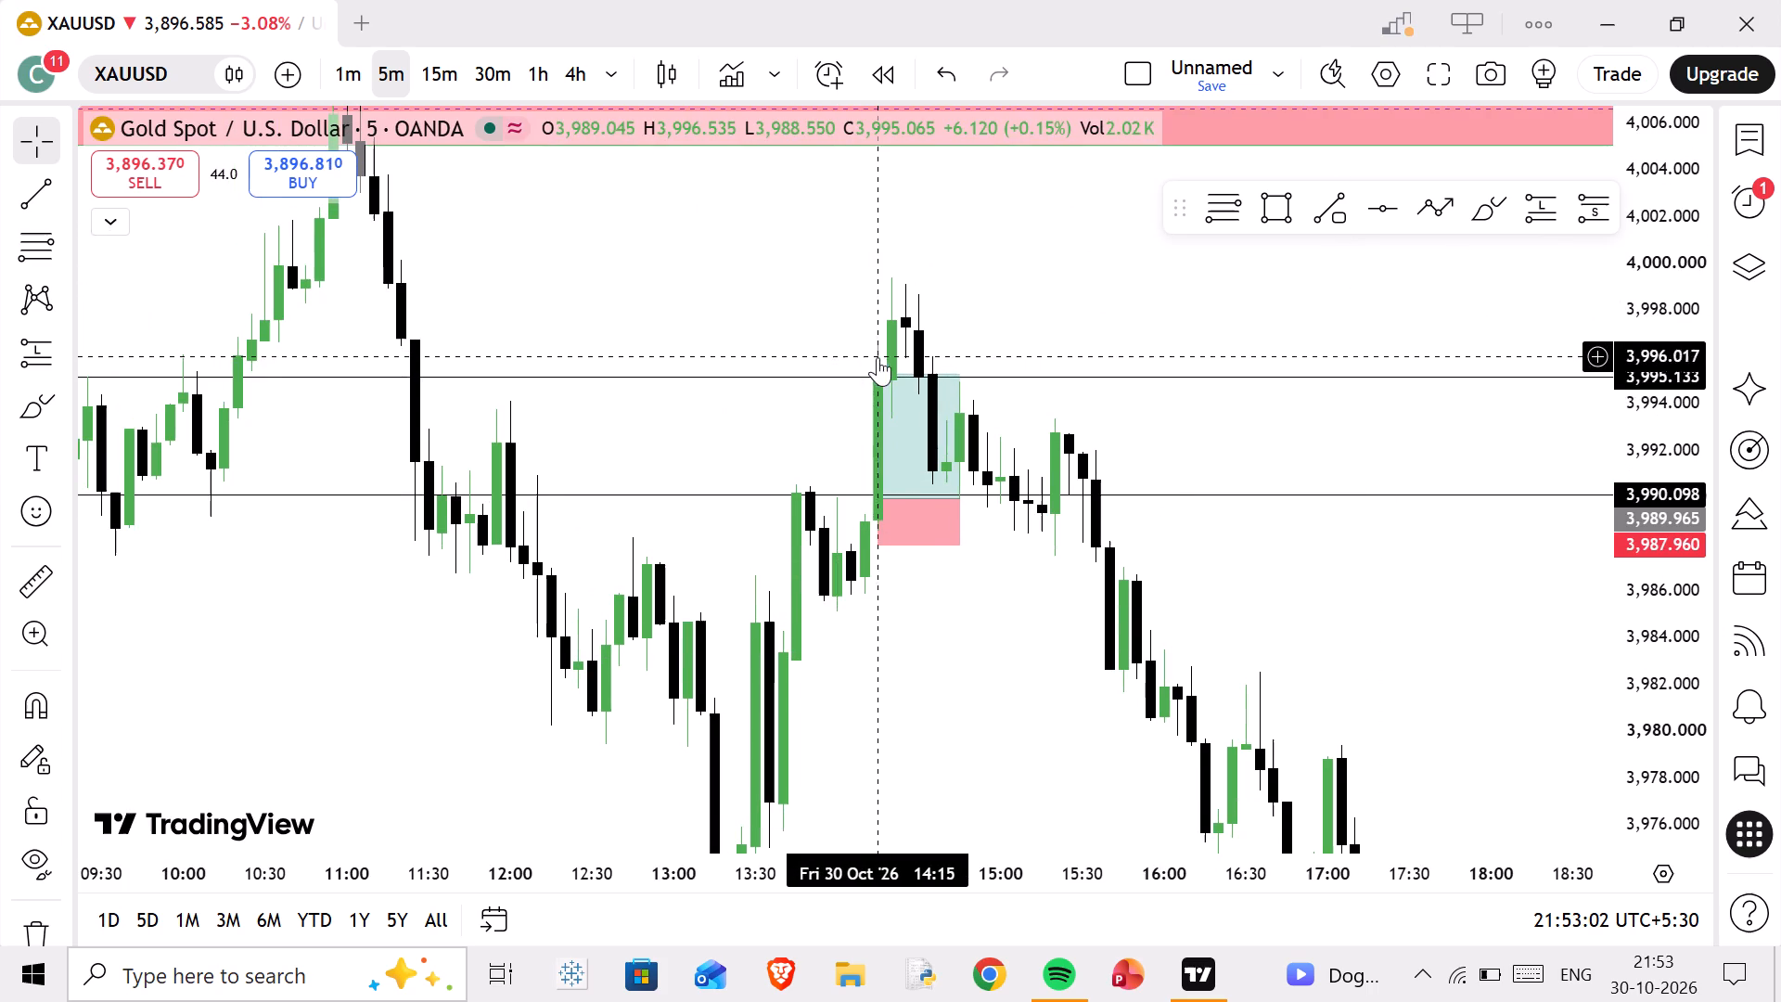
left_click_drag(879, 371, 878, 275)
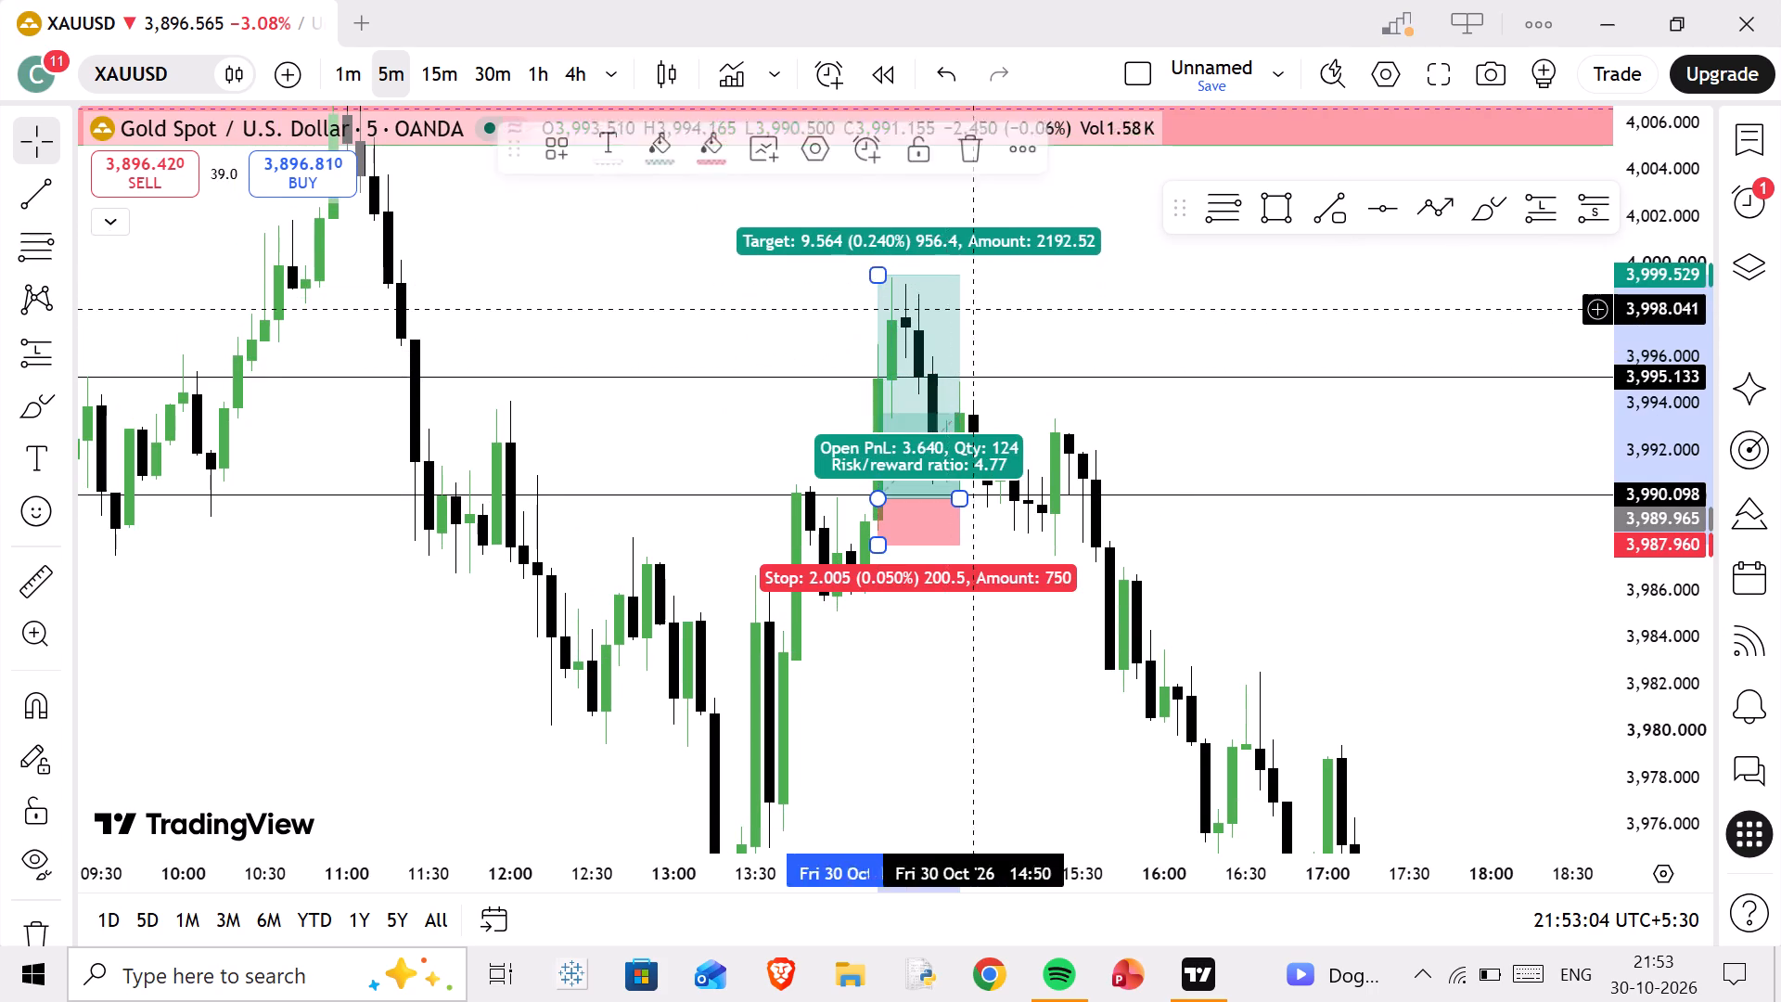
left_click(1033, 311)
Shift the red zone at the 11:00 high up slightly to span about 4,006 to 4,009.
left_click_drag(761, 387, 884, 316)
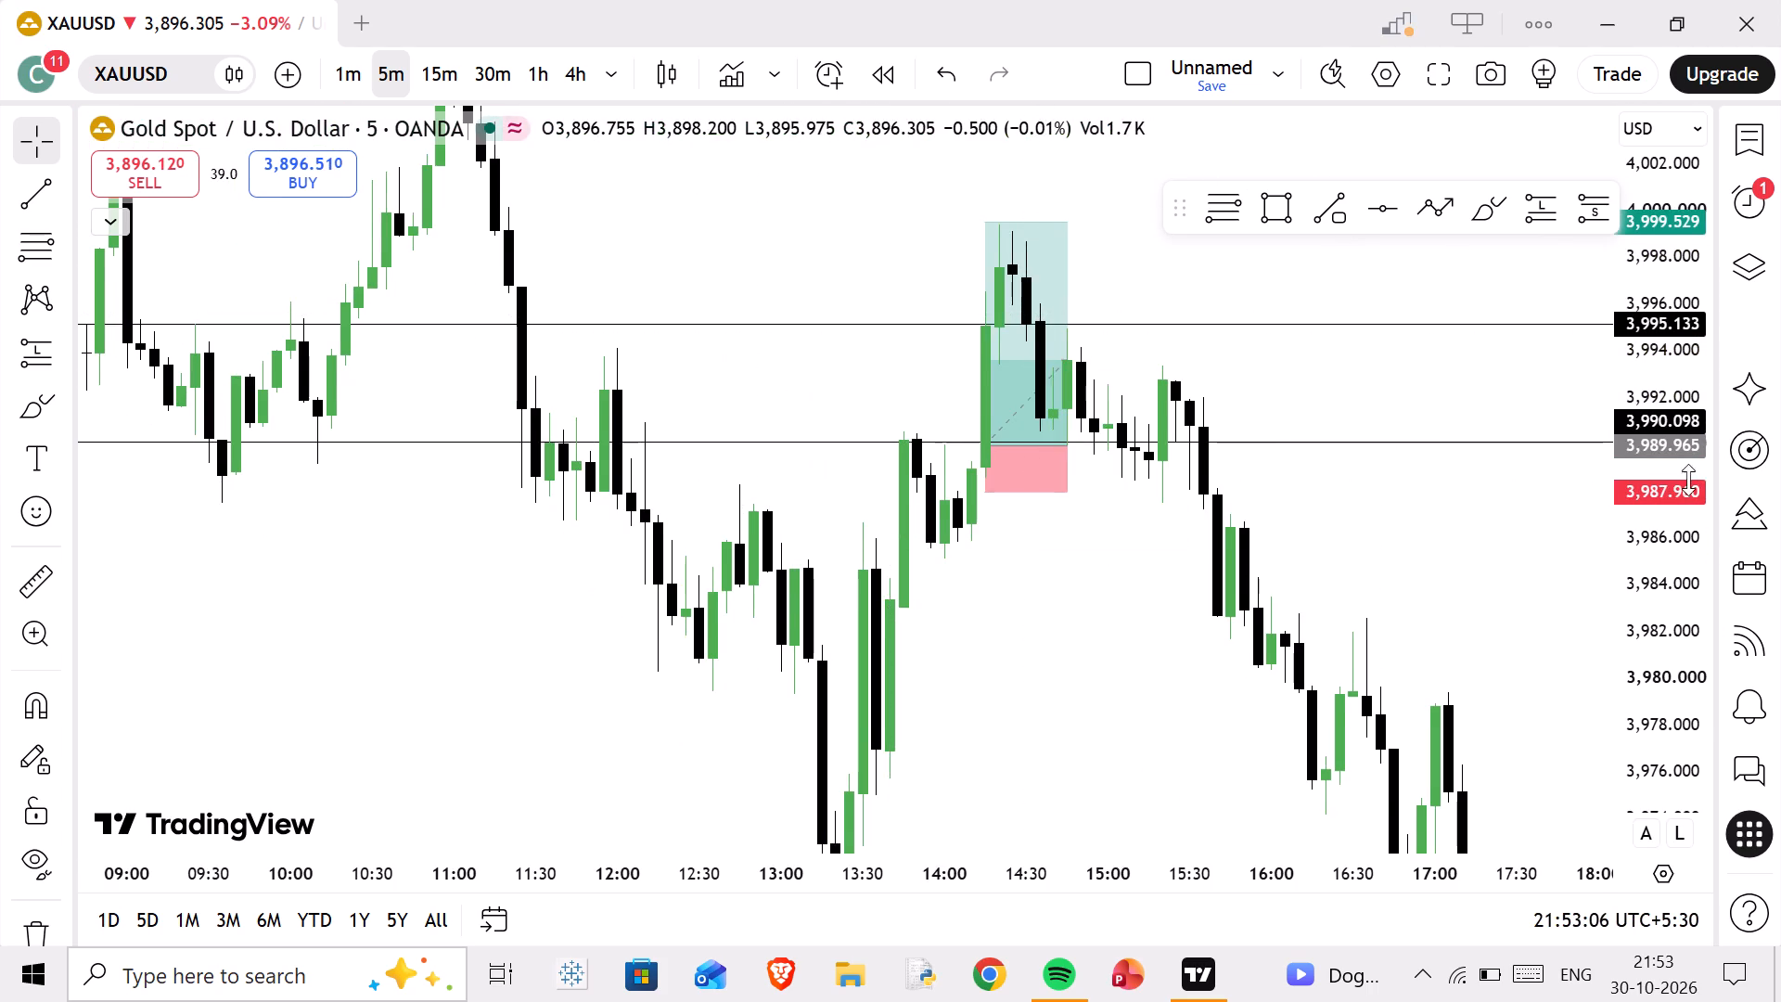
scroll(1685, 483, "down", 13)
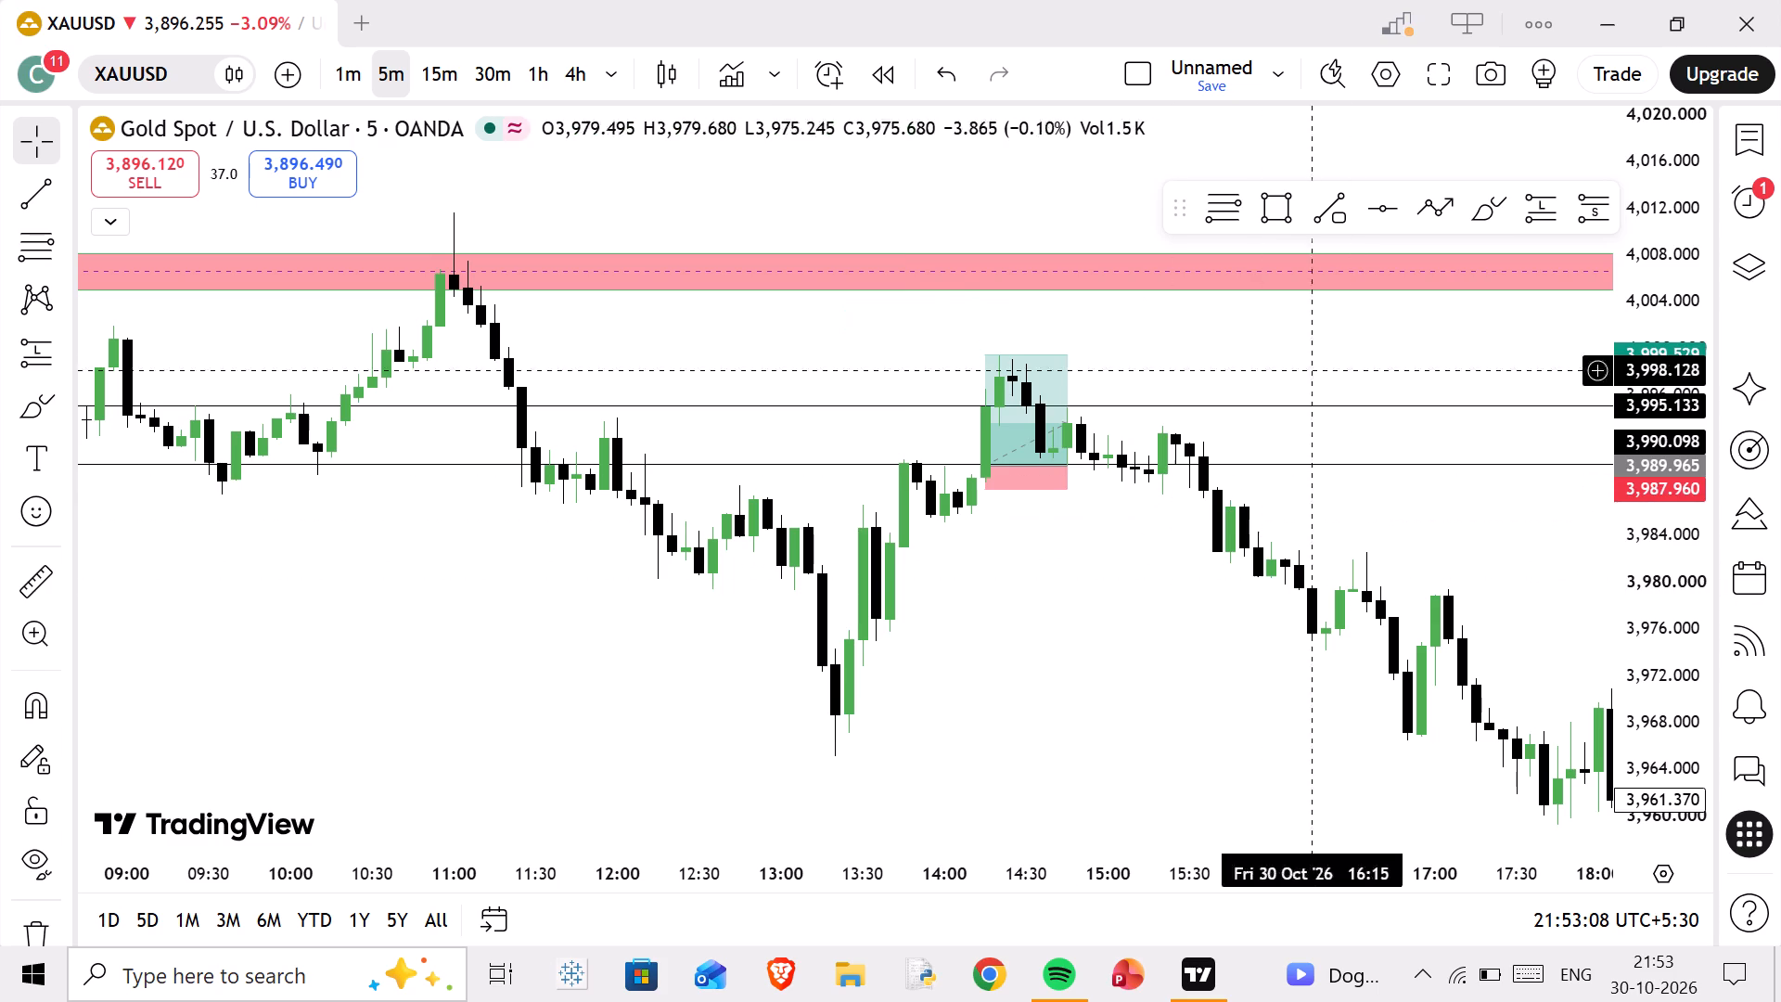
left_click(1414, 215)
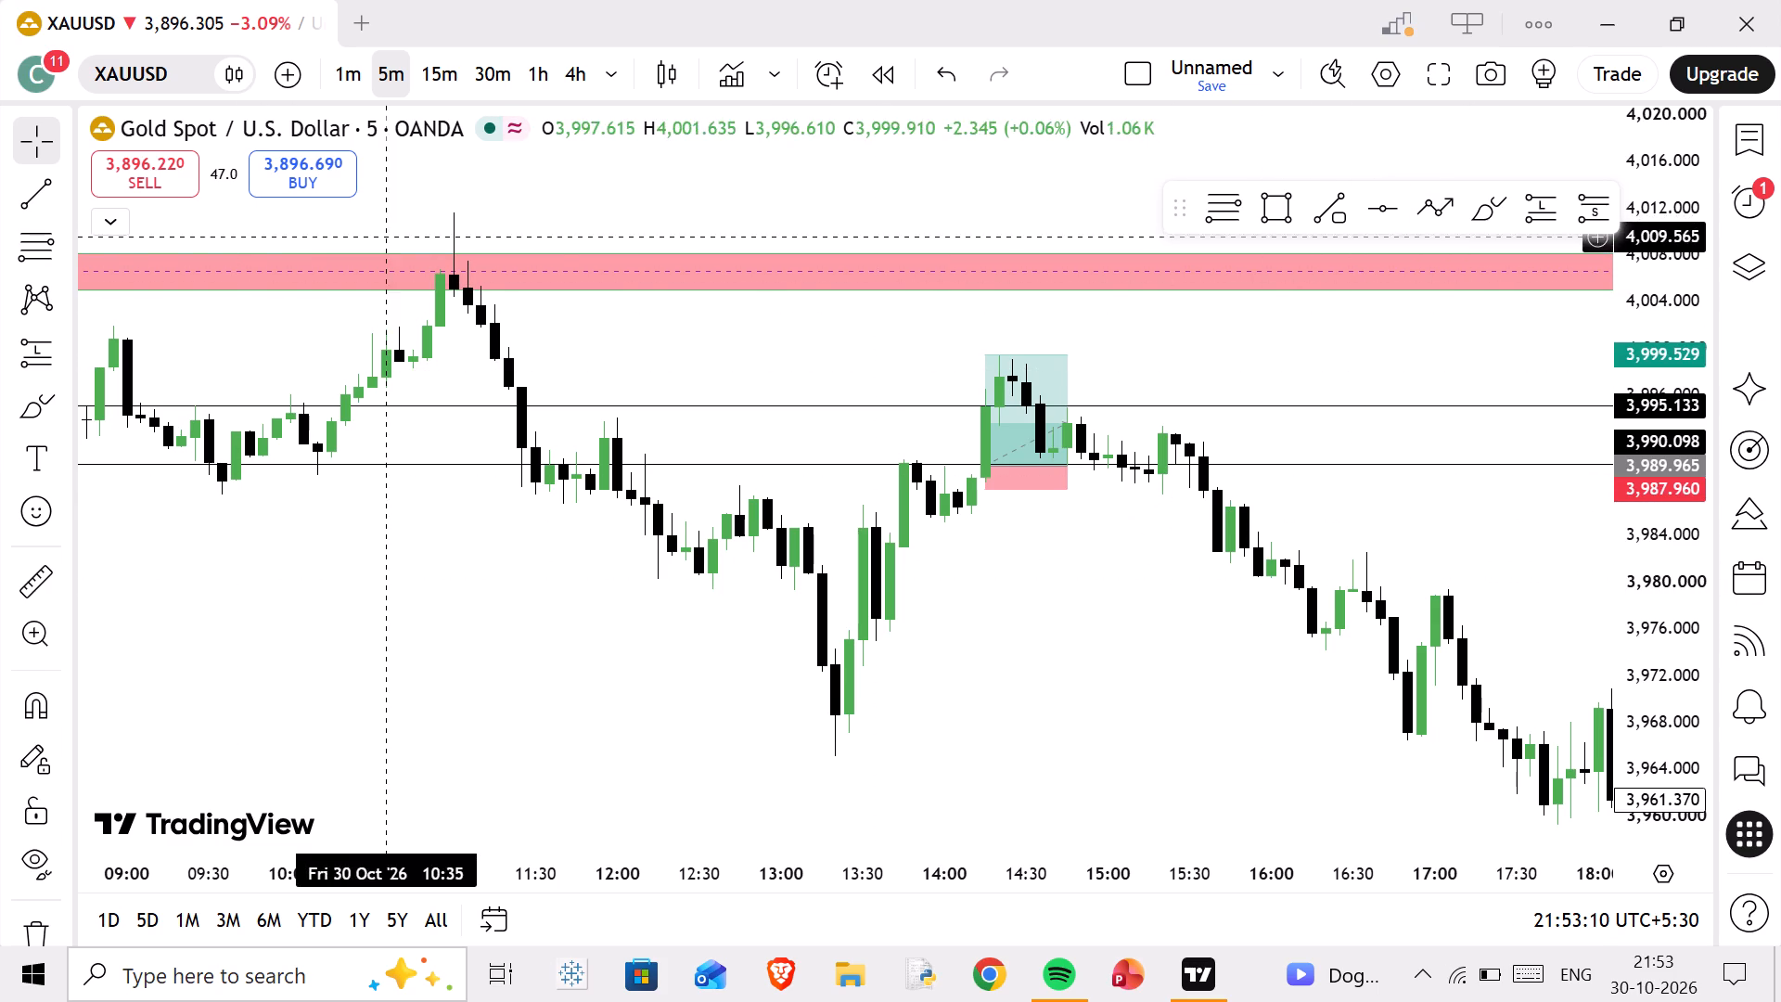
left_click(1434, 216)
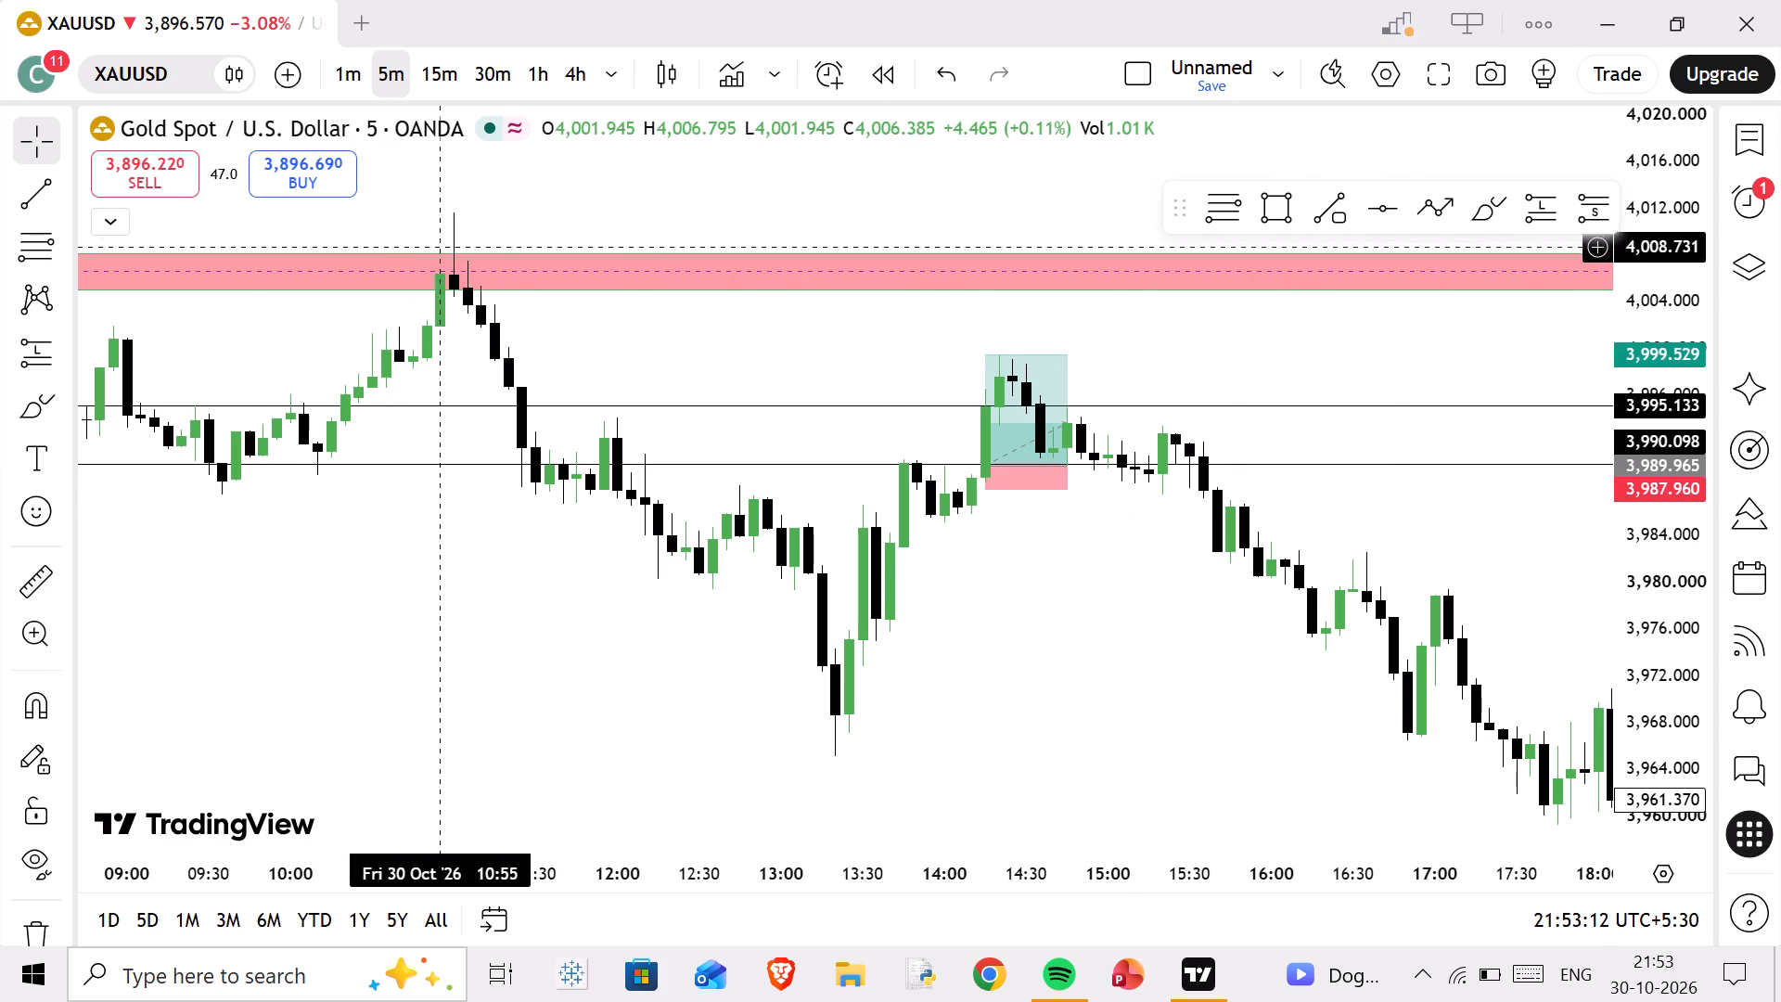
left_click(436, 247)
left_click(1416, 199)
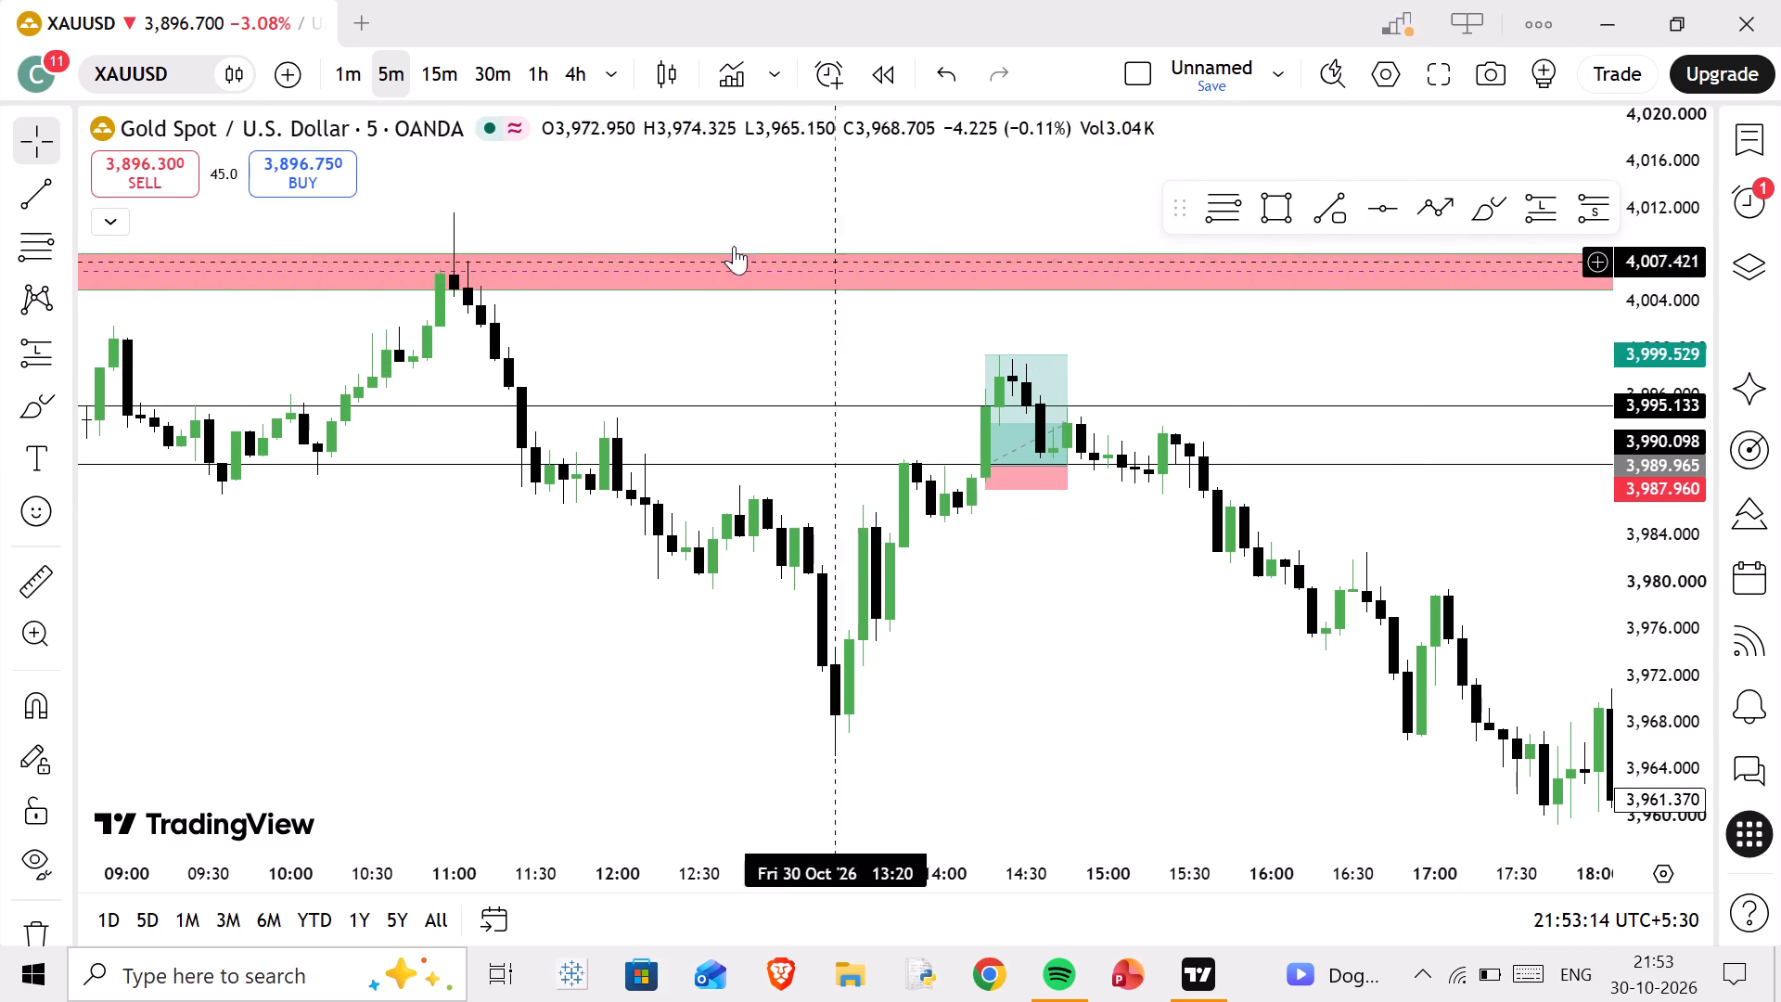
left_click_drag(440, 256, 534, 247)
right_click(455, 644)
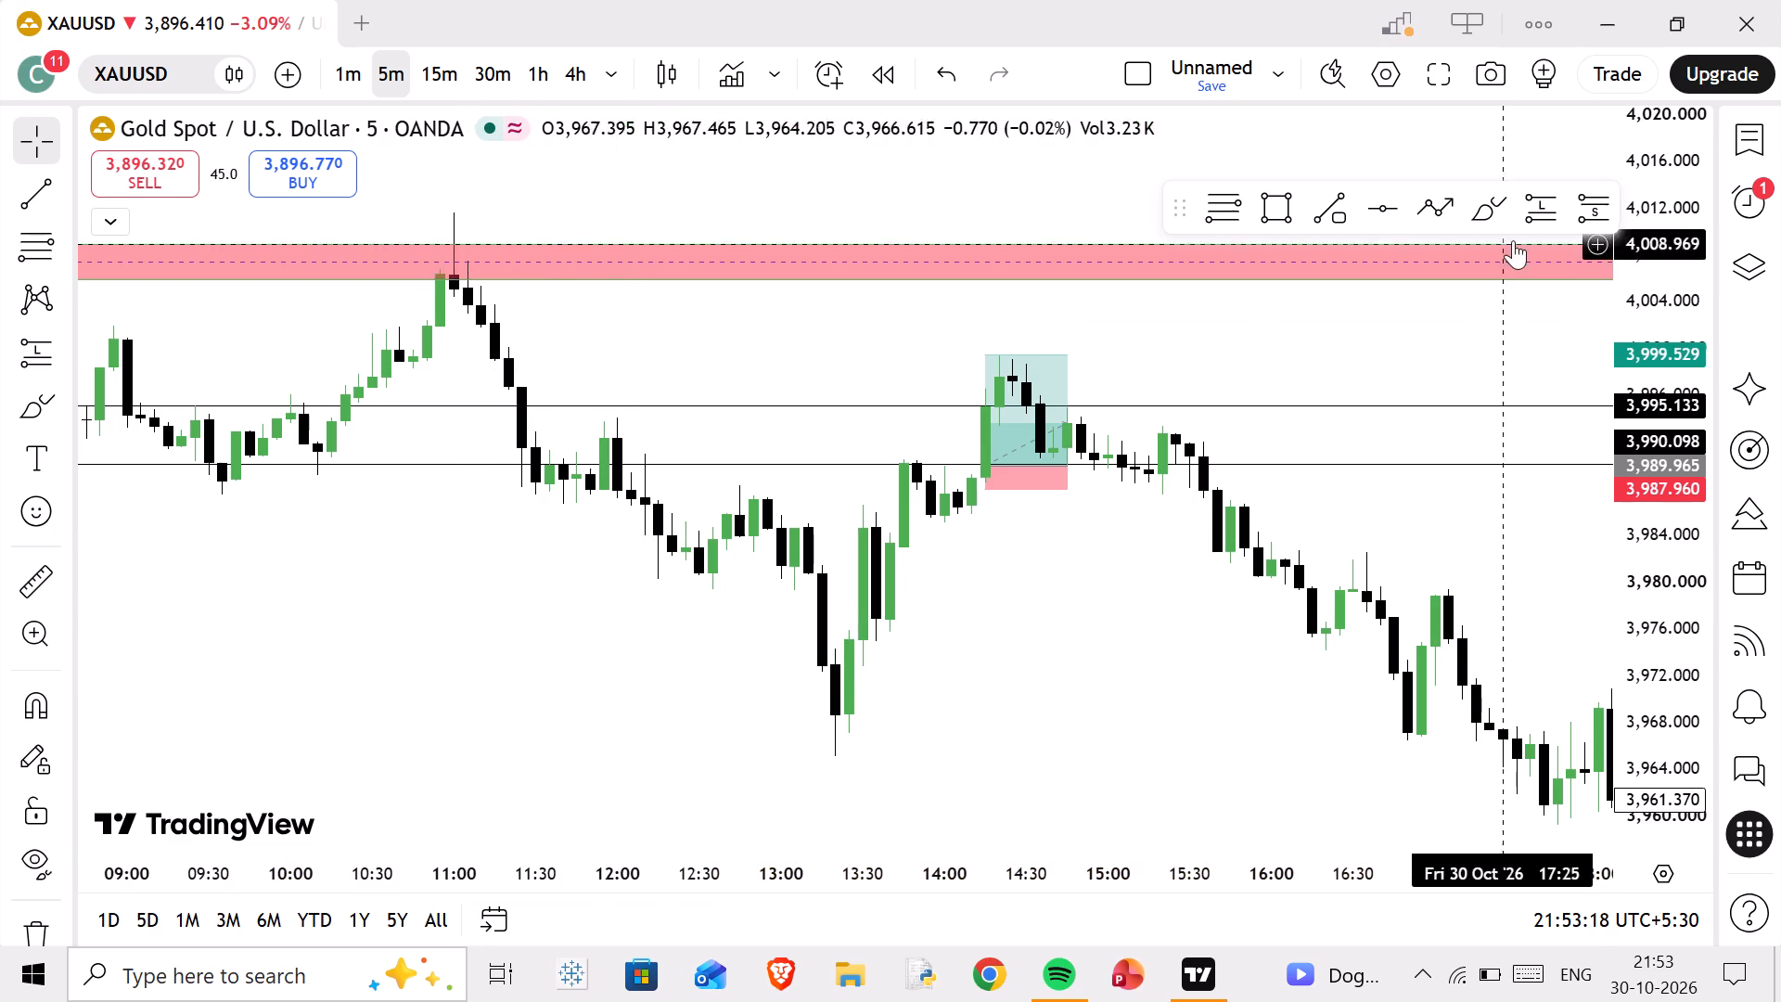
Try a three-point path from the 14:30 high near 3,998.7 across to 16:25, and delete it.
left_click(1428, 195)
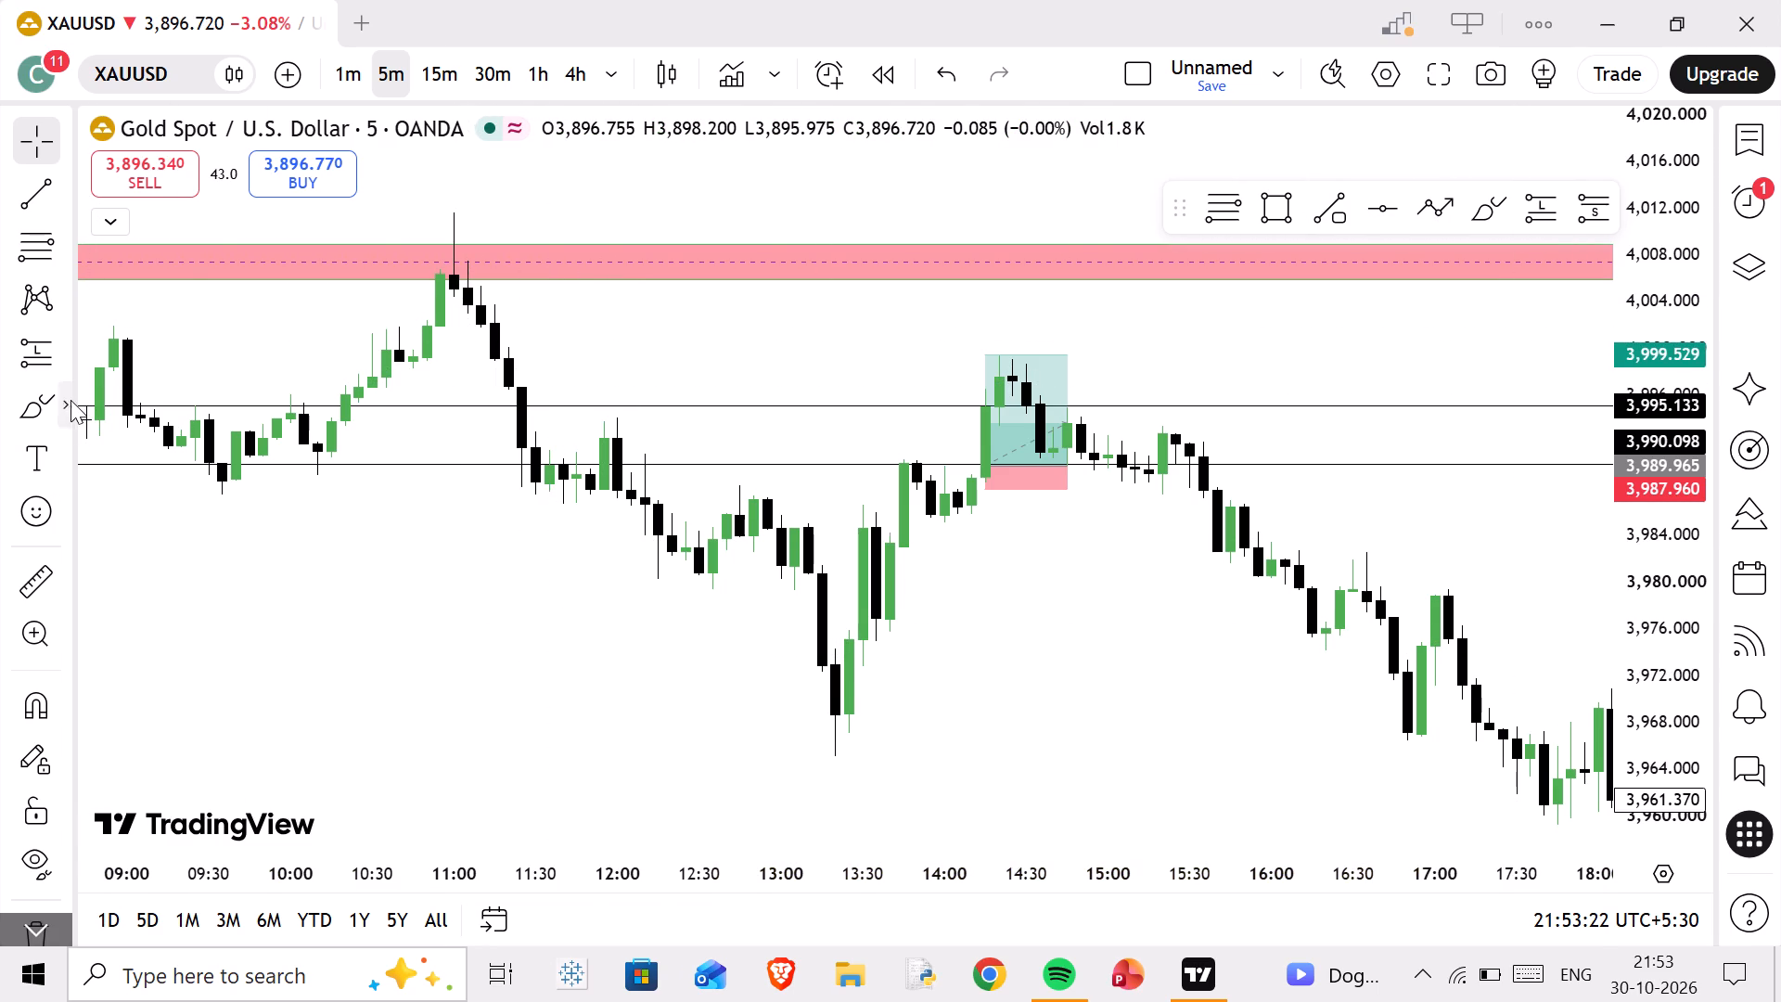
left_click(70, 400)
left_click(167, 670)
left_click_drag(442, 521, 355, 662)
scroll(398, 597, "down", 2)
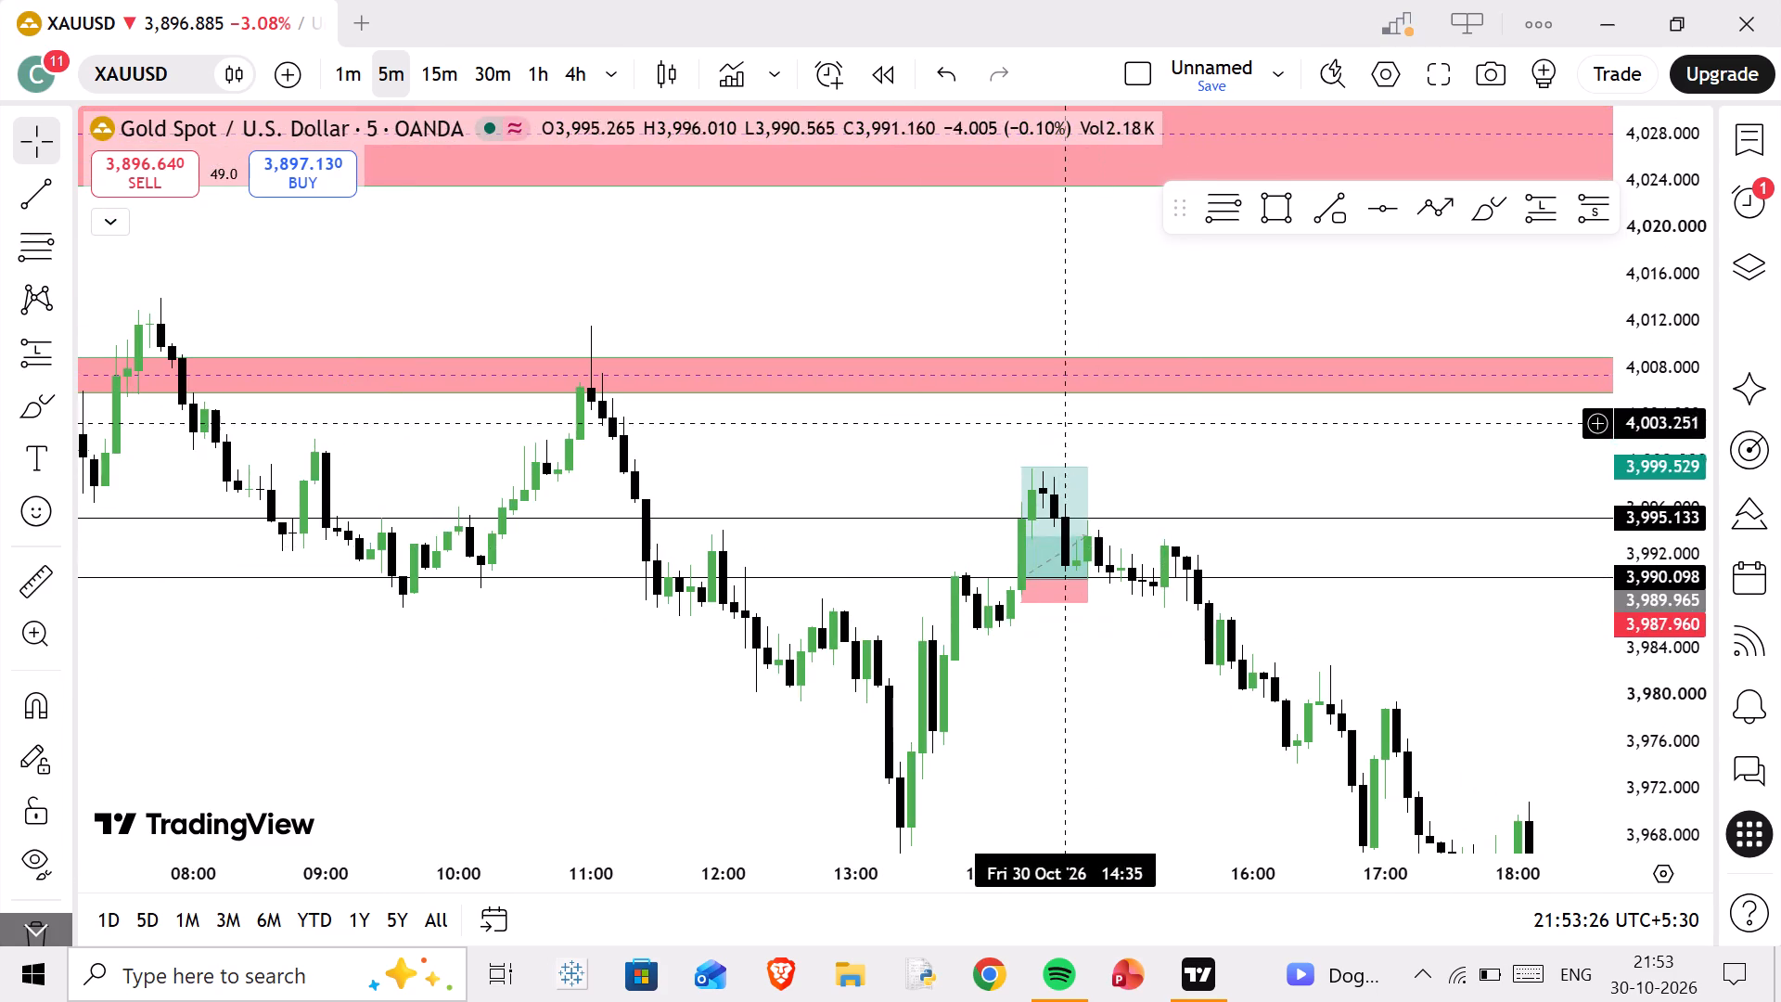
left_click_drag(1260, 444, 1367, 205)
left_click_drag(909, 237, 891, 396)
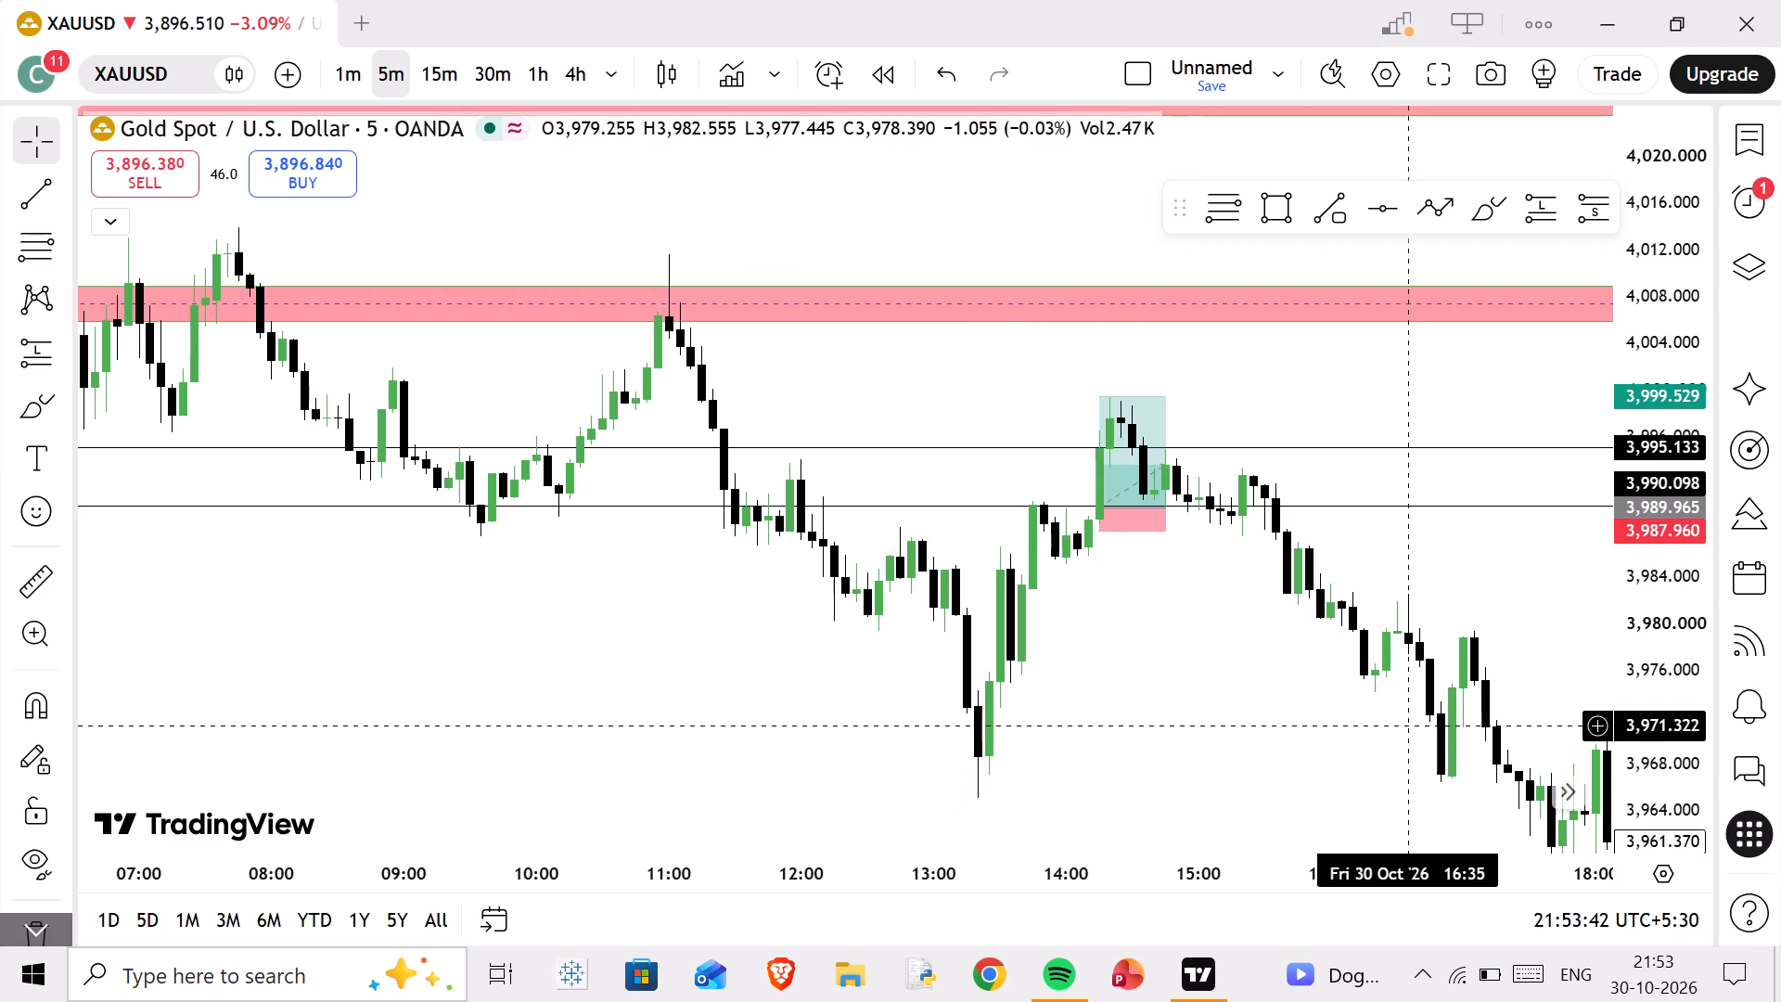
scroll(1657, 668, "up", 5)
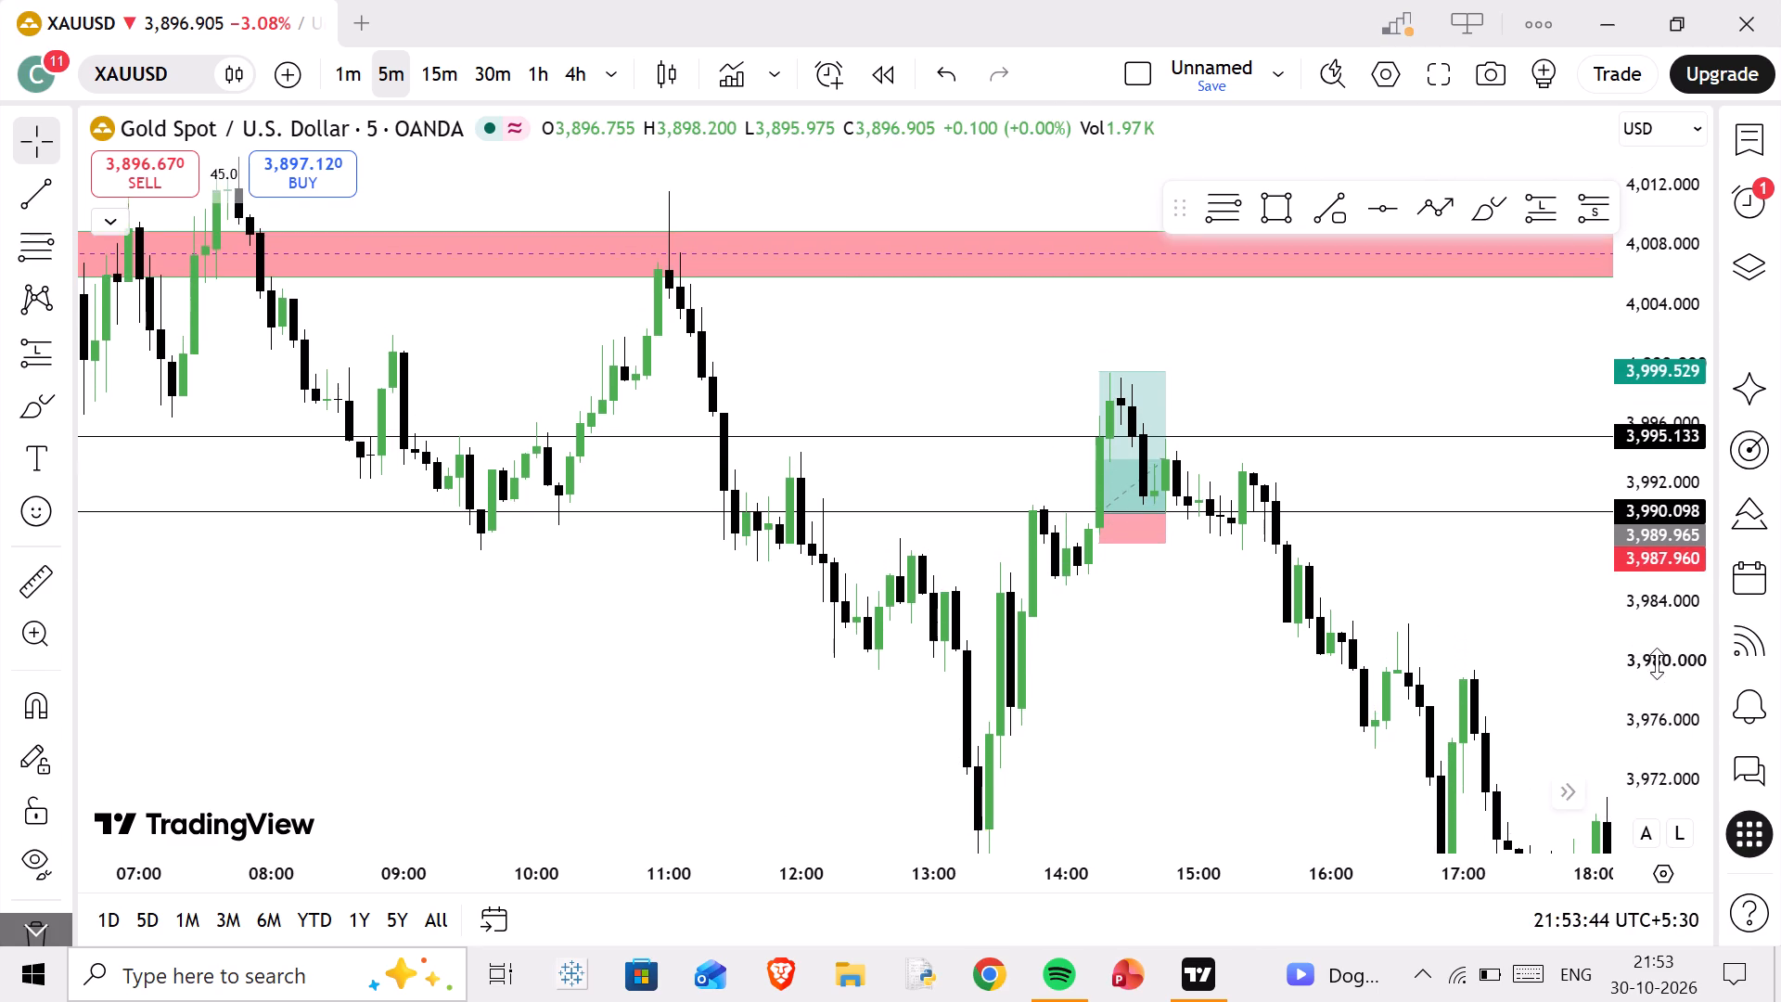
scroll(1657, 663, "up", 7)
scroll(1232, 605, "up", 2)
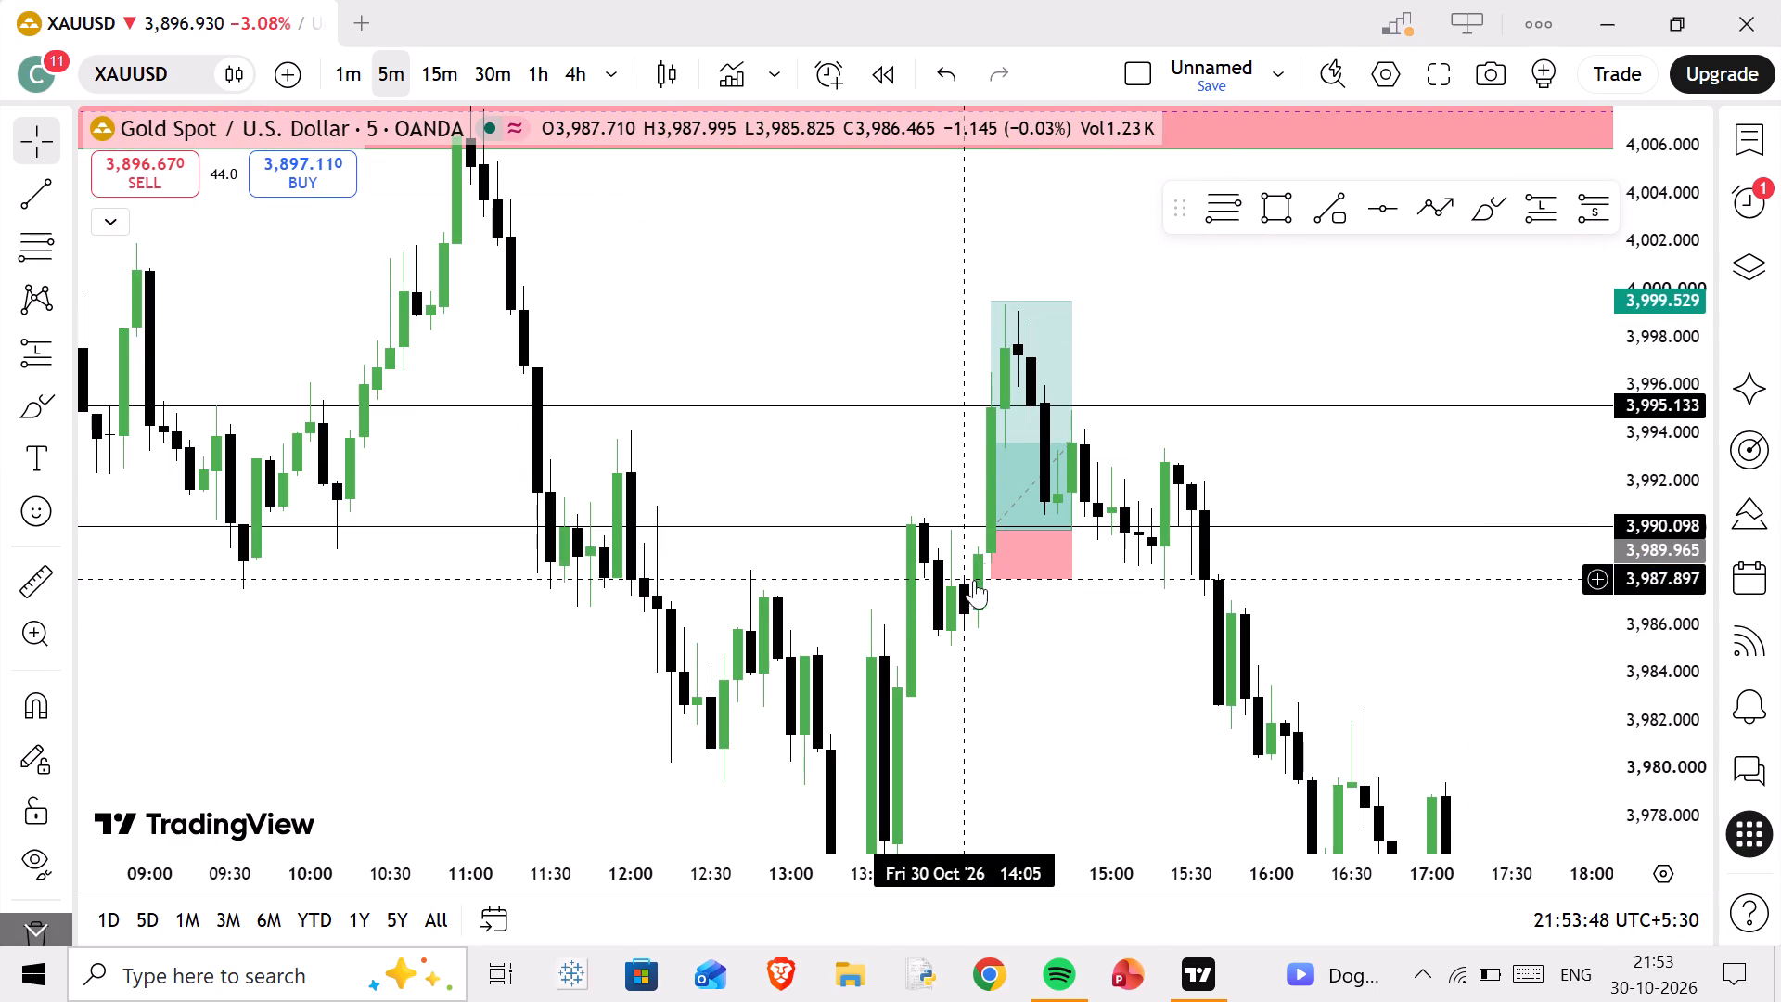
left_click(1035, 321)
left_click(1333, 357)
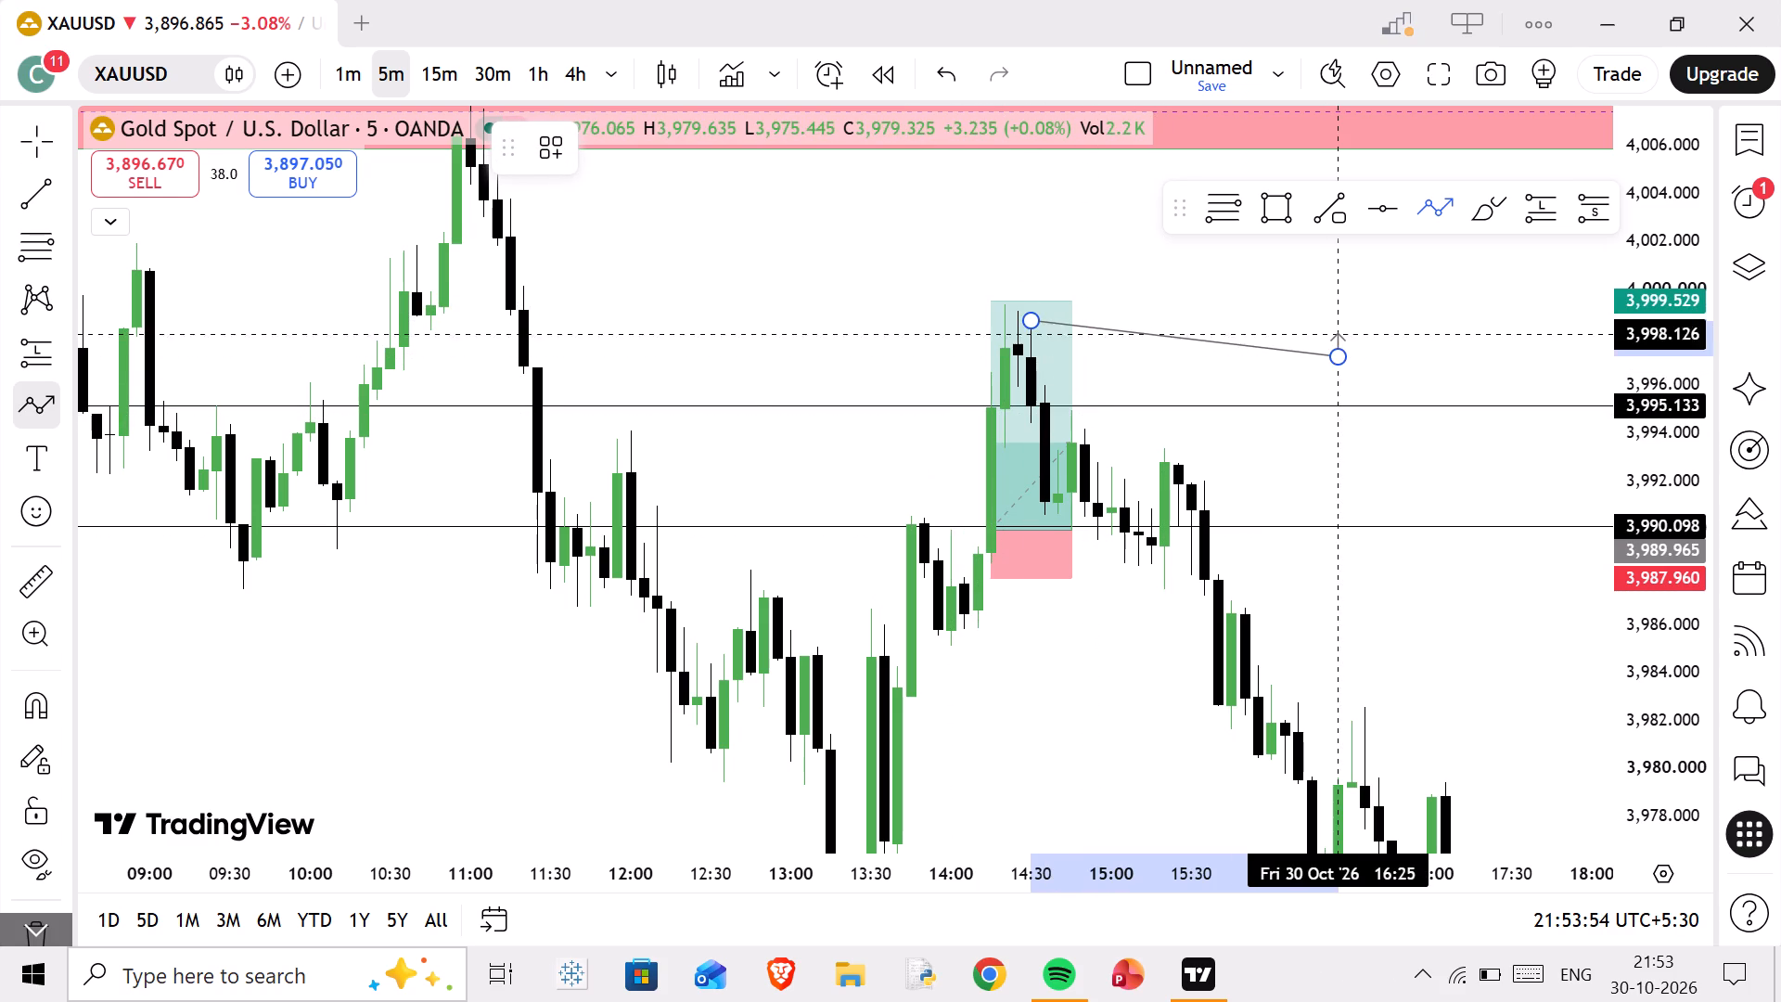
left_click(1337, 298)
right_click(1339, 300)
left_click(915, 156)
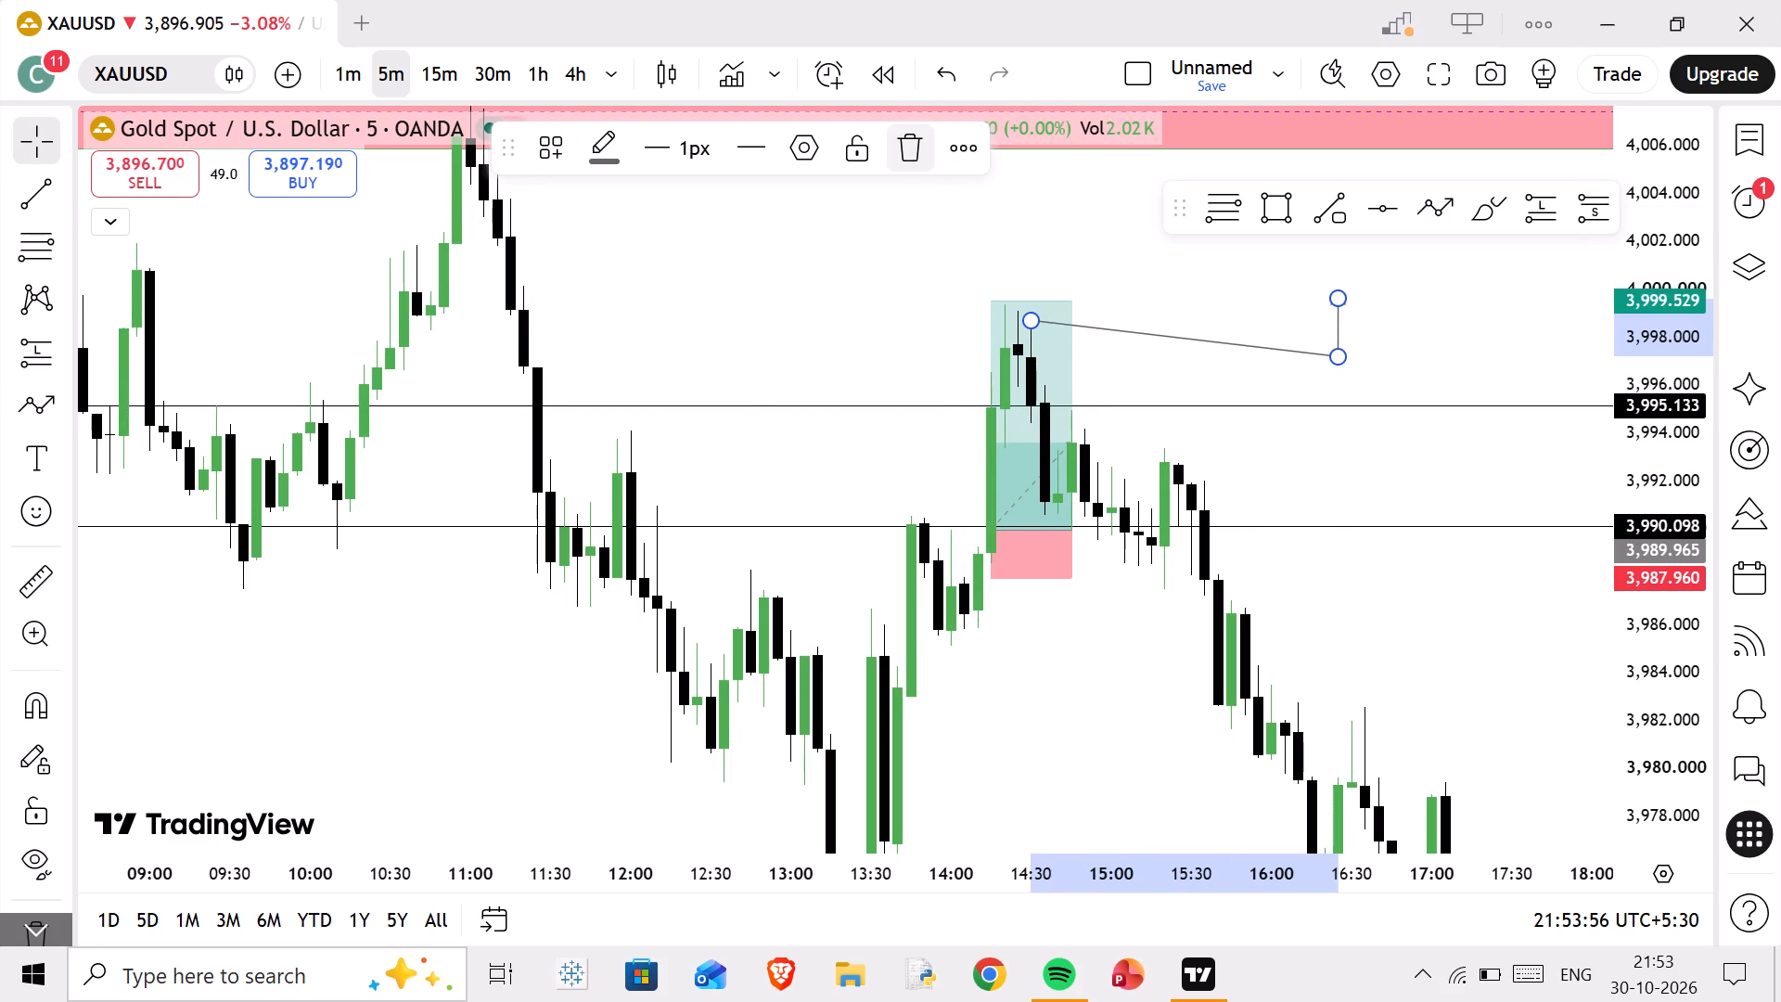
Examine the price decline after the 14:15 long position through to the latest candles.
left_click_drag(1283, 485, 1214, 336)
left_click_drag(1097, 566, 587, 125)
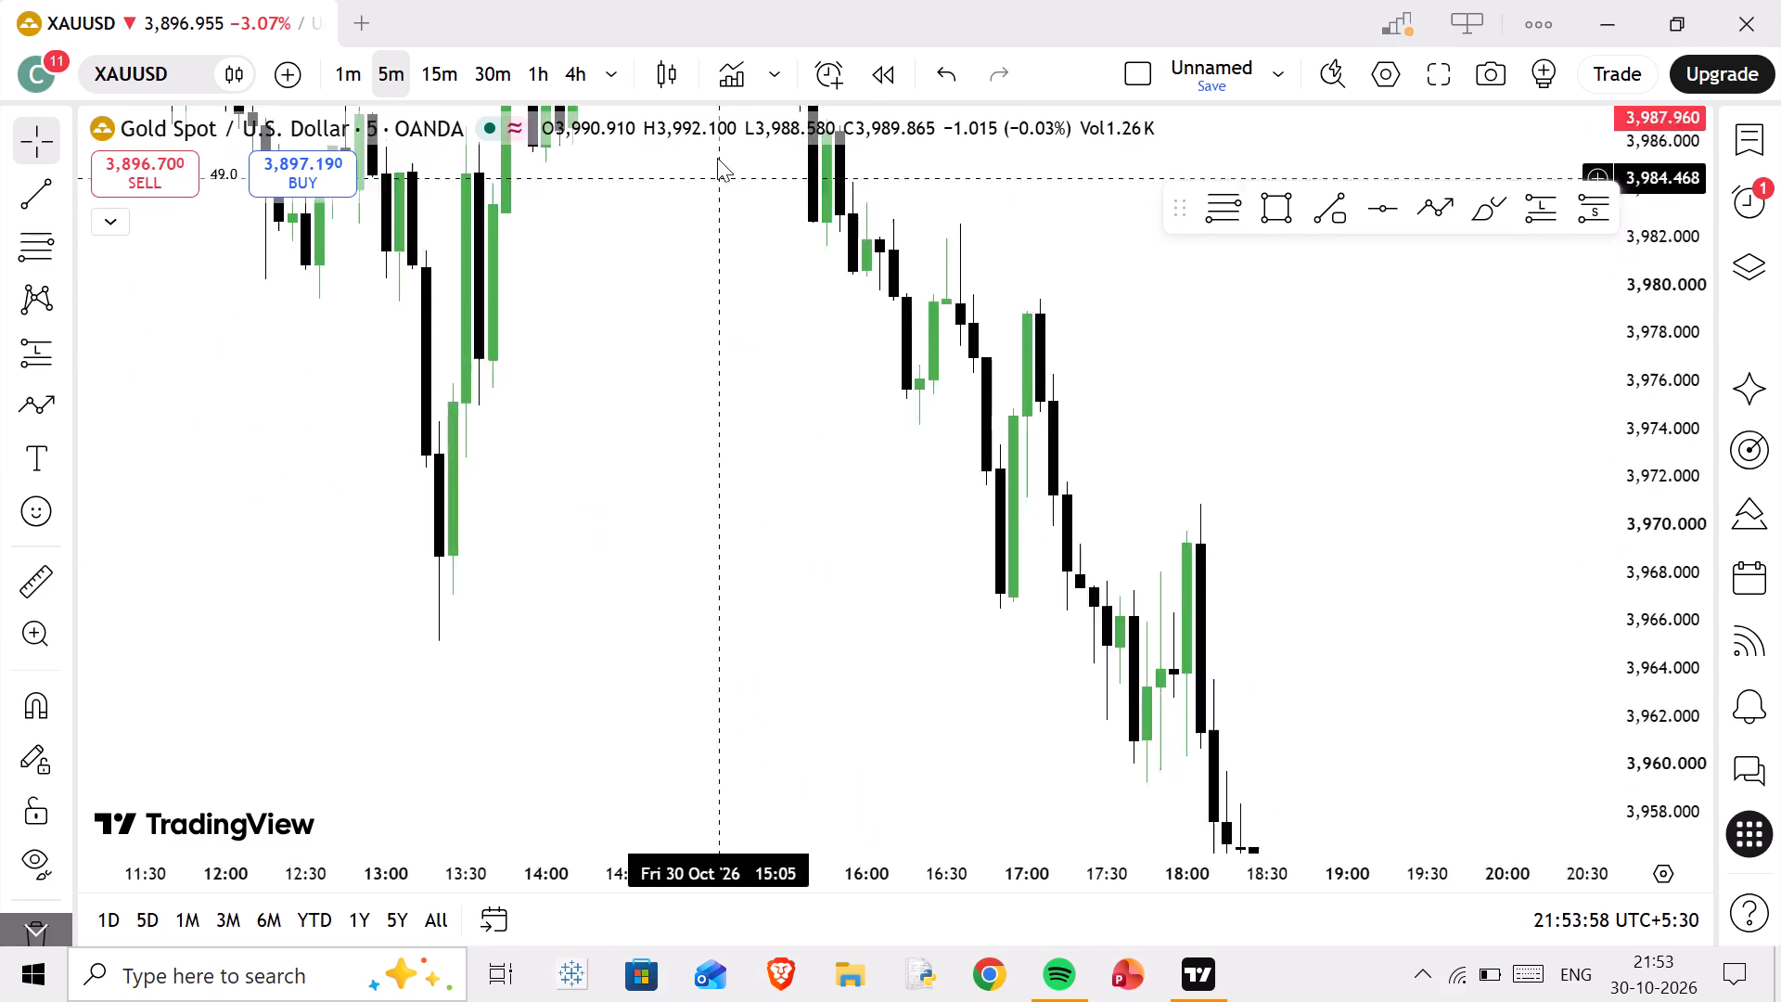
scroll(1644, 481, "down", 20)
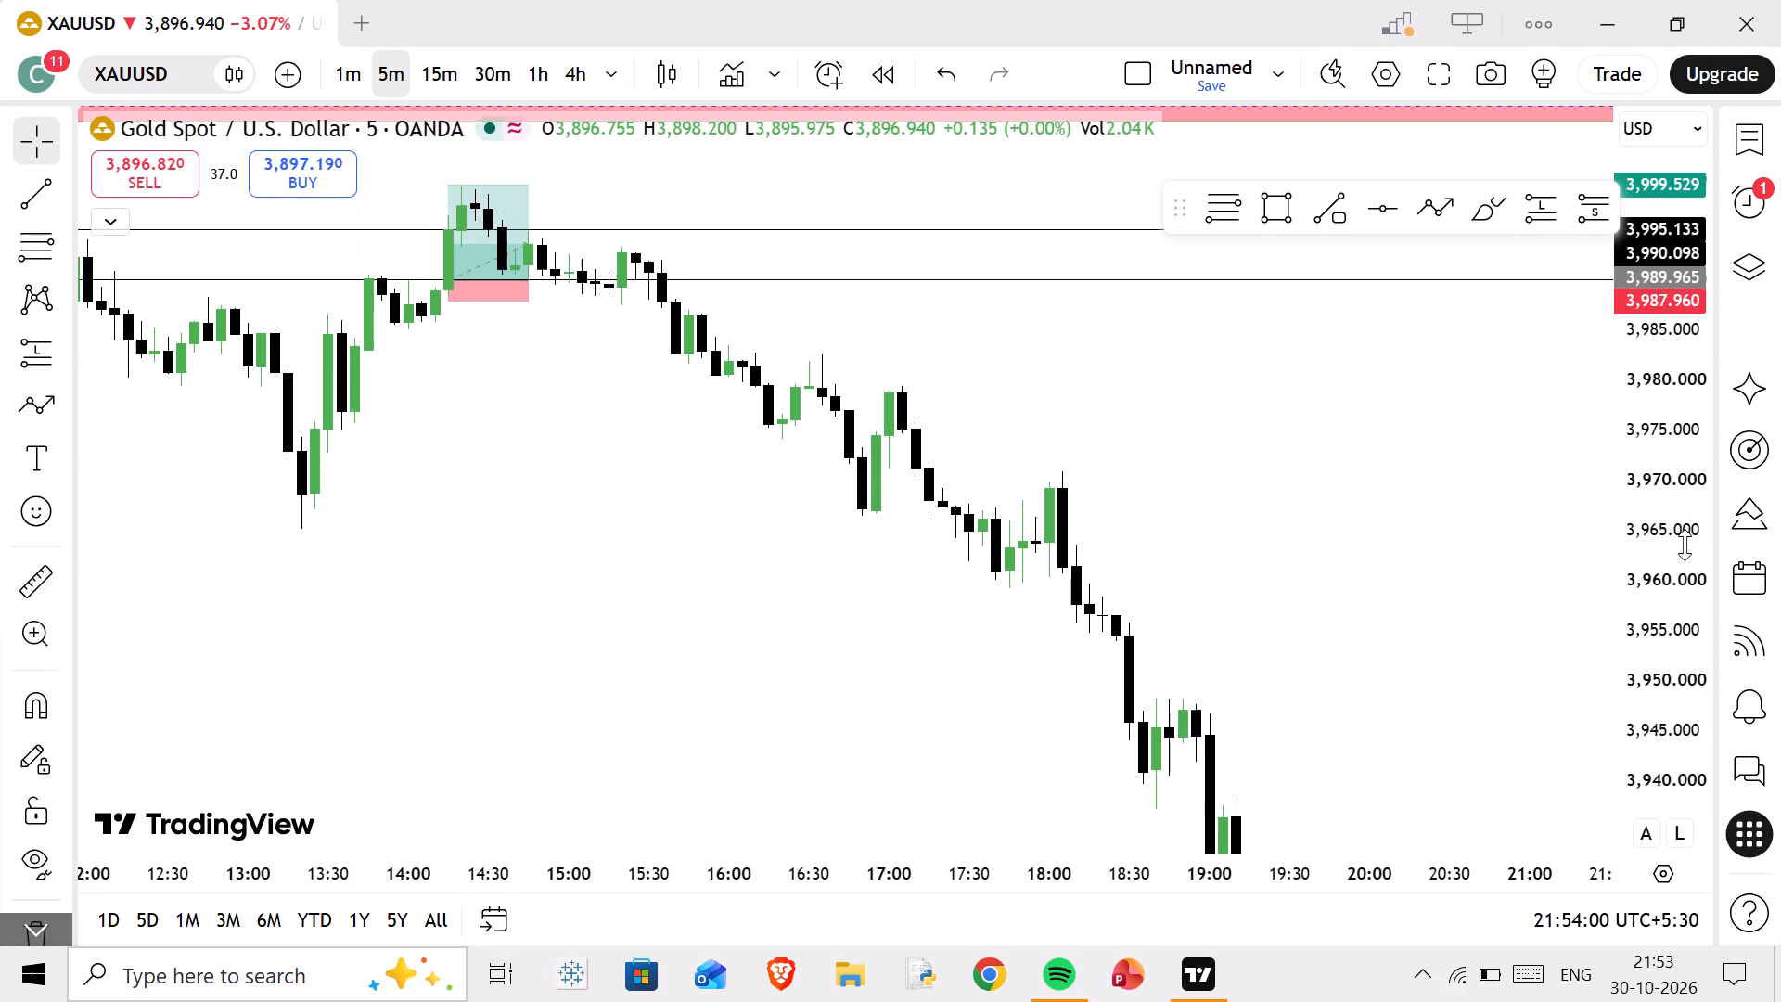
scroll(1685, 545, "down", 4)
scroll(1107, 612, "down", 12)
left_click_drag(1160, 574, 391, 428)
left_click_drag(846, 559, 775, 151)
scroll(1073, 563, "up", 4)
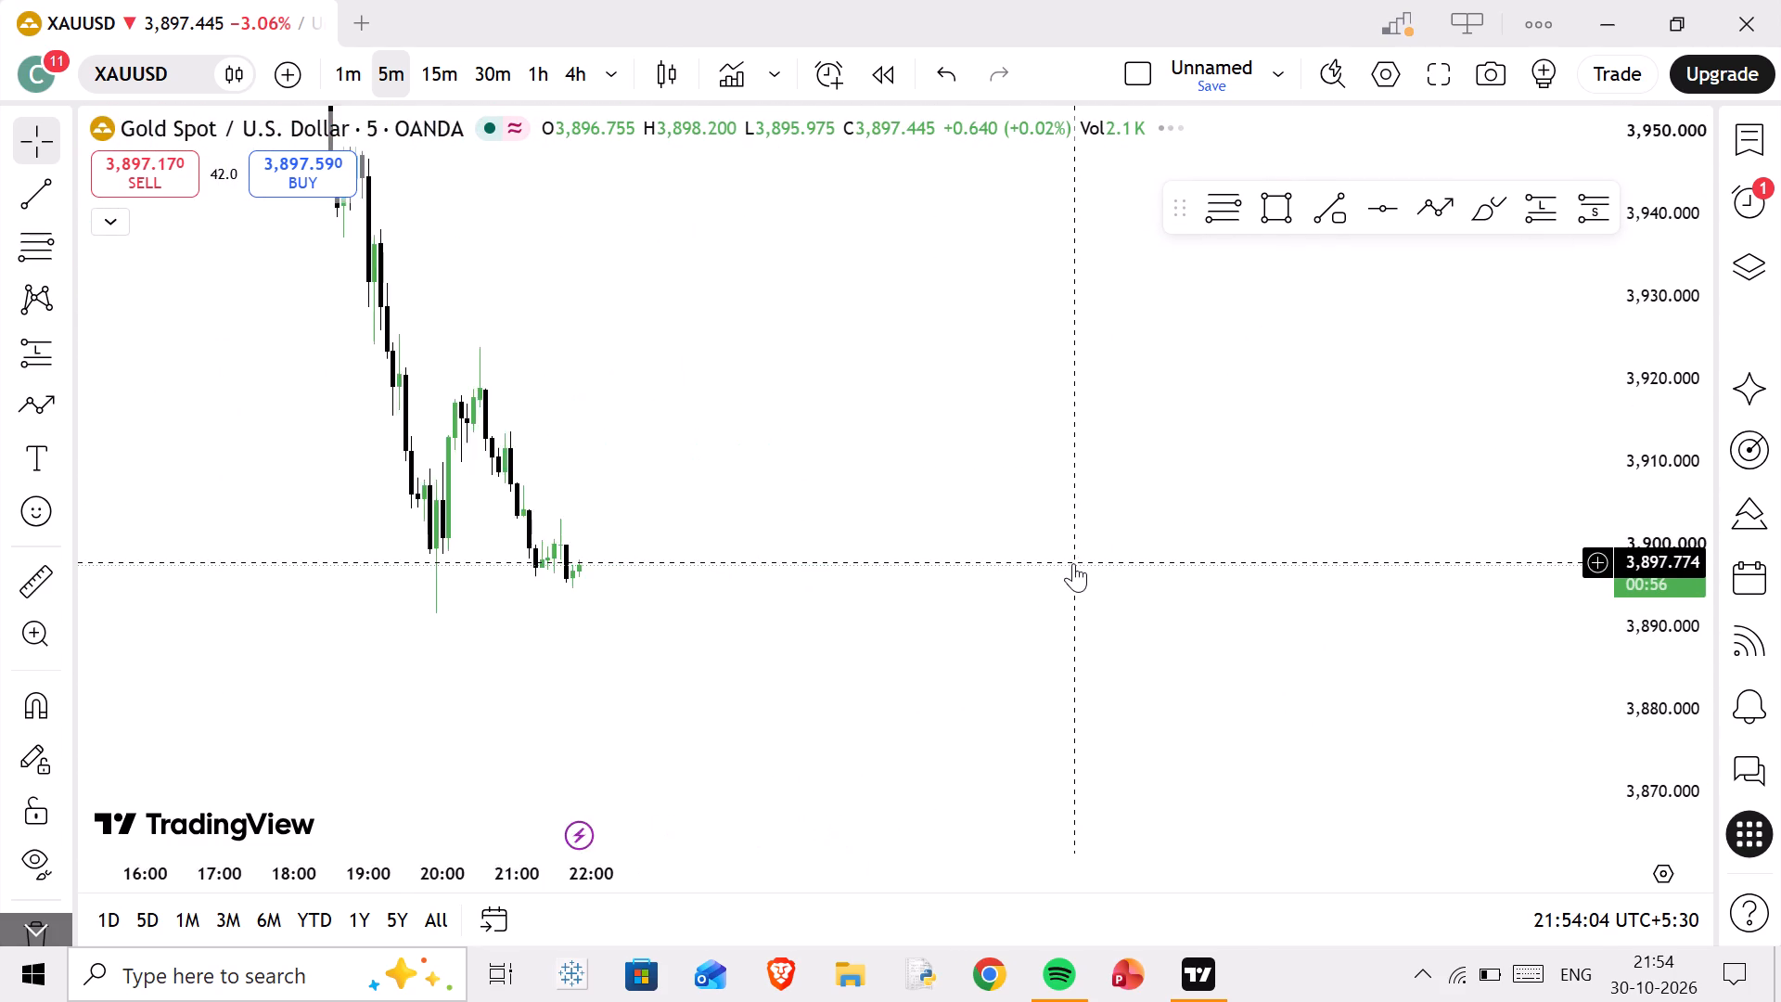
scroll(1073, 563, "up", 2)
left_click_drag(556, 461, 1296, 731)
scroll(1282, 697, "up", 2)
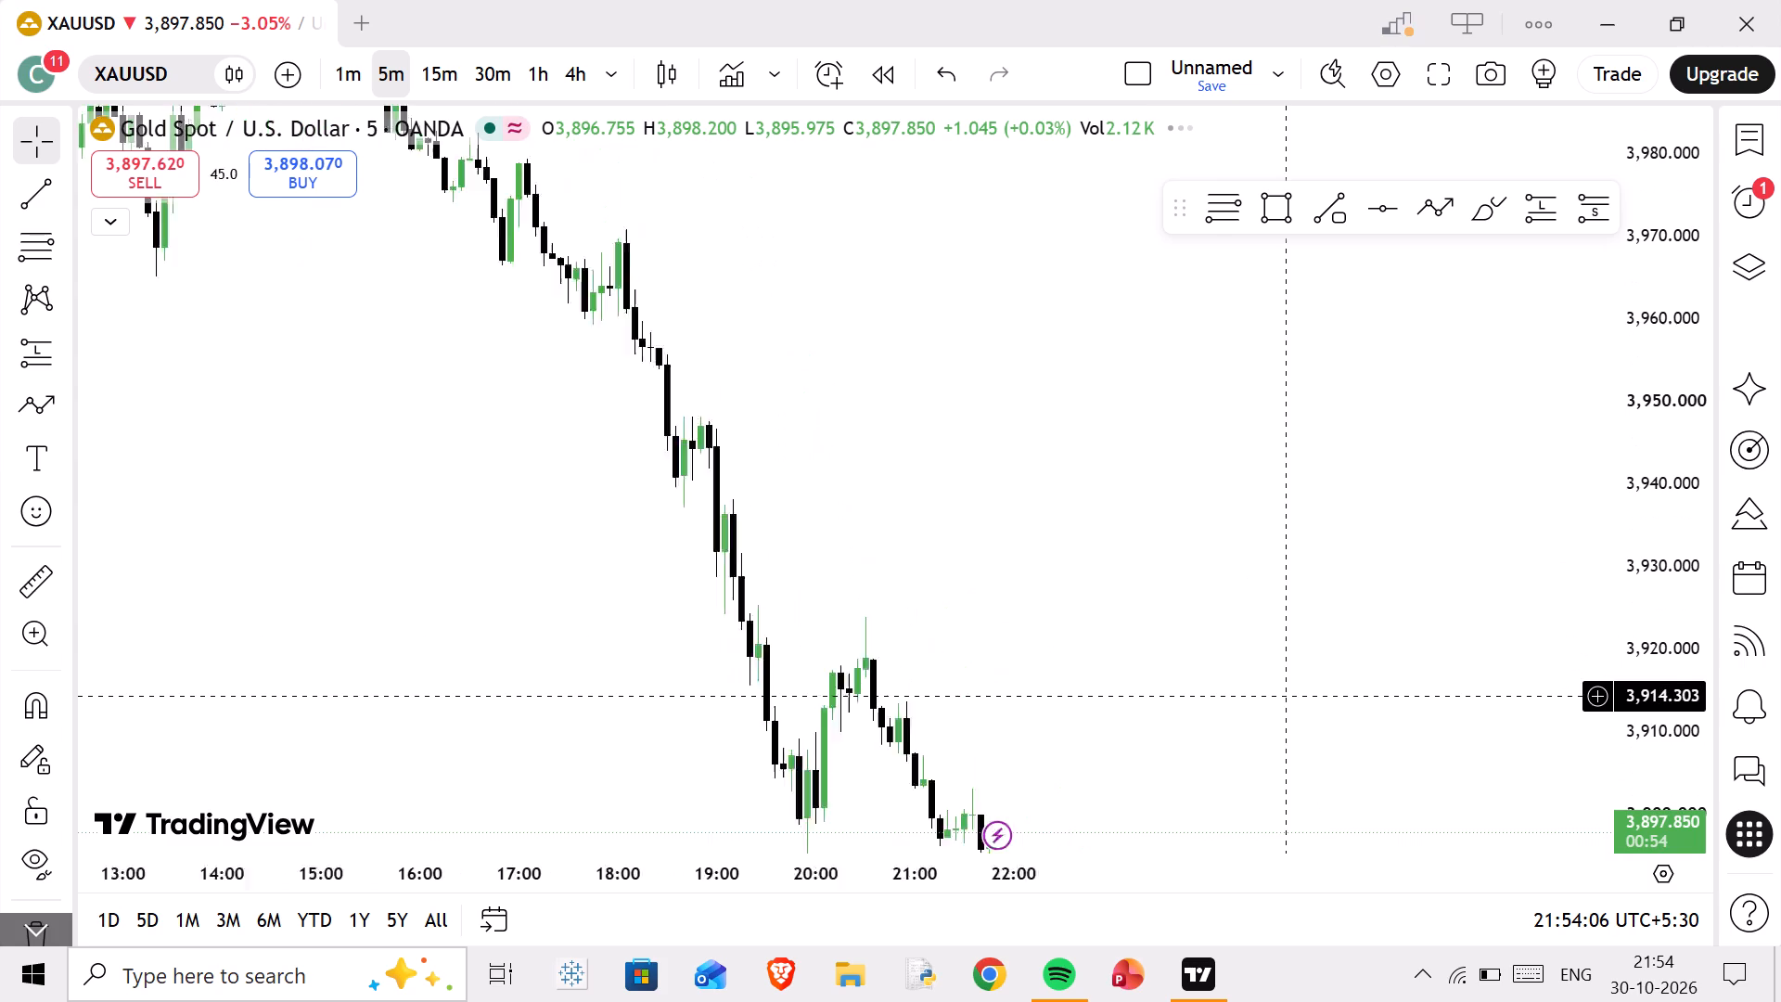
left_click_drag(906, 515, 1317, 738)
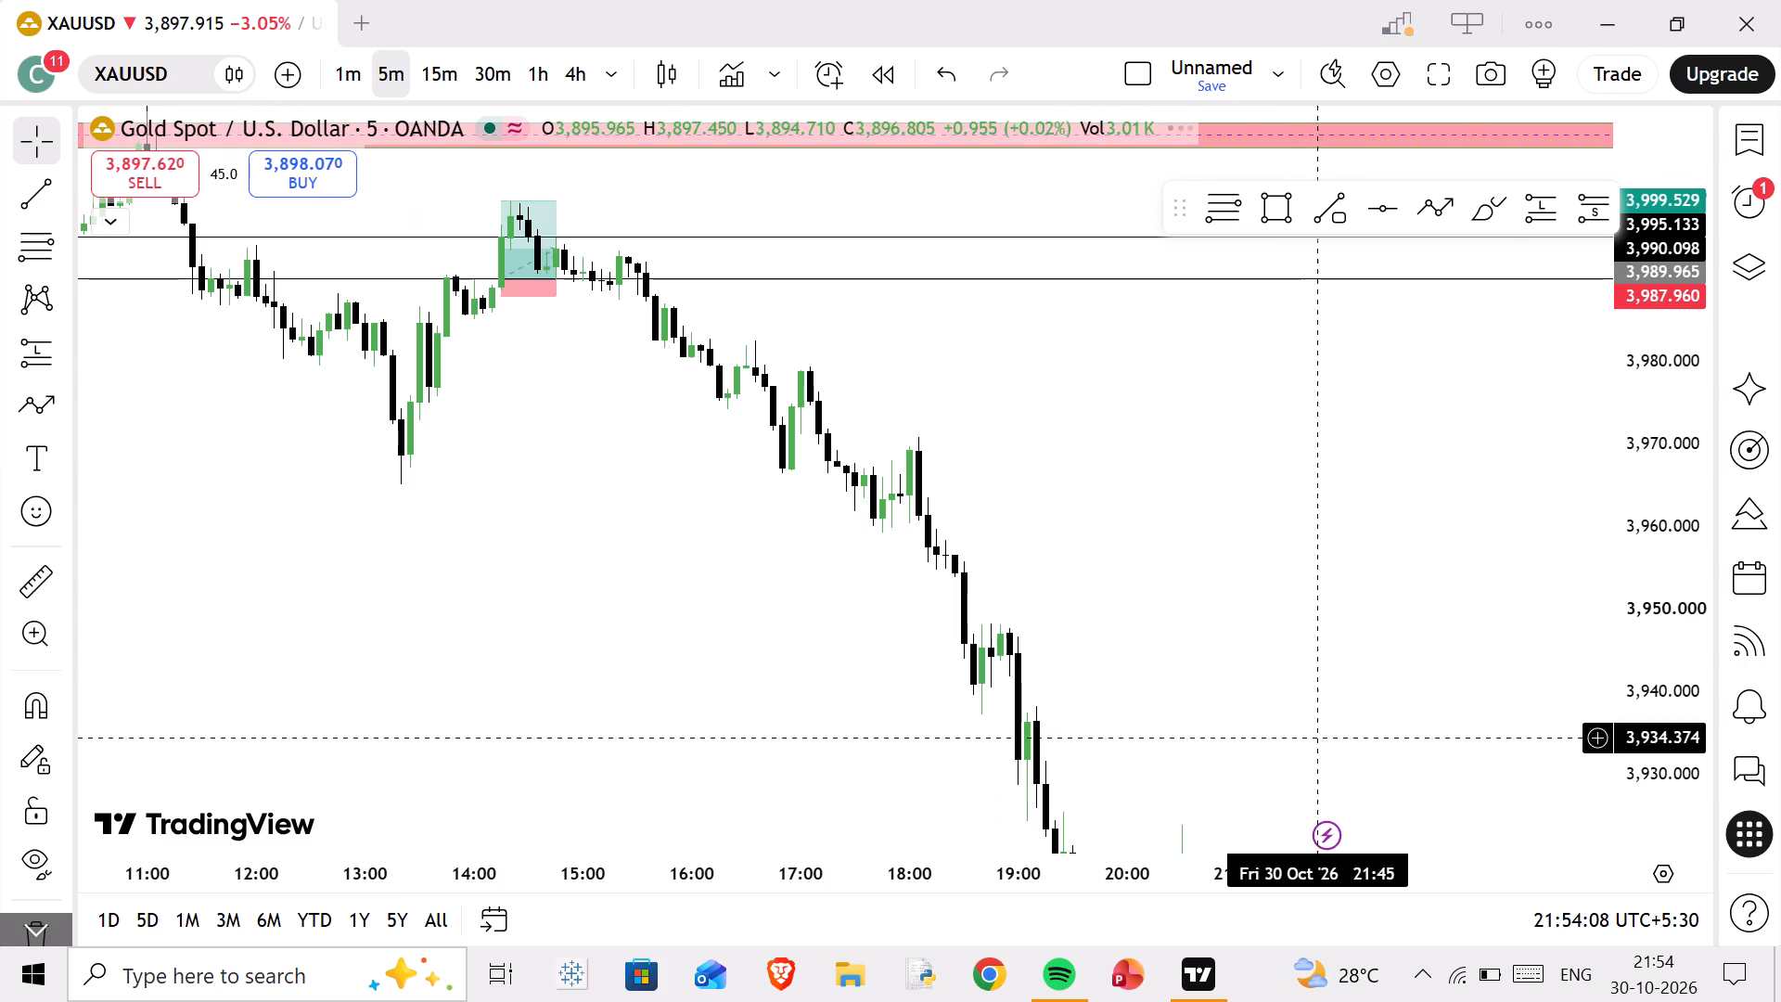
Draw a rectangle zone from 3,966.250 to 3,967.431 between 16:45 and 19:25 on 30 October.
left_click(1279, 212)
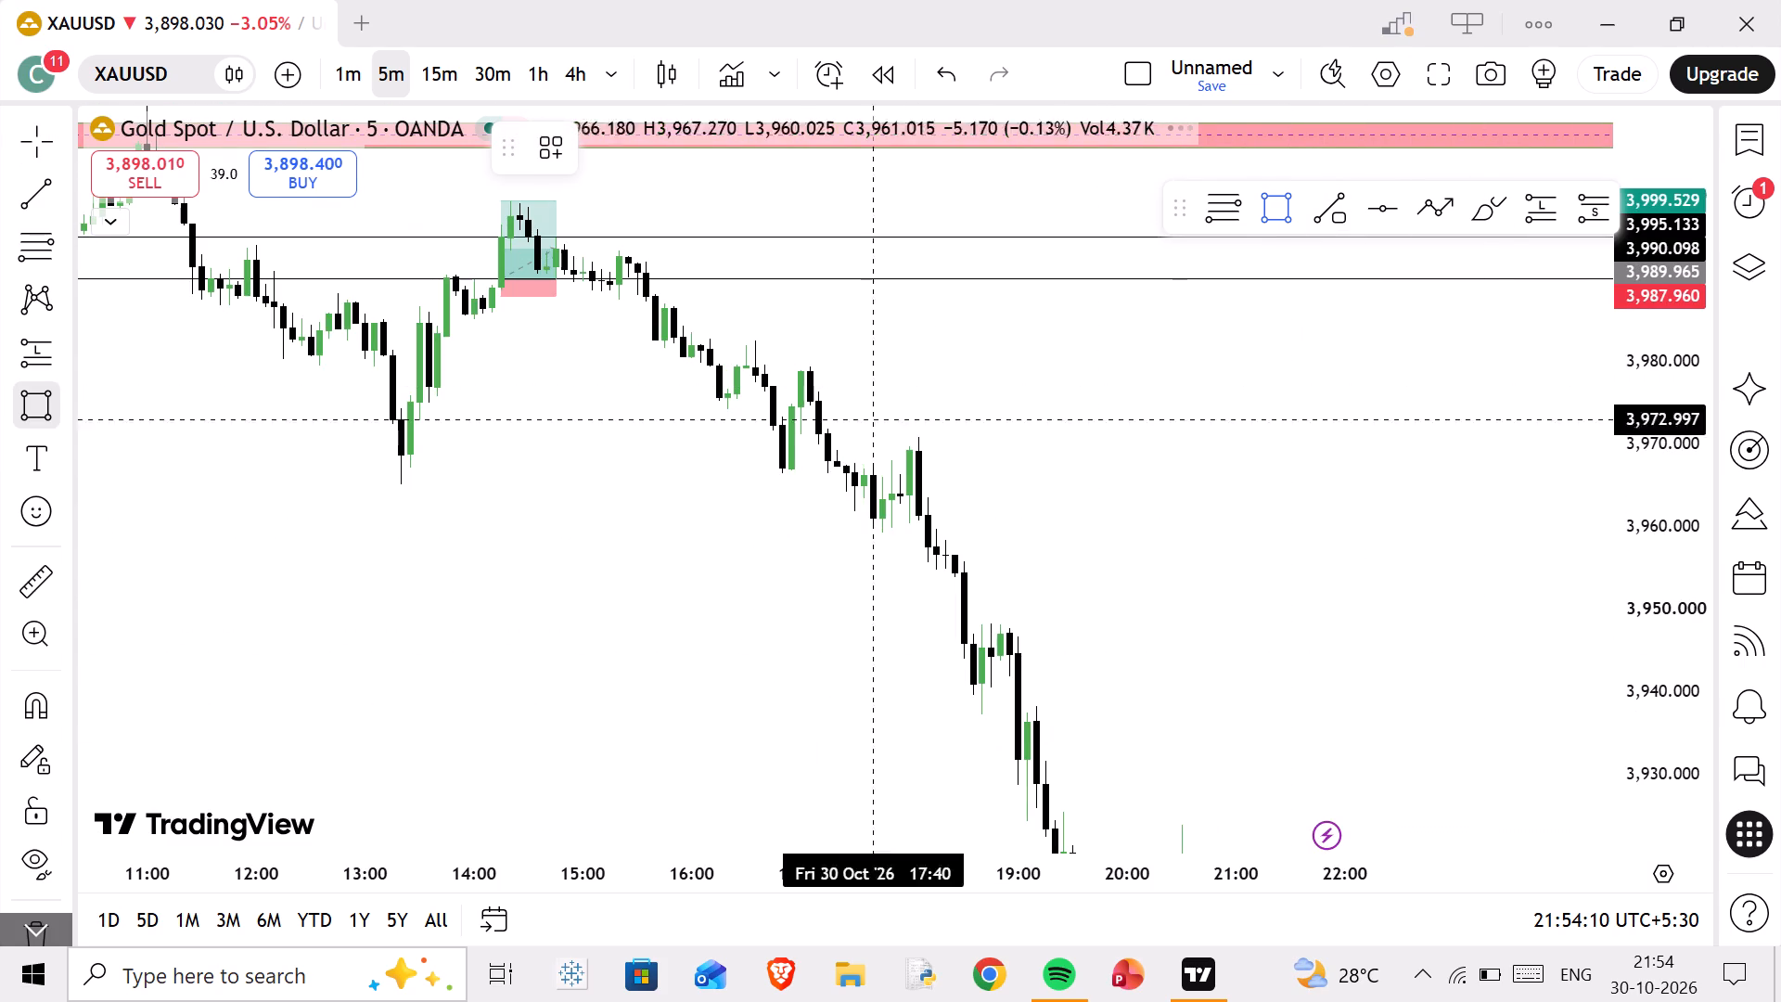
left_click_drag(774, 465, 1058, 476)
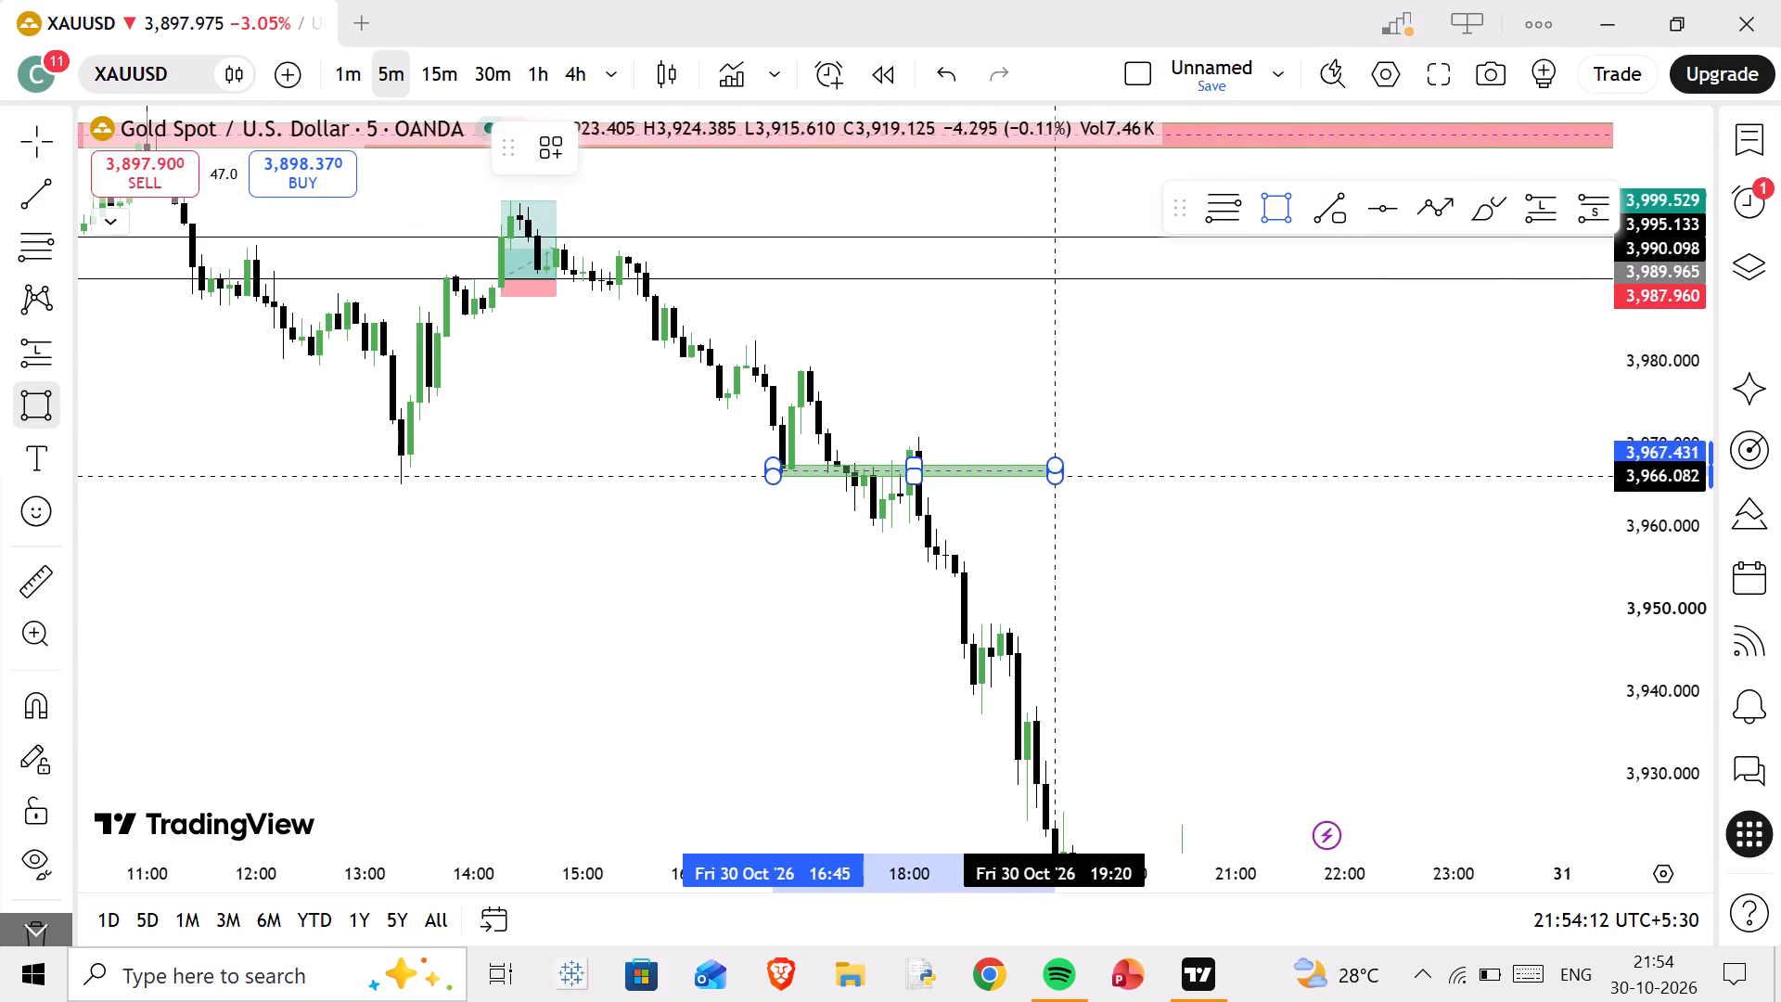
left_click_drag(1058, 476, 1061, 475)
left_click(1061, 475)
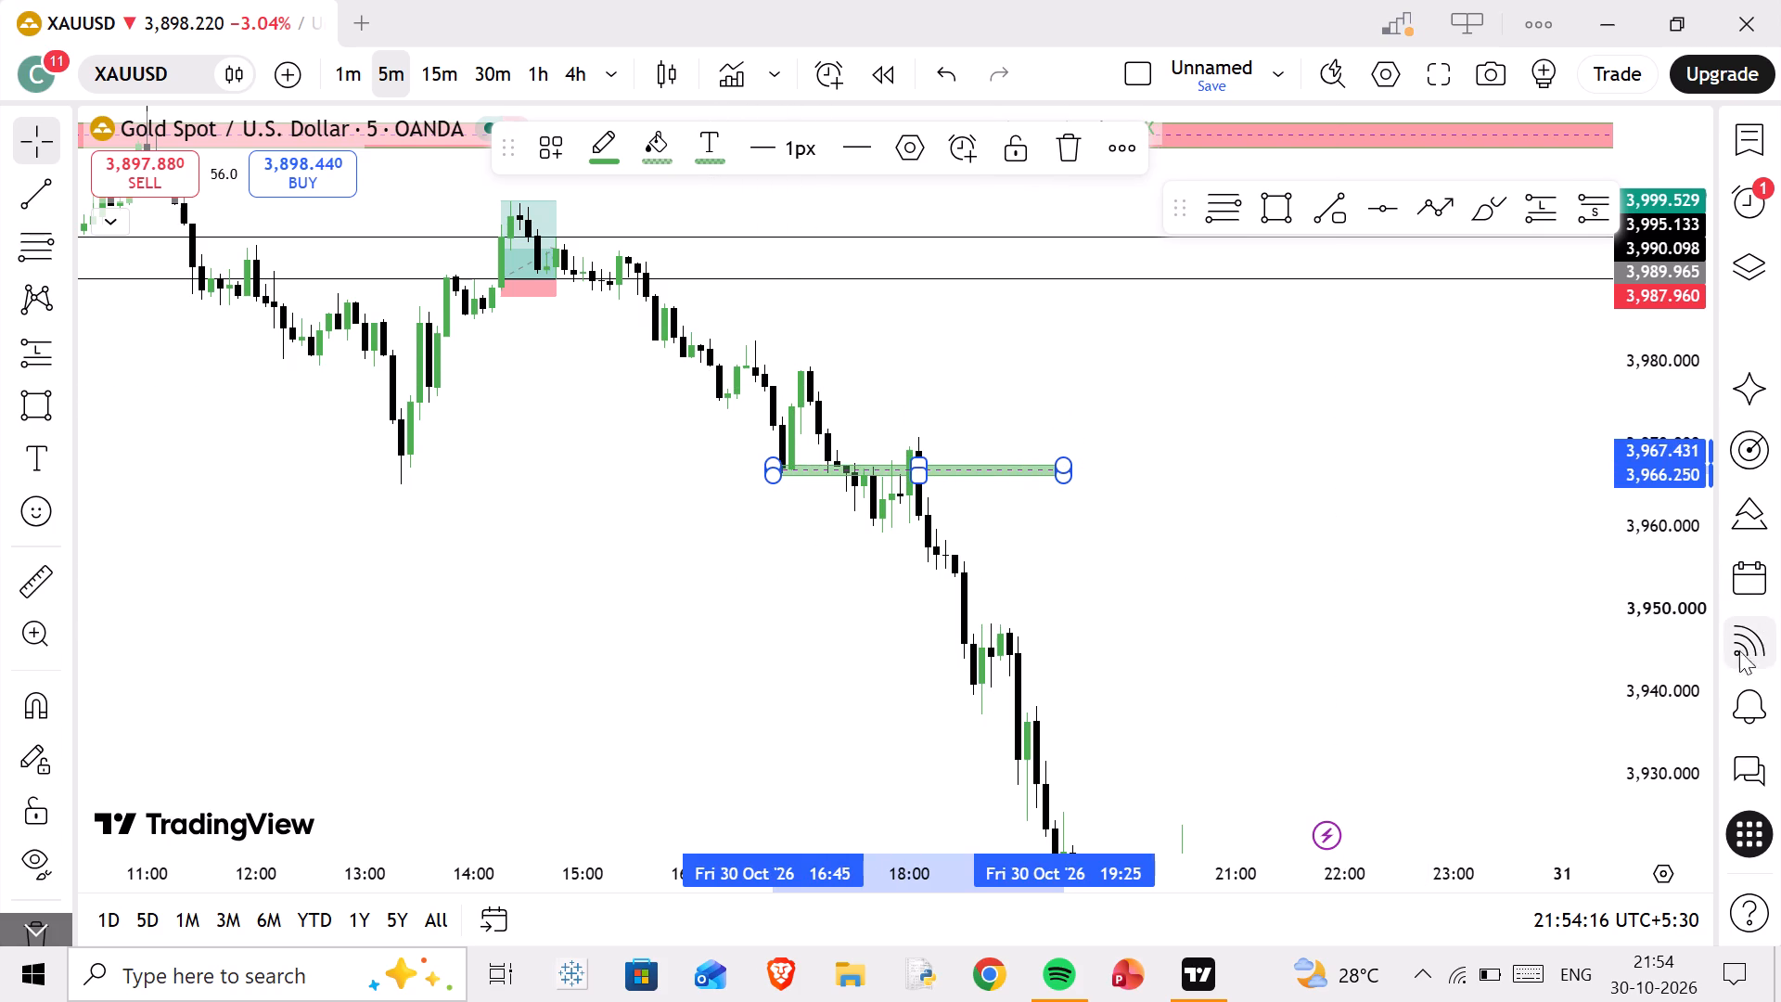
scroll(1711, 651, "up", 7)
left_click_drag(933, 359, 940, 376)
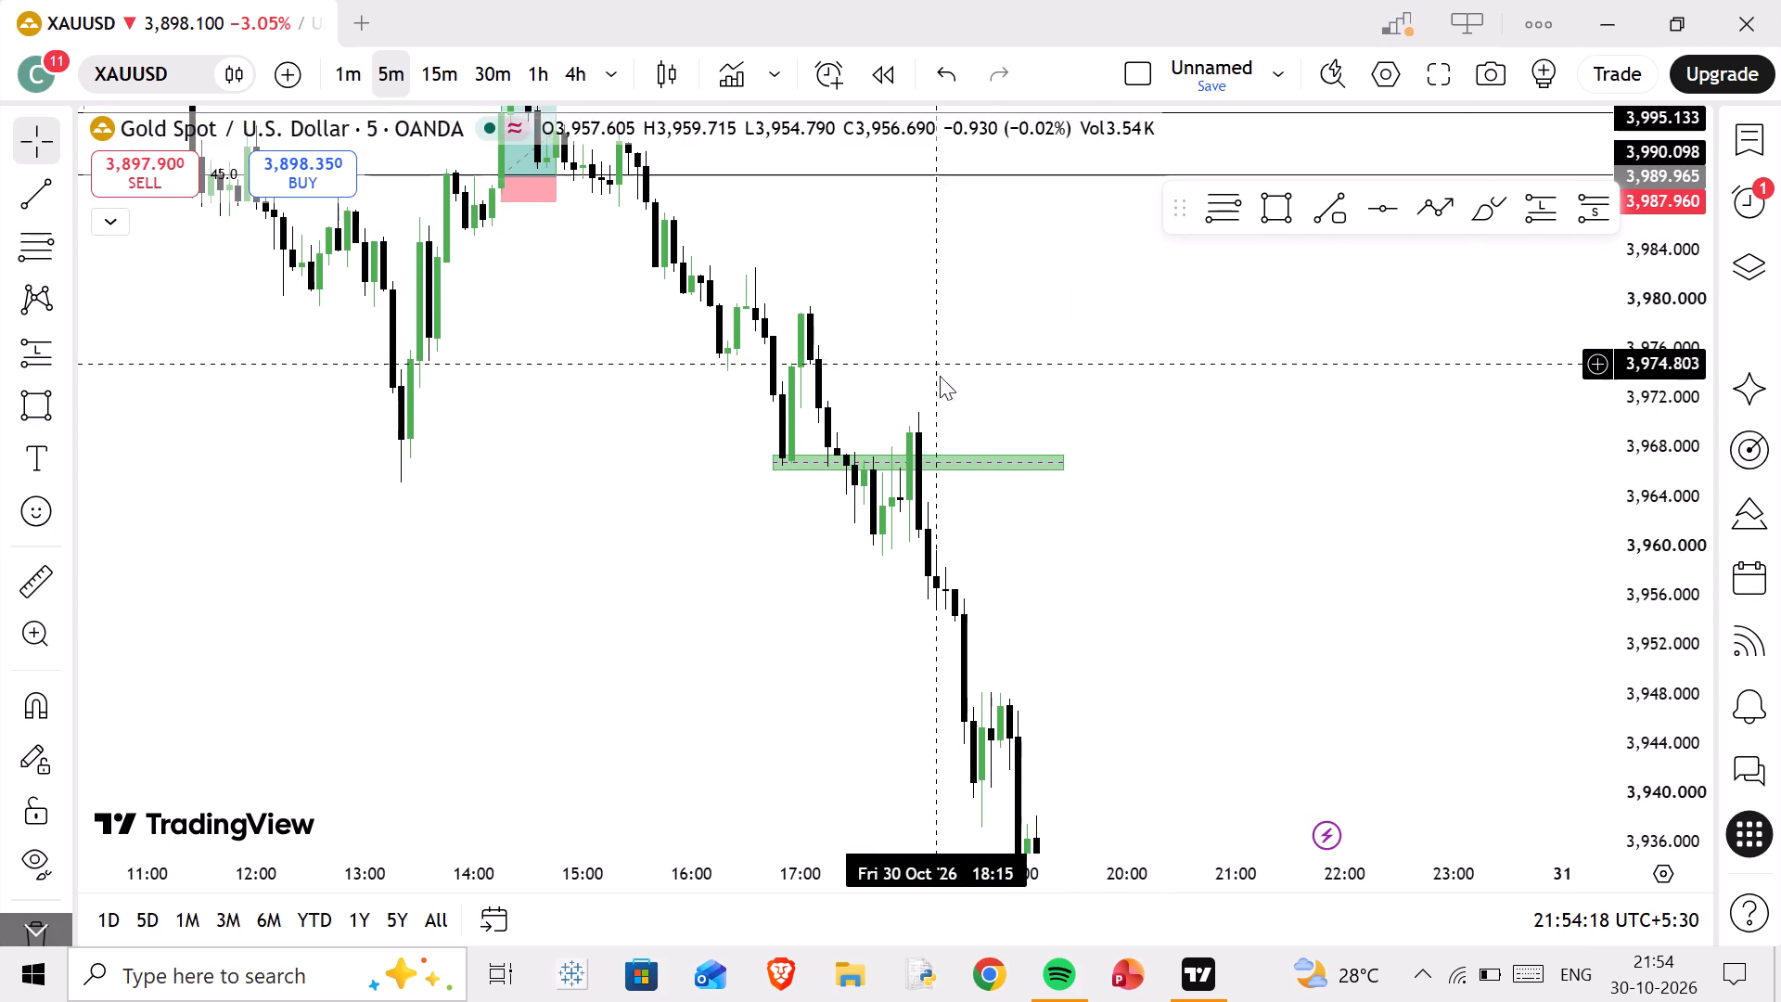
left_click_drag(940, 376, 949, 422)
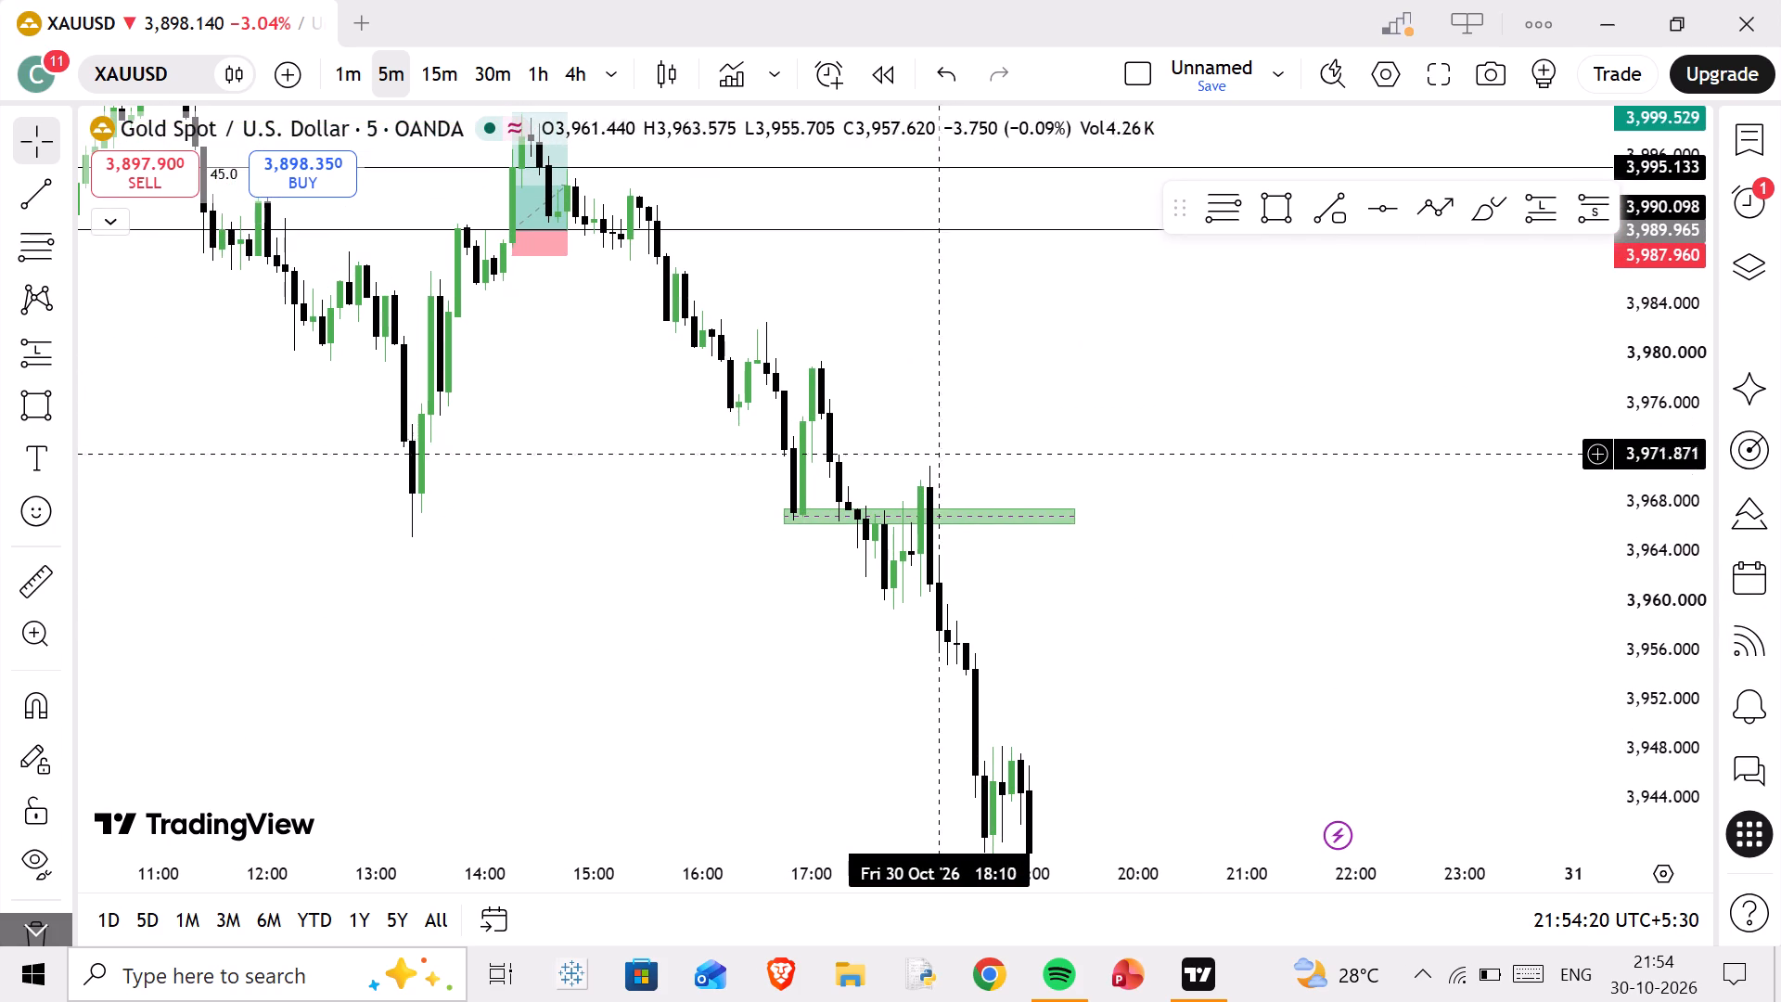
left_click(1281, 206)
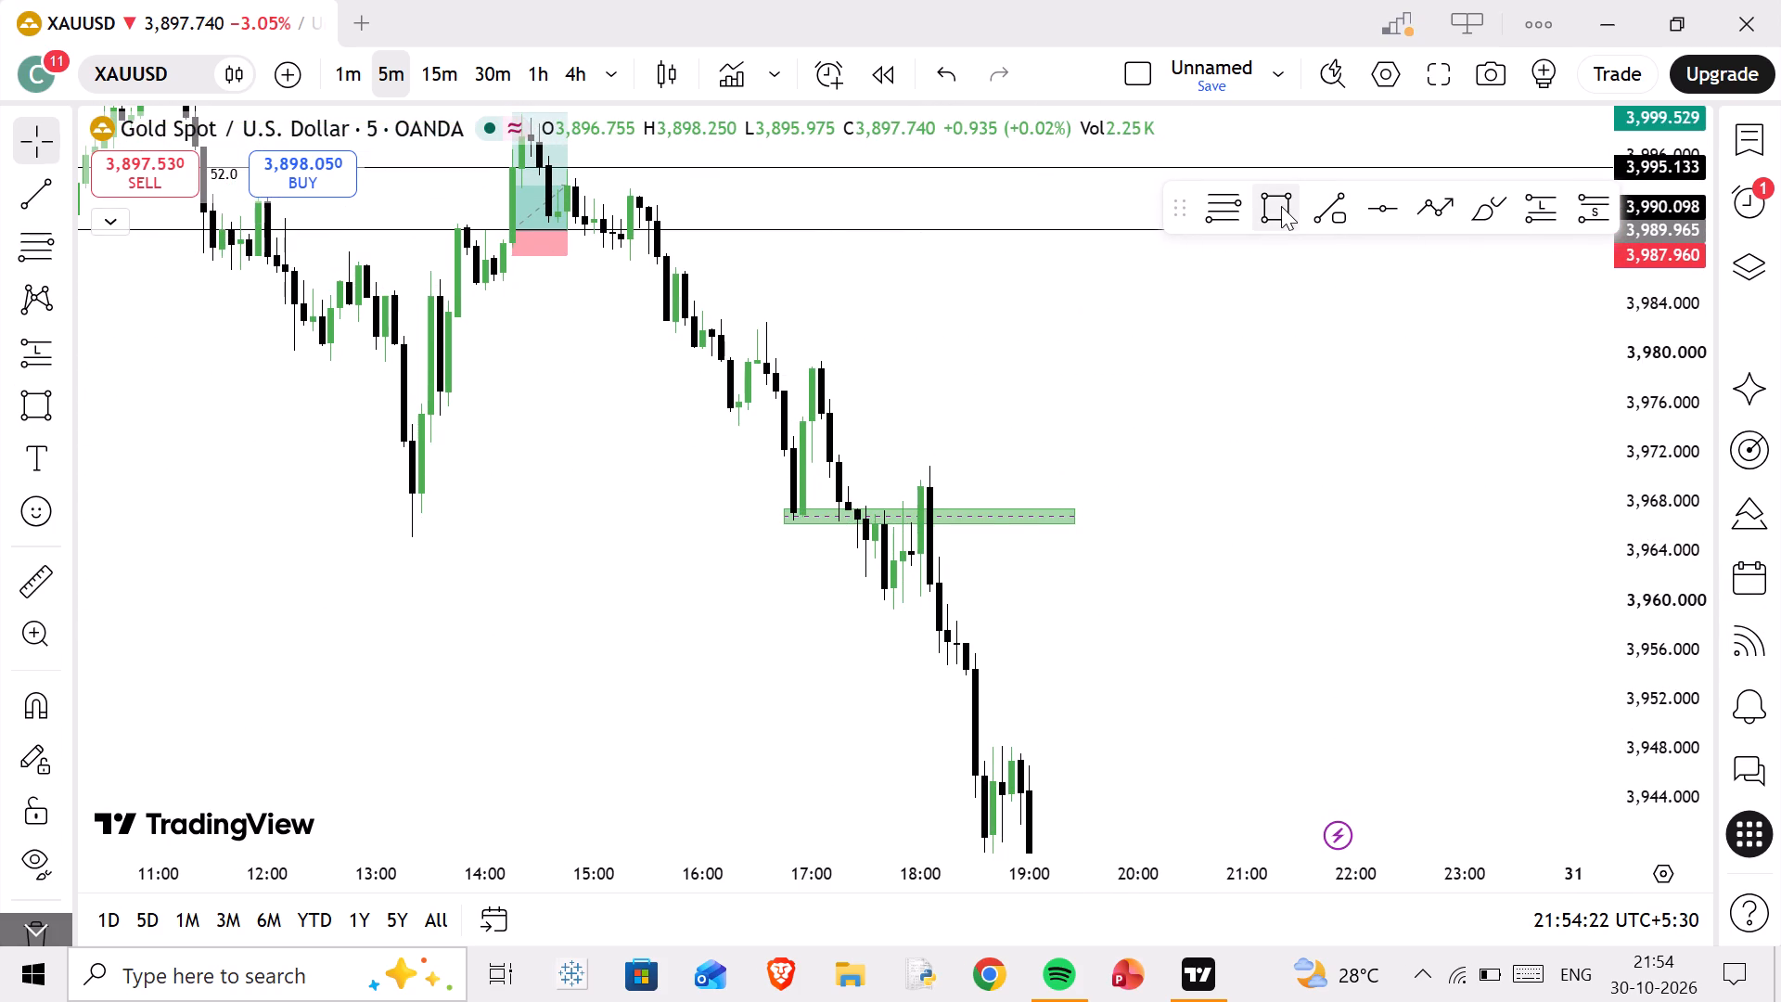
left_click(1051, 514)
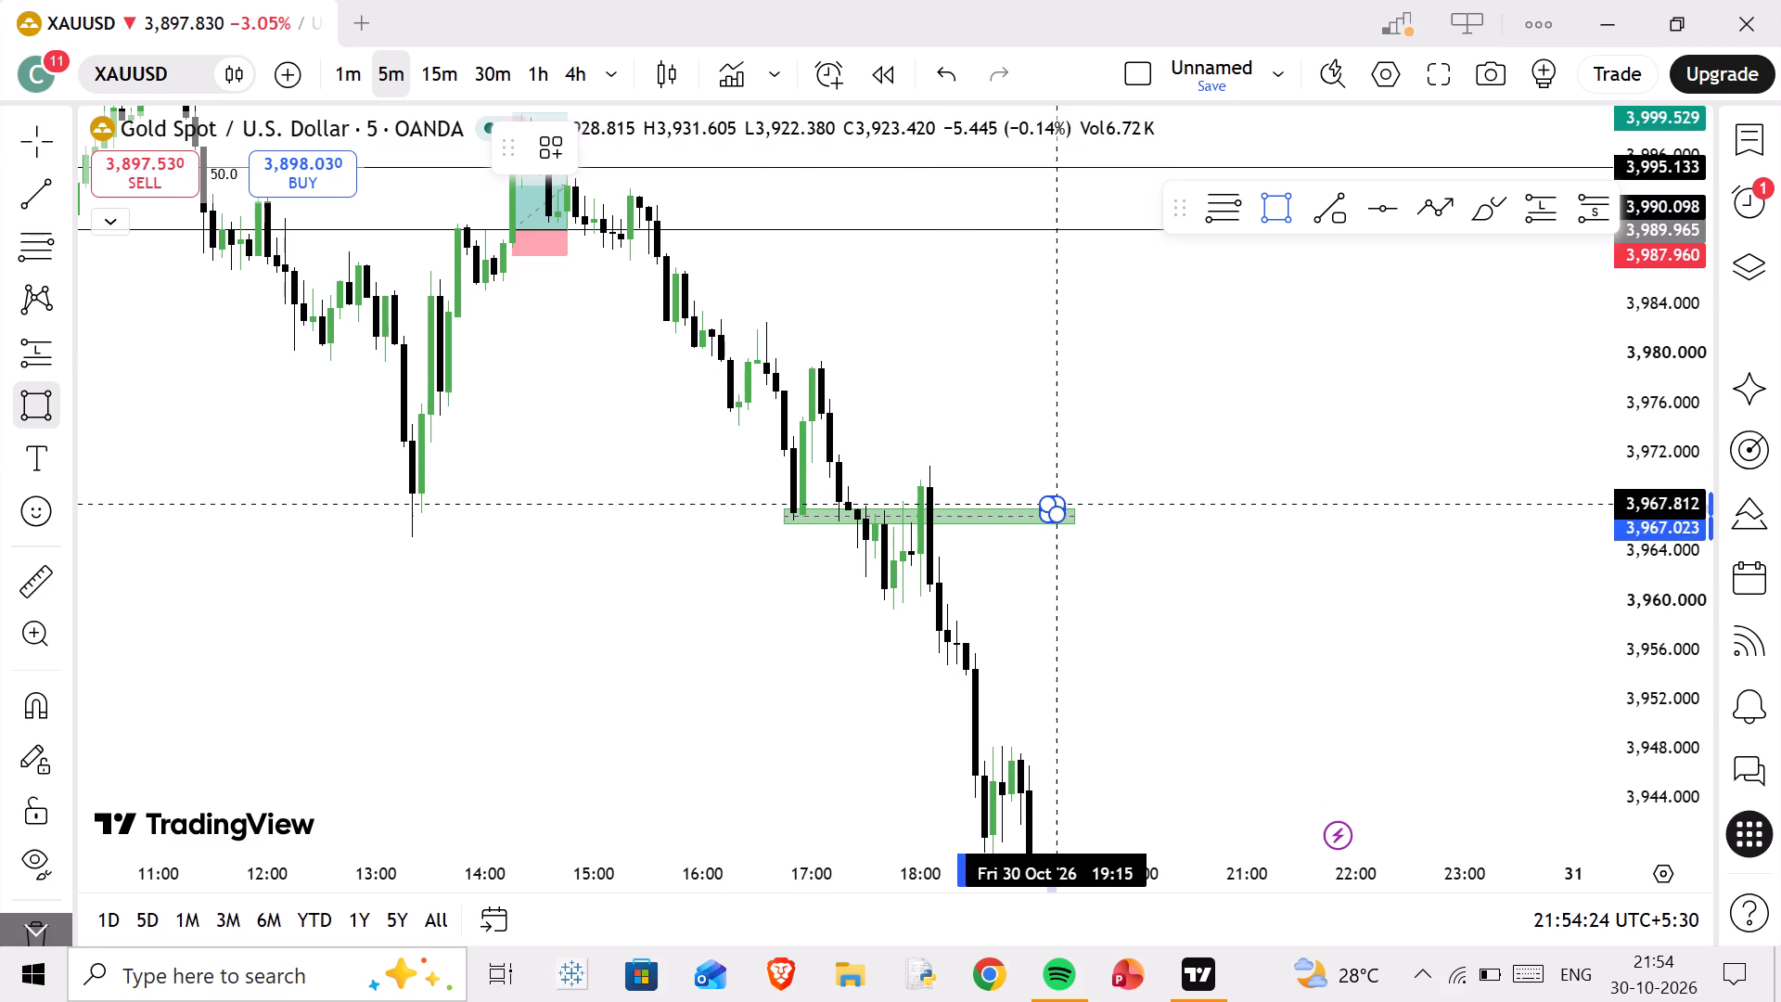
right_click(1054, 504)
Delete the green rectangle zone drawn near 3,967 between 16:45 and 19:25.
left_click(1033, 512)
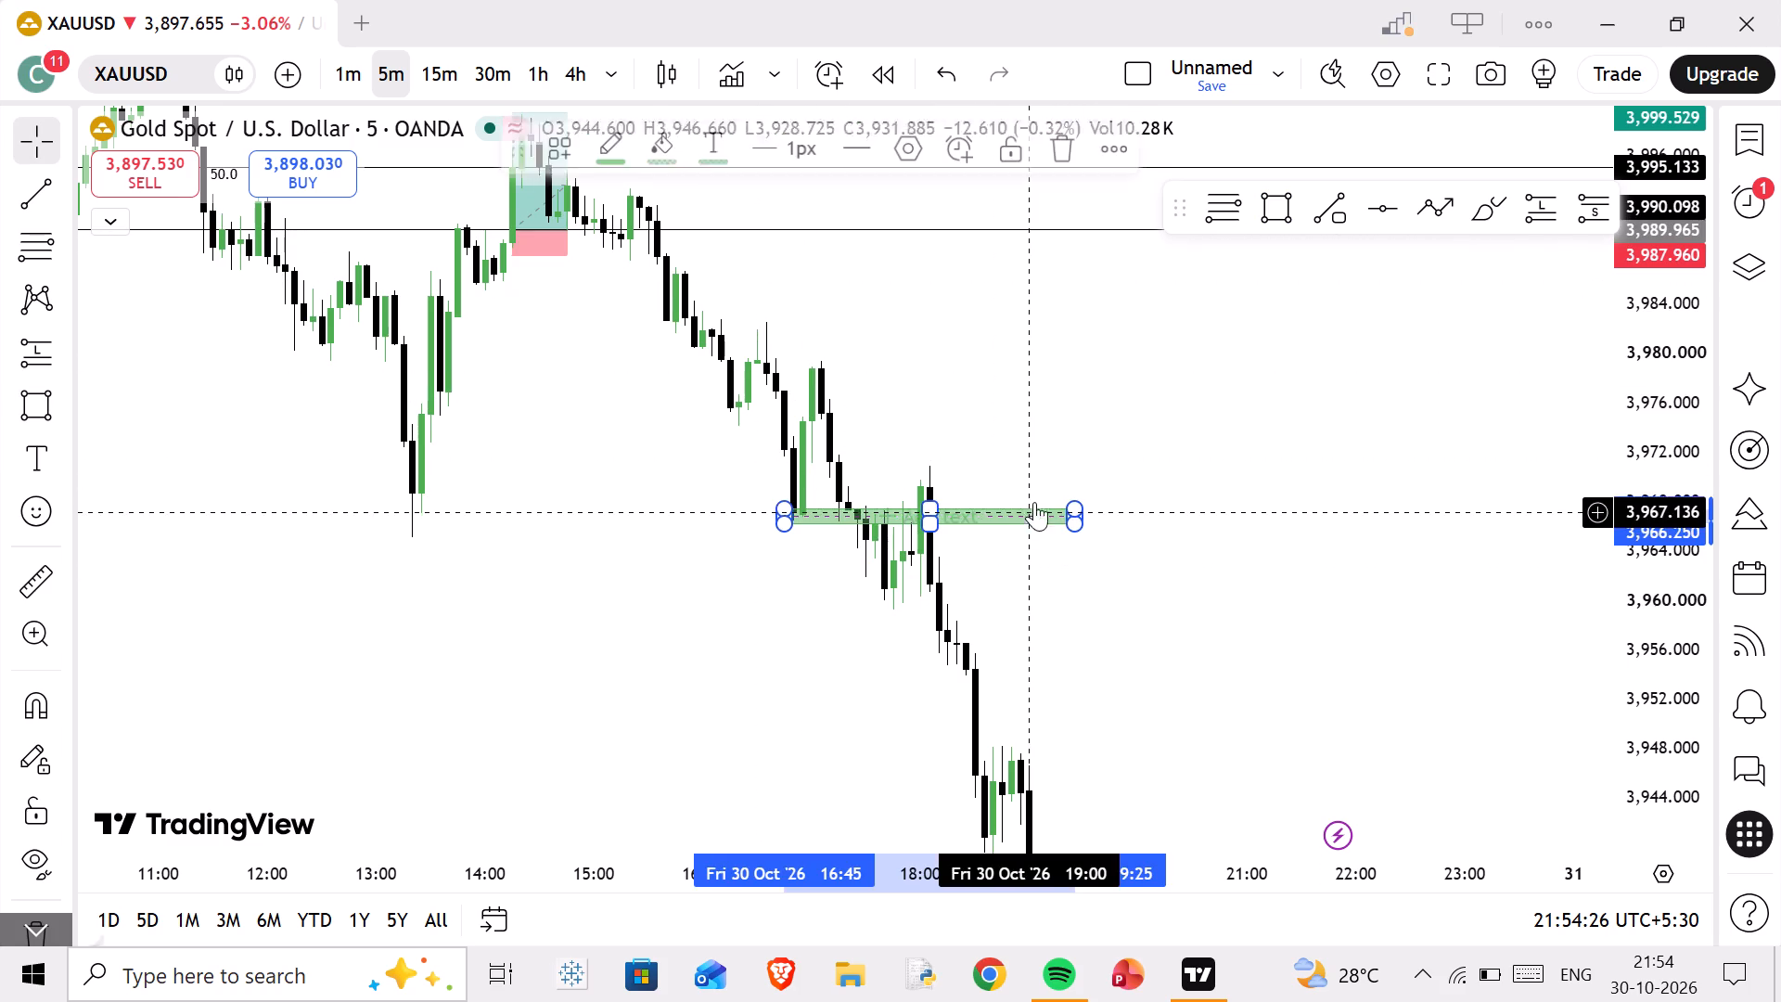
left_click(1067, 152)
Dismiss the referral rewards advertisement over the chart.
left_click_drag(1095, 493, 884, 299)
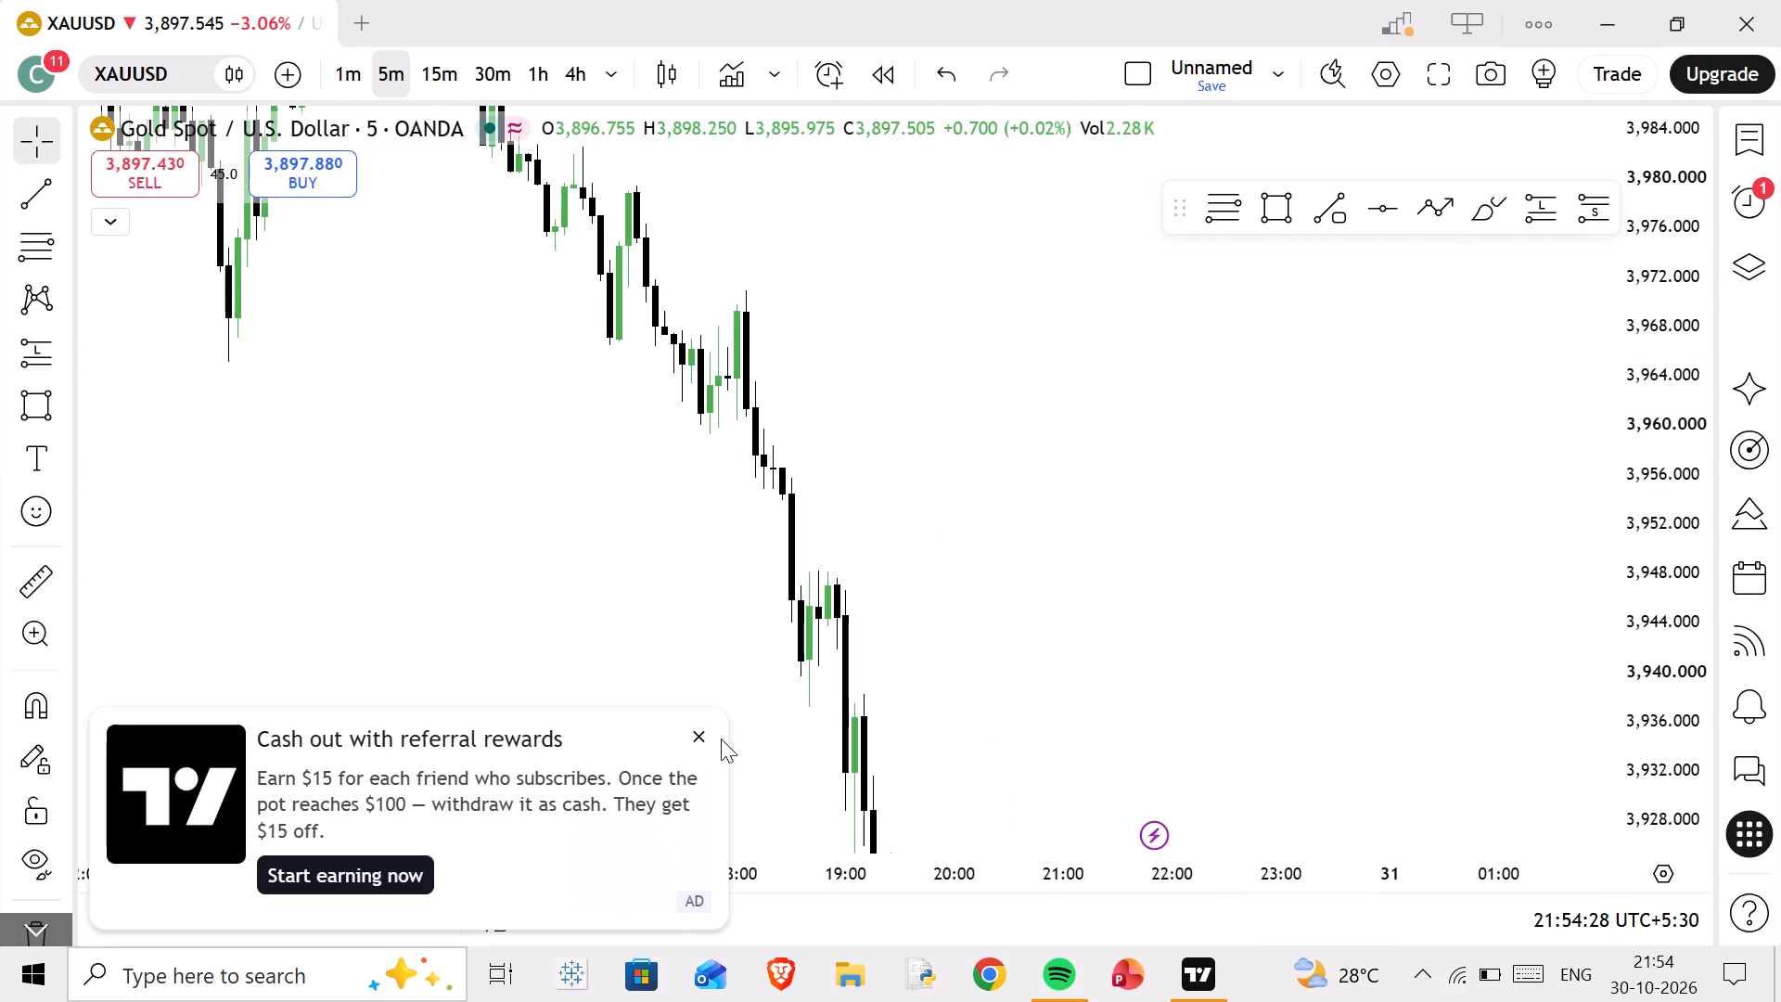
left_click(698, 735)
Examine the XAUUSD 5-minute decline between the latest candles and the red zones above 4,000.
scroll(1711, 593, "down", 8)
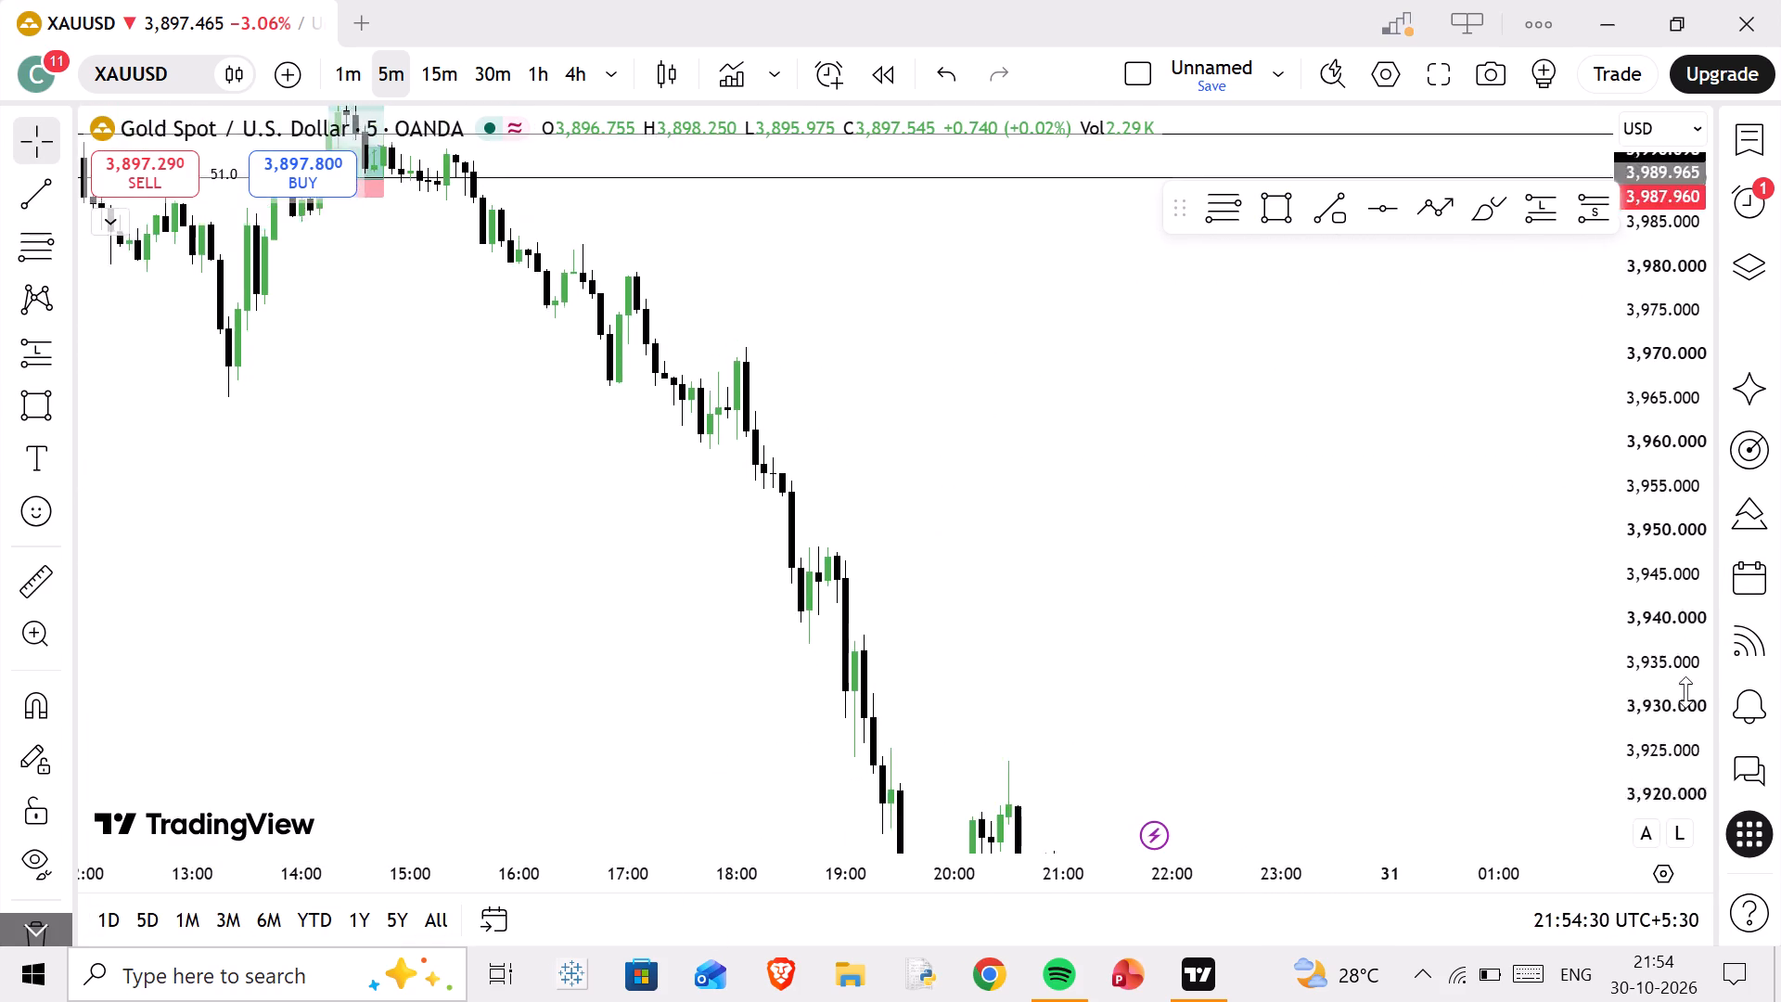
scroll(1685, 692, "down", 8)
left_click_drag(1221, 701, 920, 526)
scroll(1671, 670, "up", 4)
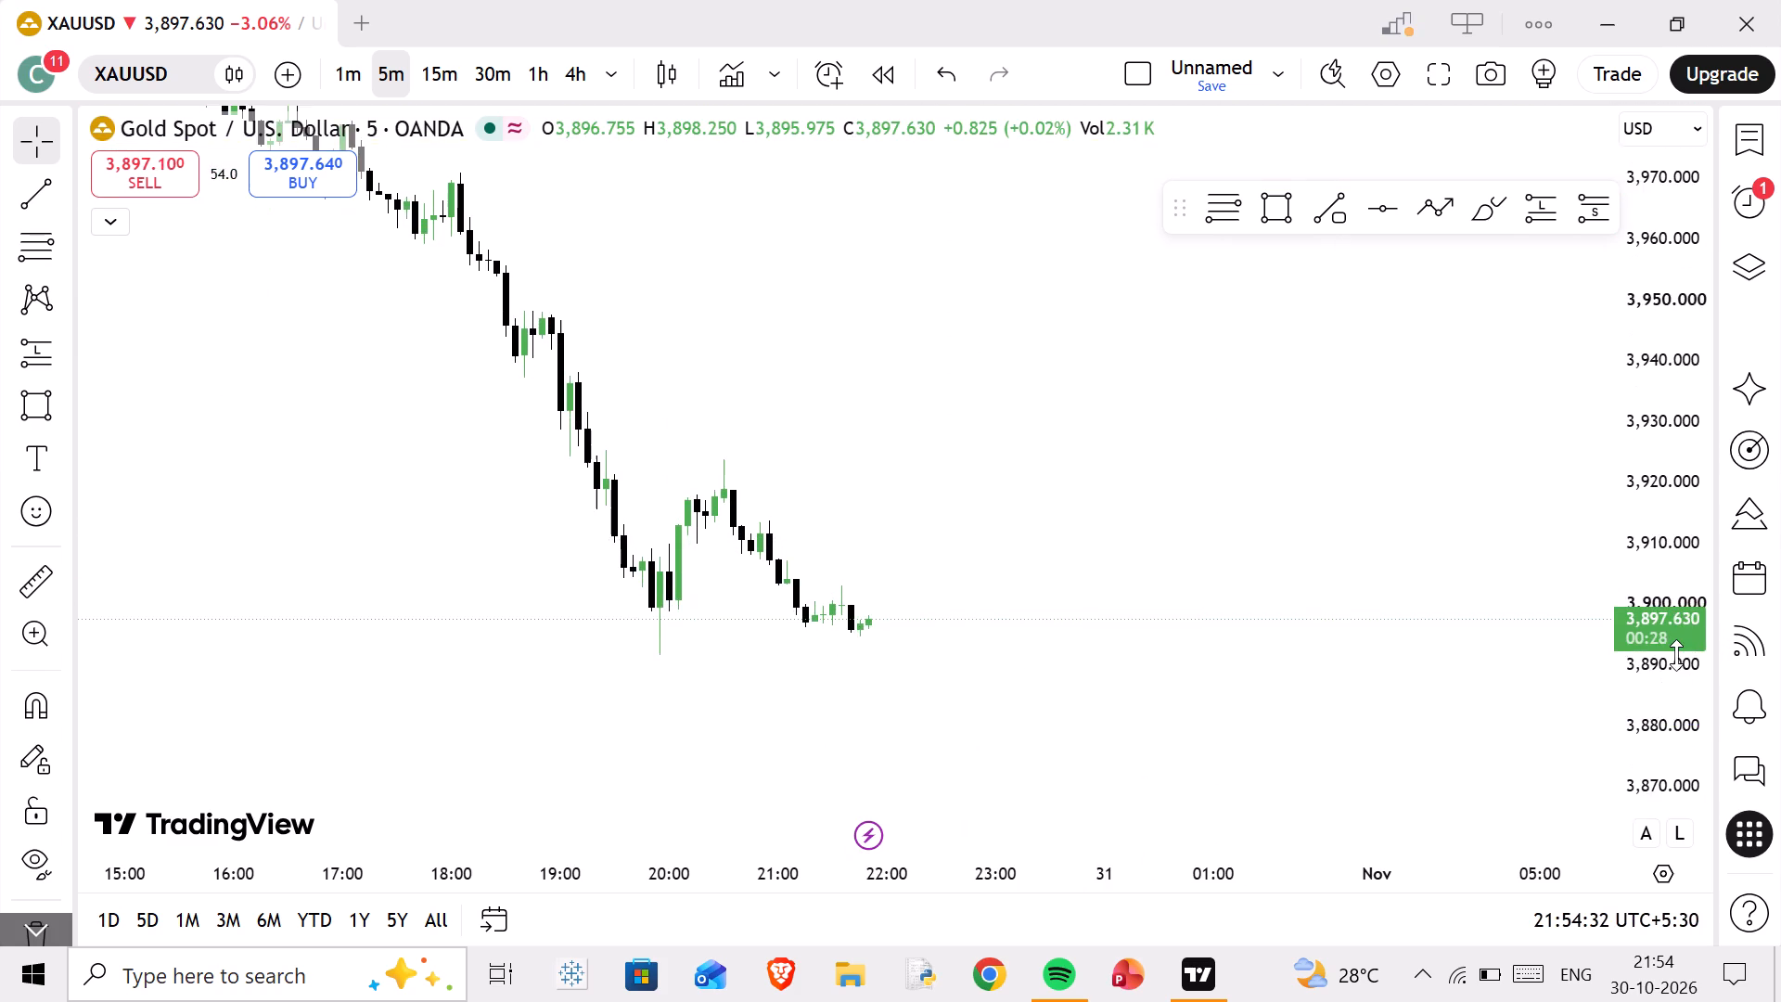
scroll(1676, 655, "up", 10)
scroll(1039, 617, "down", 3)
scroll(1112, 634, "up", 3)
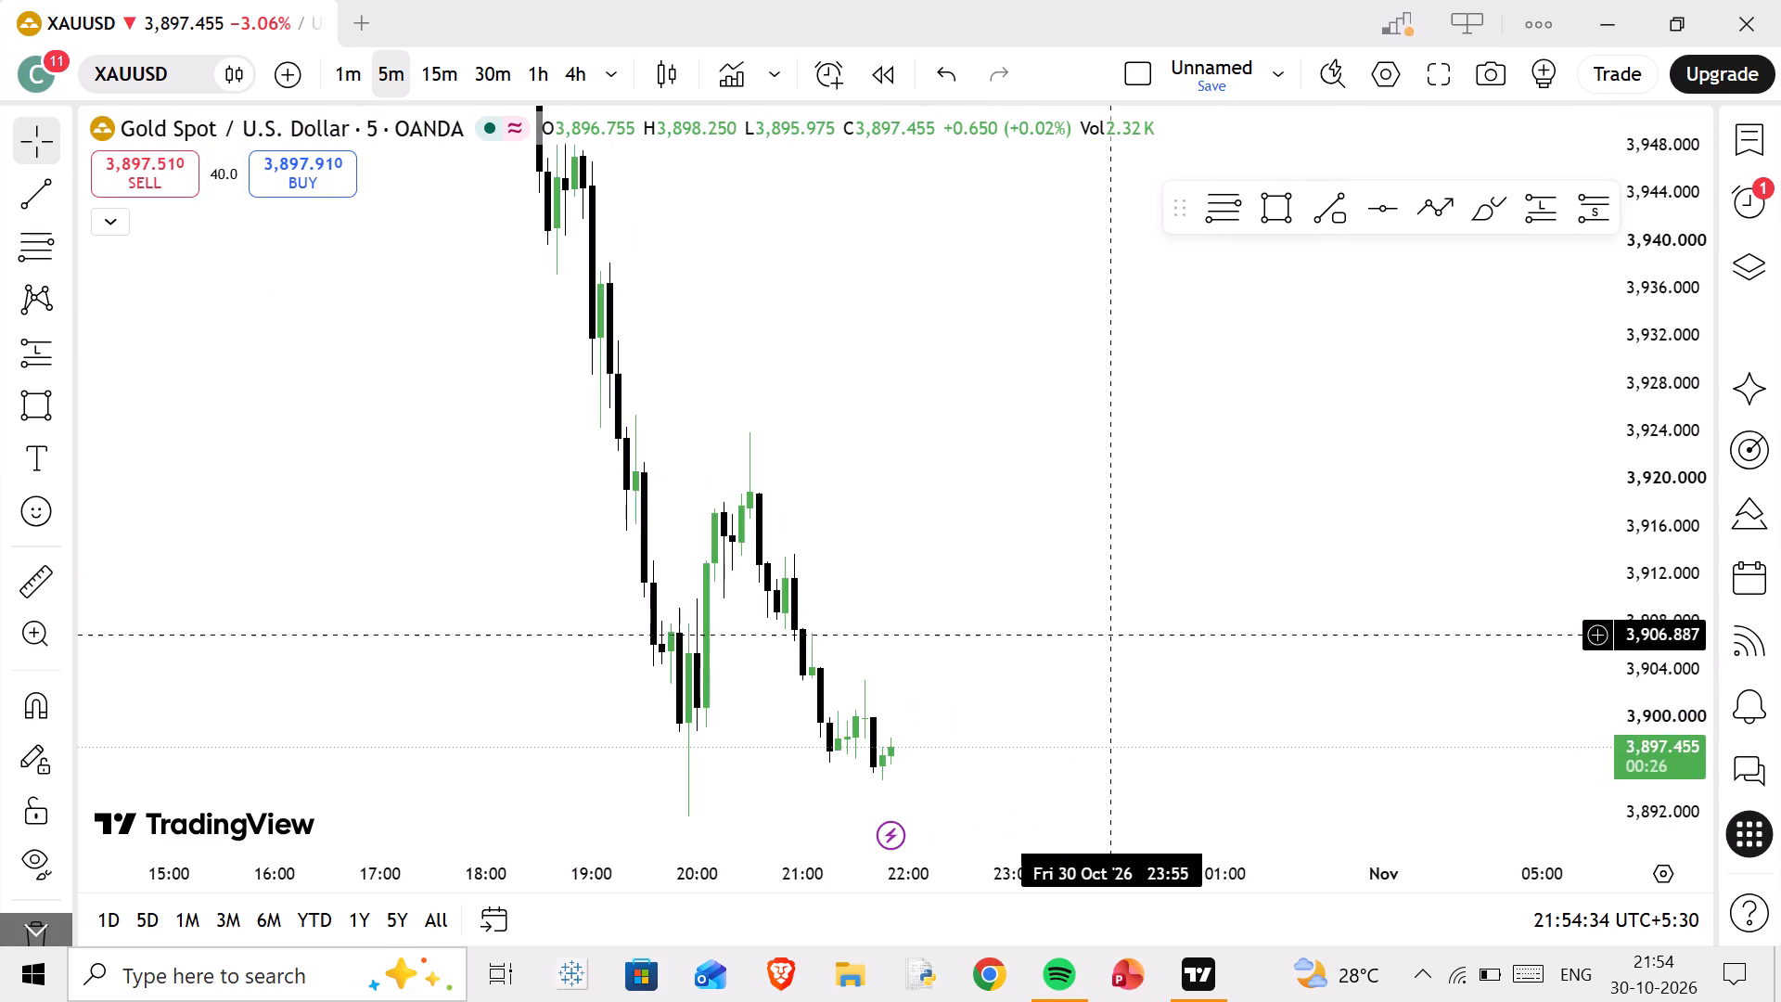
left_click_drag(1025, 661, 1122, 362)
scroll(882, 585, "up", 3)
left_click_drag(348, 340, 1382, 863)
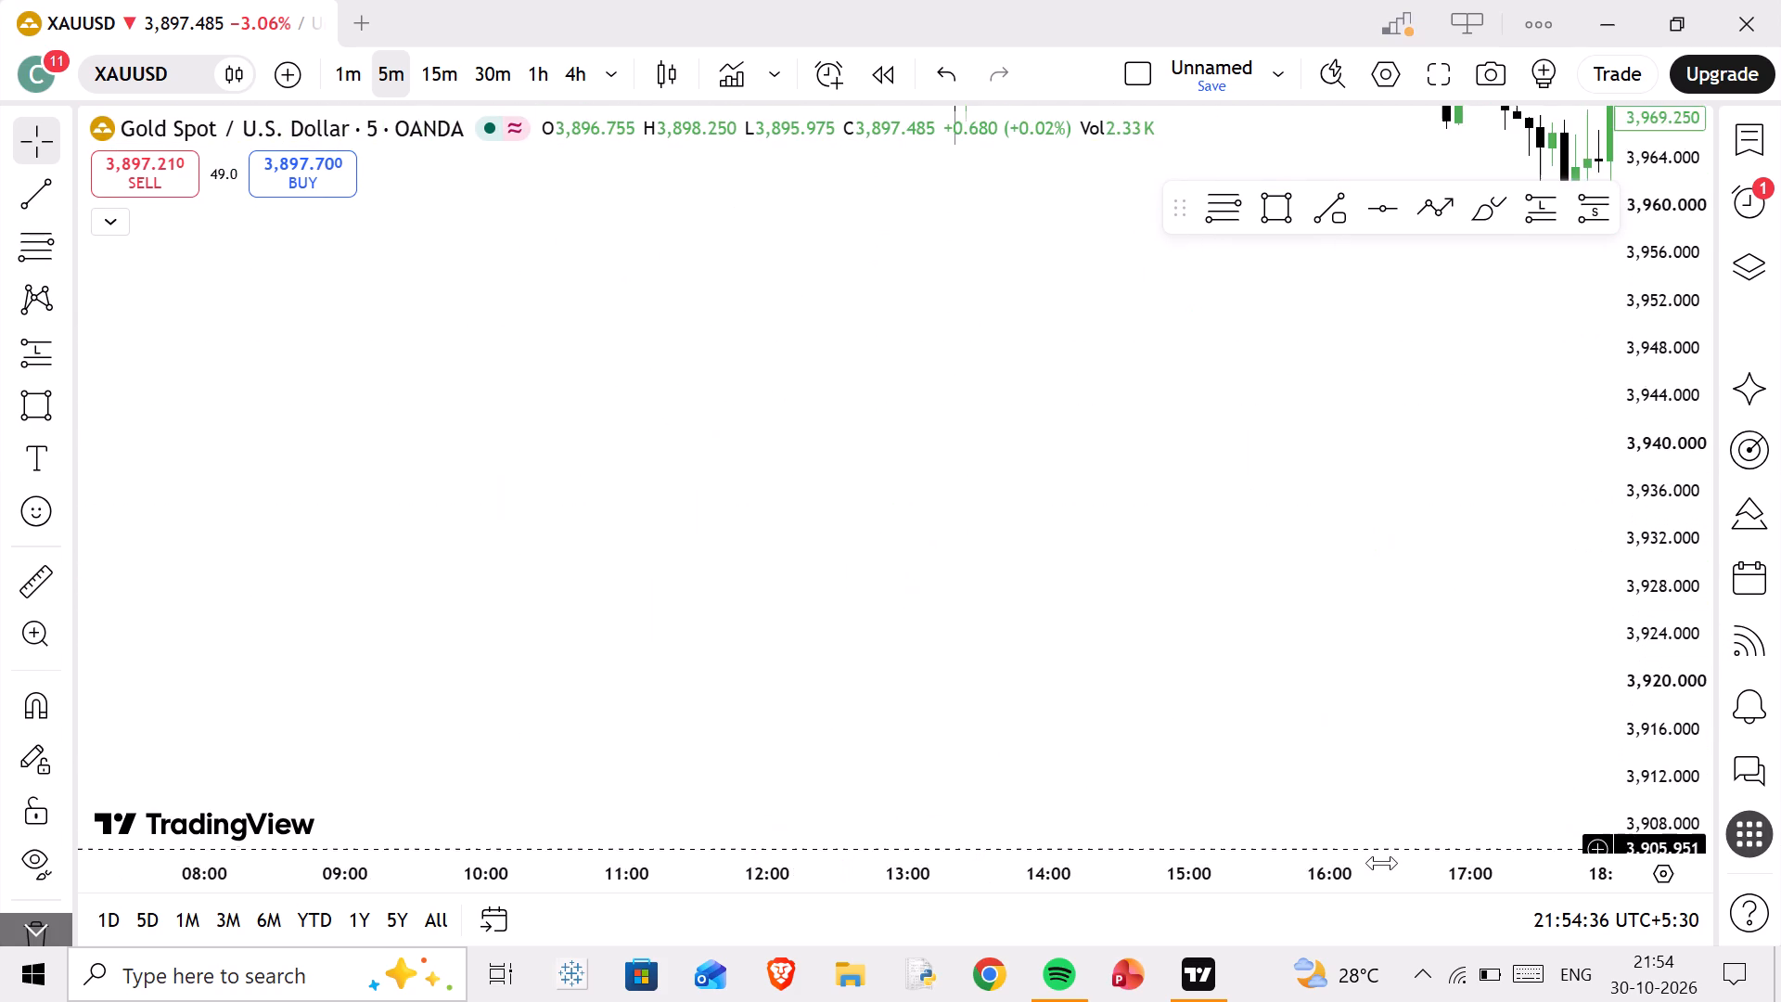
left_click_drag(1382, 863, 384, 830)
scroll(621, 599, "down", 10)
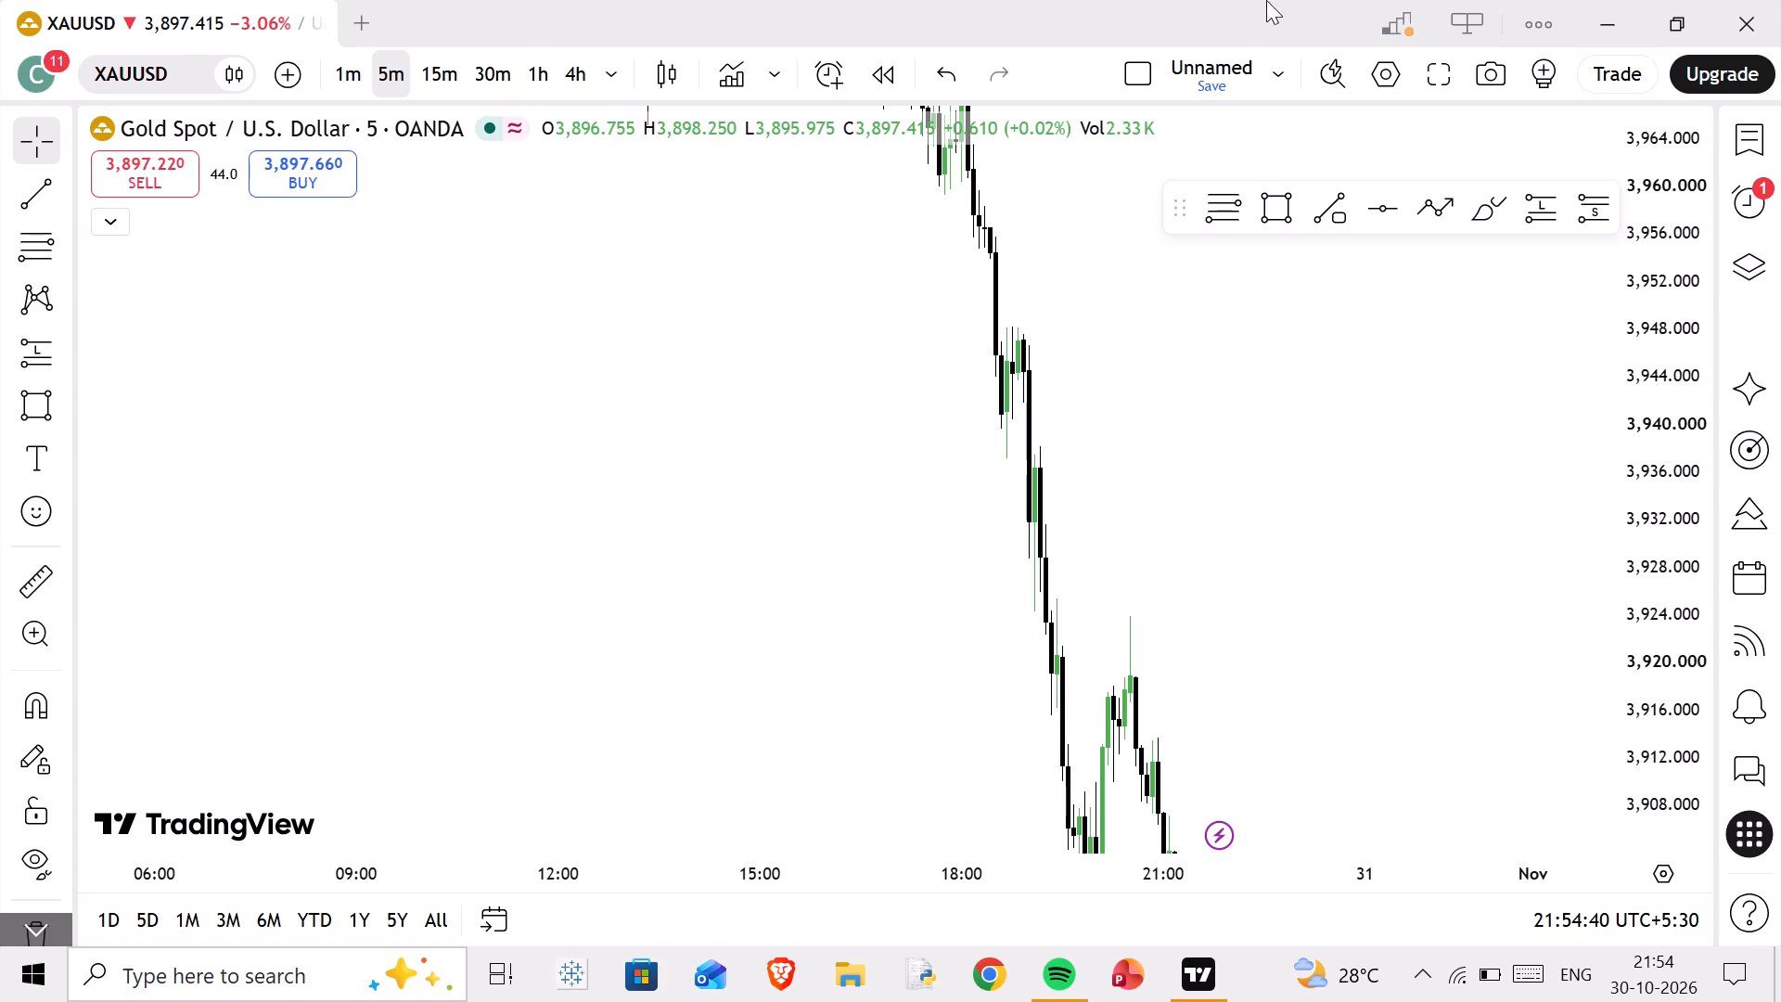
scroll(1555, 336, "down", 1)
scroll(1668, 417, "down", 15)
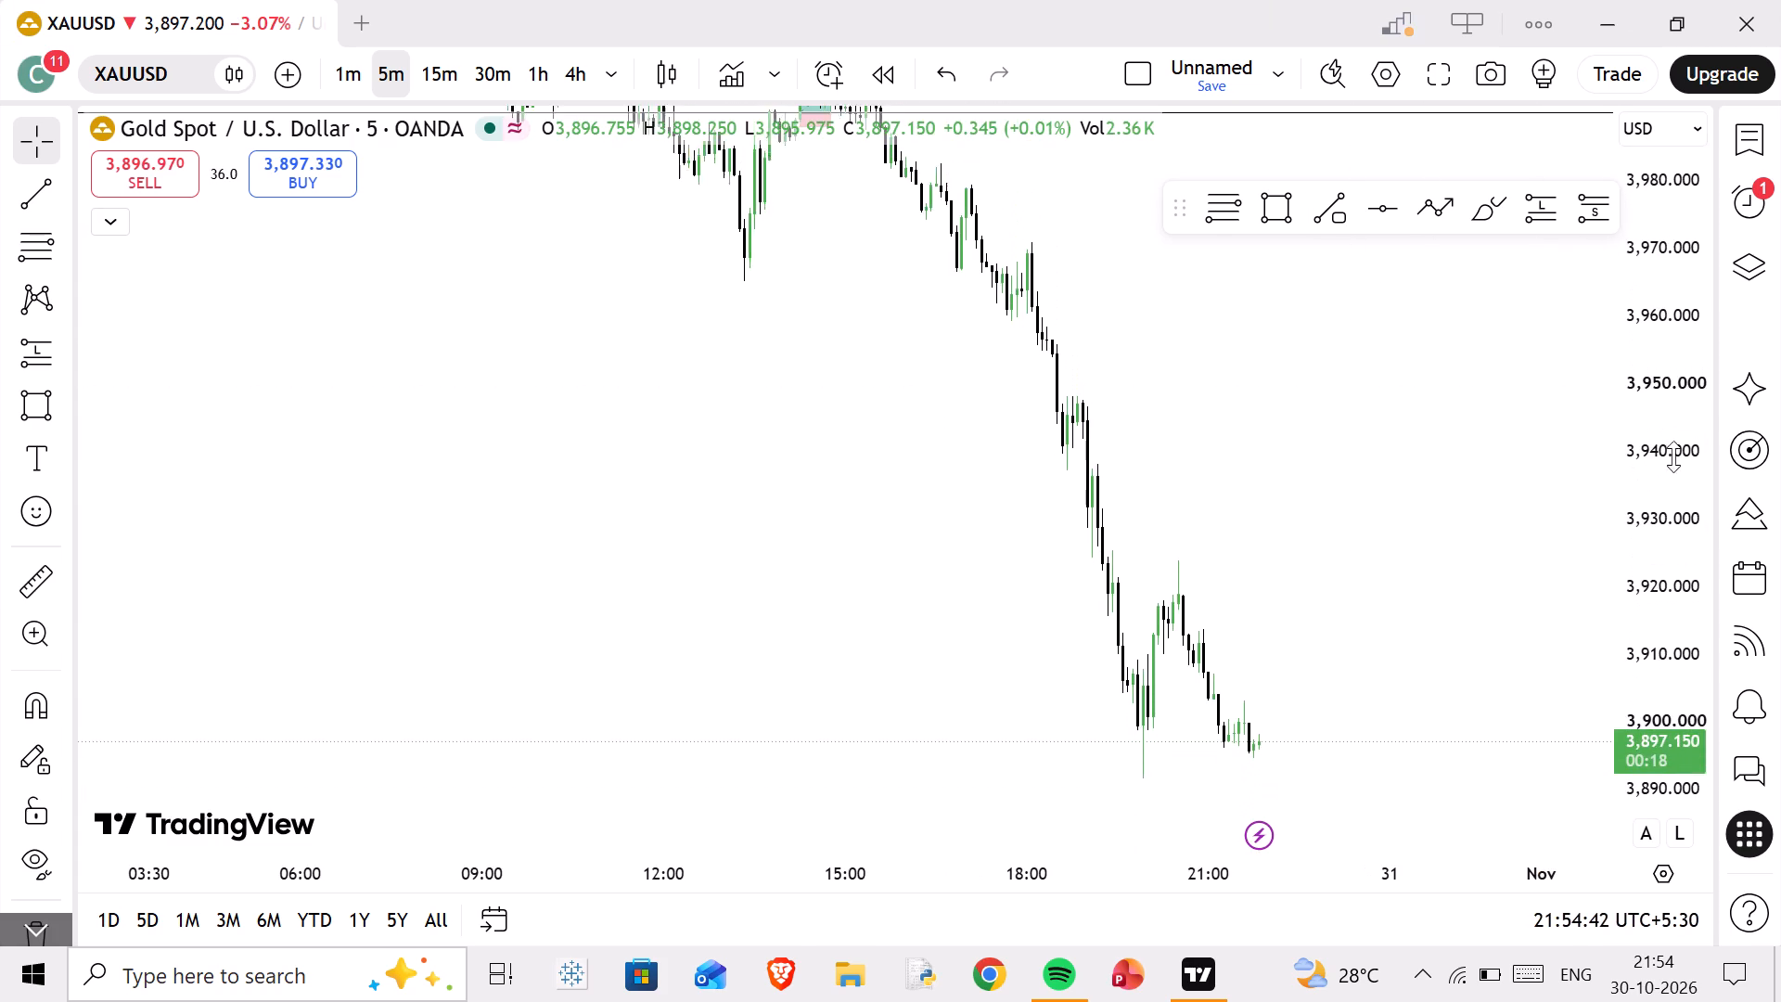
scroll(1673, 456, "down", 20)
scroll(1673, 456, "down", 3)
left_click_drag(955, 411, 931, 900)
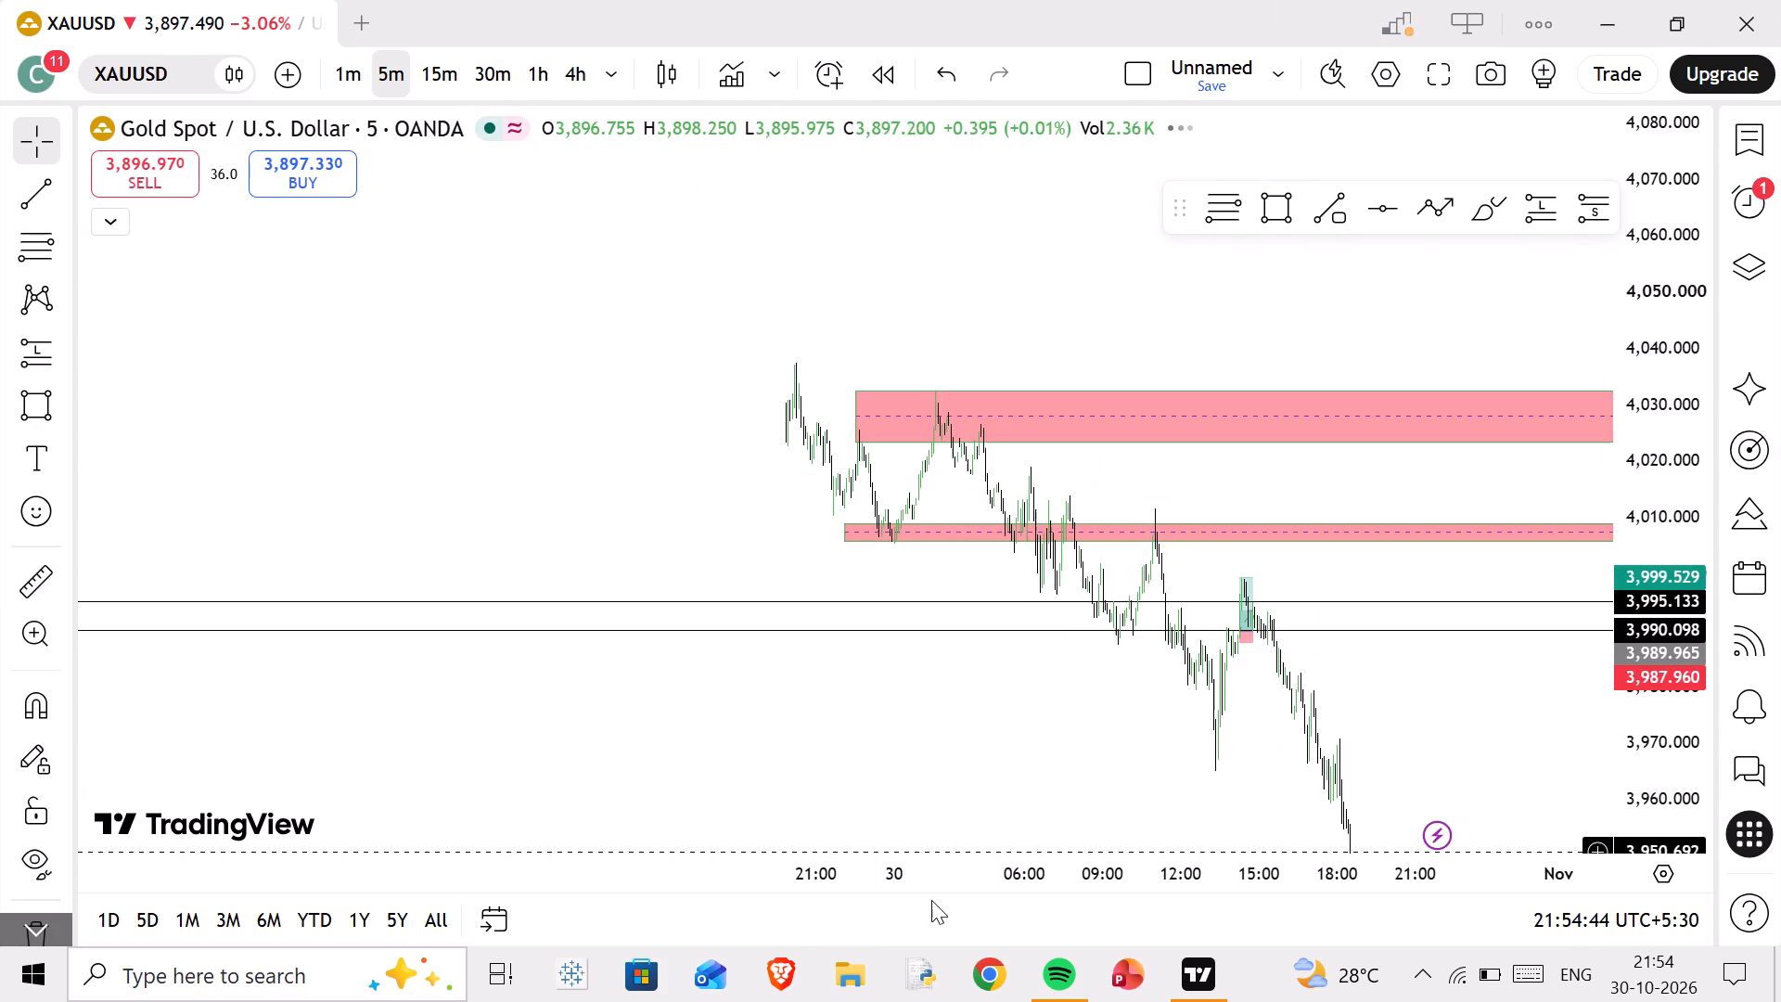
left_click_drag(931, 900, 931, 901)
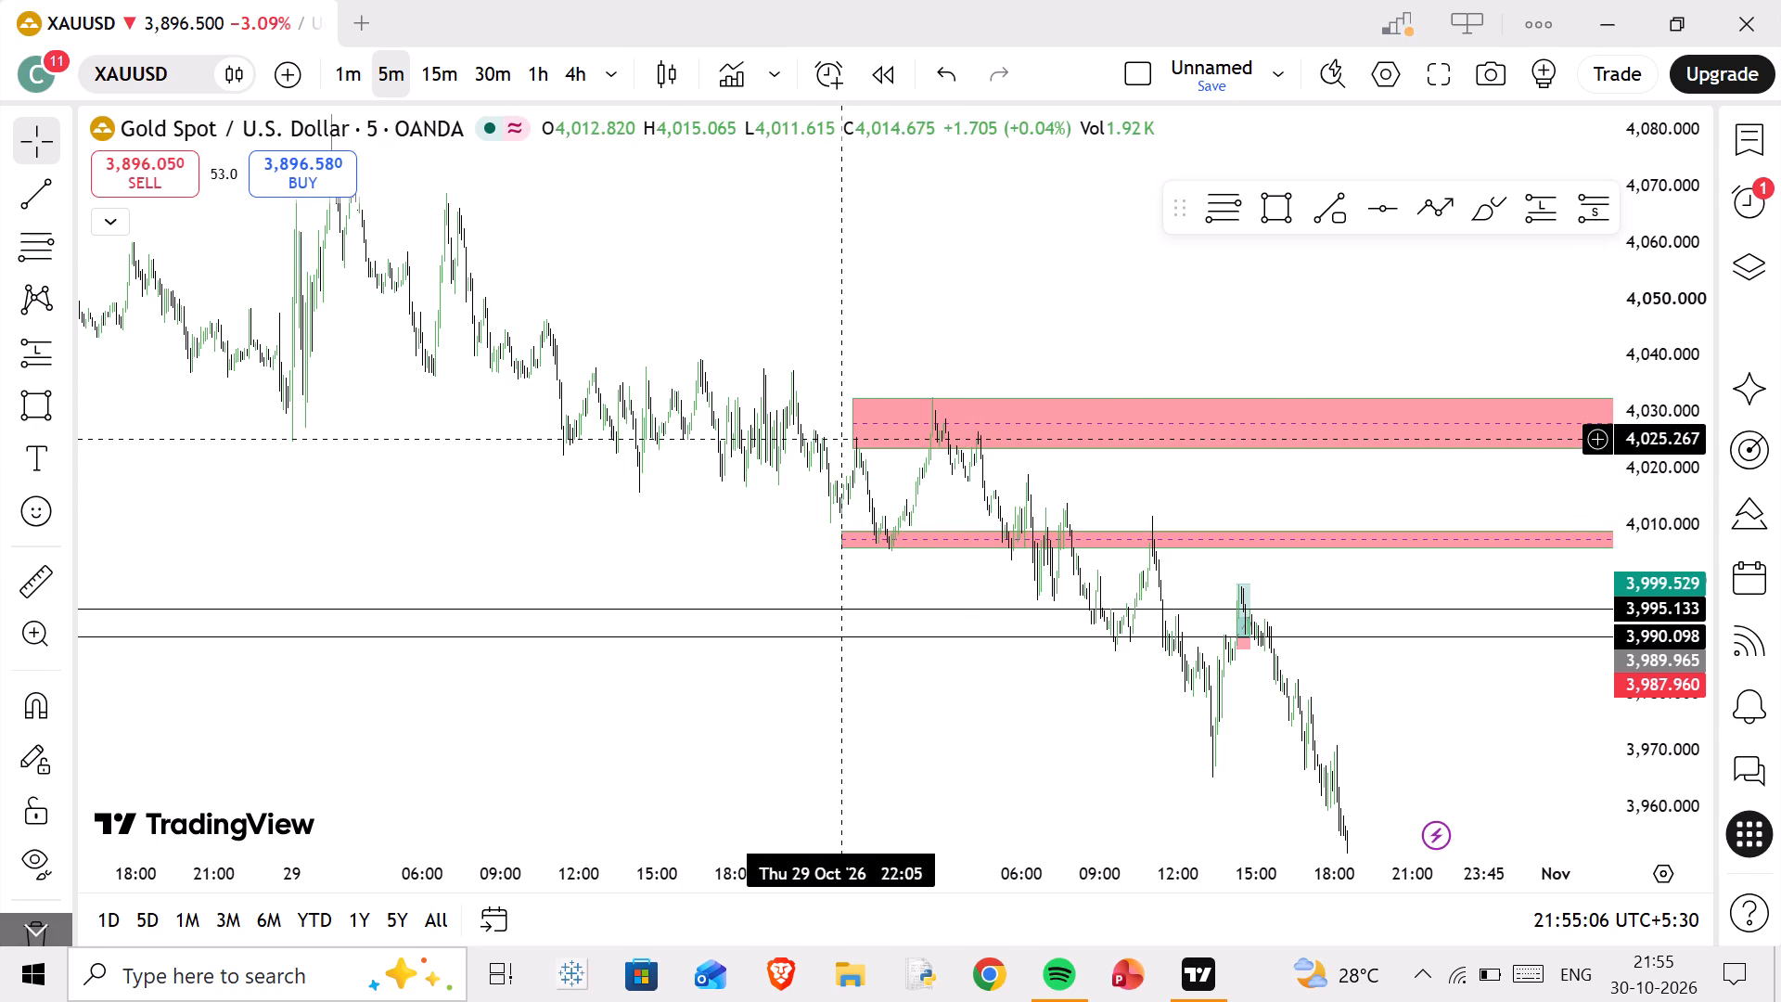
Examine the most recent XAUUSD 5-minute candles following the 19:00 to 20:00 drop.
scroll(1024, 430, "up", 14)
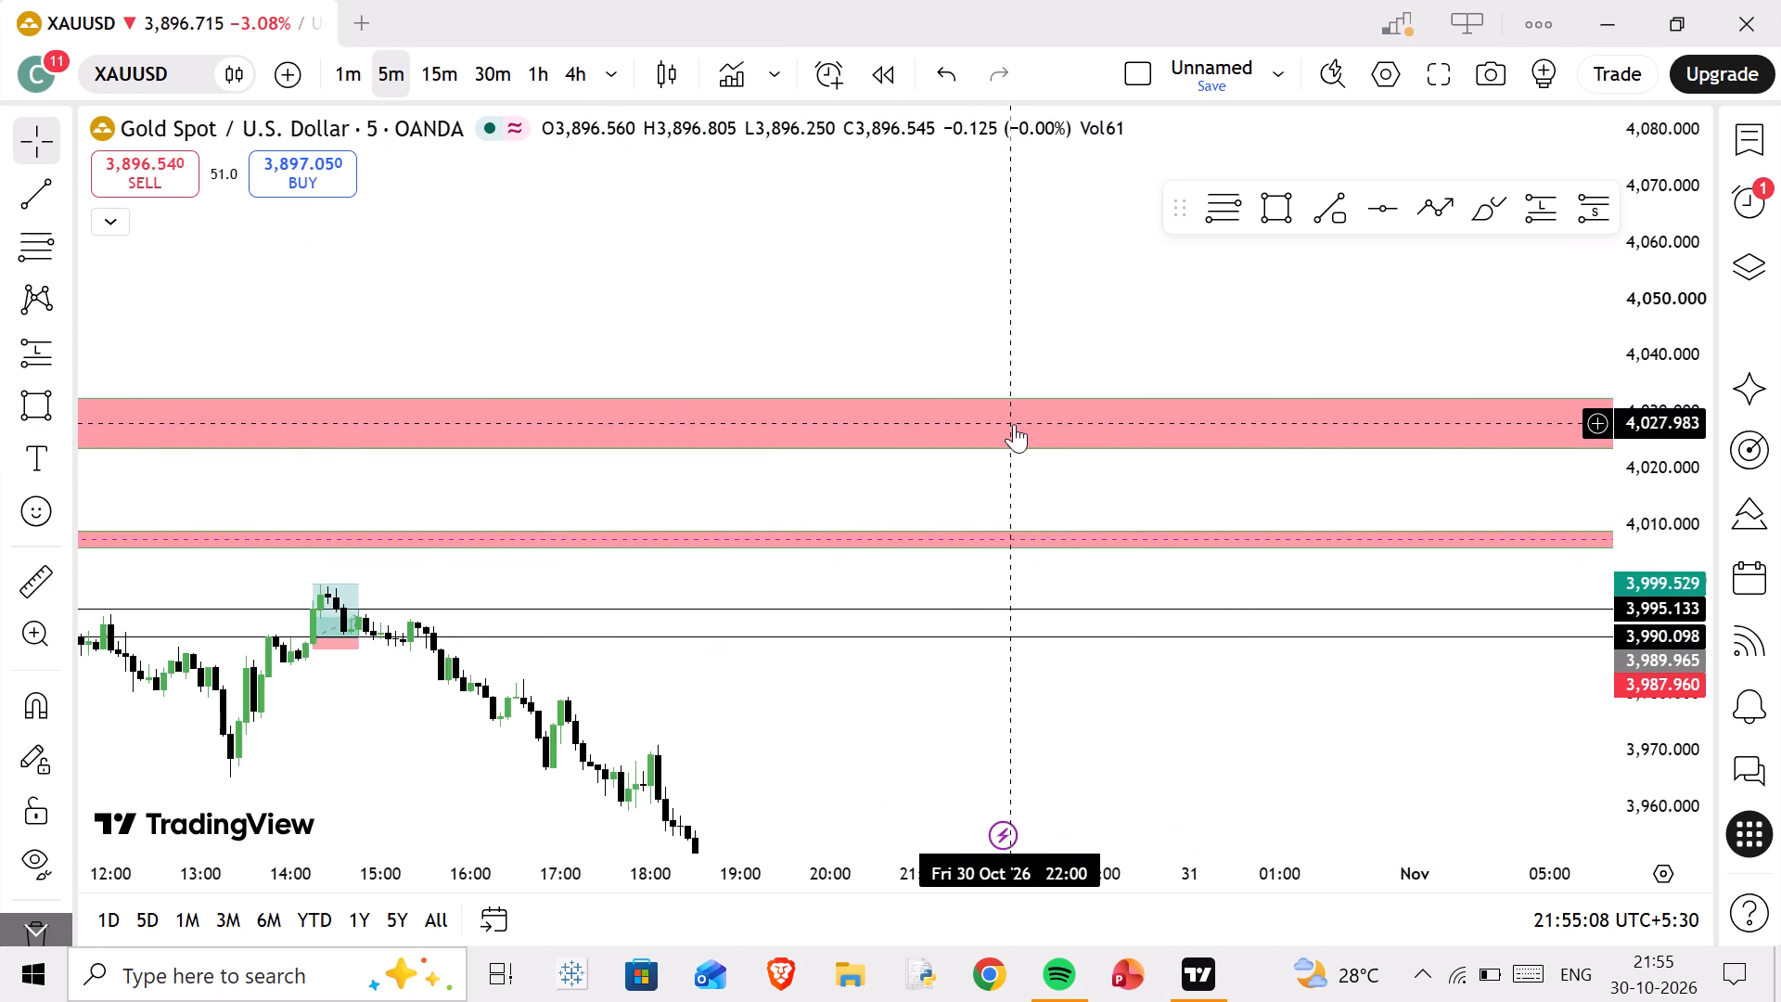
scroll(1014, 424, "up", 4)
left_click_drag(881, 752, 1166, 284)
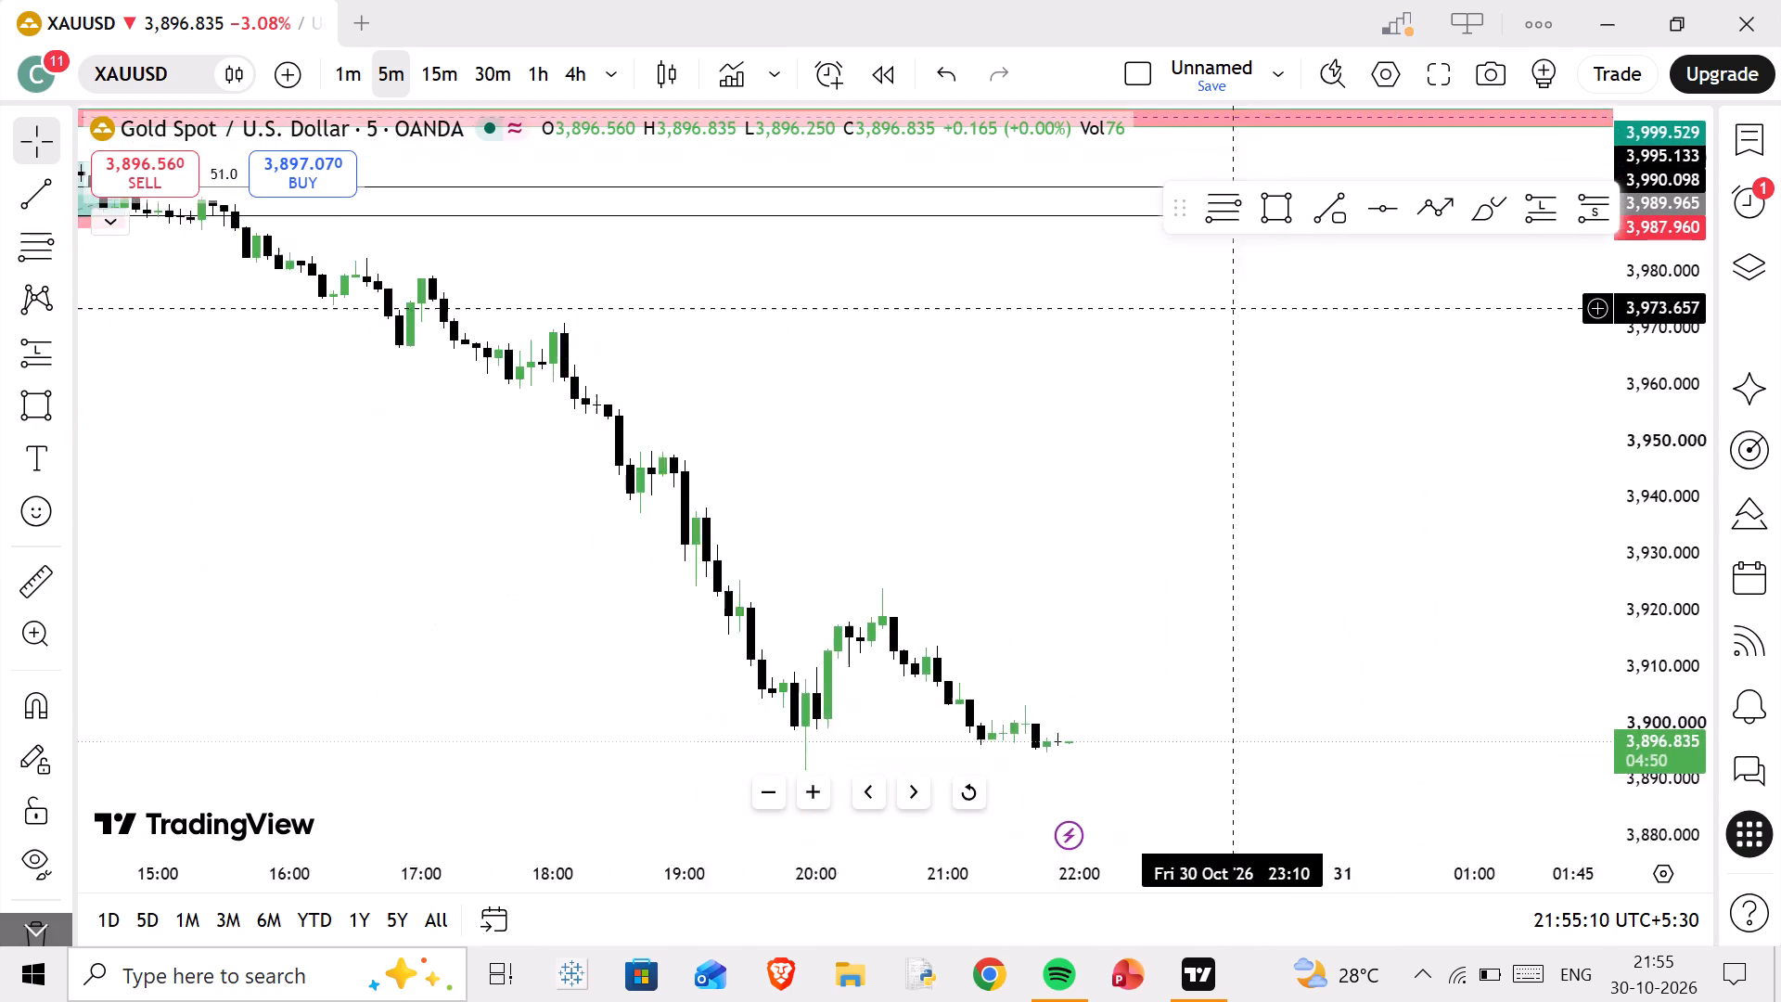
left_click_drag(1166, 284, 1006, 156)
scroll(1680, 559, "up", 16)
scroll(737, 423, "down", 4)
scroll(1046, 517, "up", 4)
left_click_drag(1044, 505, 914, 492)
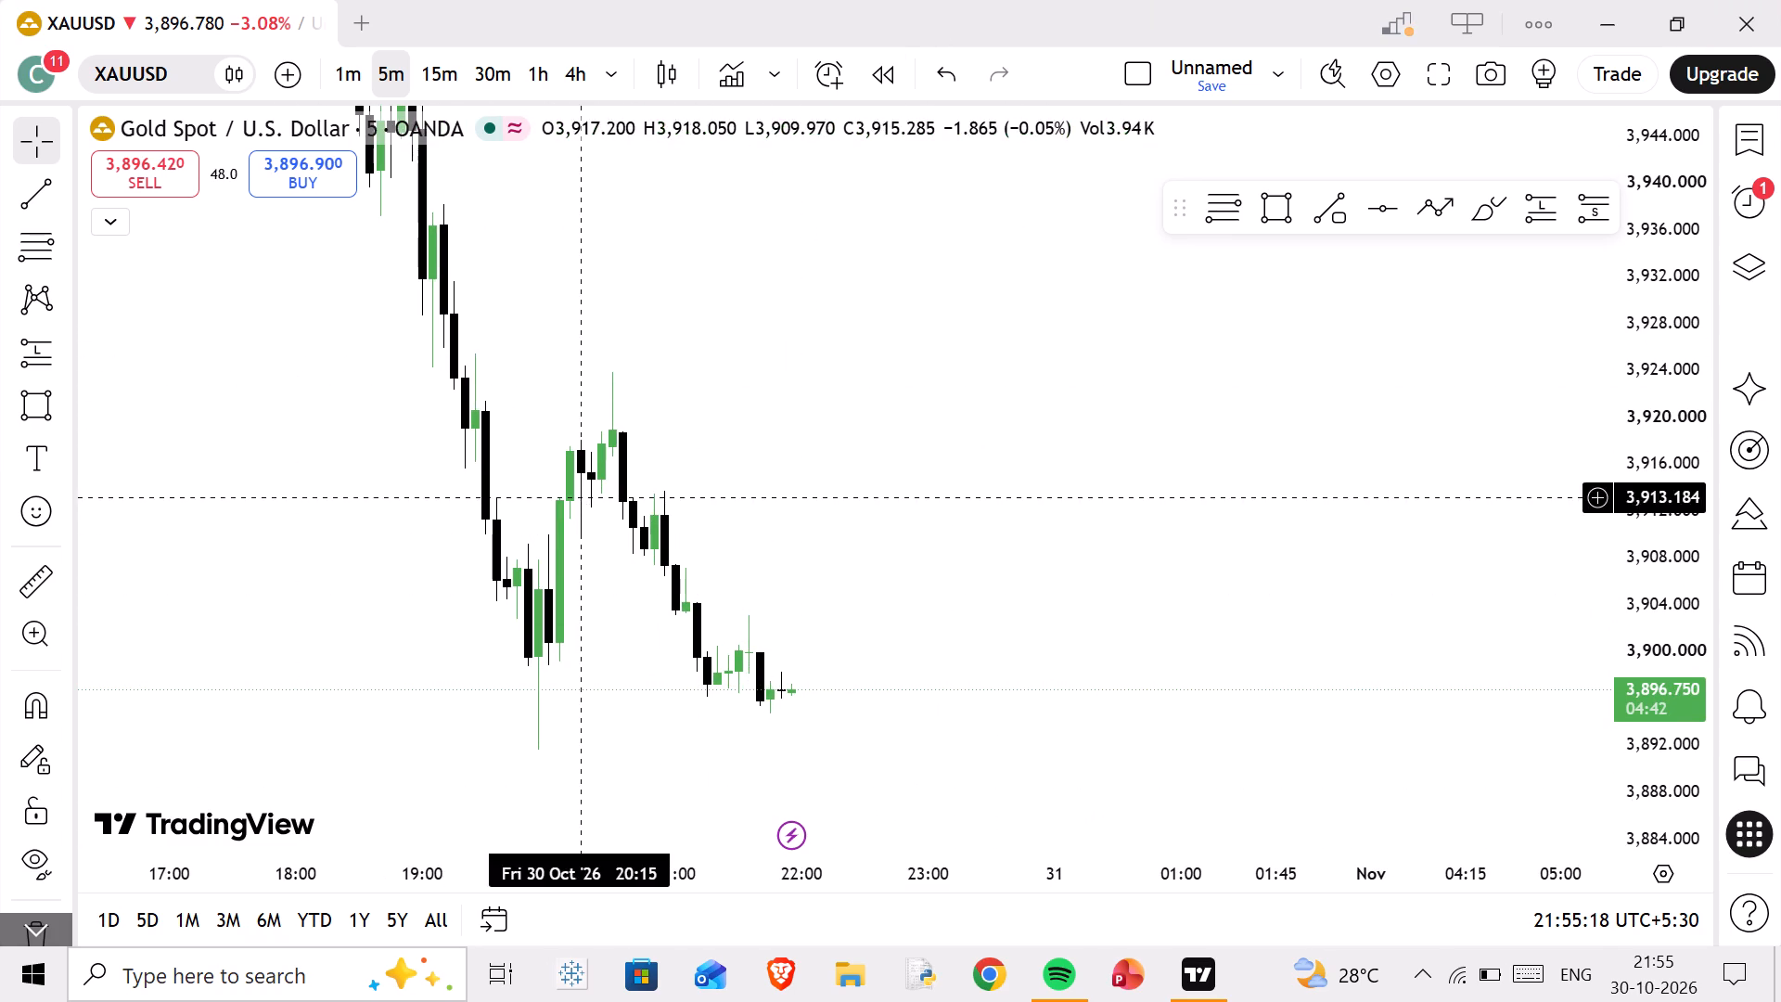
Open the watchlist and switch the chart to BTCUSD.
left_click(1733, 144)
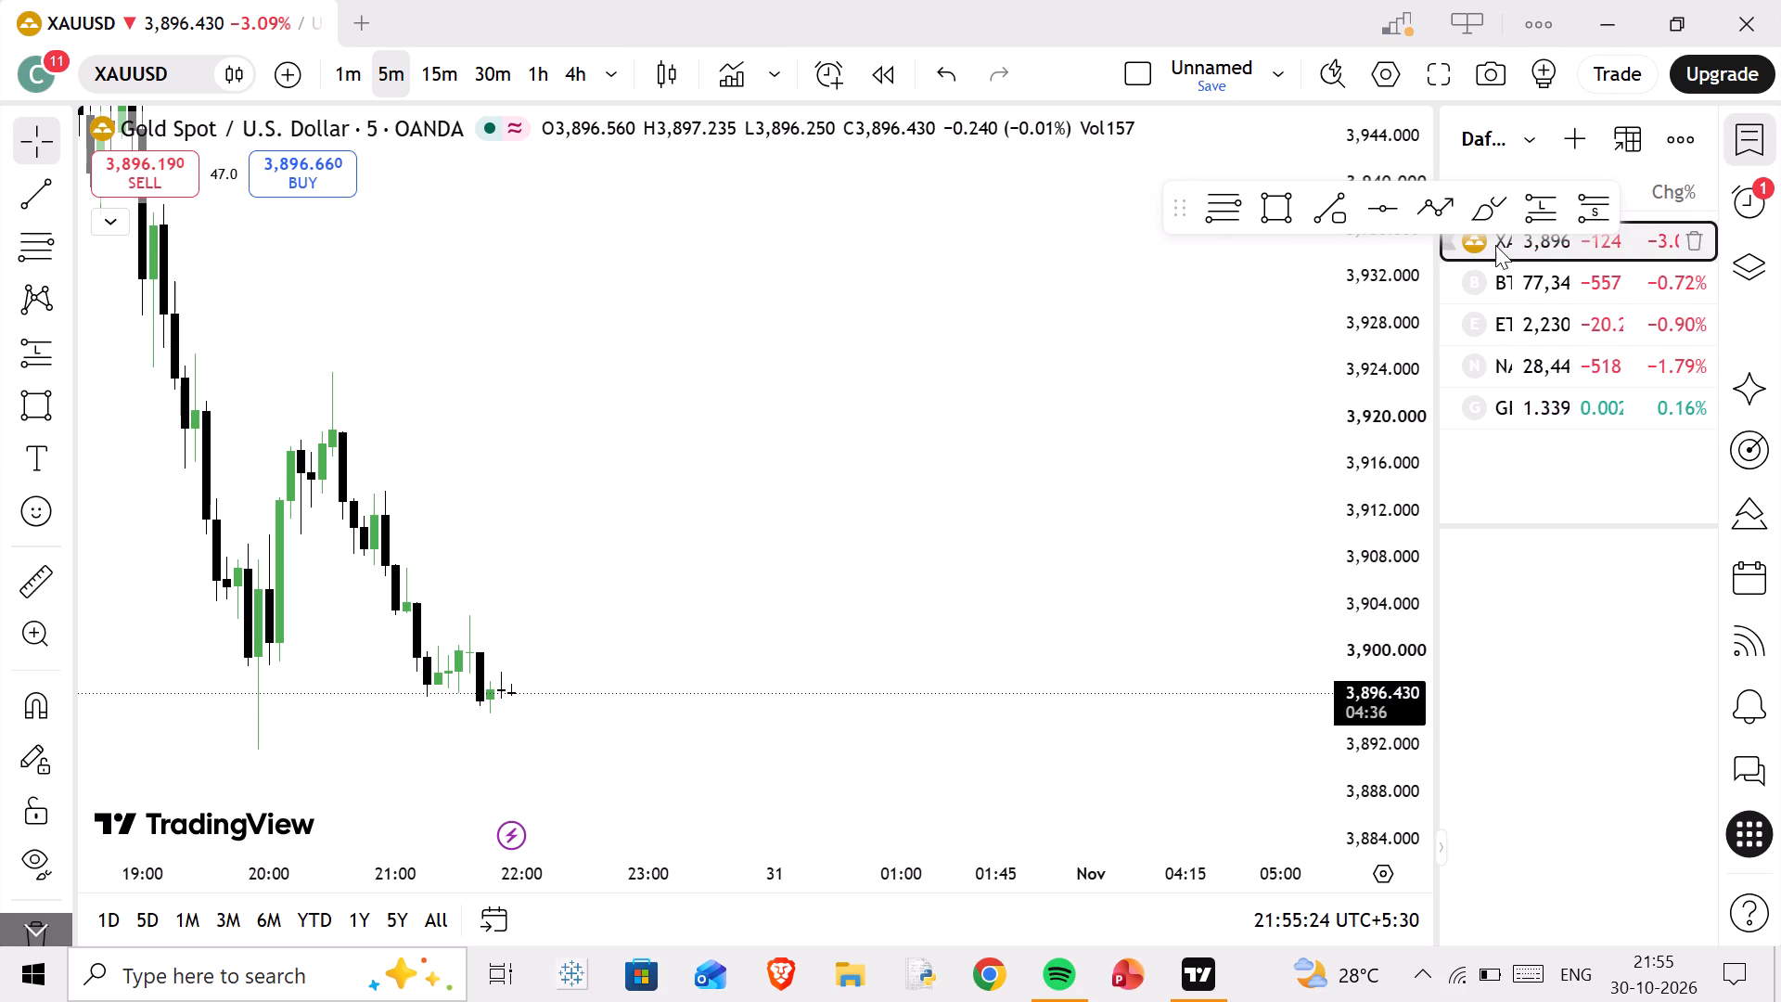
left_click(1499, 271)
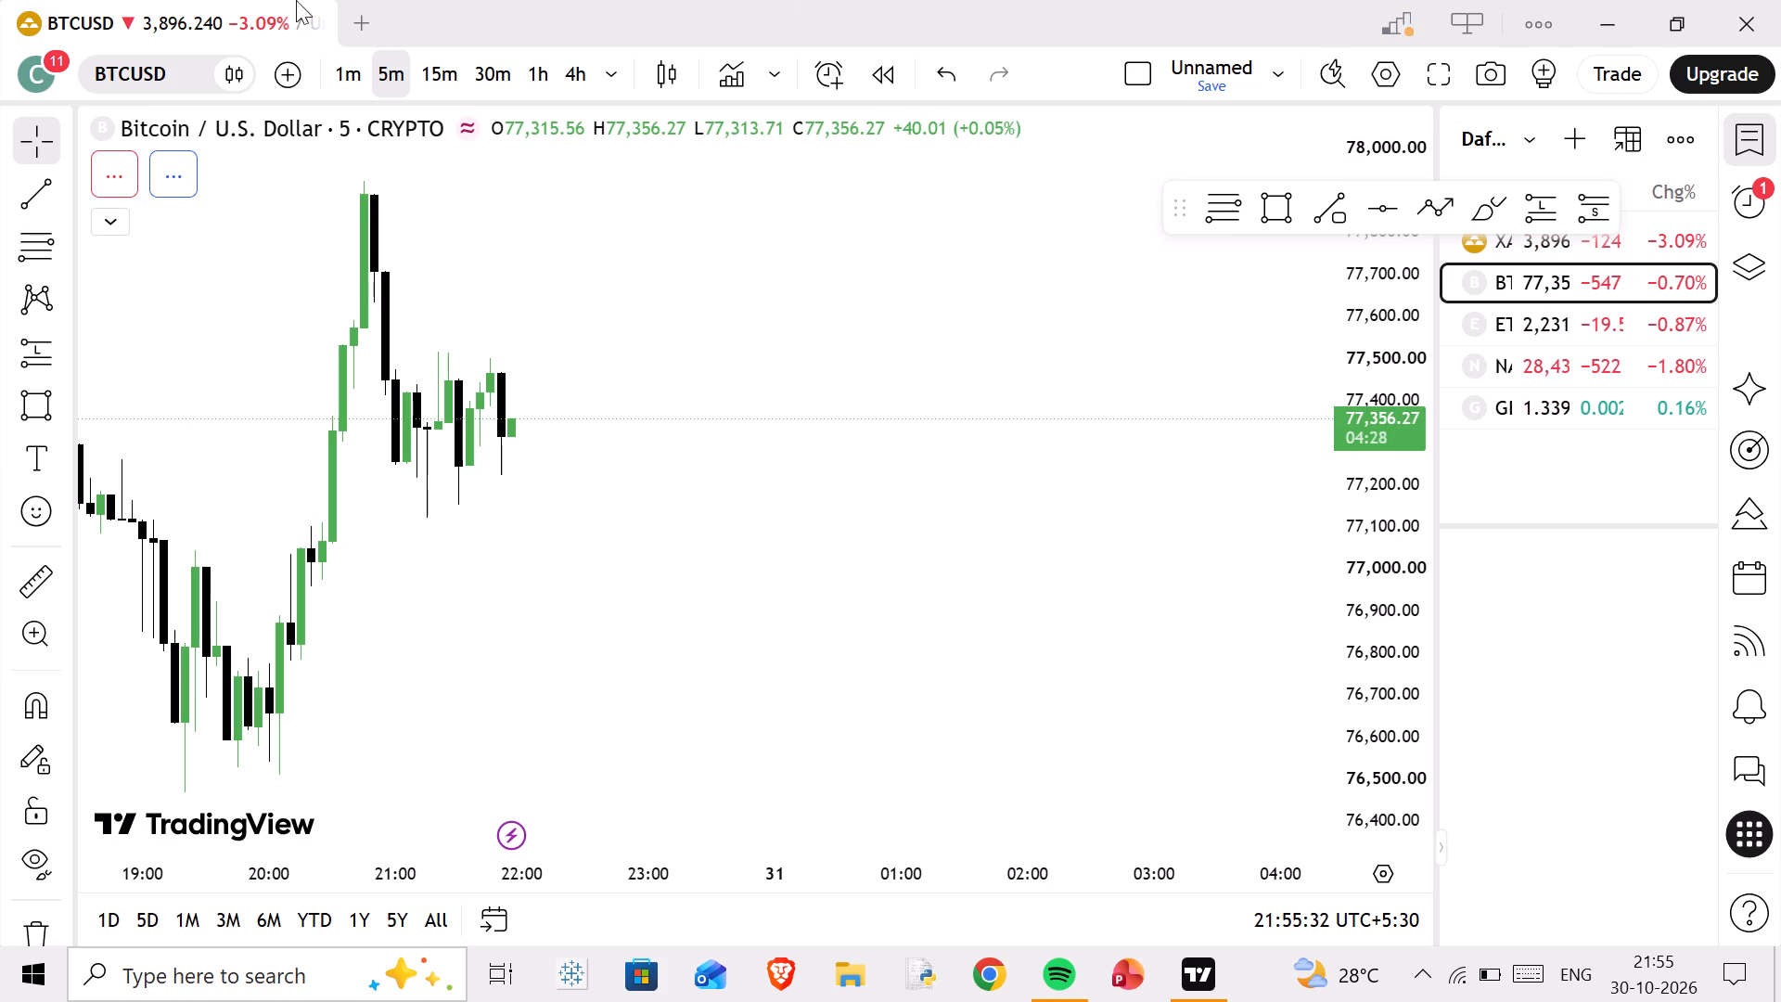
Examine the BTCUSD 5-minute price action on 30 October up to the latest candles.
scroll(416, 320, "up", 3)
left_click_drag(434, 337, 1530, 311)
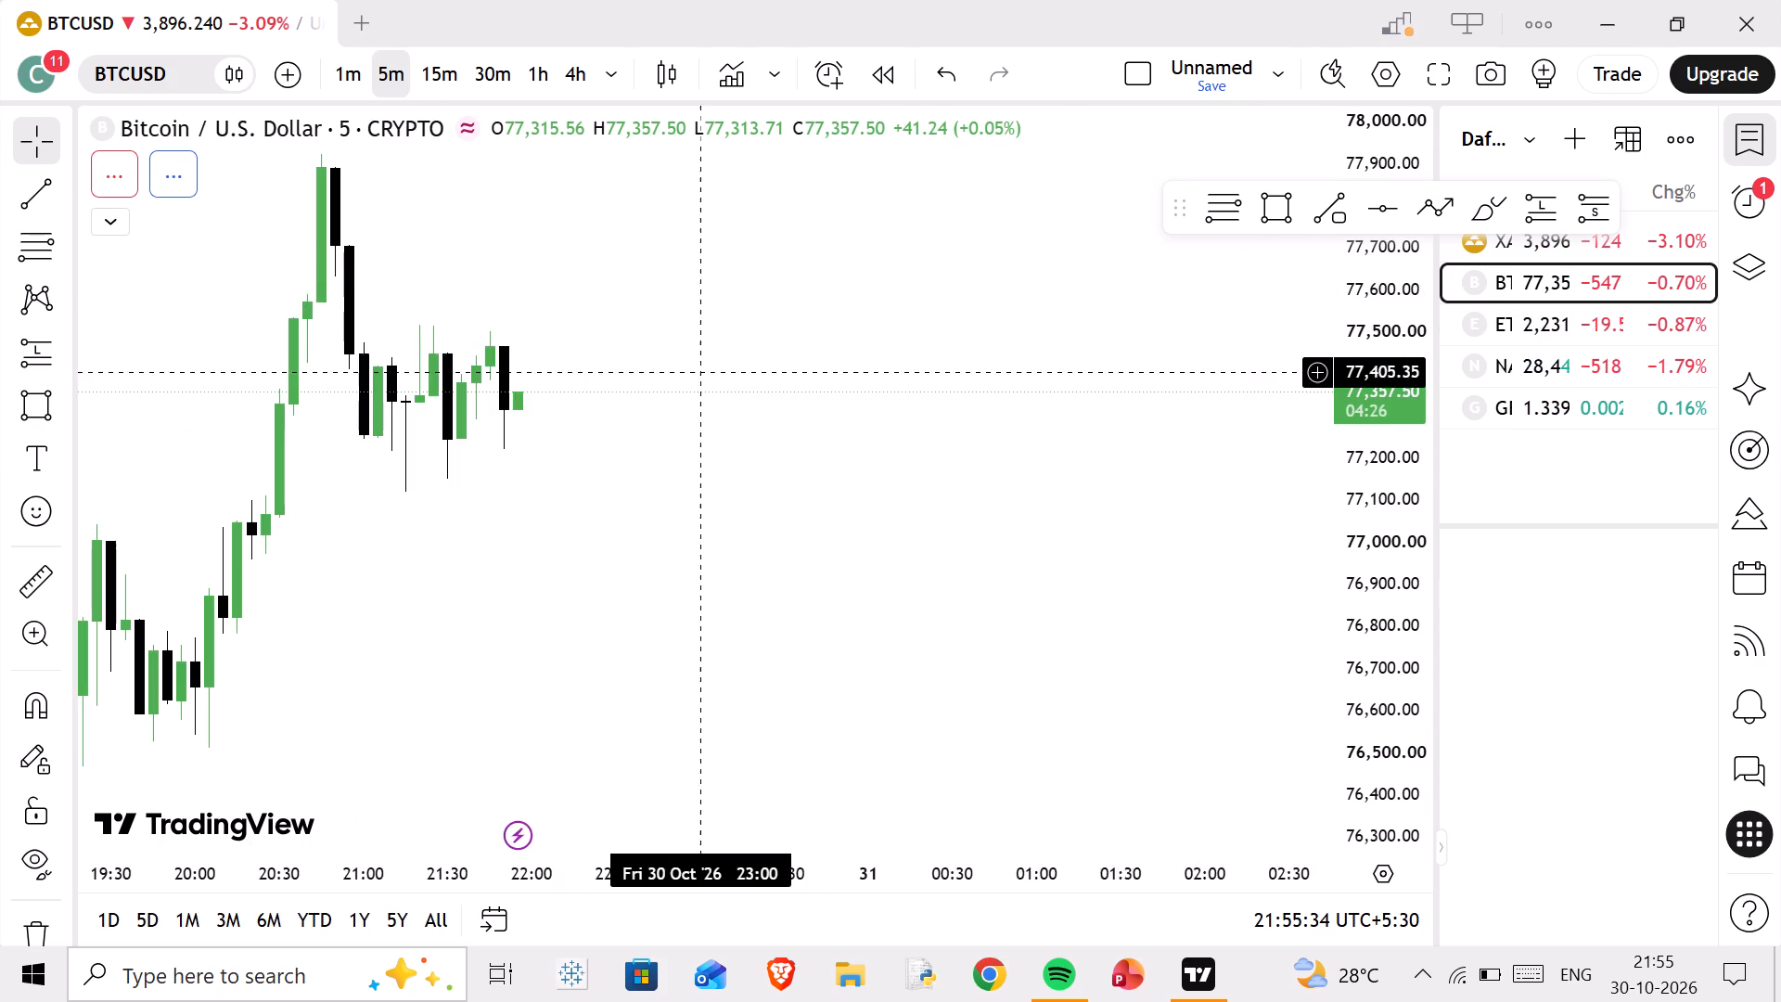
scroll(702, 377, "down", 4)
scroll(724, 379, "up", 3)
scroll(1377, 491, "down", 5)
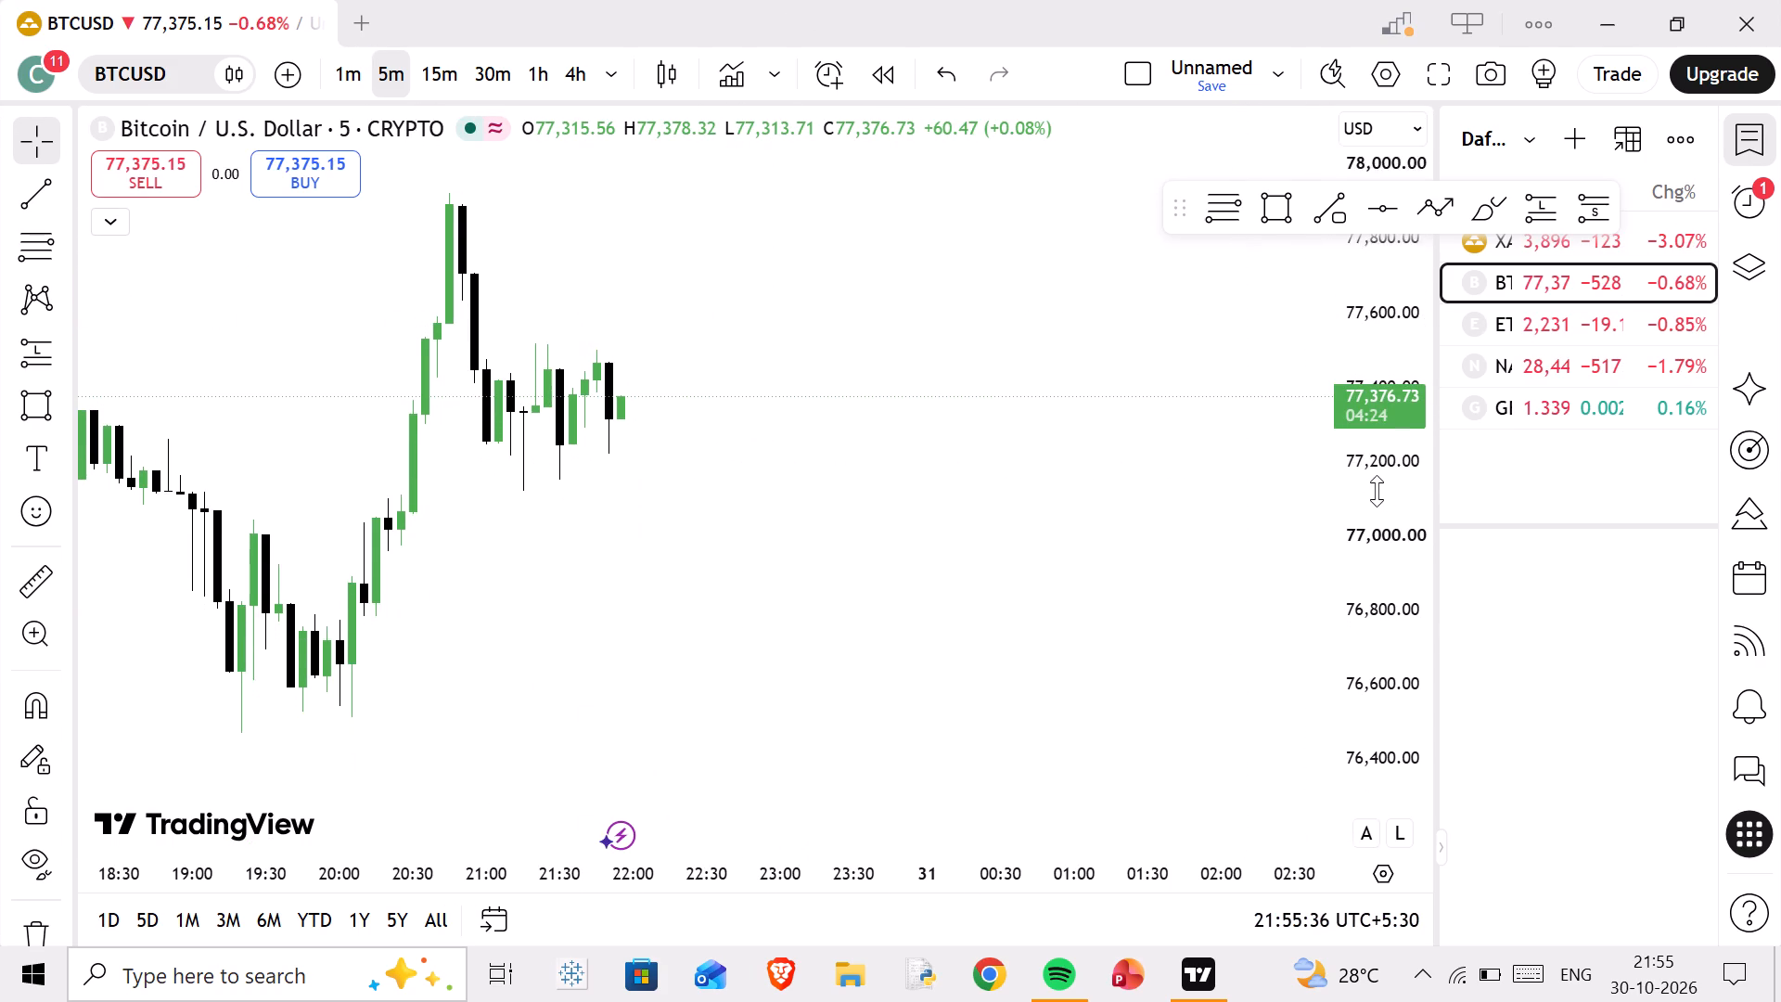
scroll(1377, 491, "down", 14)
scroll(750, 433, "up", 5)
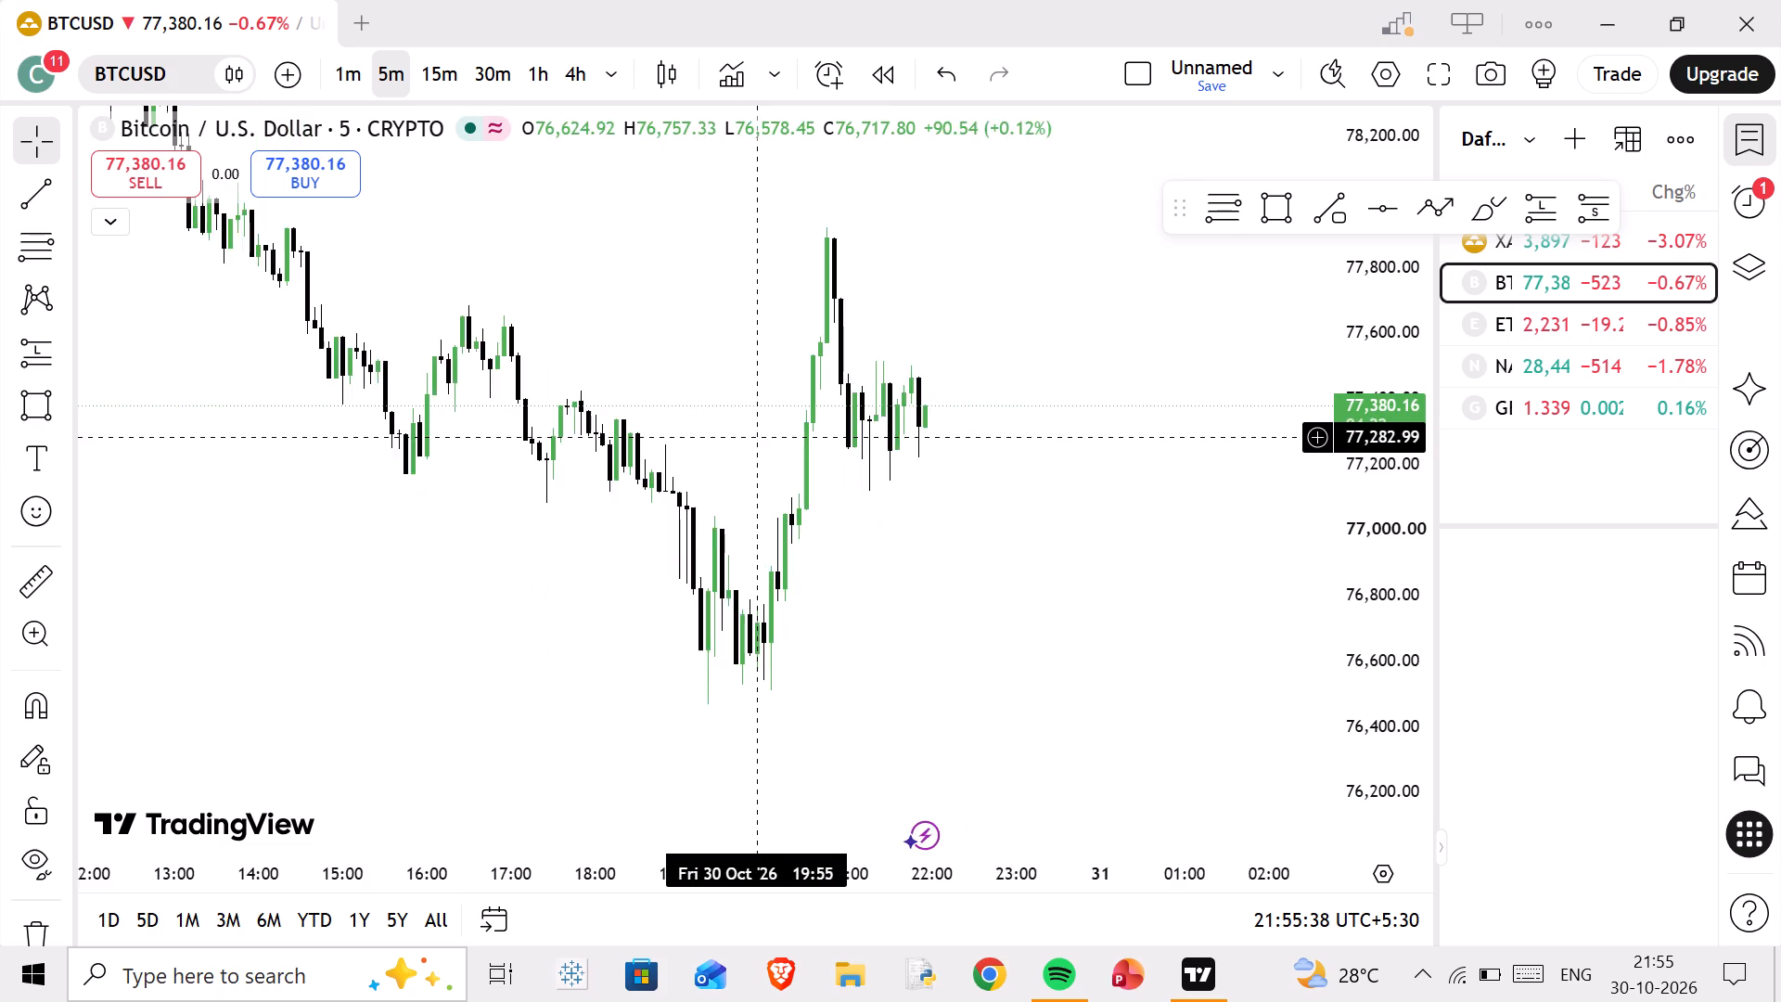
left_click_drag(468, 300, 926, 643)
left_click_drag(780, 418, 878, 602)
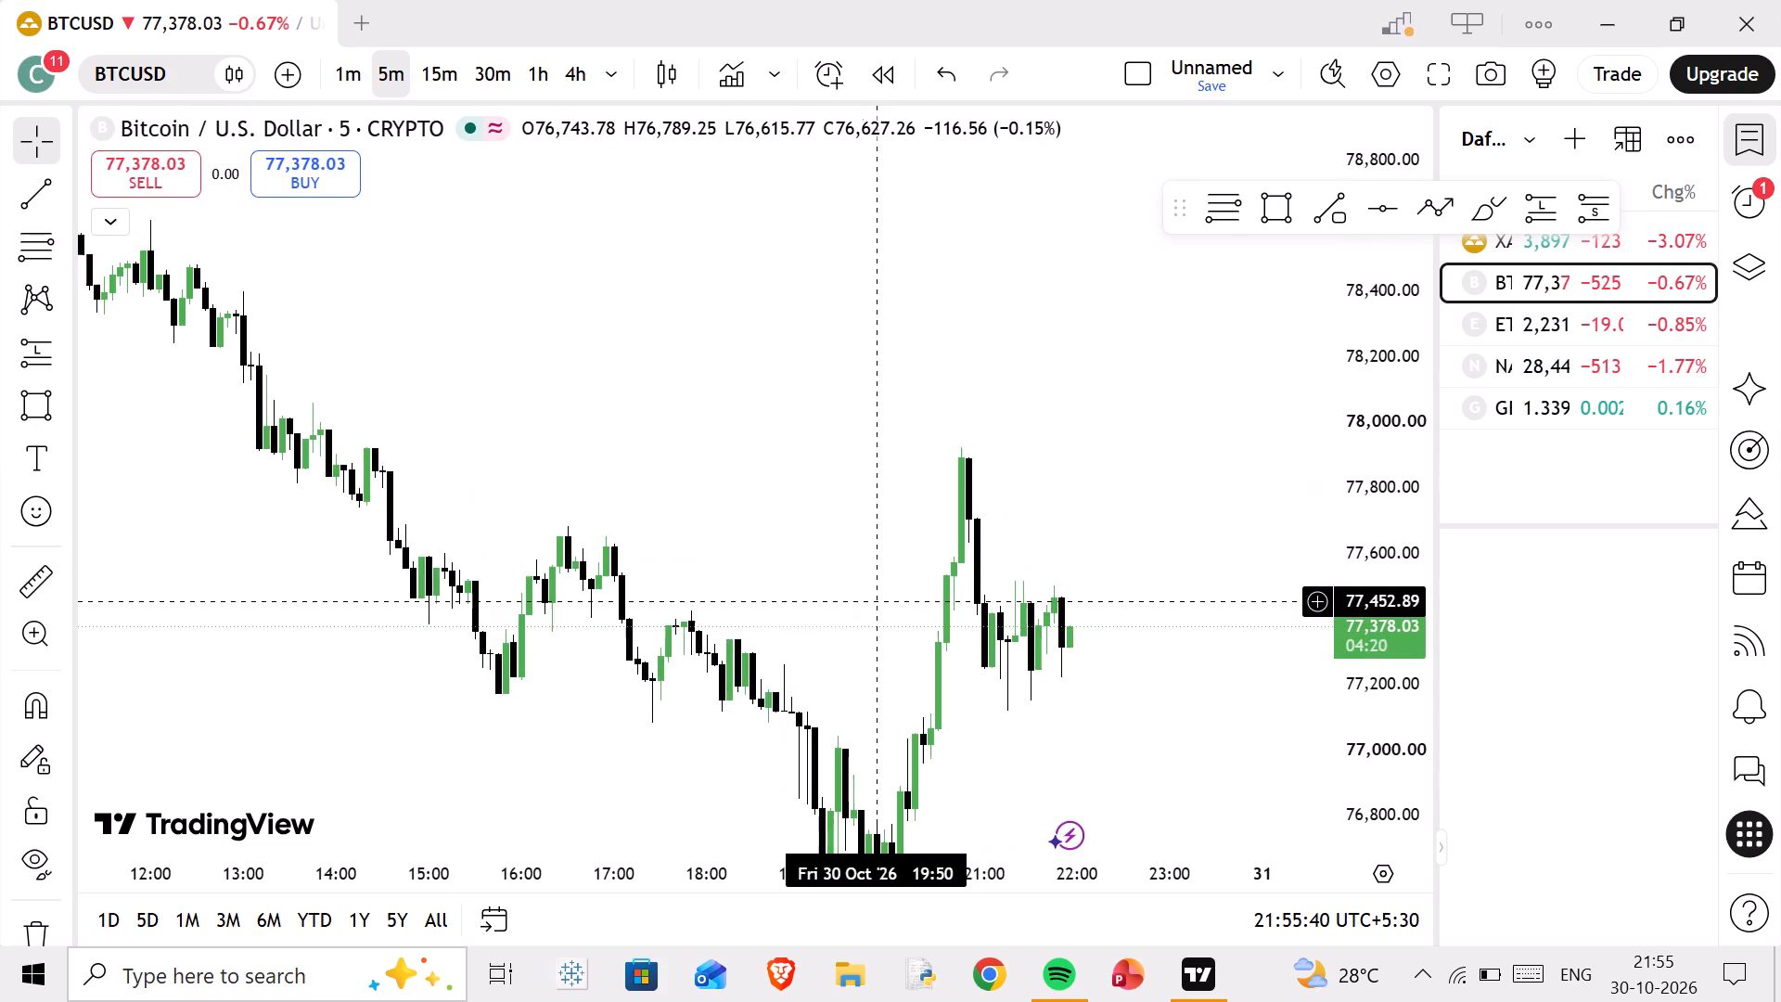
left_click_drag(878, 602, 622, 425)
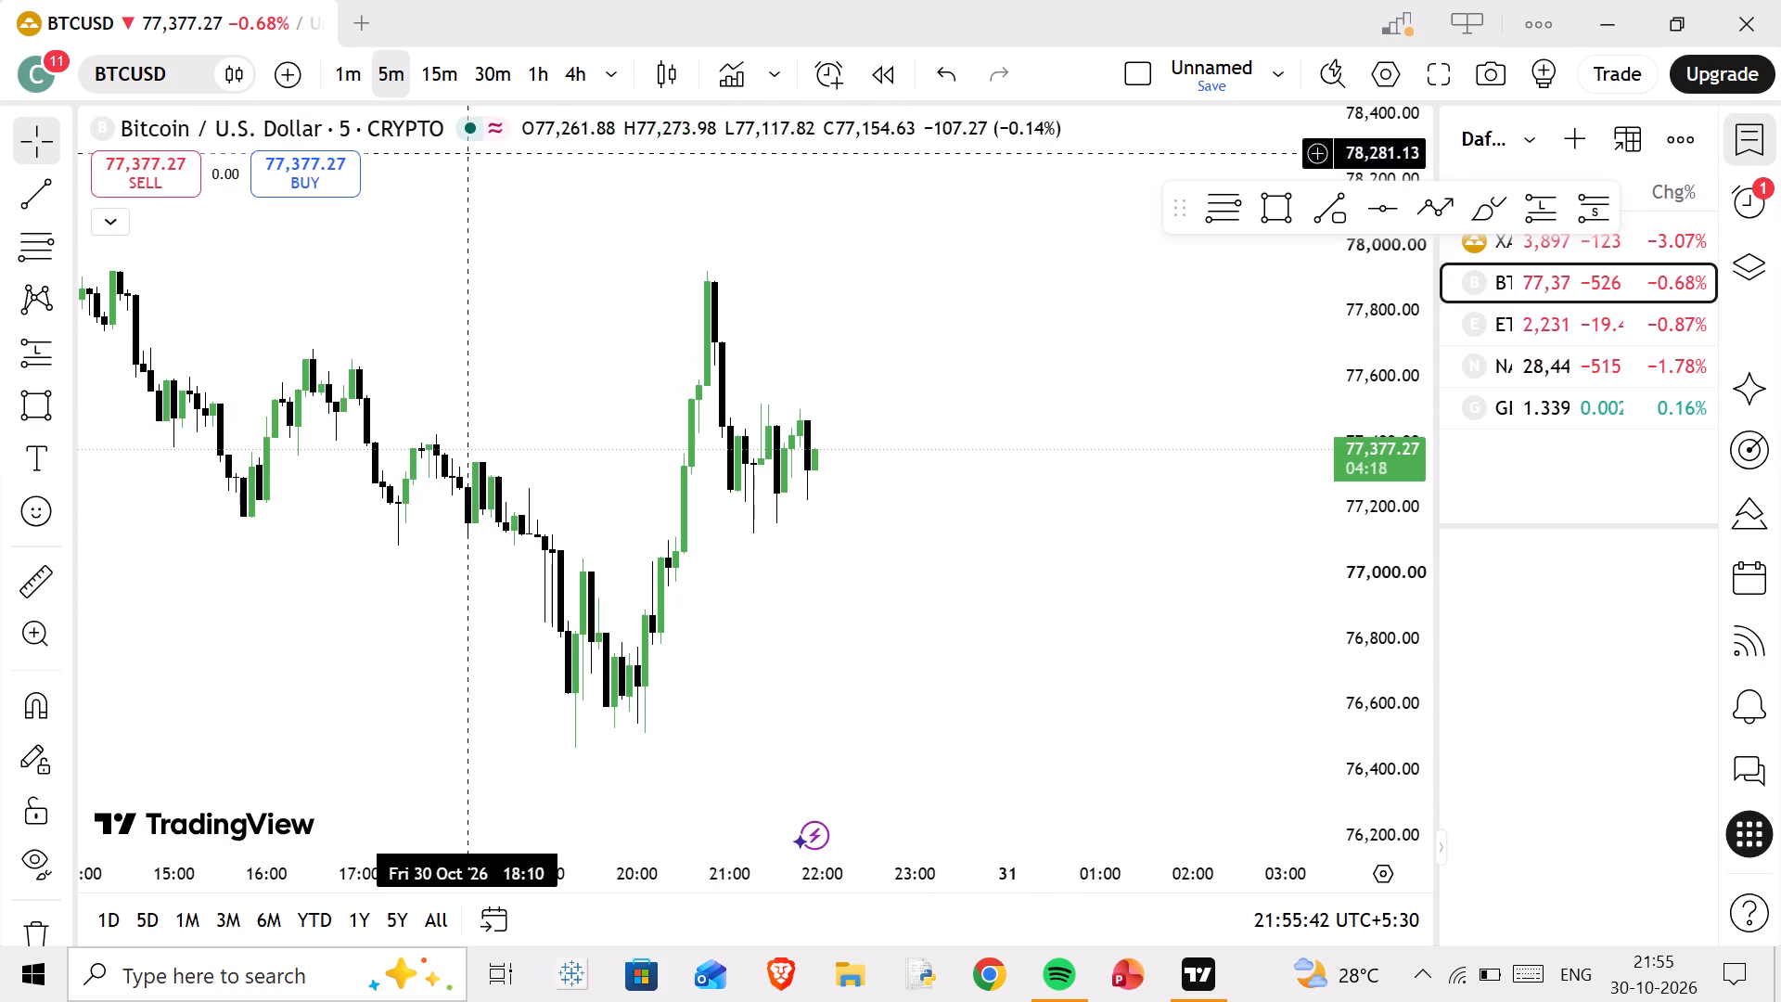
View BTCUSD on the 15-minute interval, then change the chart to the 1-hour interval.
left_click(429, 65)
scroll(856, 404, "up", 4)
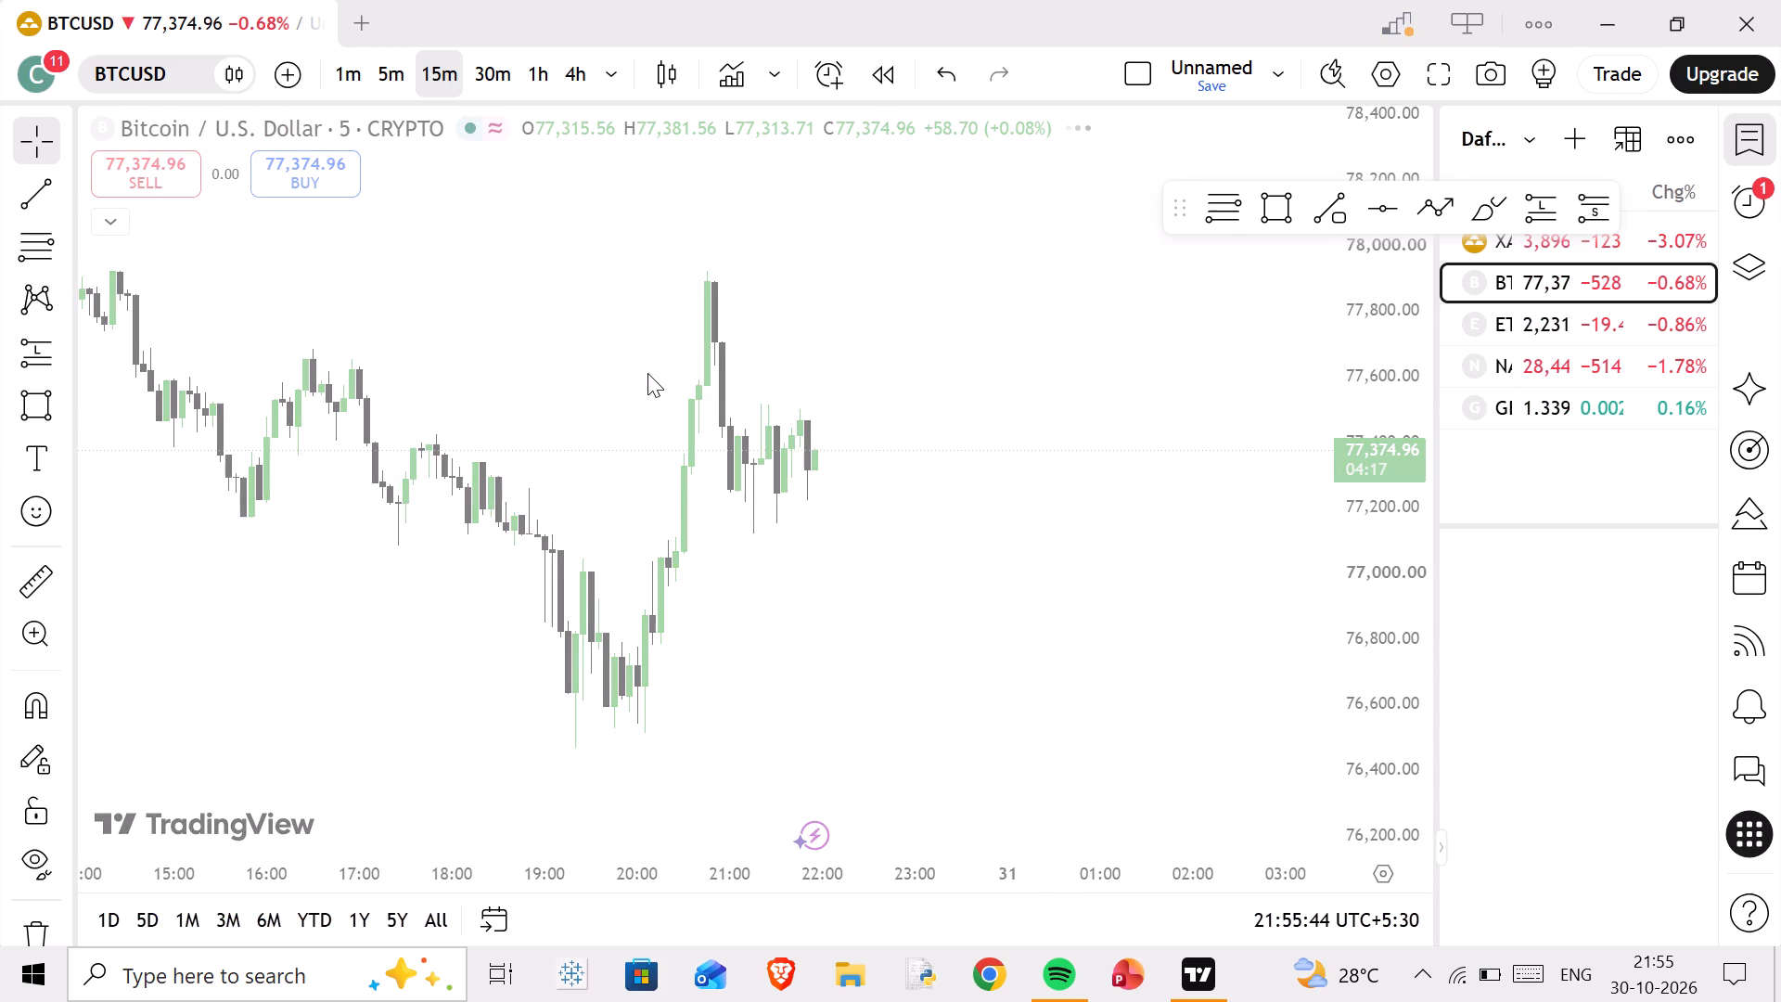
scroll(648, 368, "up", 1)
left_click(526, 71)
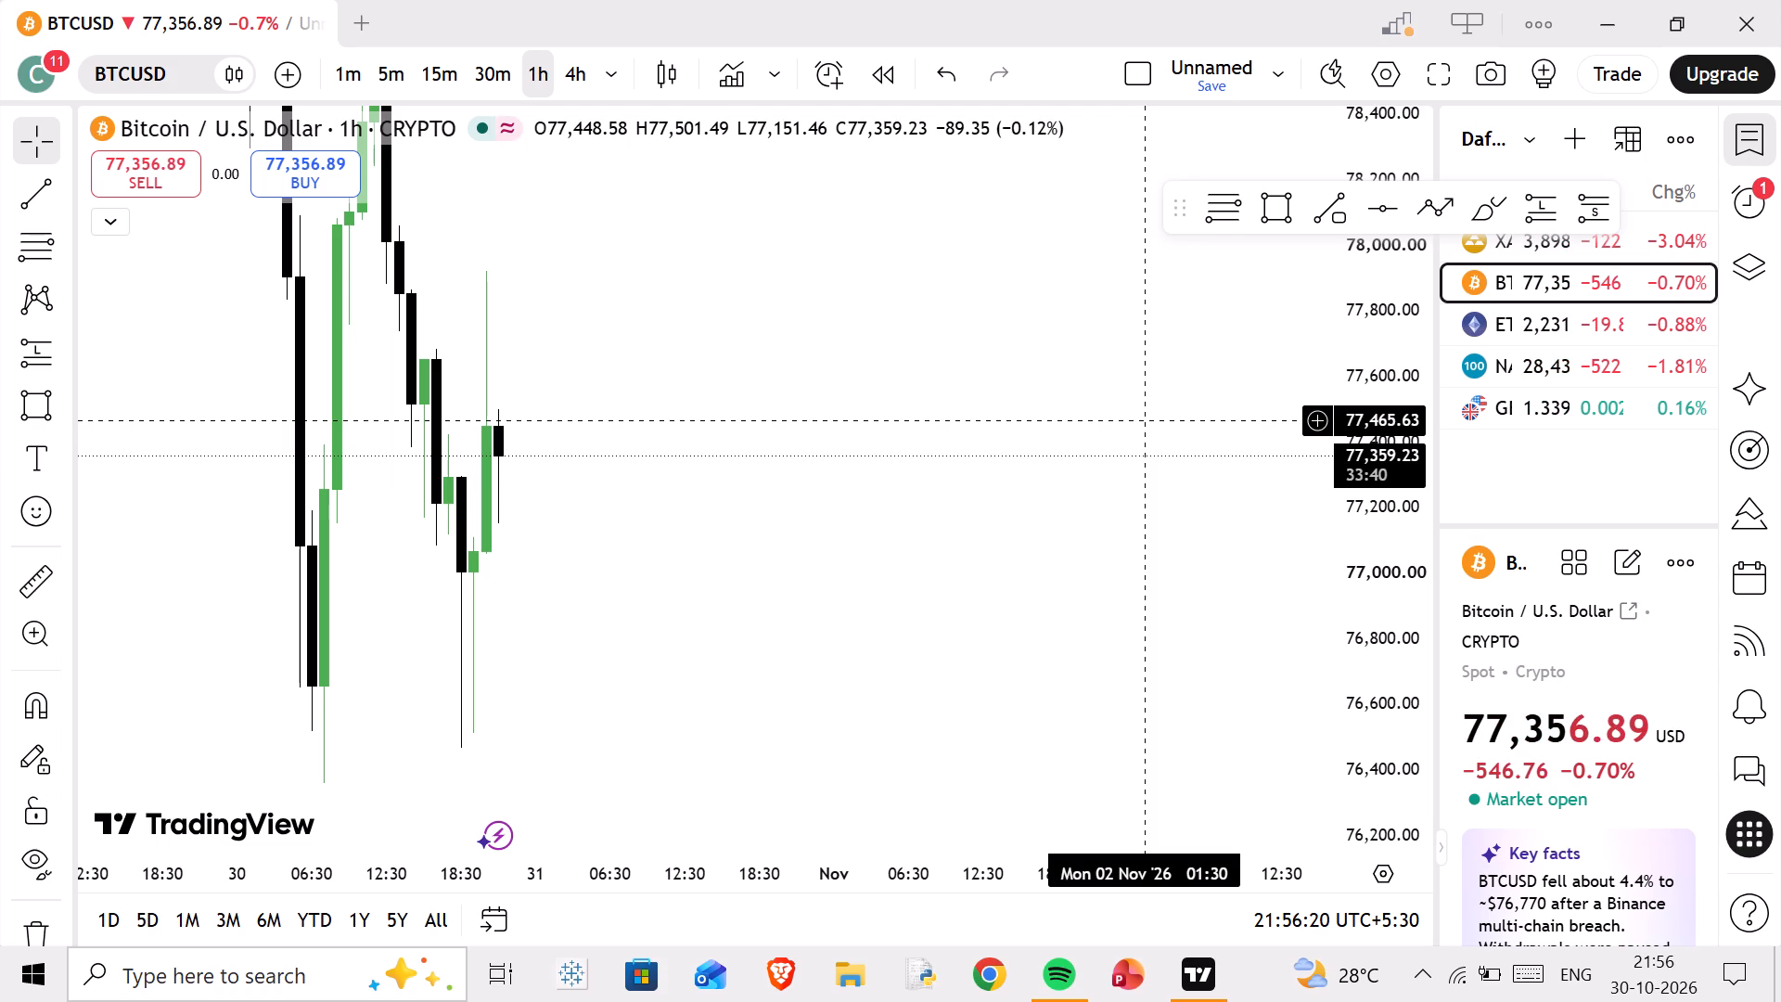
Delete the horizontal line at 80,724.35 on the BTCUSD 1-hour chart.
scroll(930, 349, "down", 7)
scroll(1393, 520, "down", 12)
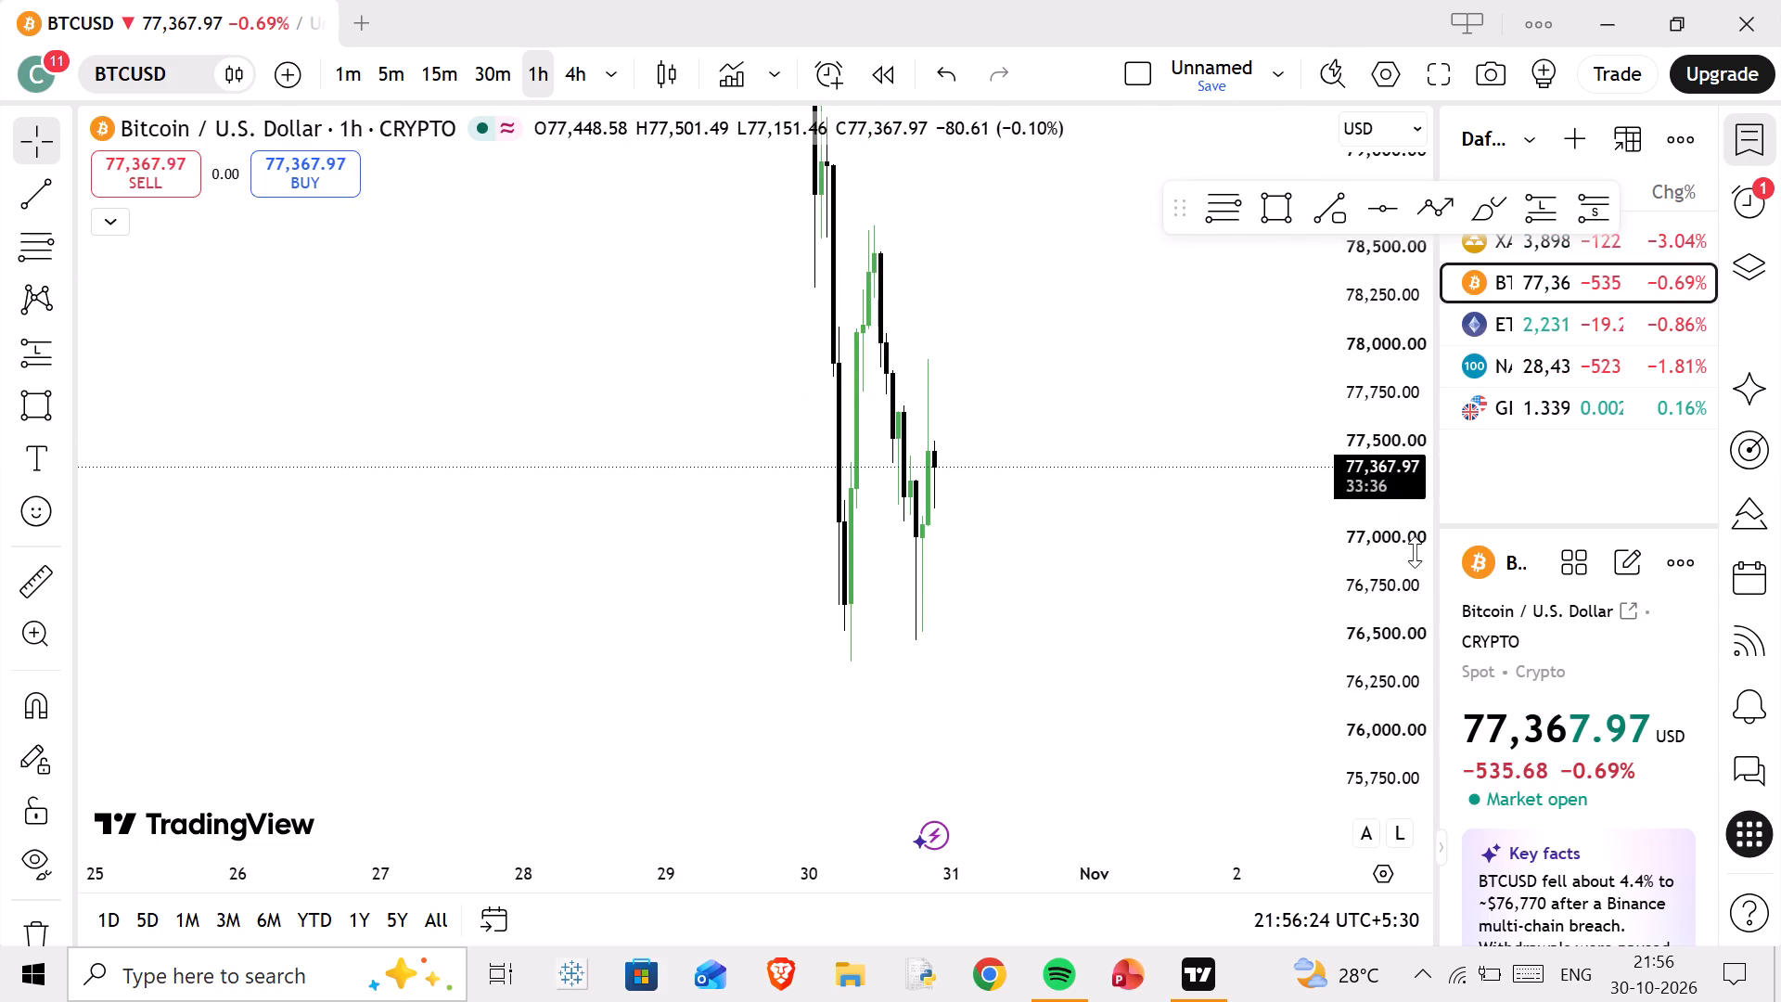
scroll(1415, 552, "down", 11)
scroll(1331, 565, "up", 2)
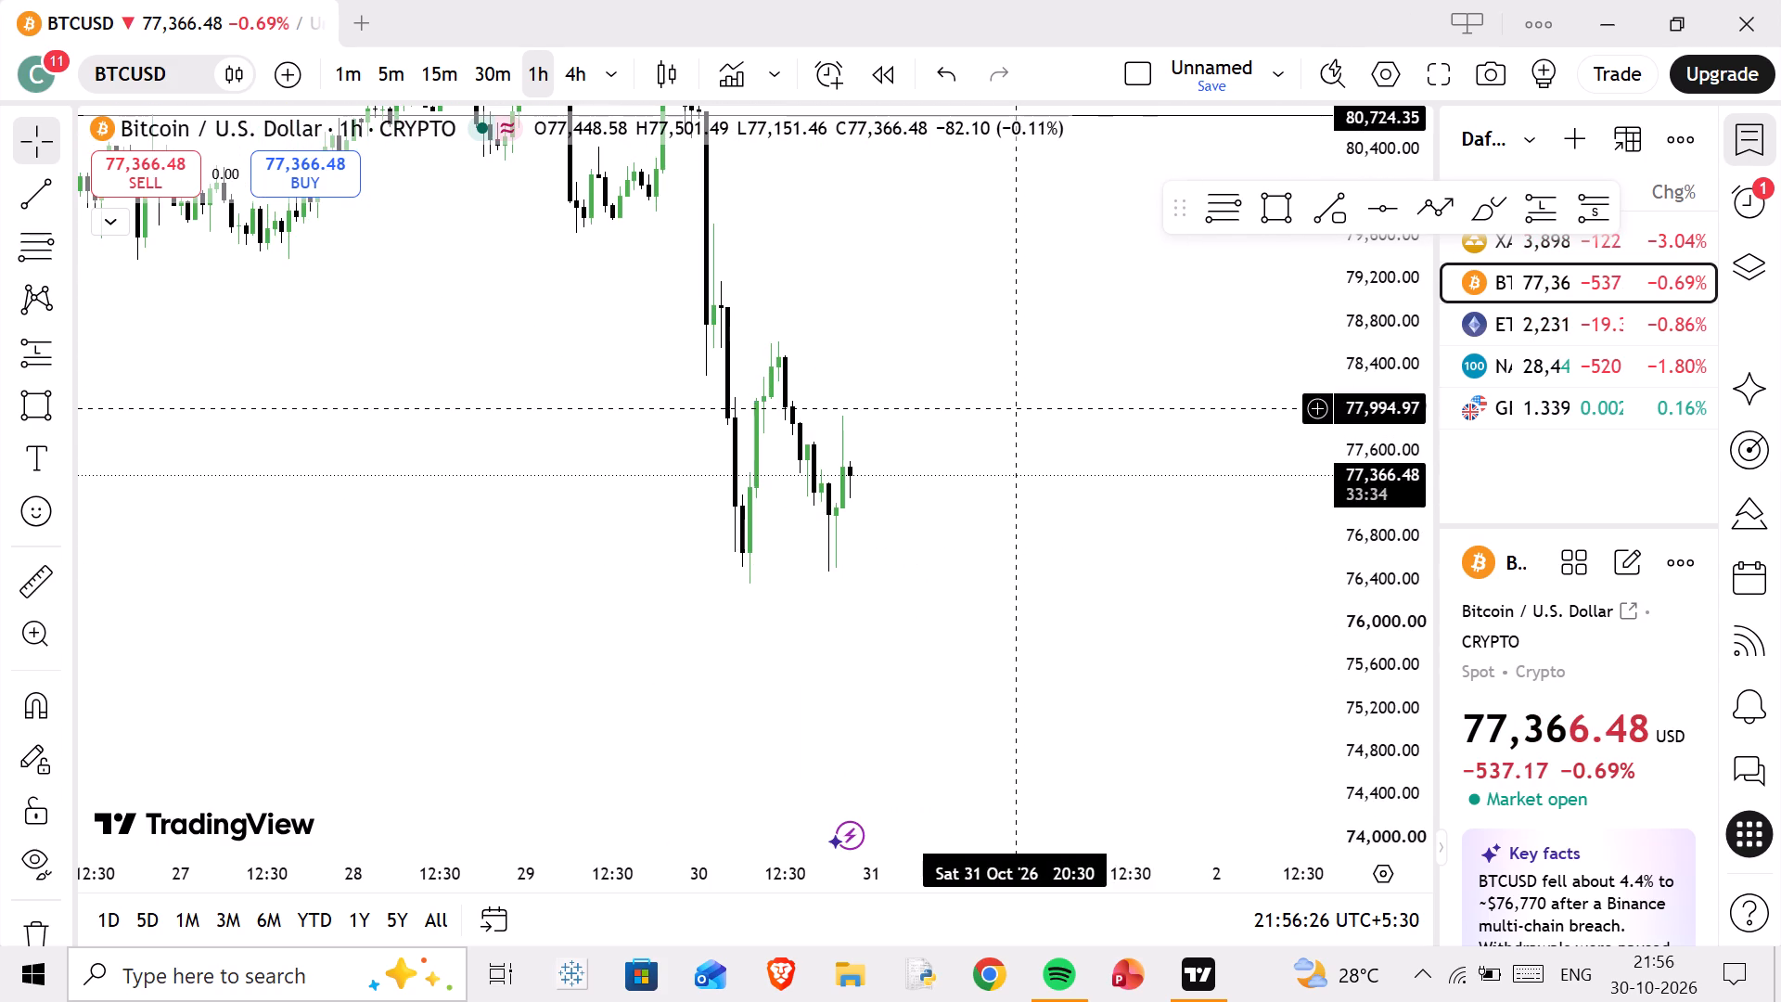
left_click_drag(1013, 408, 1057, 609)
scroll(1057, 607, "up", 1)
scroll(1057, 607, "down", 3)
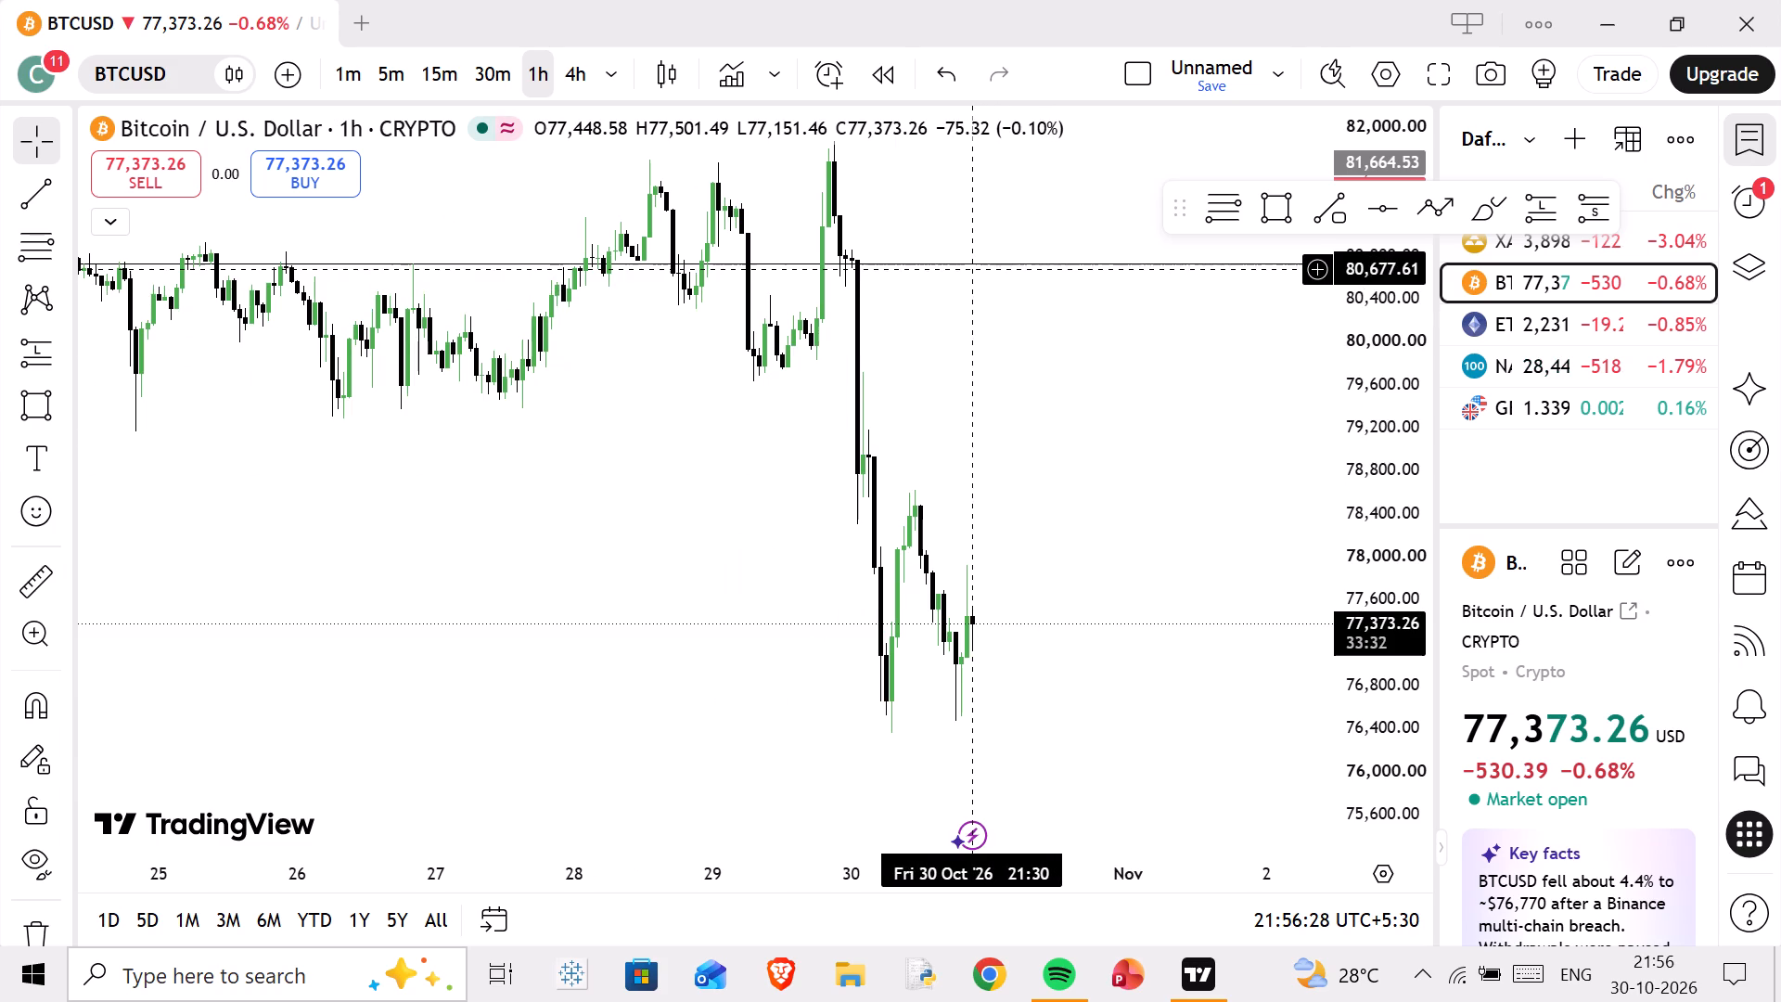
left_click(974, 264)
left_click(1017, 148)
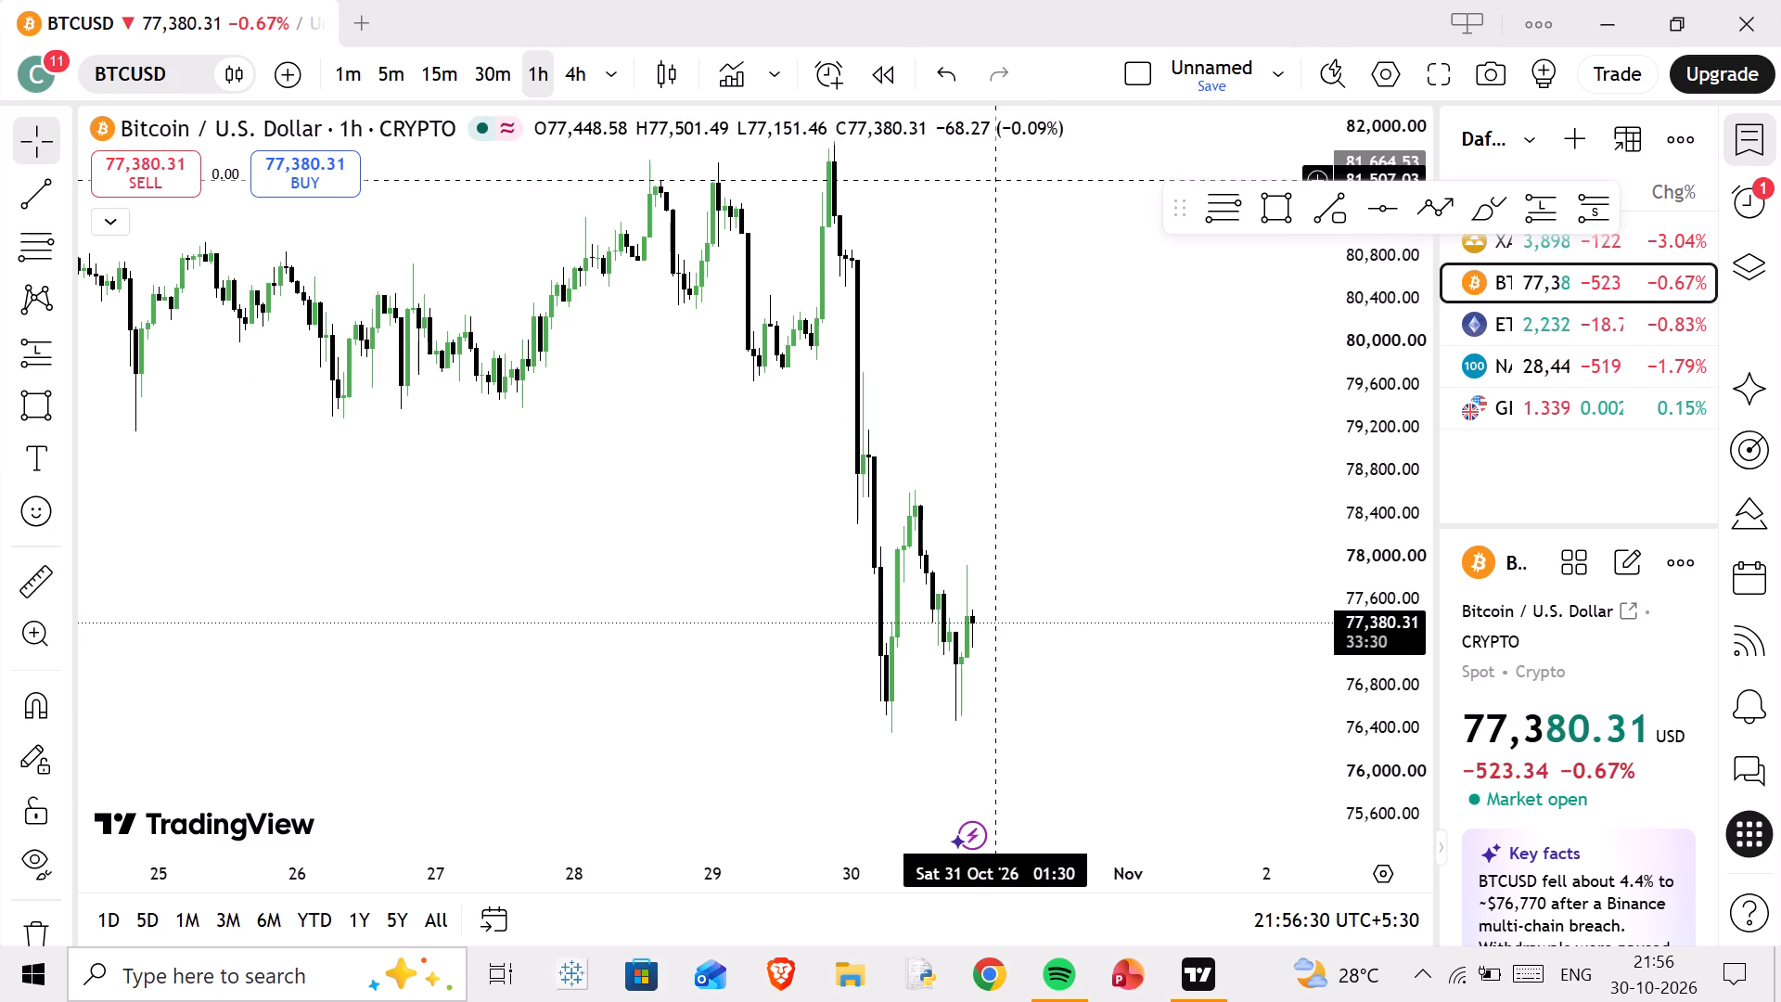
Change the BTCUSD chart to the 4-hour interval.
scroll(1083, 312, "up", 2)
left_click_drag(1068, 250, 1048, 366)
scroll(1044, 368, "up", 2)
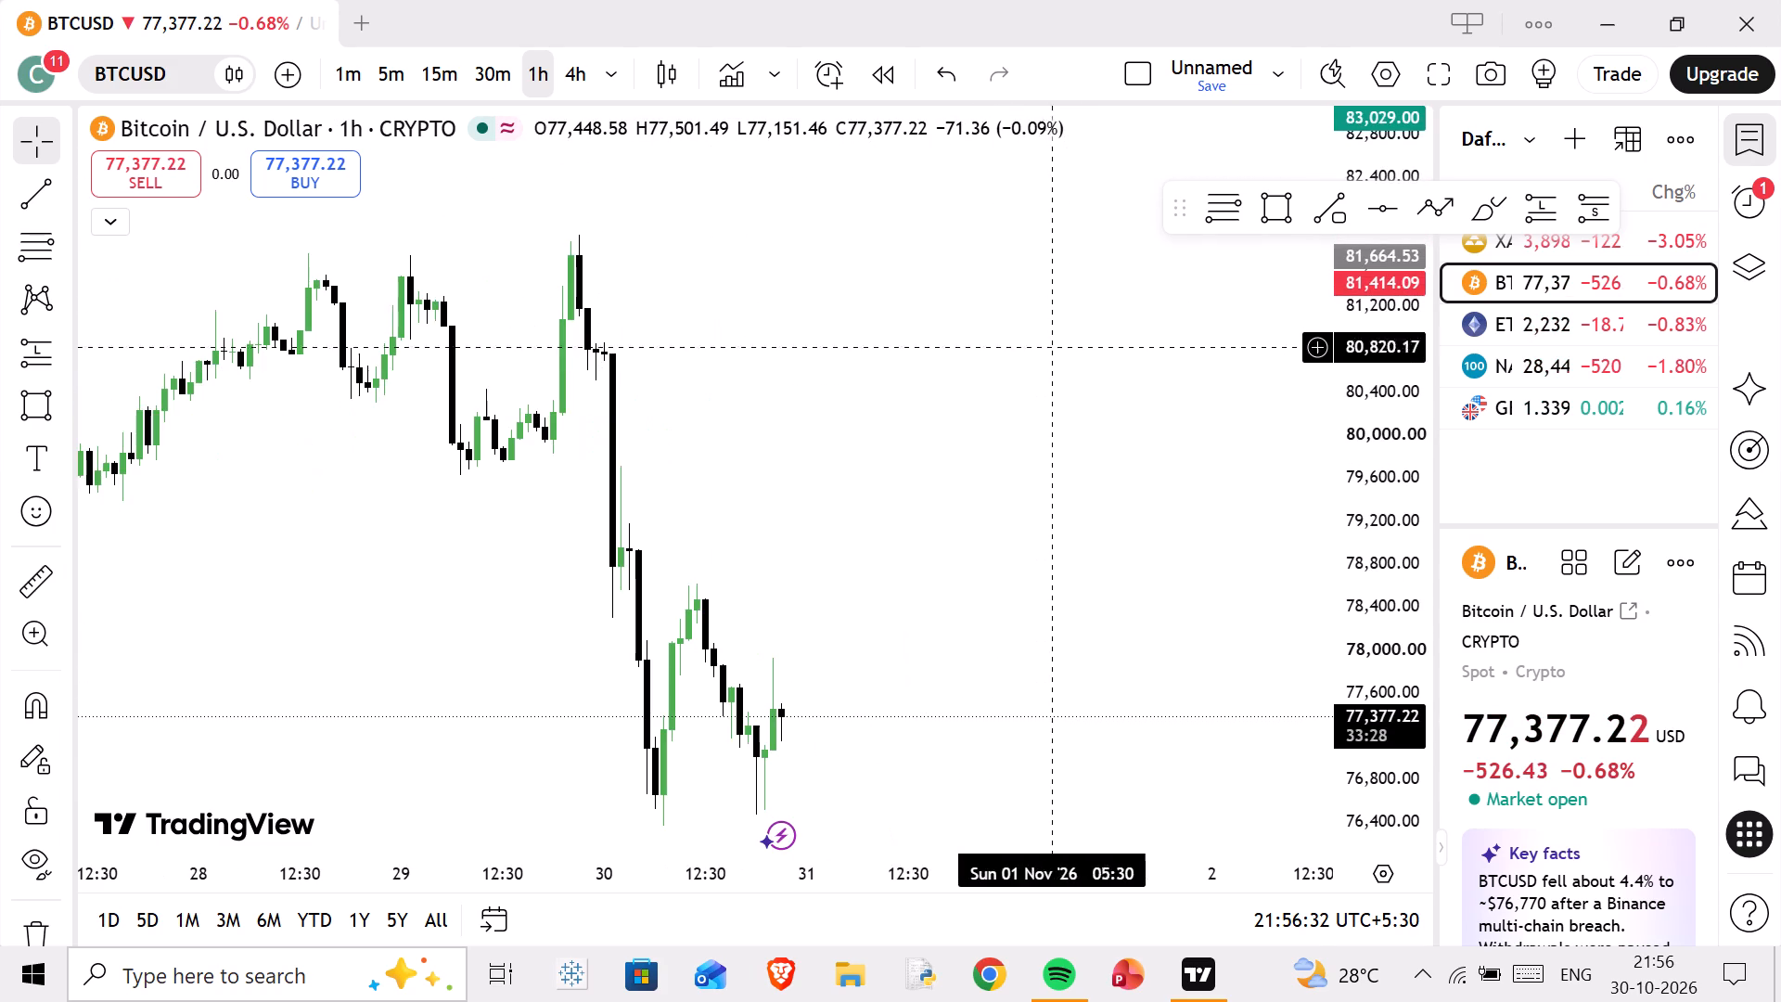
left_click(581, 83)
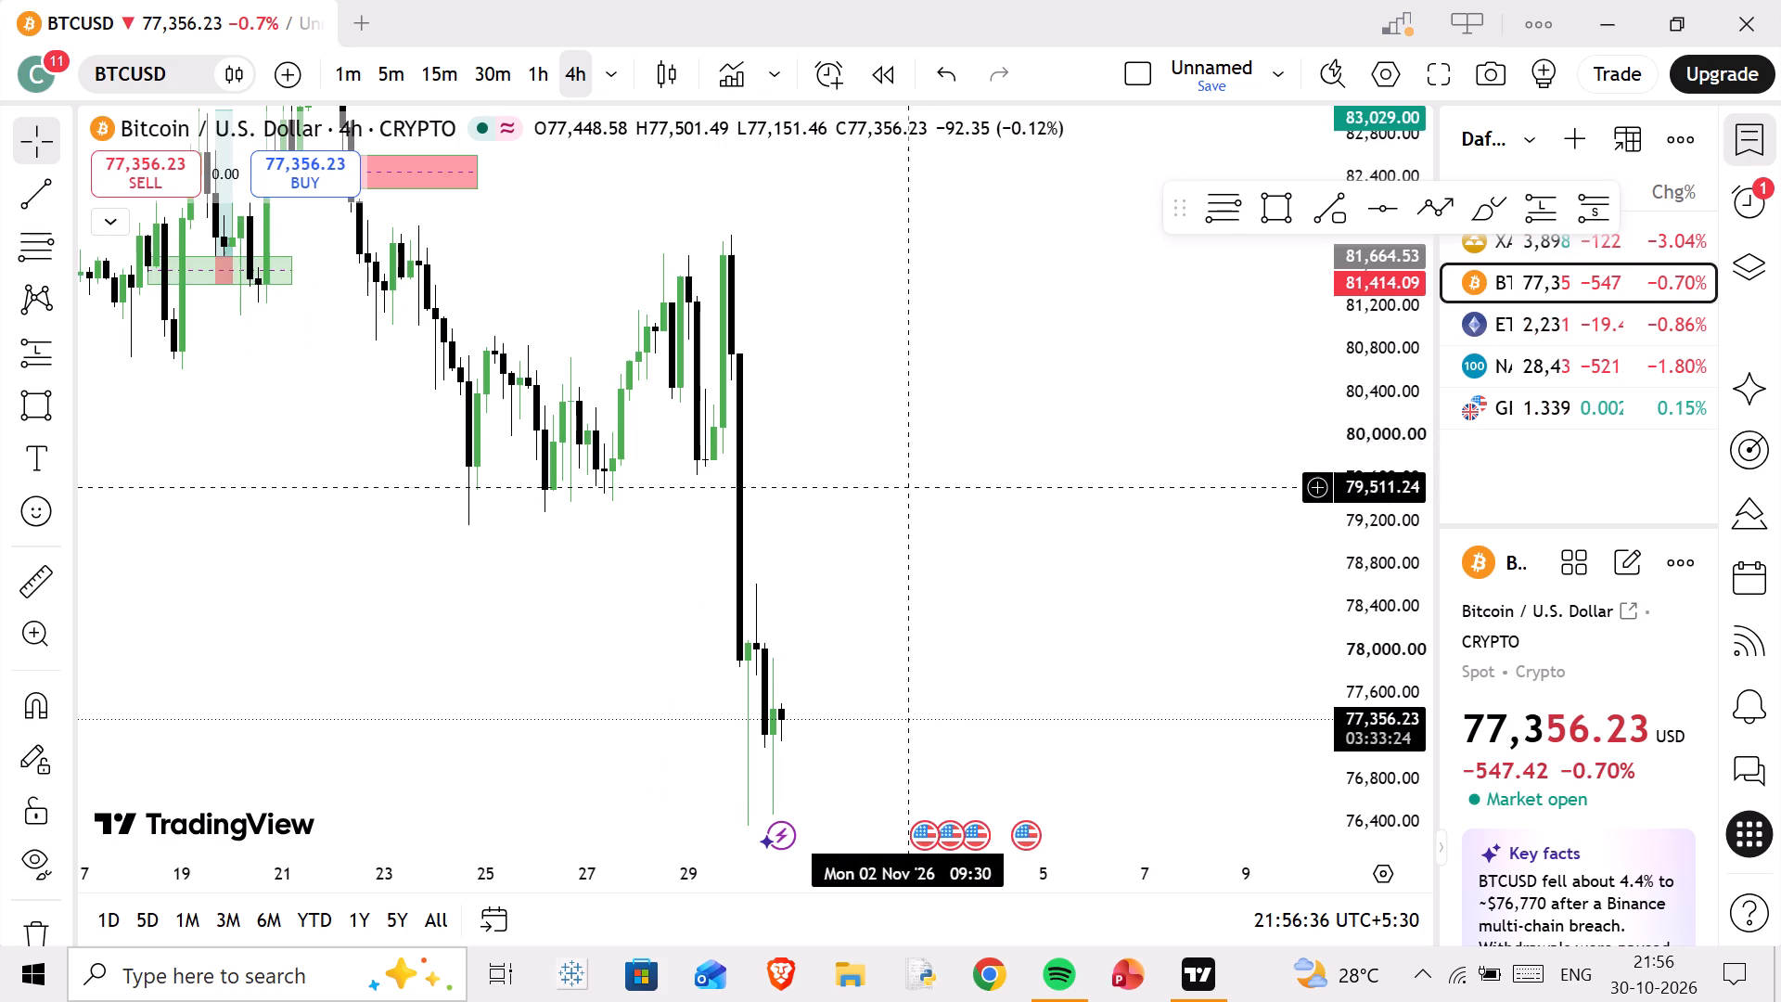
Delete the green rectangle zone near 81,500 between 18 and 21 October.
scroll(904, 446, "up", 2)
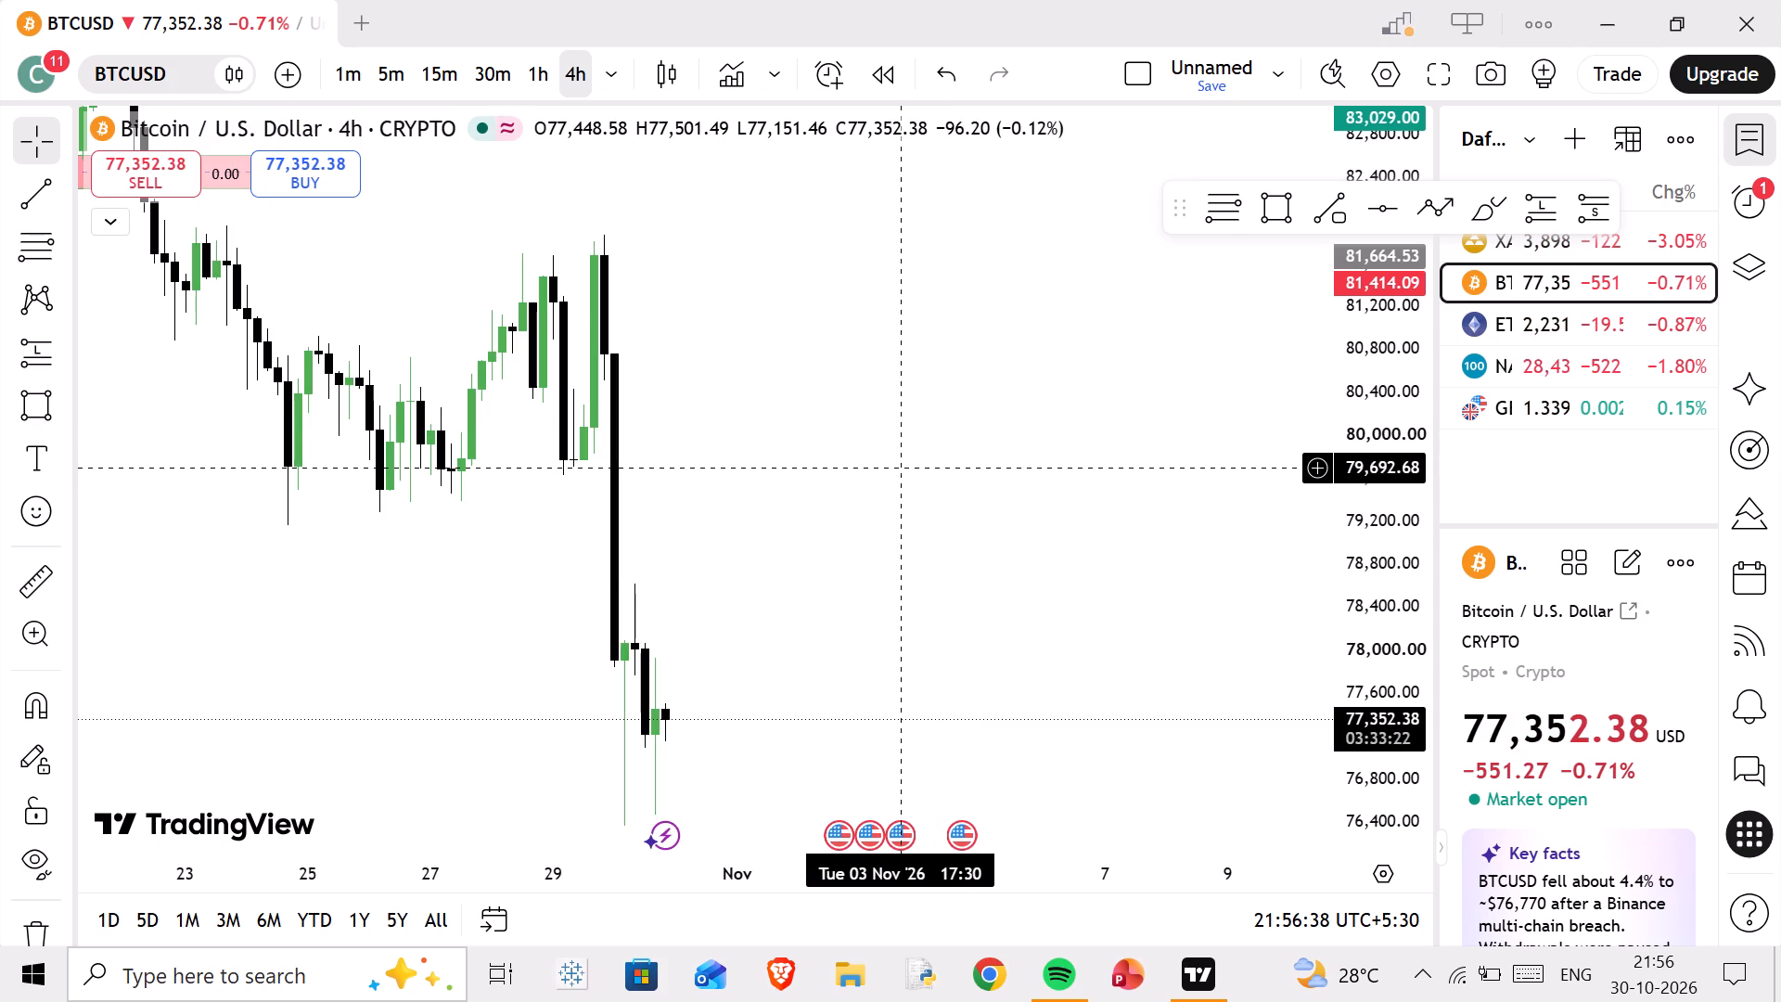
scroll(833, 479, "down", 2)
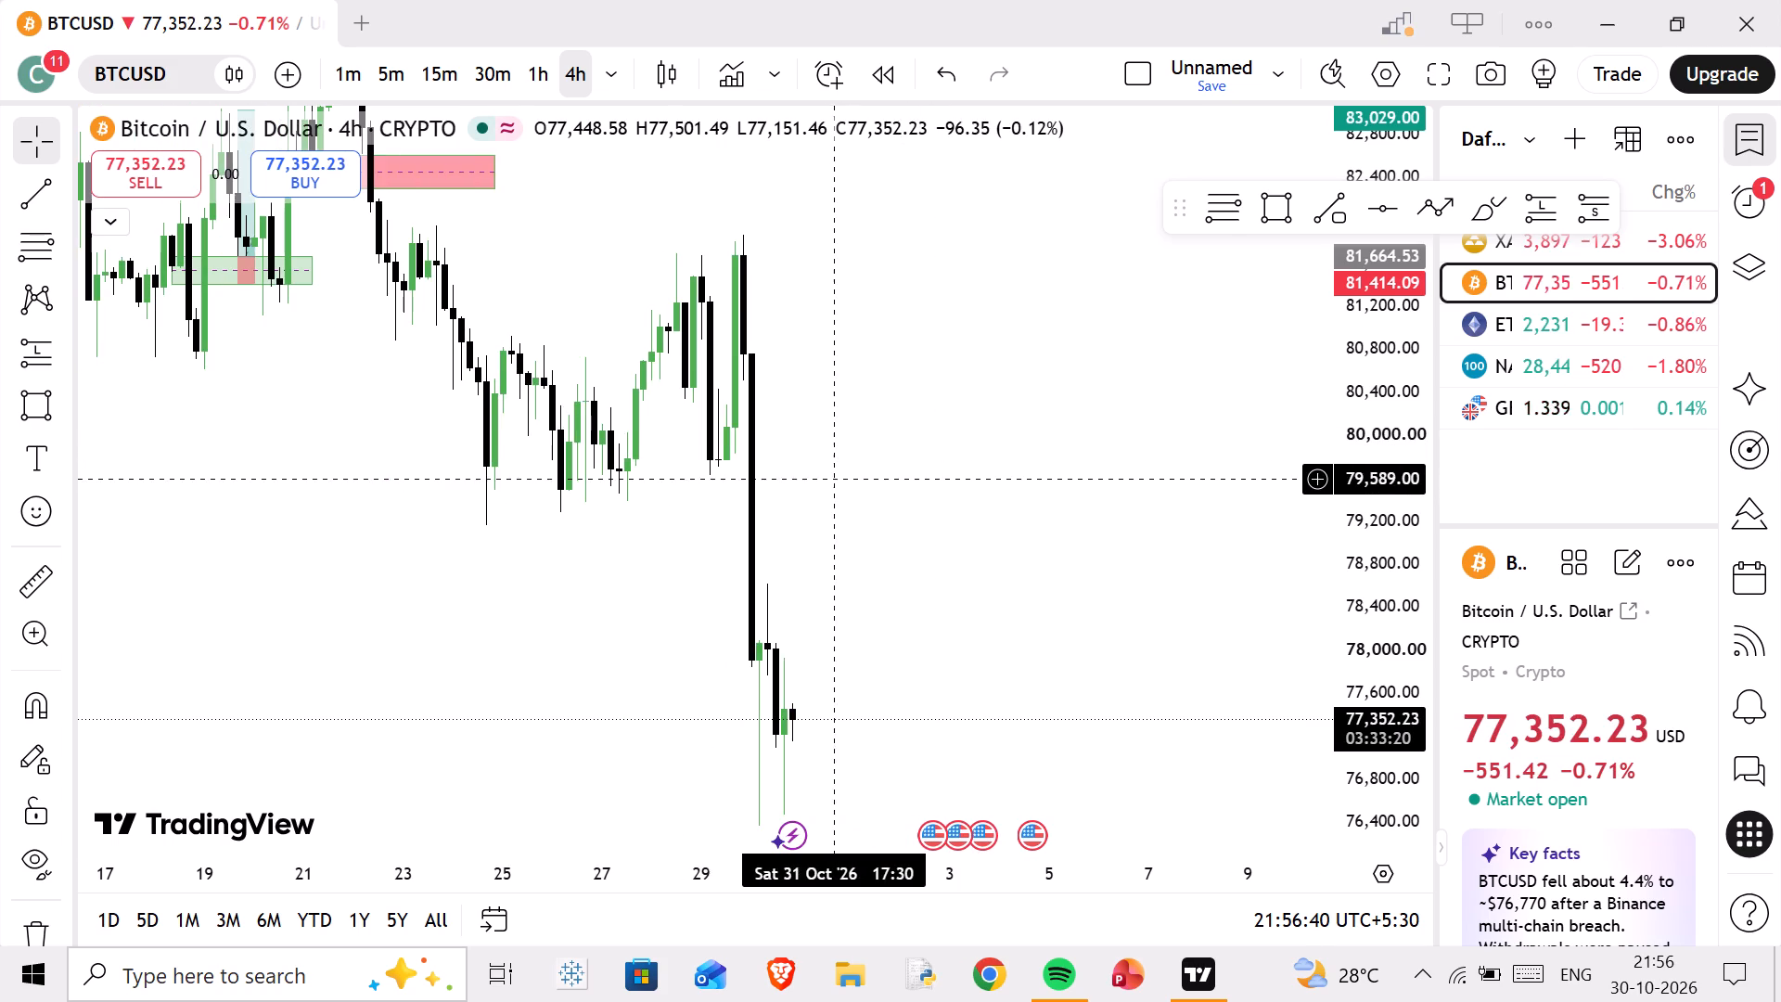
left_click_drag(279, 356, 738, 682)
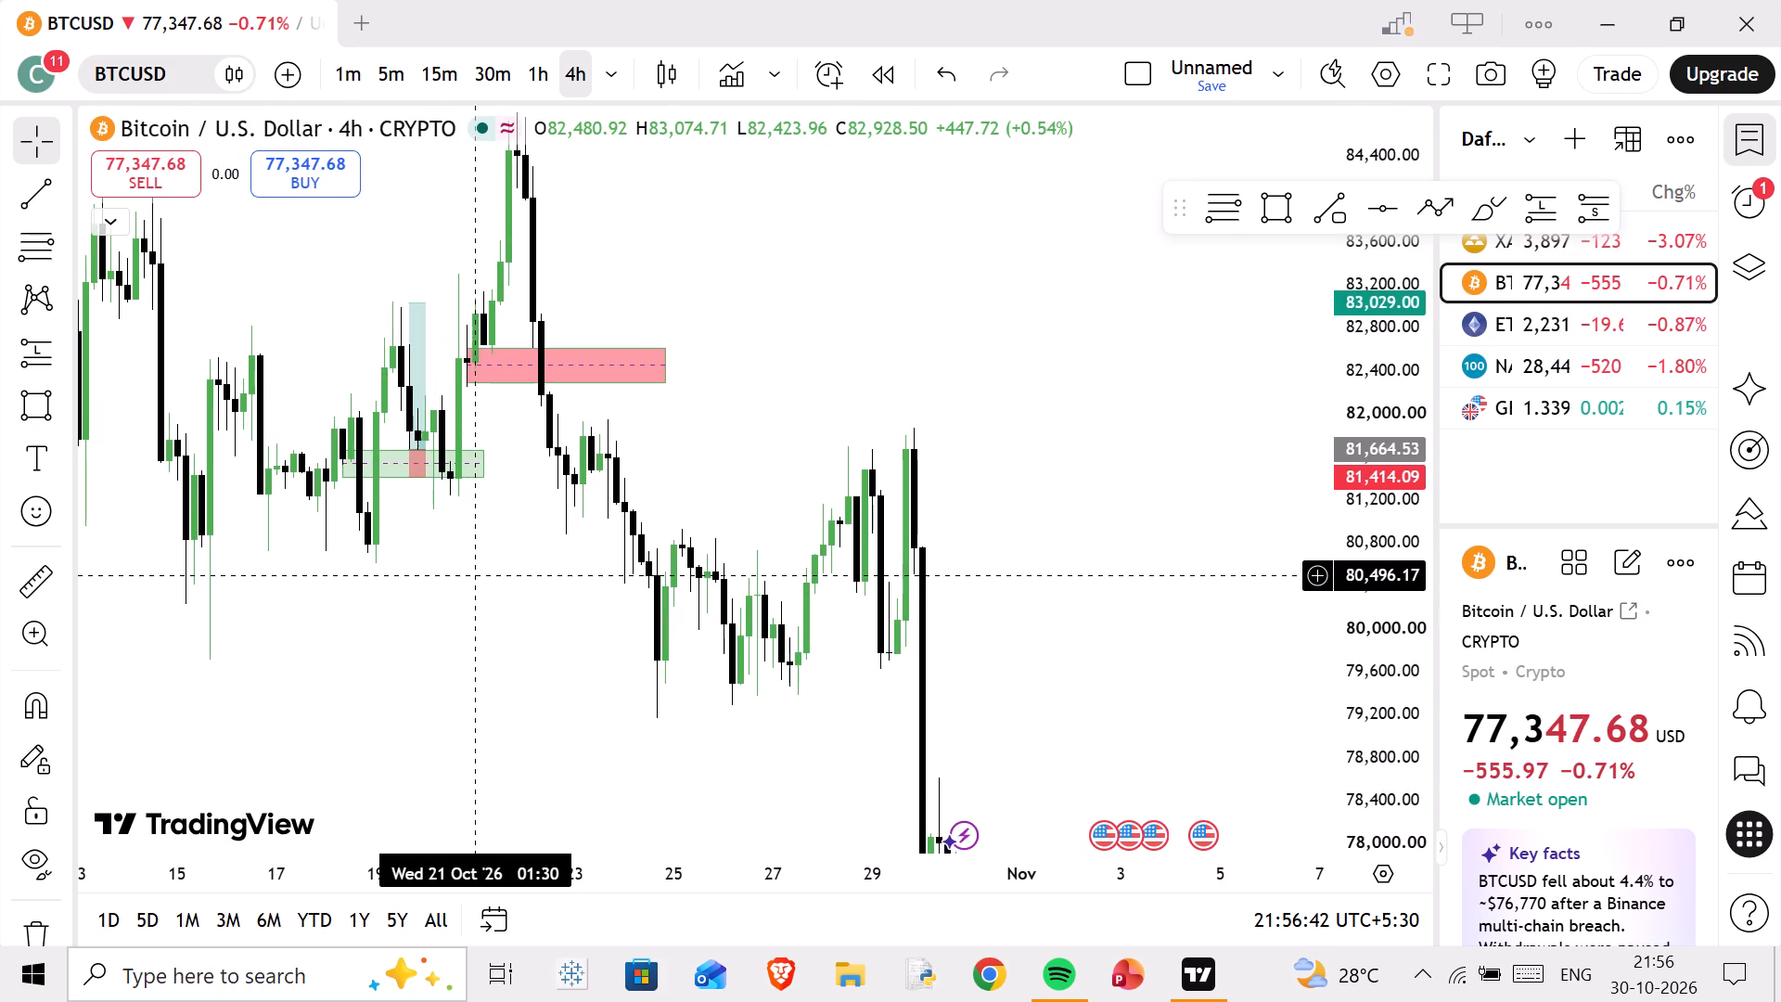
left_click_drag(738, 682, 529, 397)
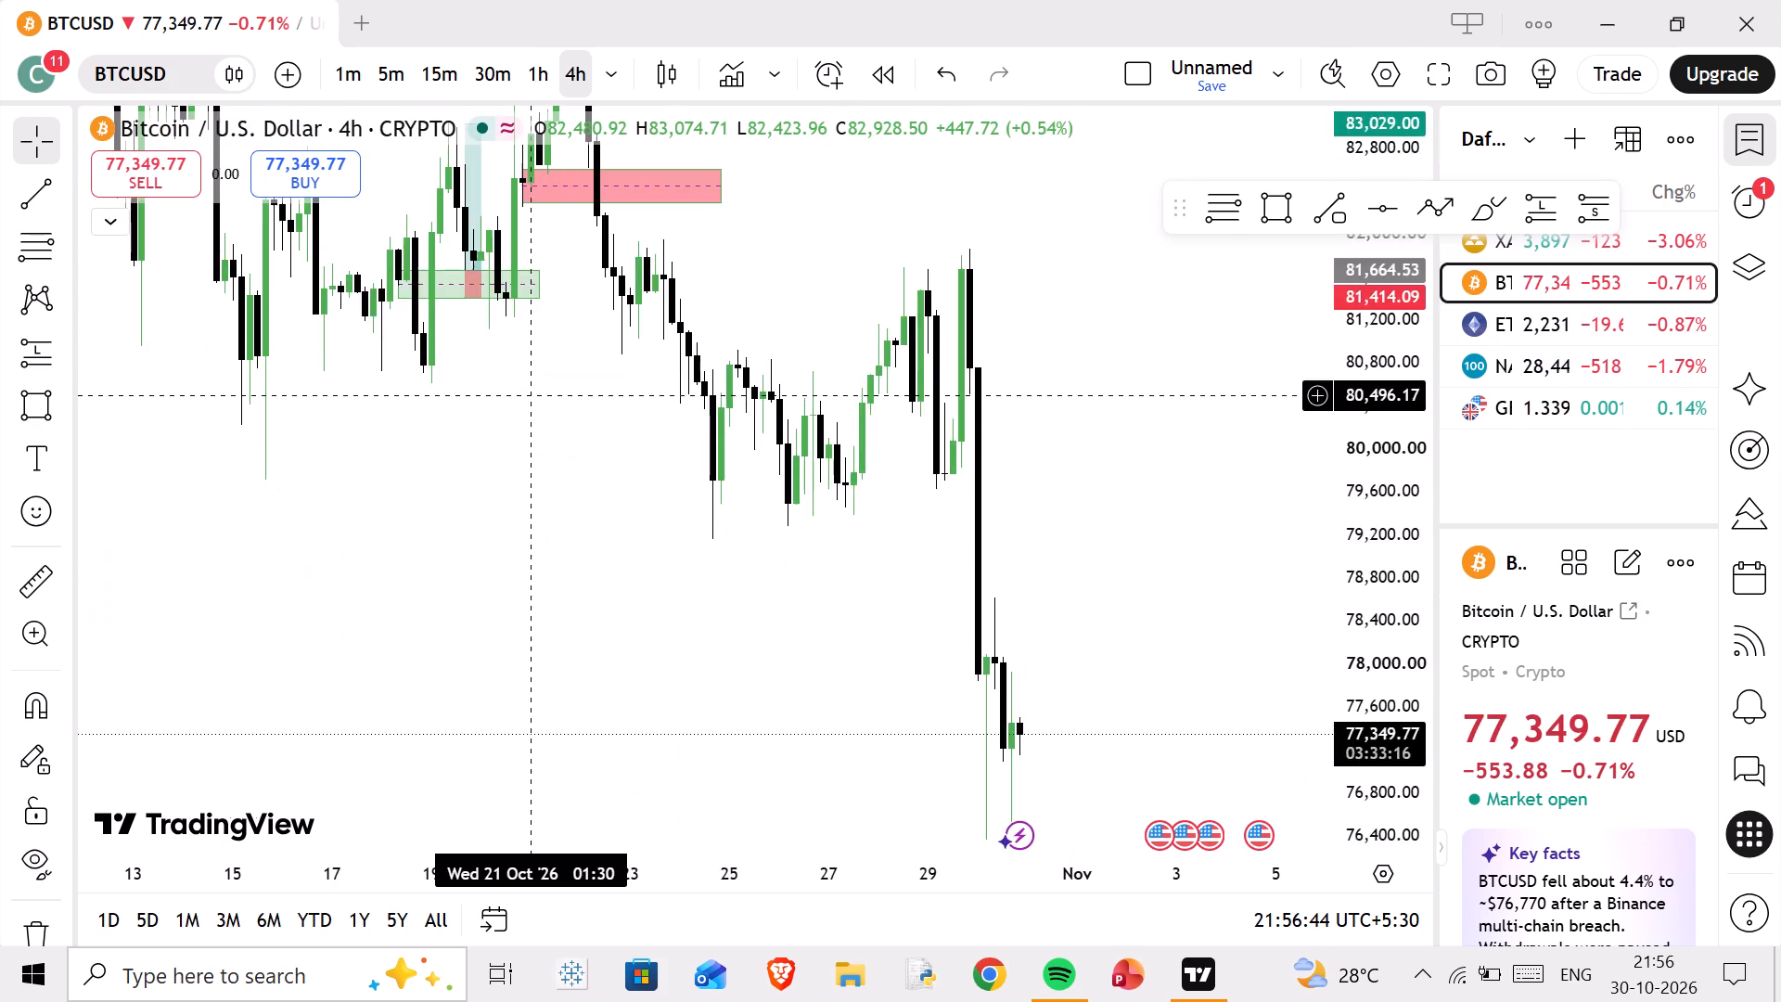
left_click_drag(529, 397, 536, 505)
left_click(495, 403)
left_click(1078, 133)
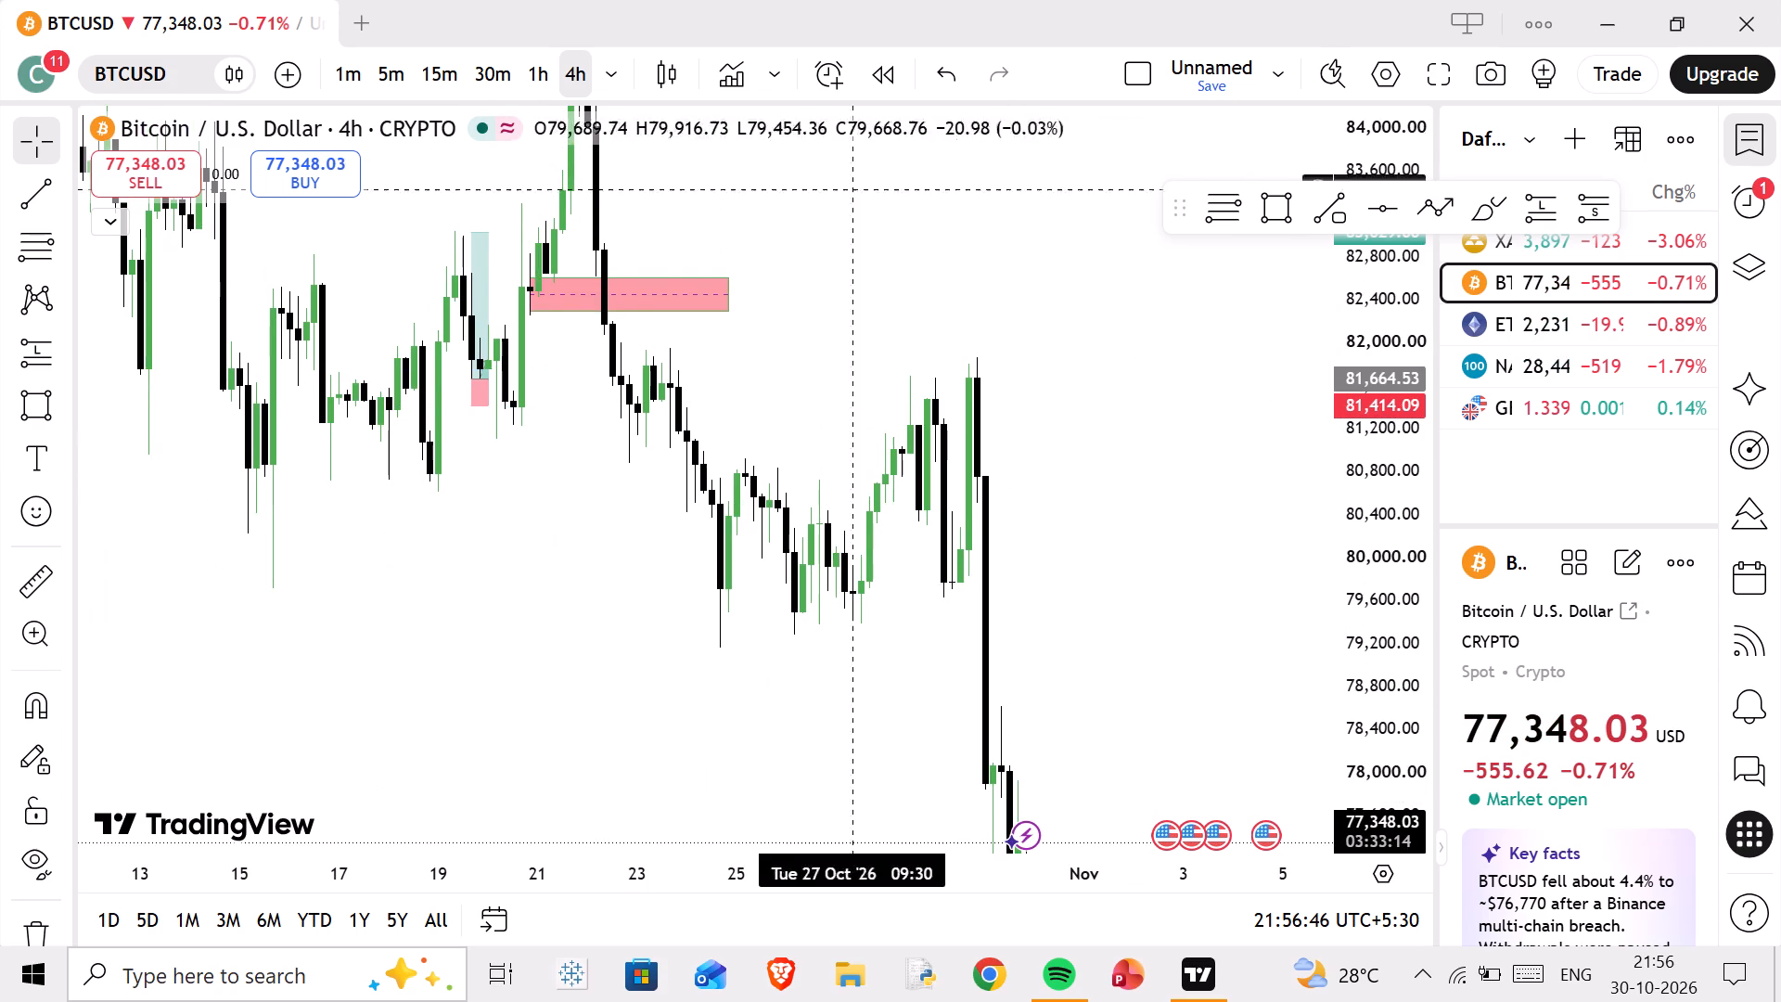
Delete the red rectangle zone near 82,400 that starts around 21 October.
left_click(733, 280)
left_click(1055, 141)
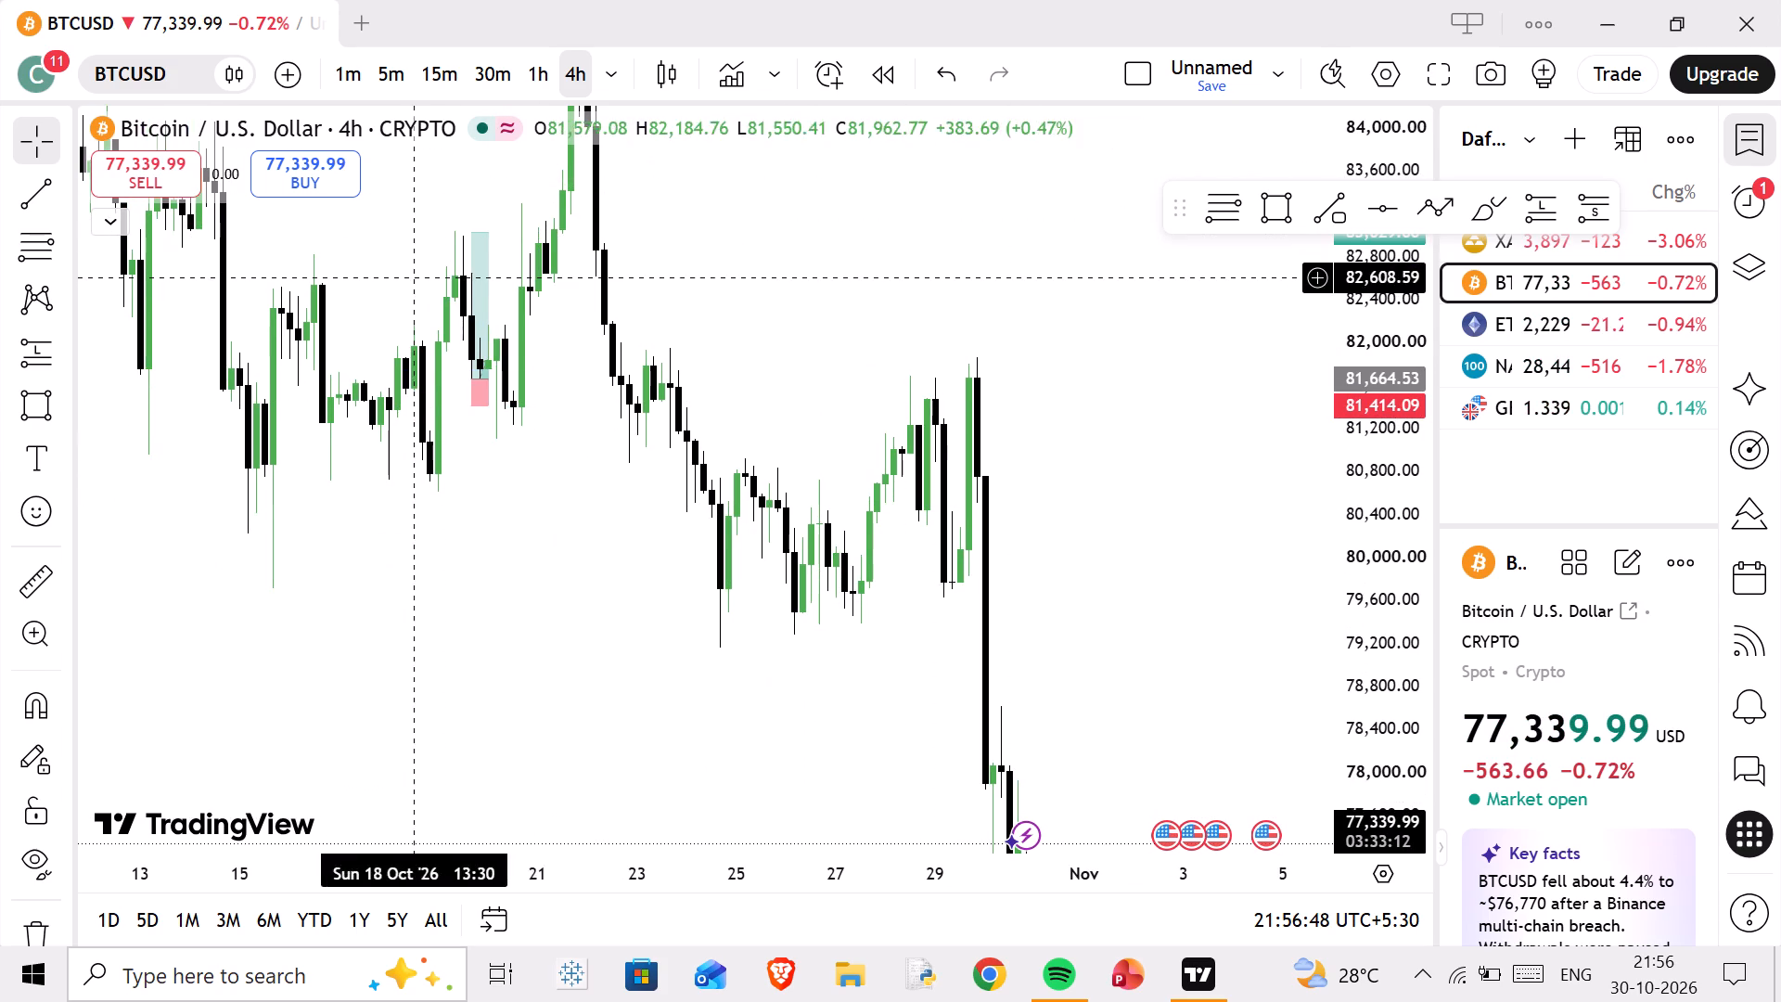
Delete the long position drawing with its entry at 81,664.53 around 20 October.
left_click(480, 279)
left_click(963, 162)
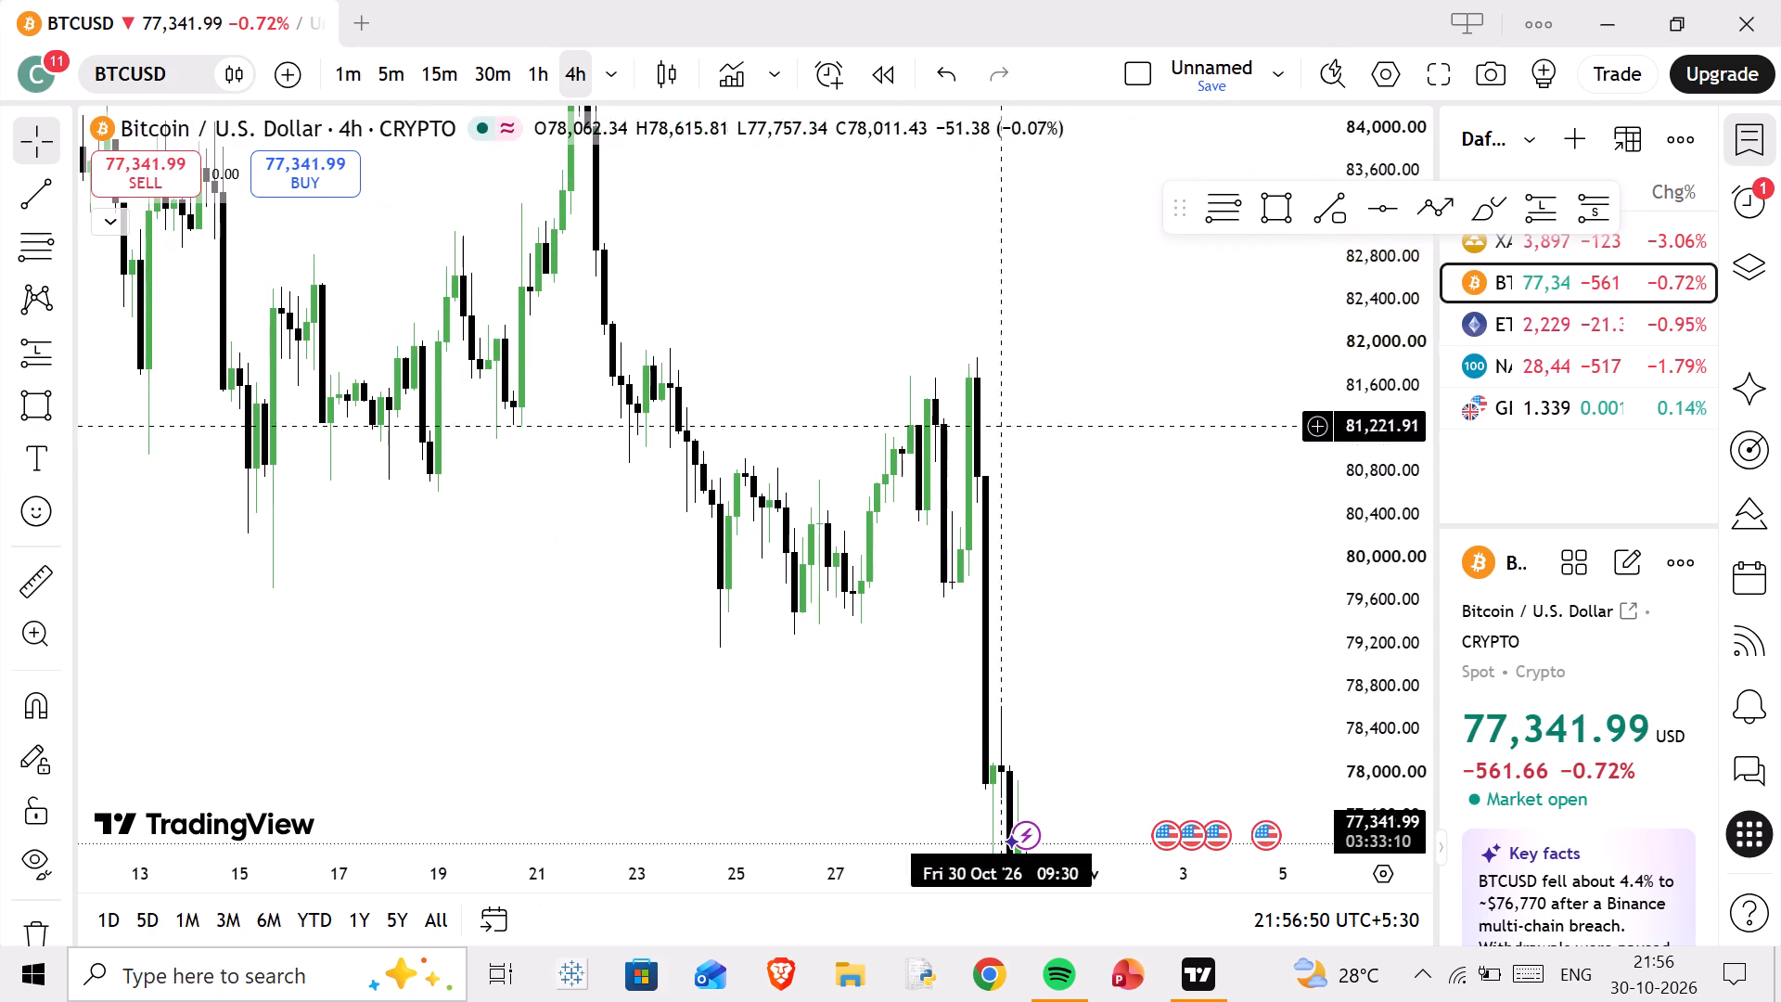
Change the BTCUSD chart to the 1-day interval.
left_click_drag(1072, 451, 775, 212)
scroll(913, 436, "up", 3)
left_click_drag(698, 438, 926, 633)
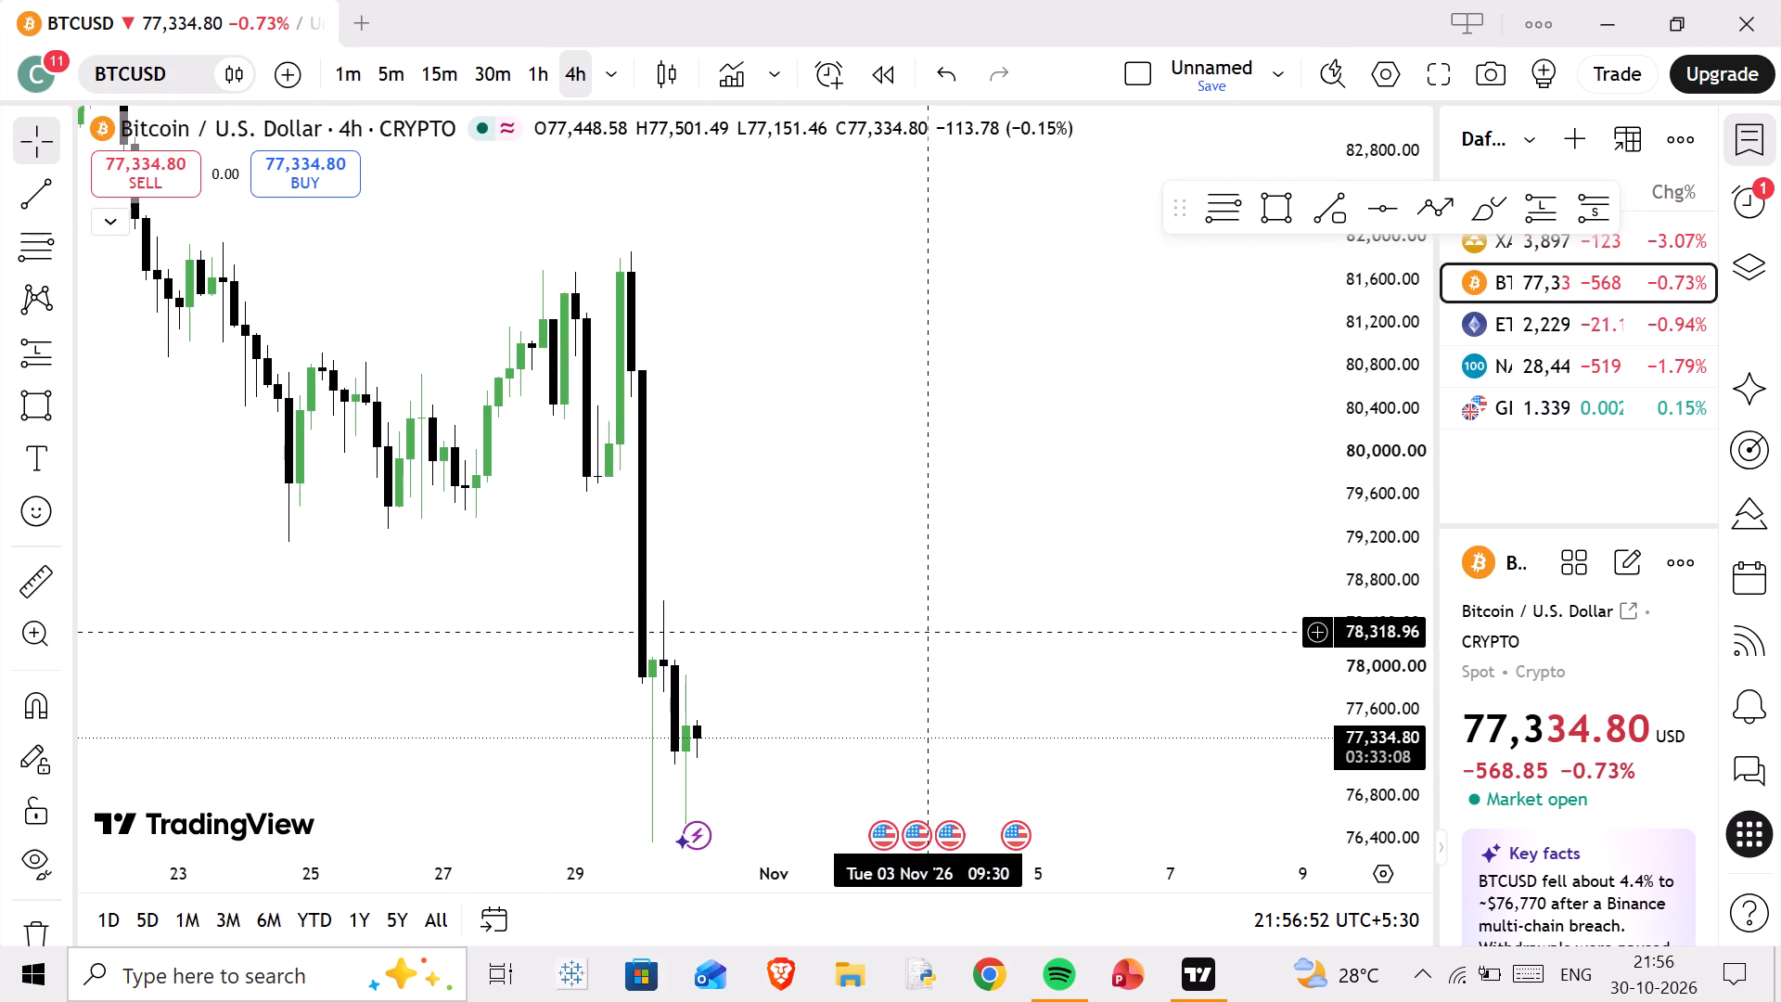
left_click(600, 74)
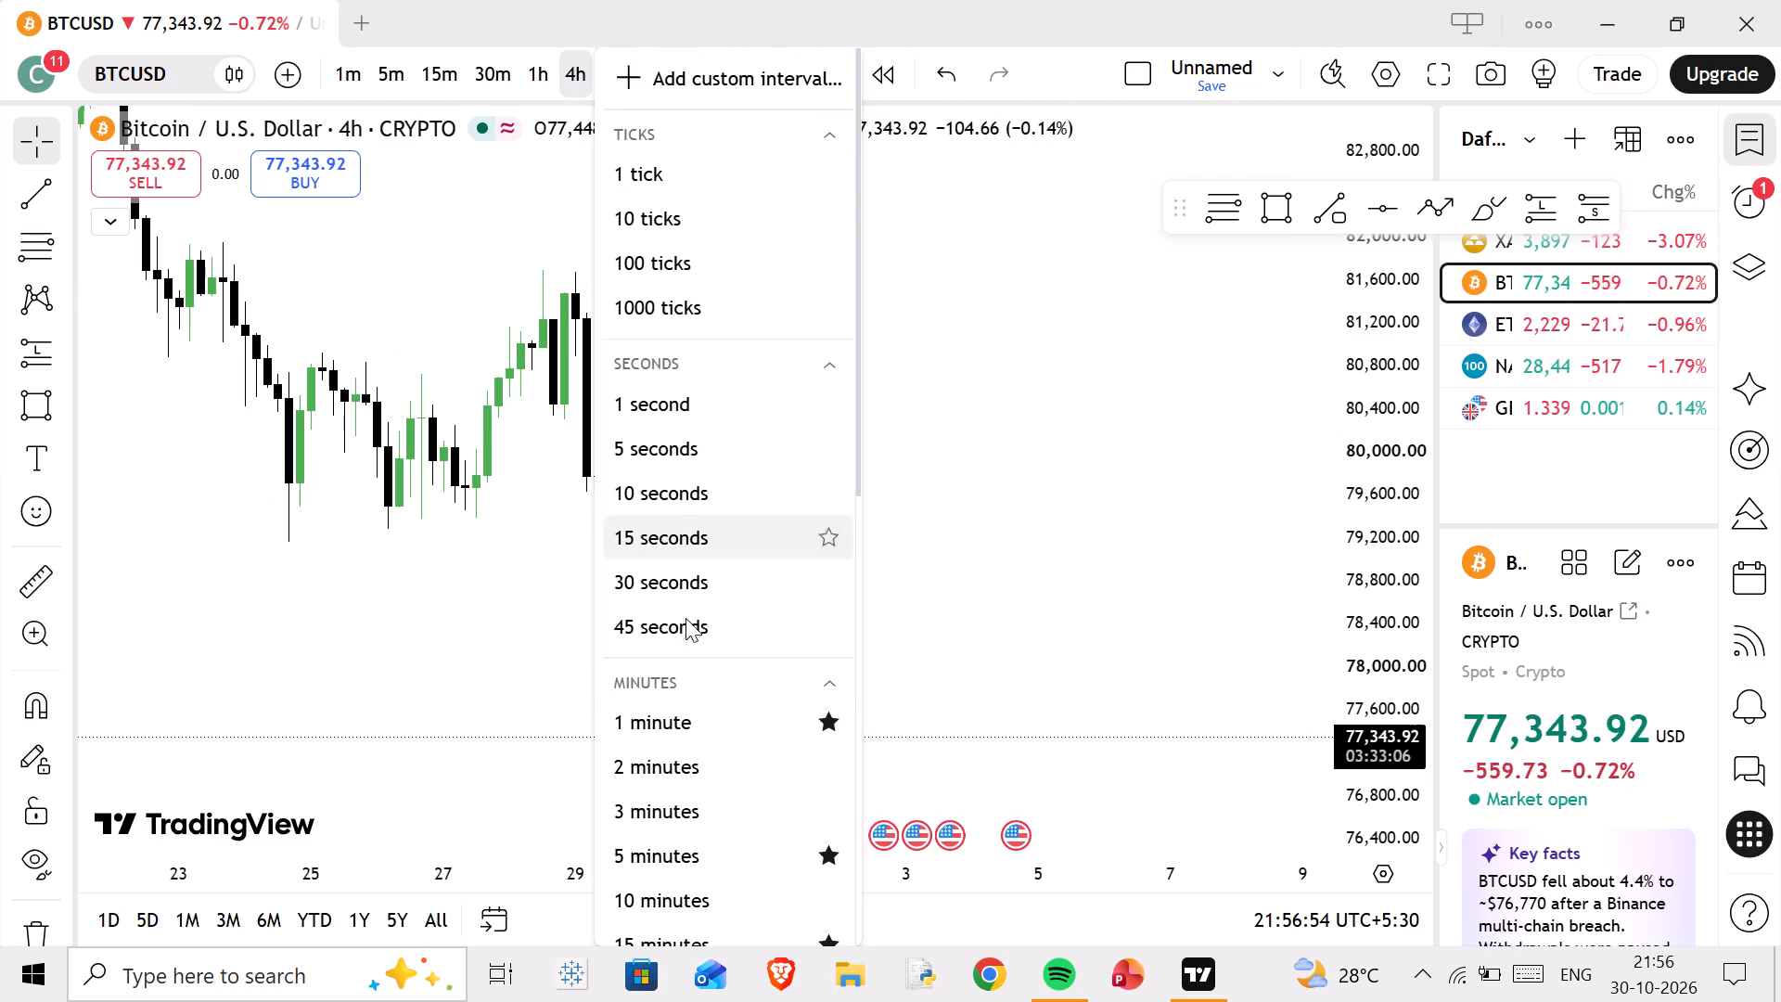
scroll(681, 730, "down", 7)
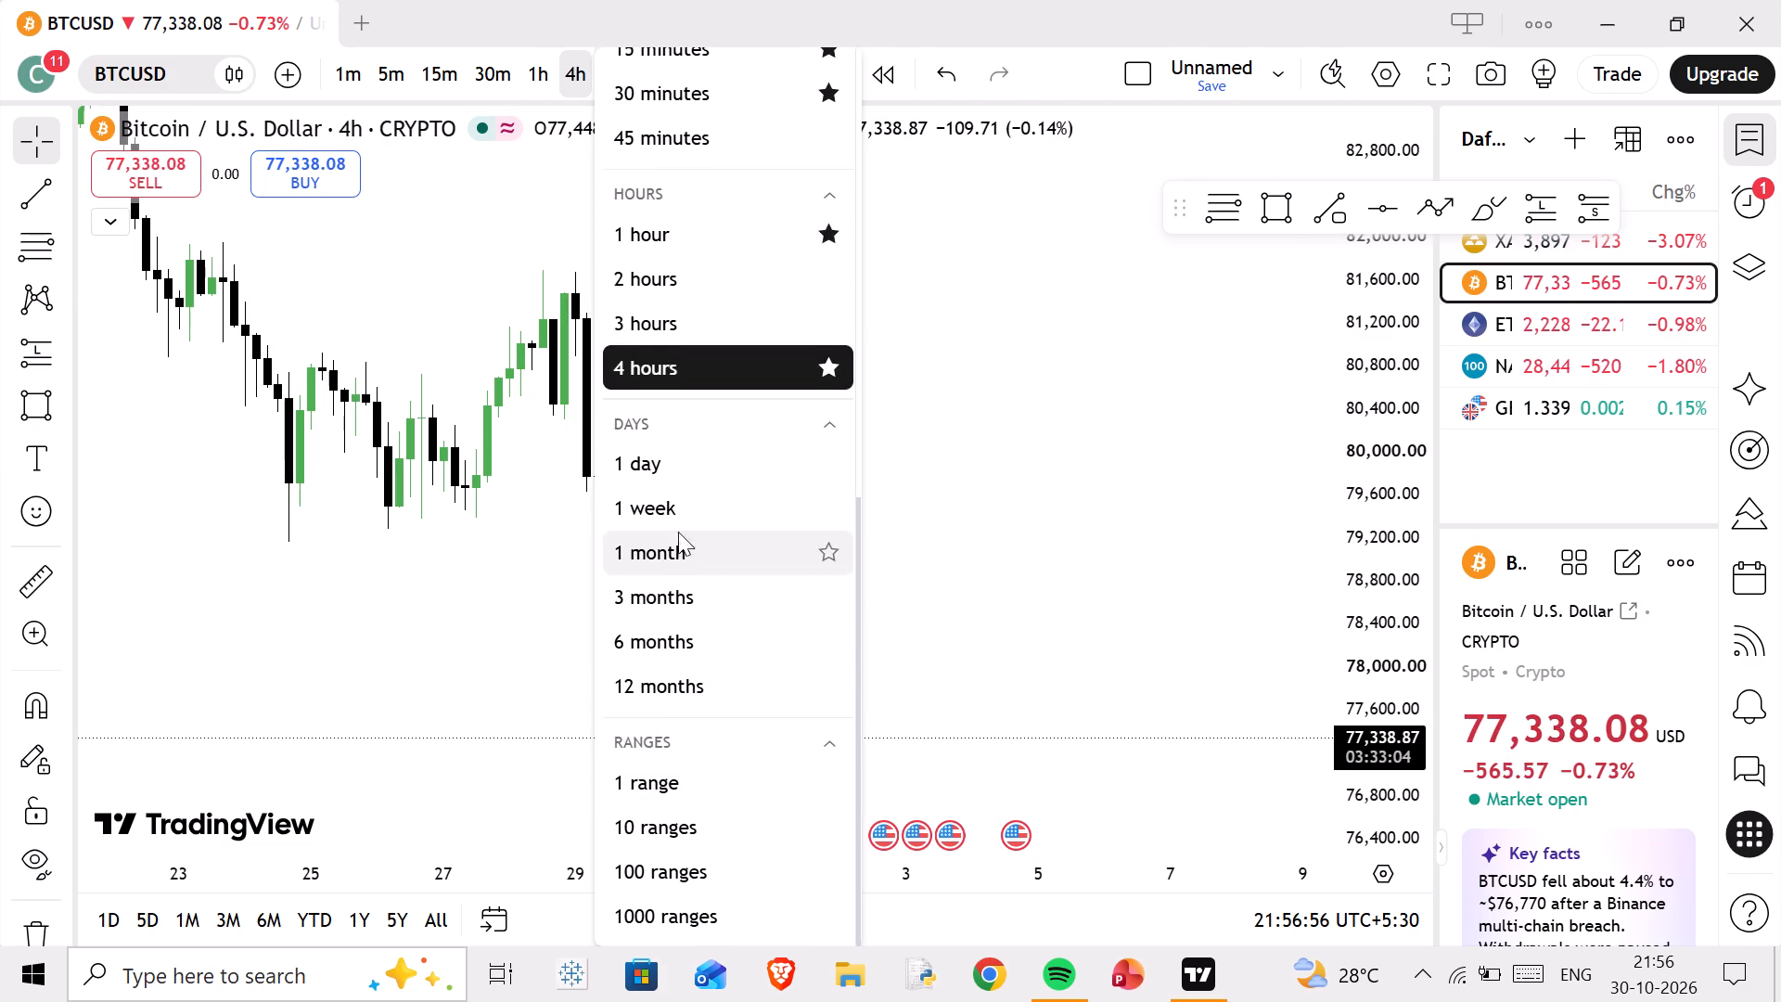
left_click(668, 475)
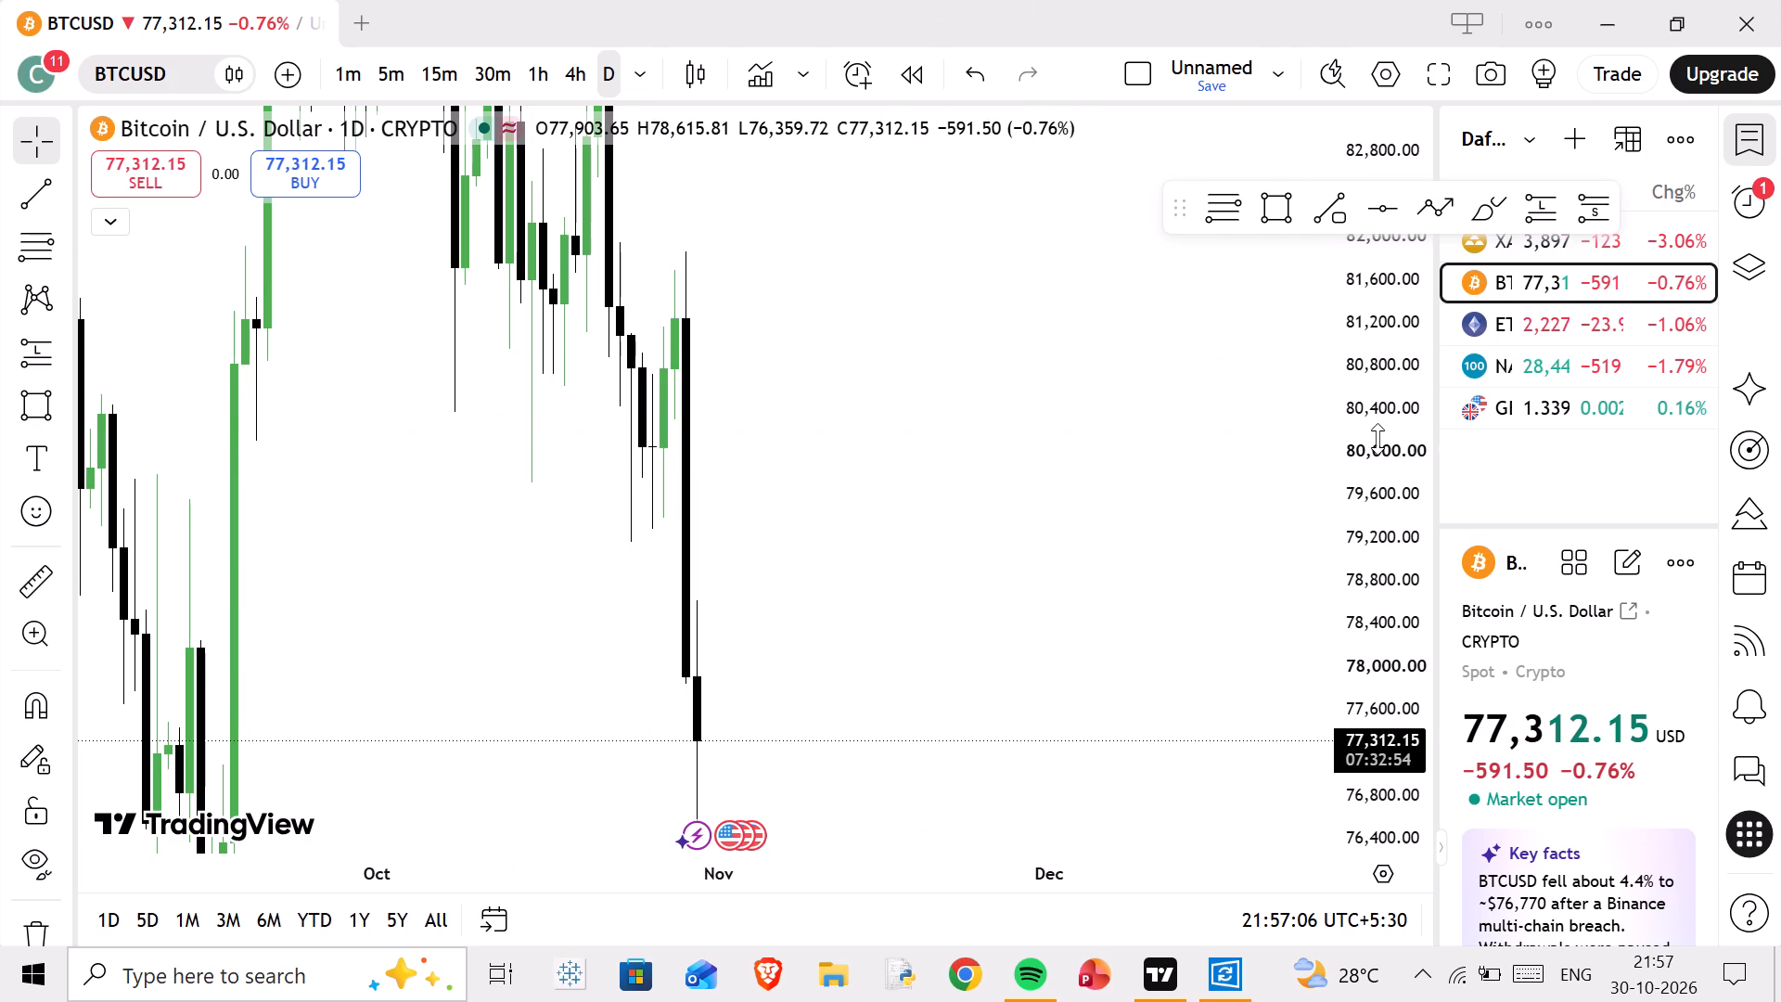
Draw a green rectangle zone between about 75,030 and 75,650 at the mid-September low, spanning about 19 August to 30 November.
scroll(1365, 441, "down", 20)
scroll(1365, 441, "down", 4)
scroll(571, 508, "down", 8)
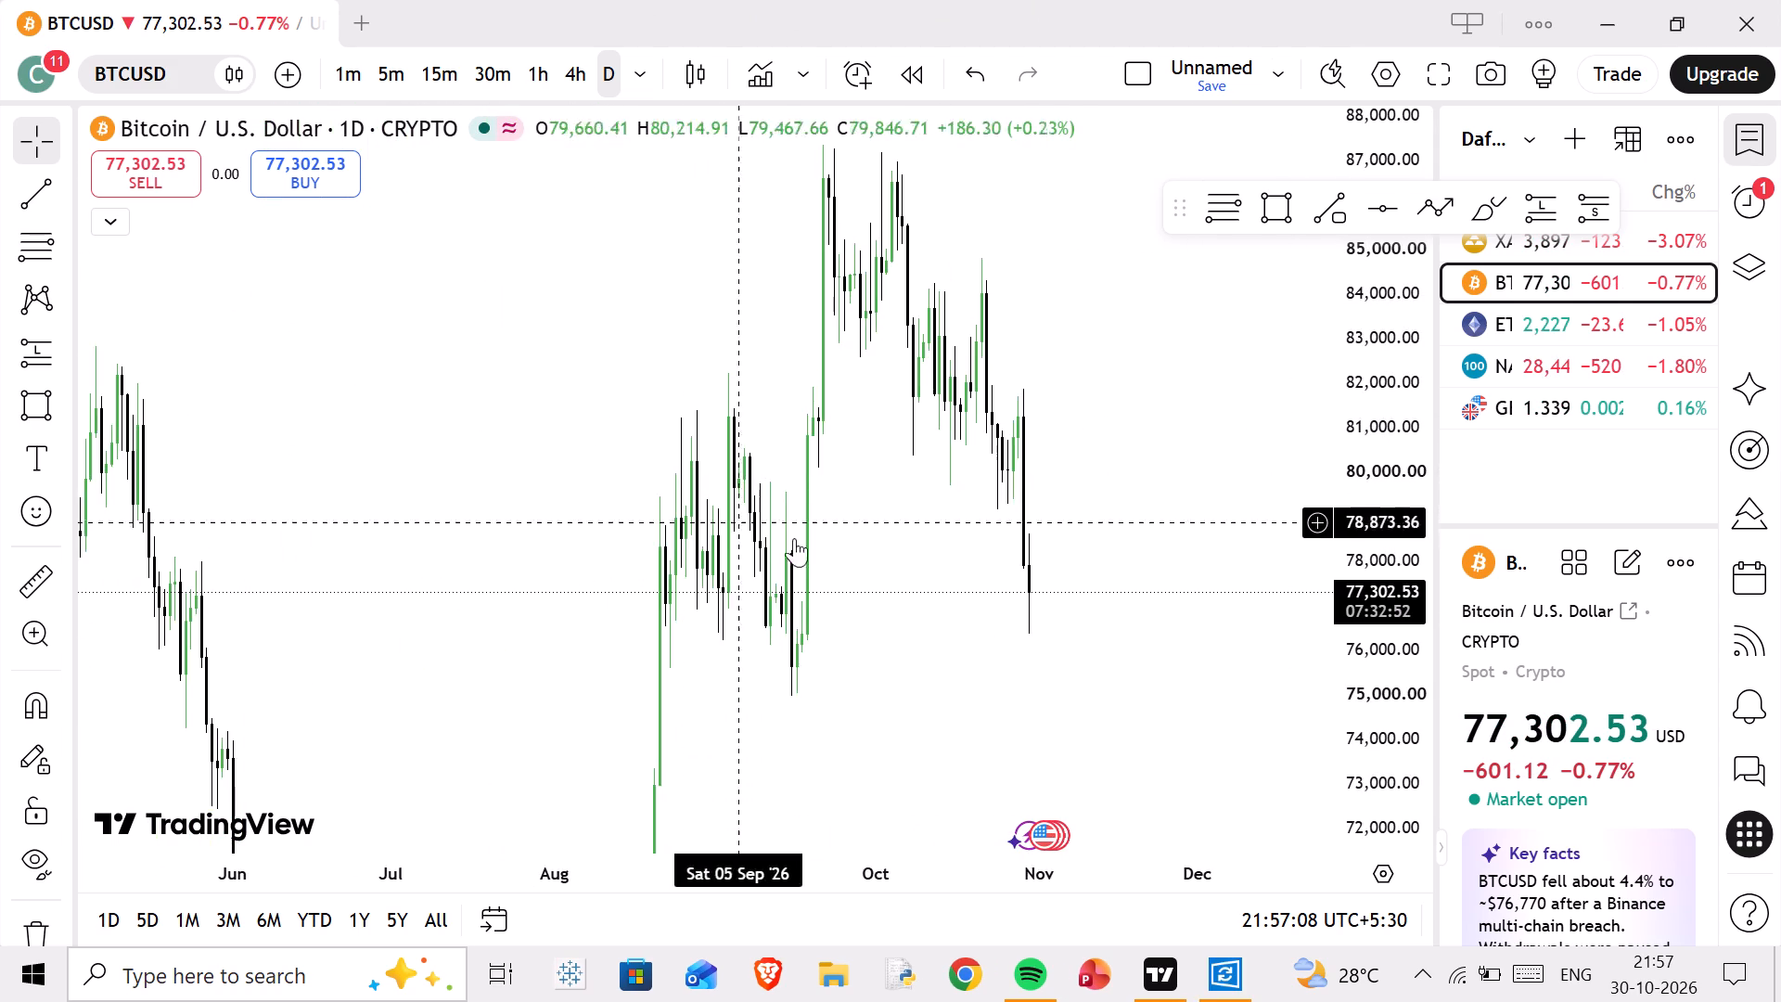
left_click_drag(856, 561, 860, 414)
scroll(855, 437, "up", 7)
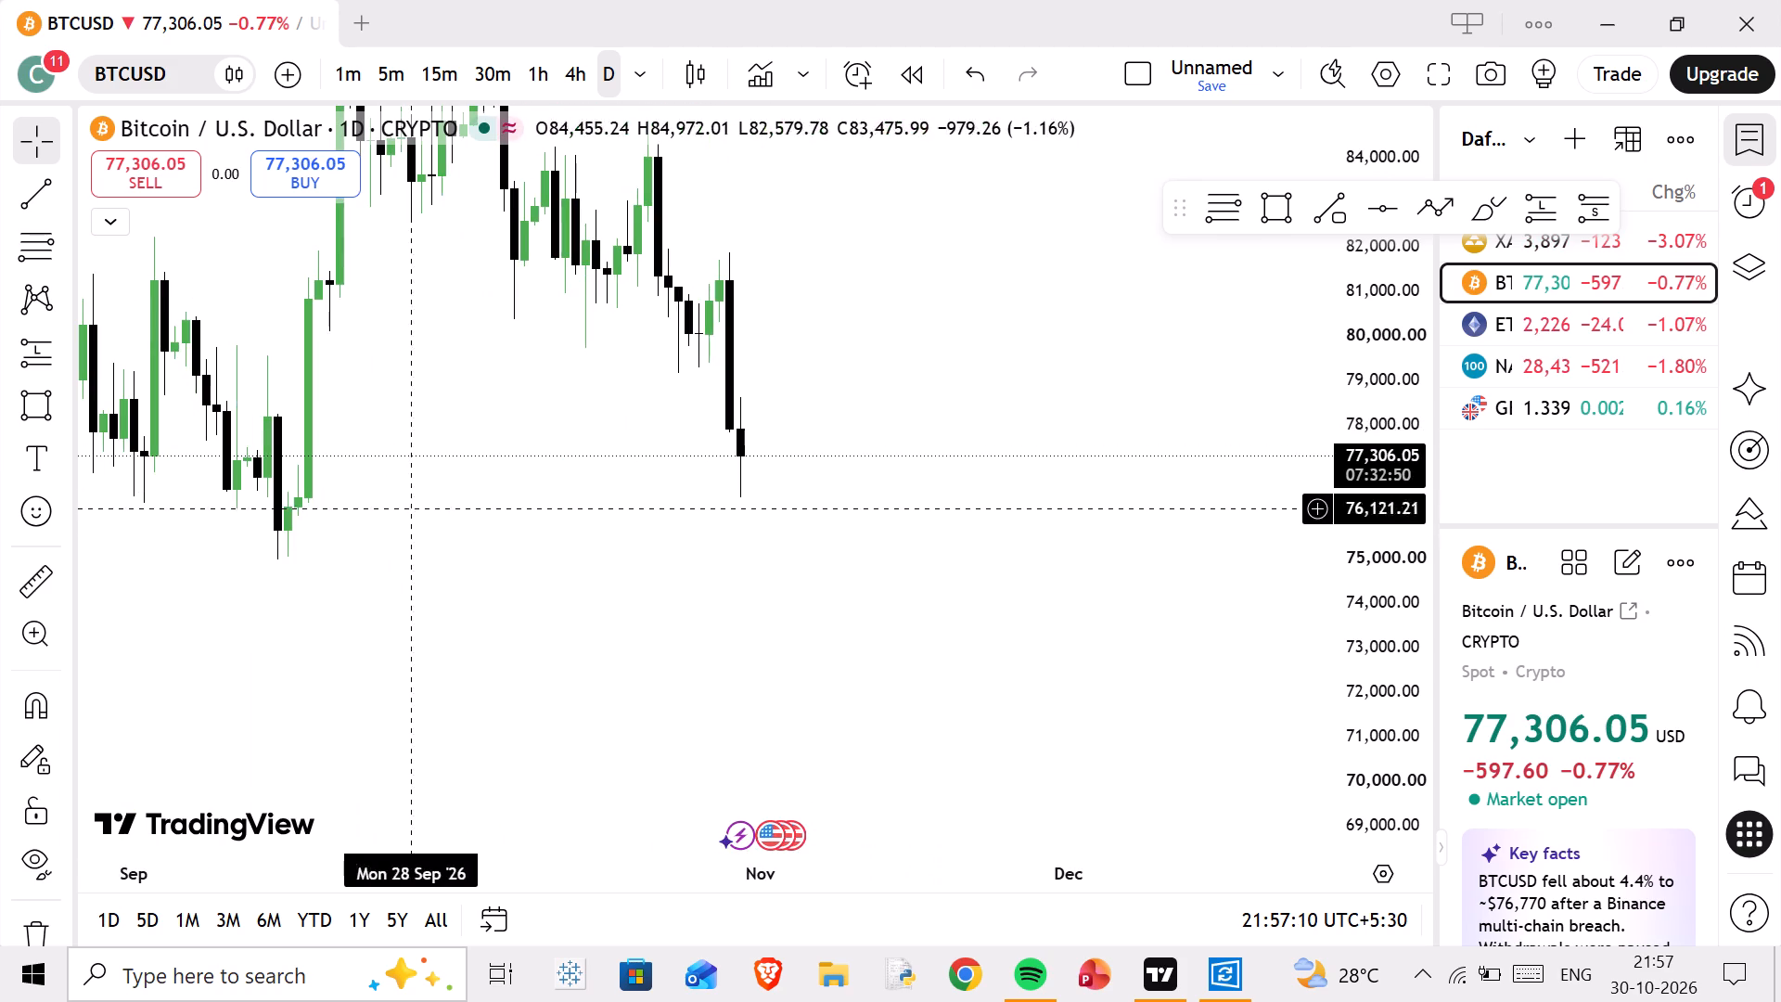
left_click_drag(304, 537, 932, 551)
left_click_drag(951, 547, 351, 510)
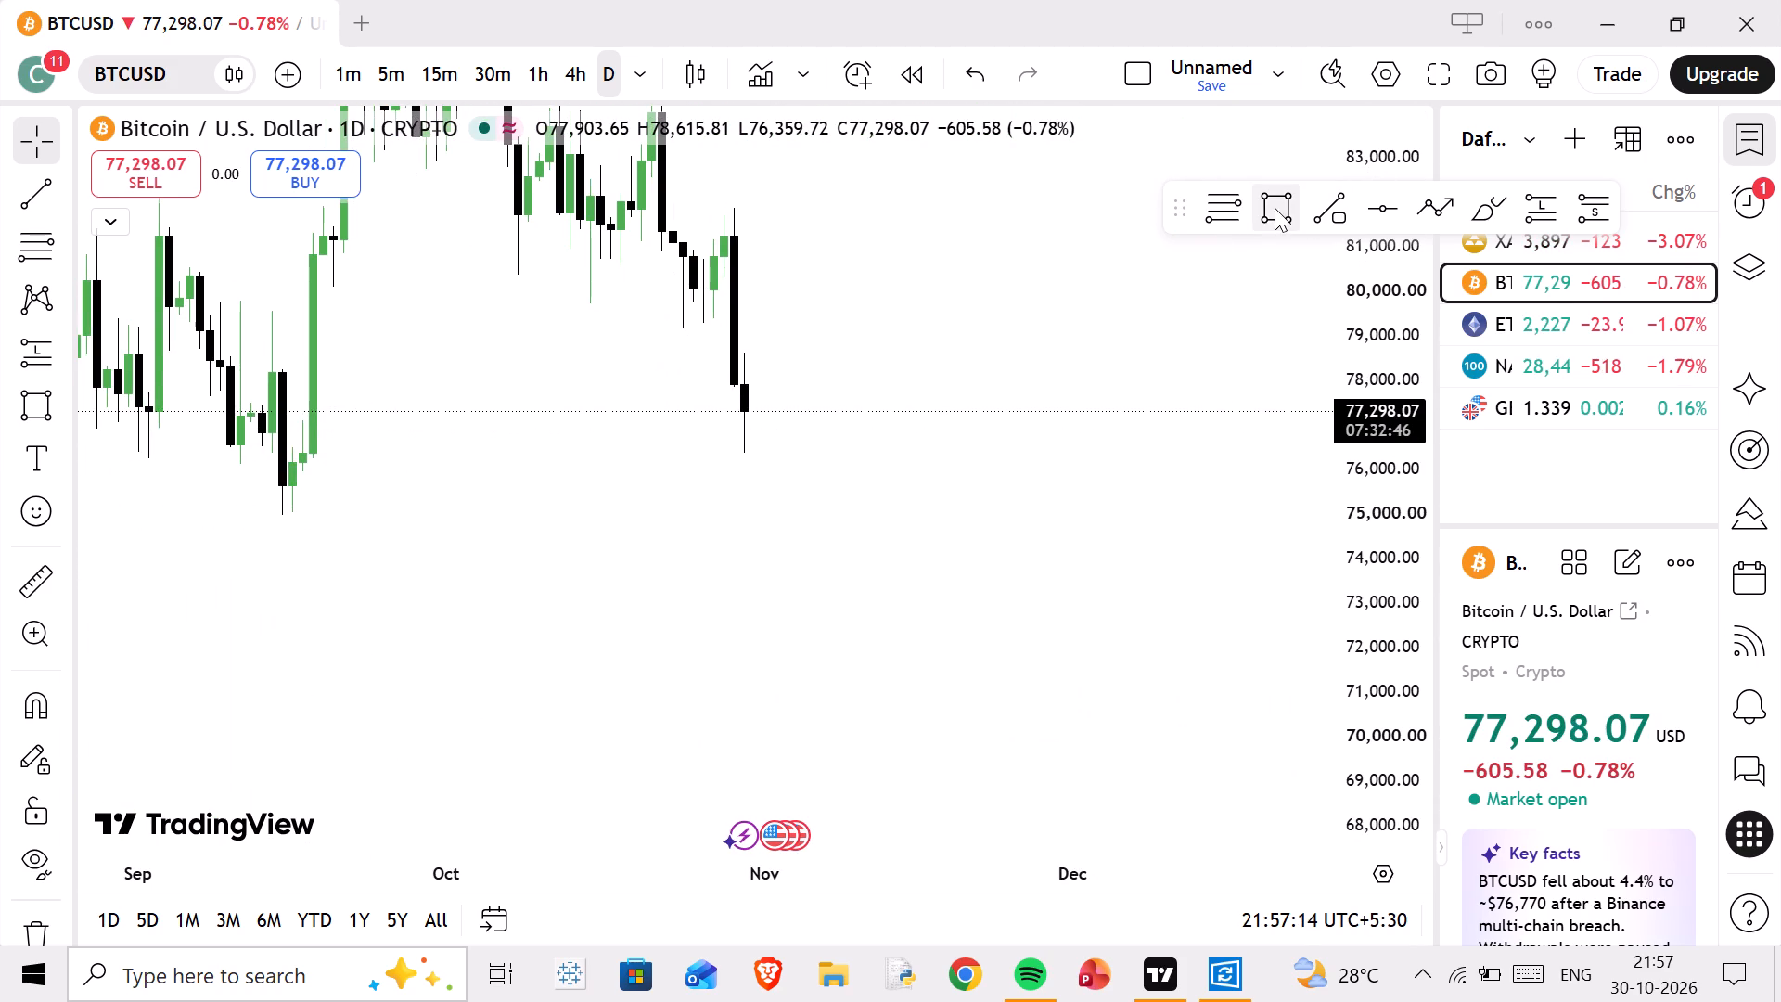
left_click(1275, 208)
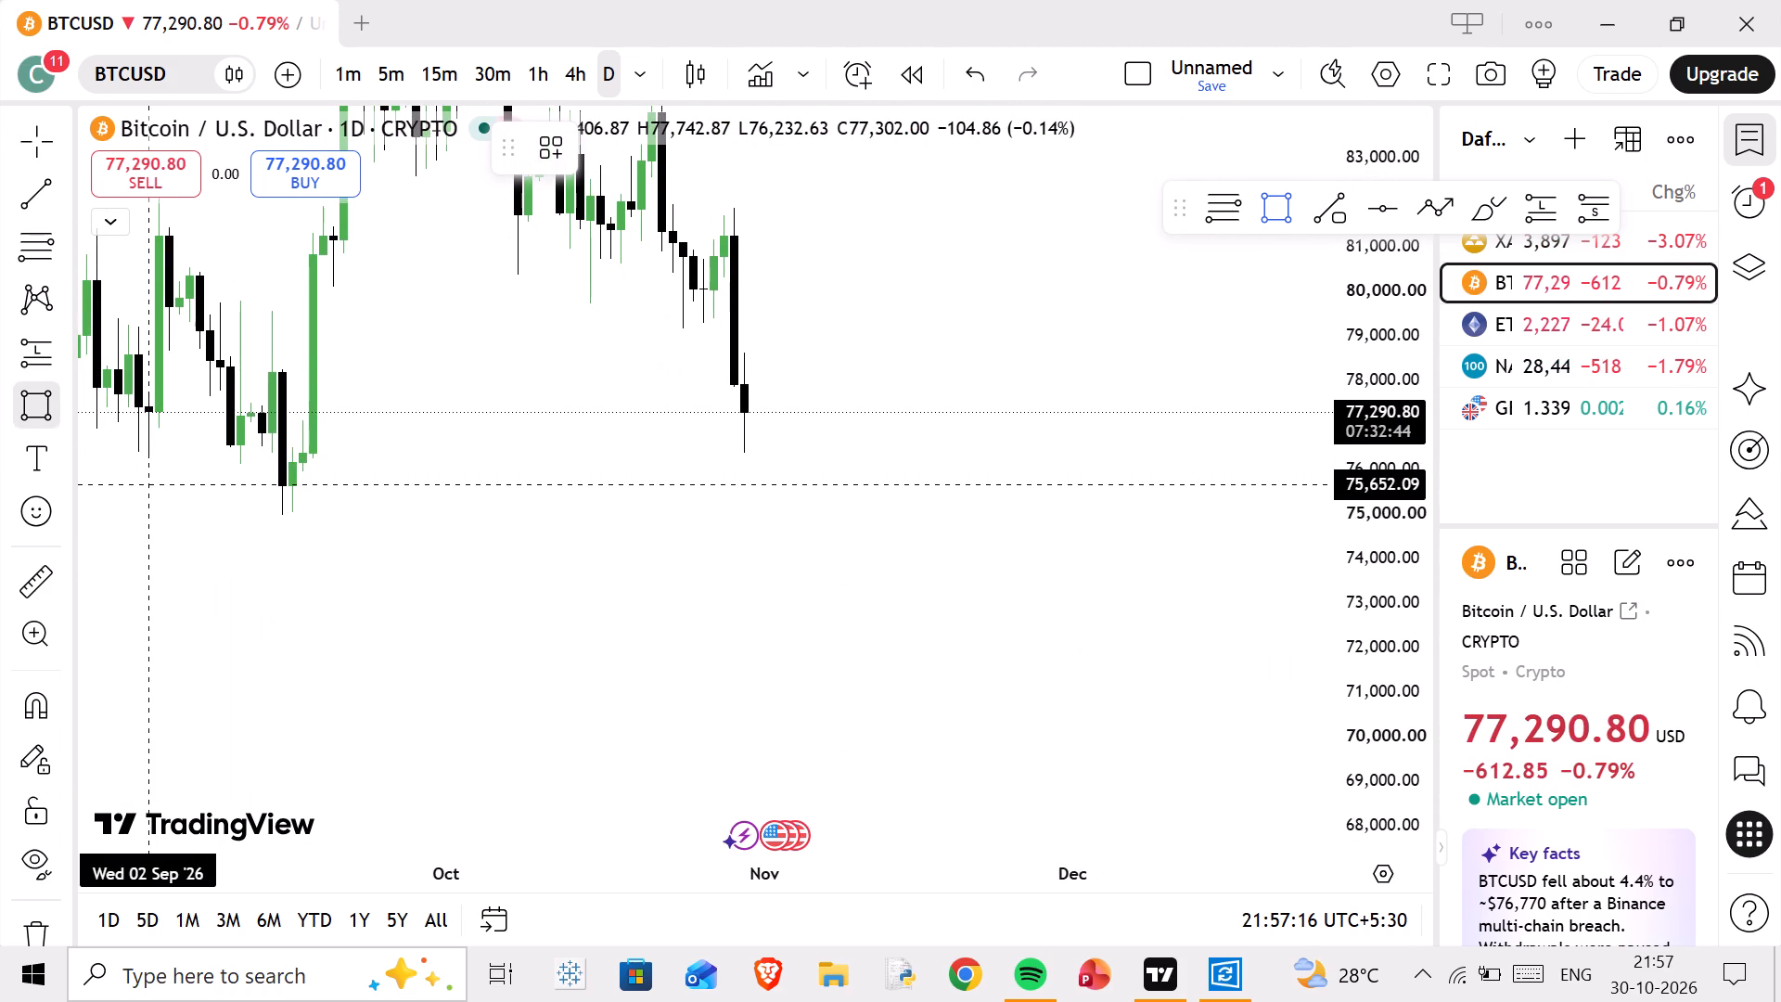
left_click_drag(146, 484, 1063, 512)
left_click(1063, 512)
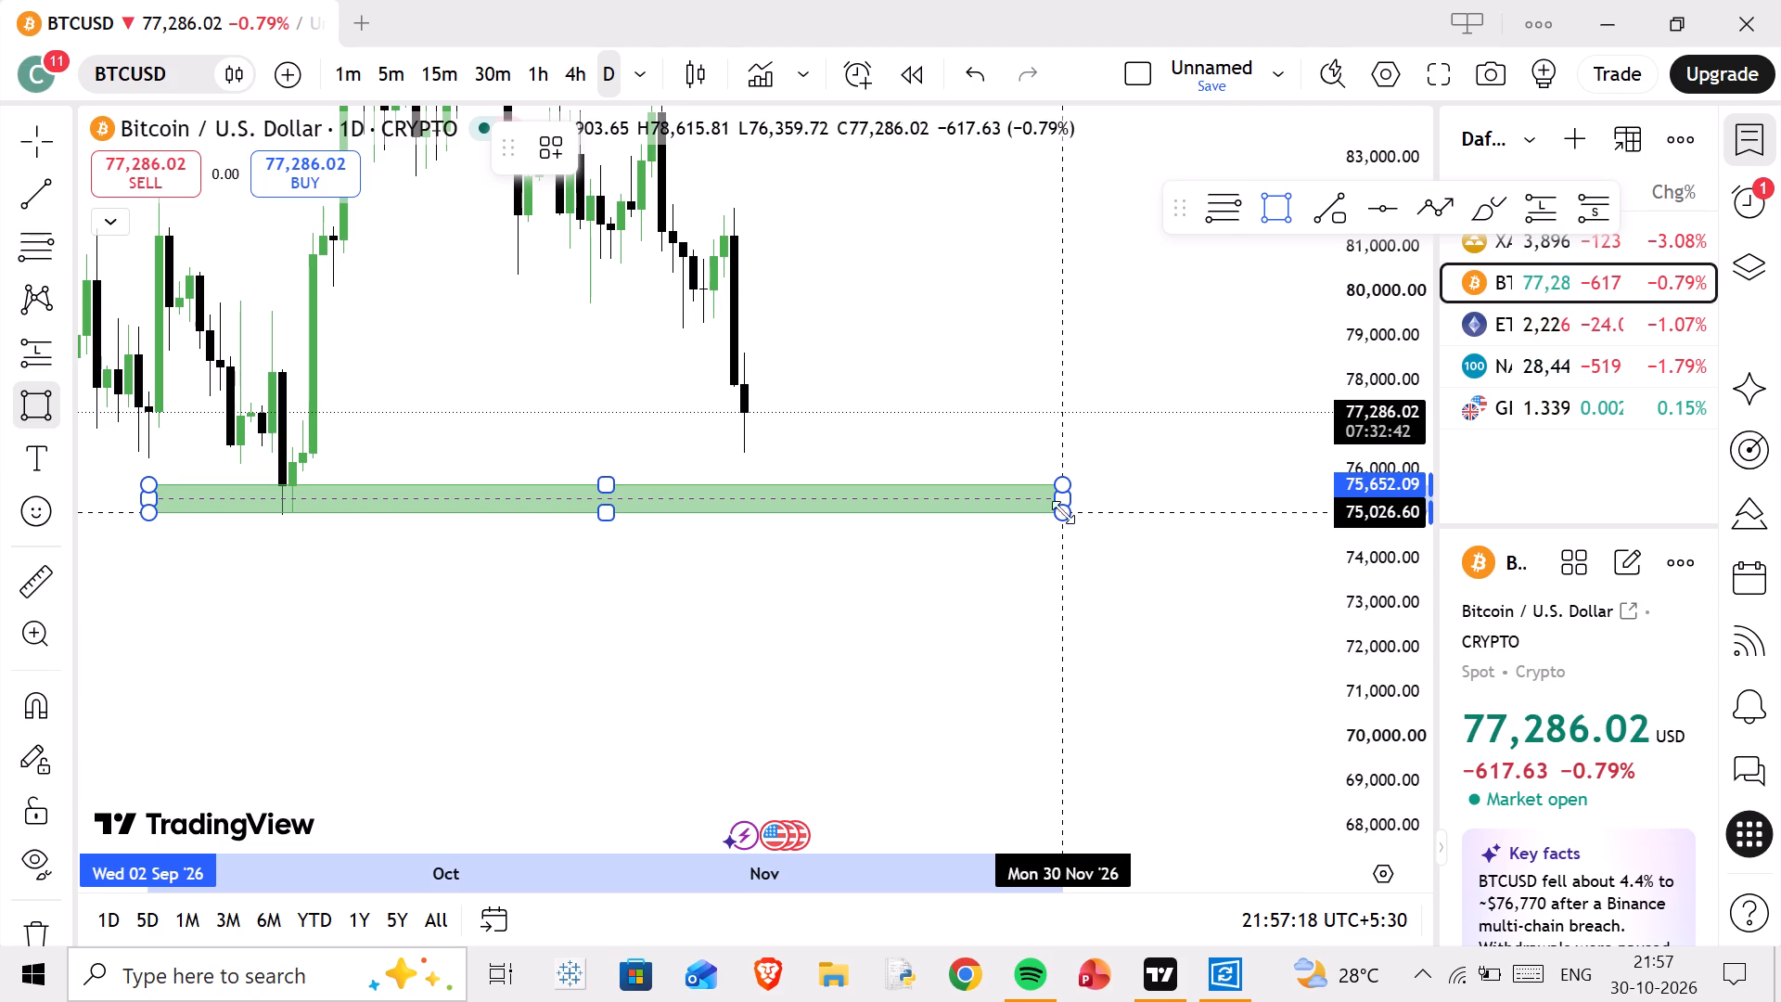
left_click_drag(871, 430, 1118, 437)
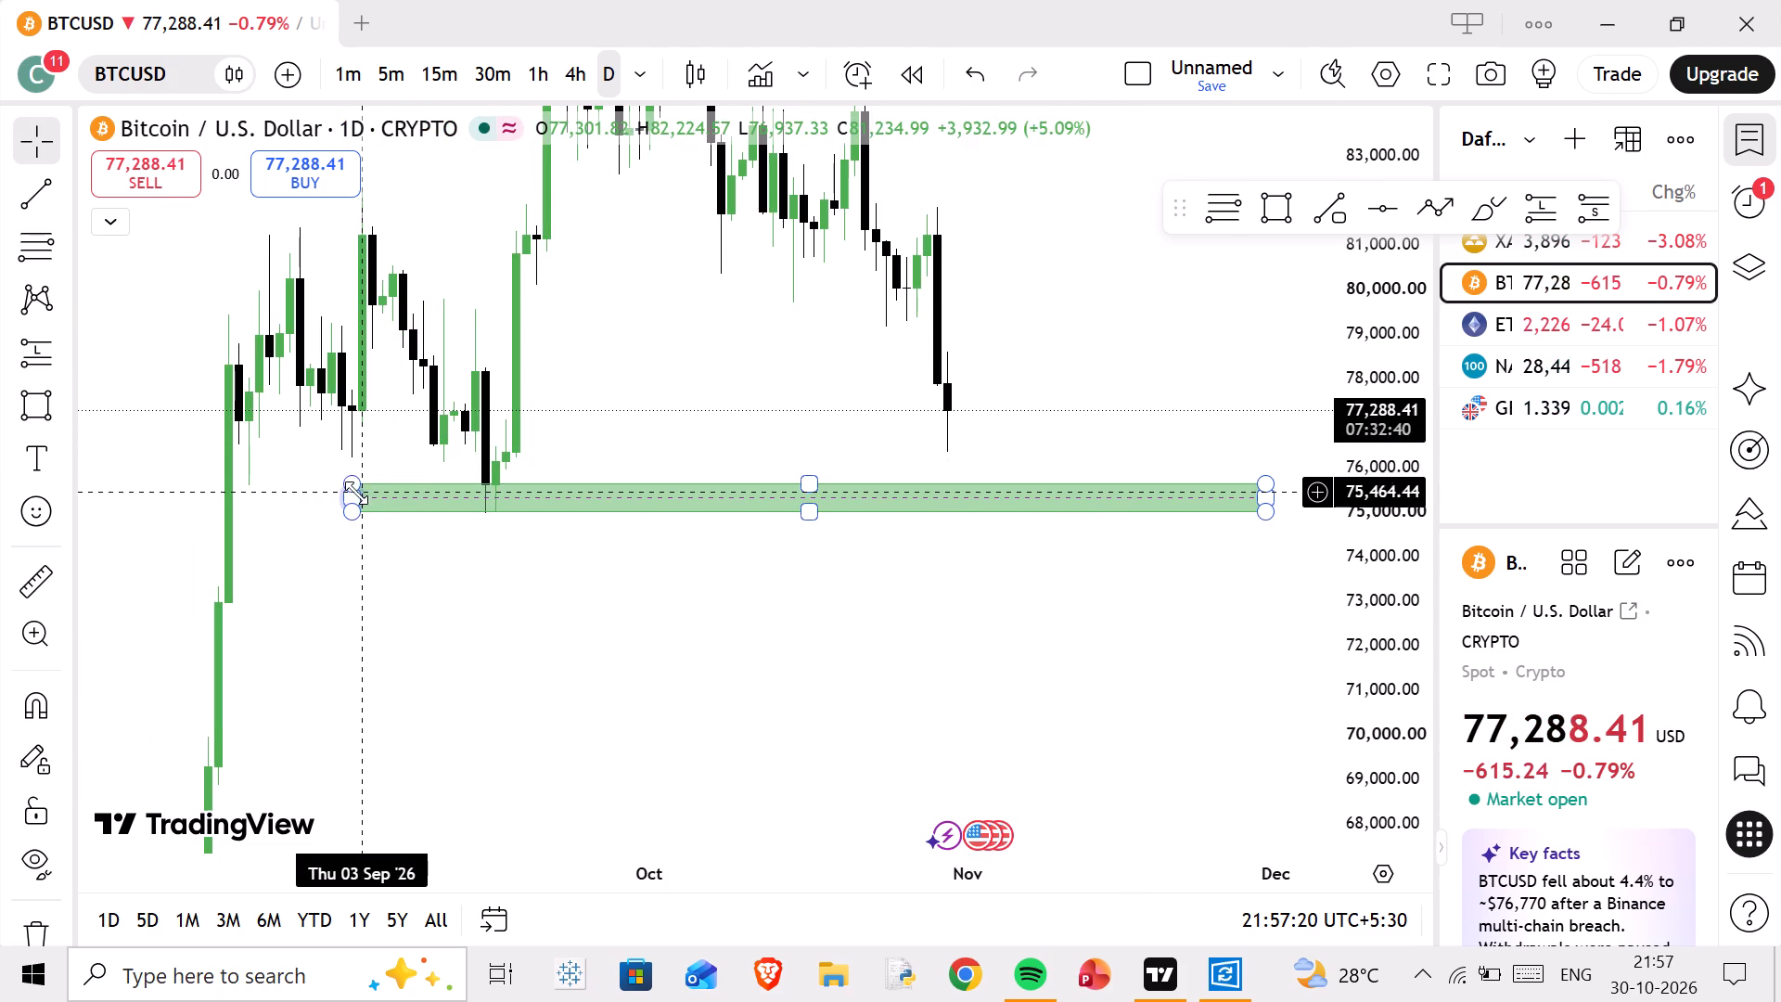
left_click_drag(353, 495, 209, 484)
Examine the daily price action below the new zone, back to the July and August consolidation.
left_click_drag(827, 417, 903, 593)
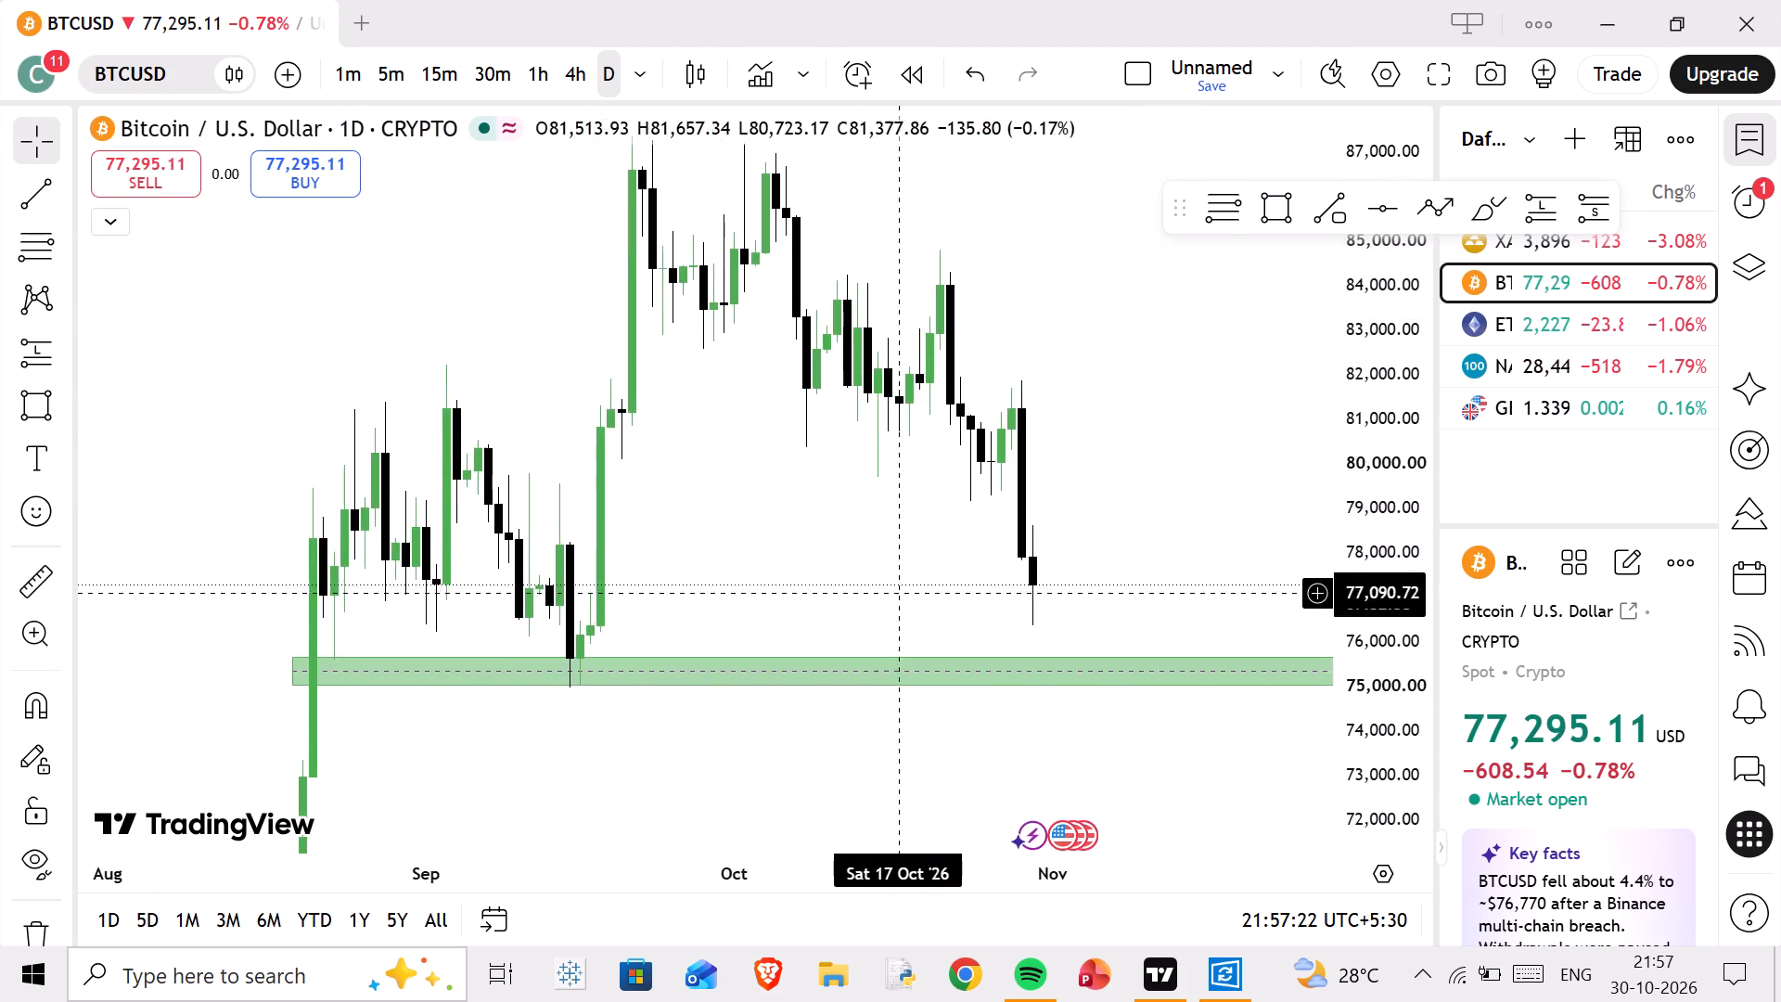
scroll(873, 619, "up", 1)
scroll(873, 621, "down", 3)
left_click_drag(940, 574, 595, 361)
left_click_drag(792, 682, 993, 99)
left_click_drag(236, 523, 238, 543)
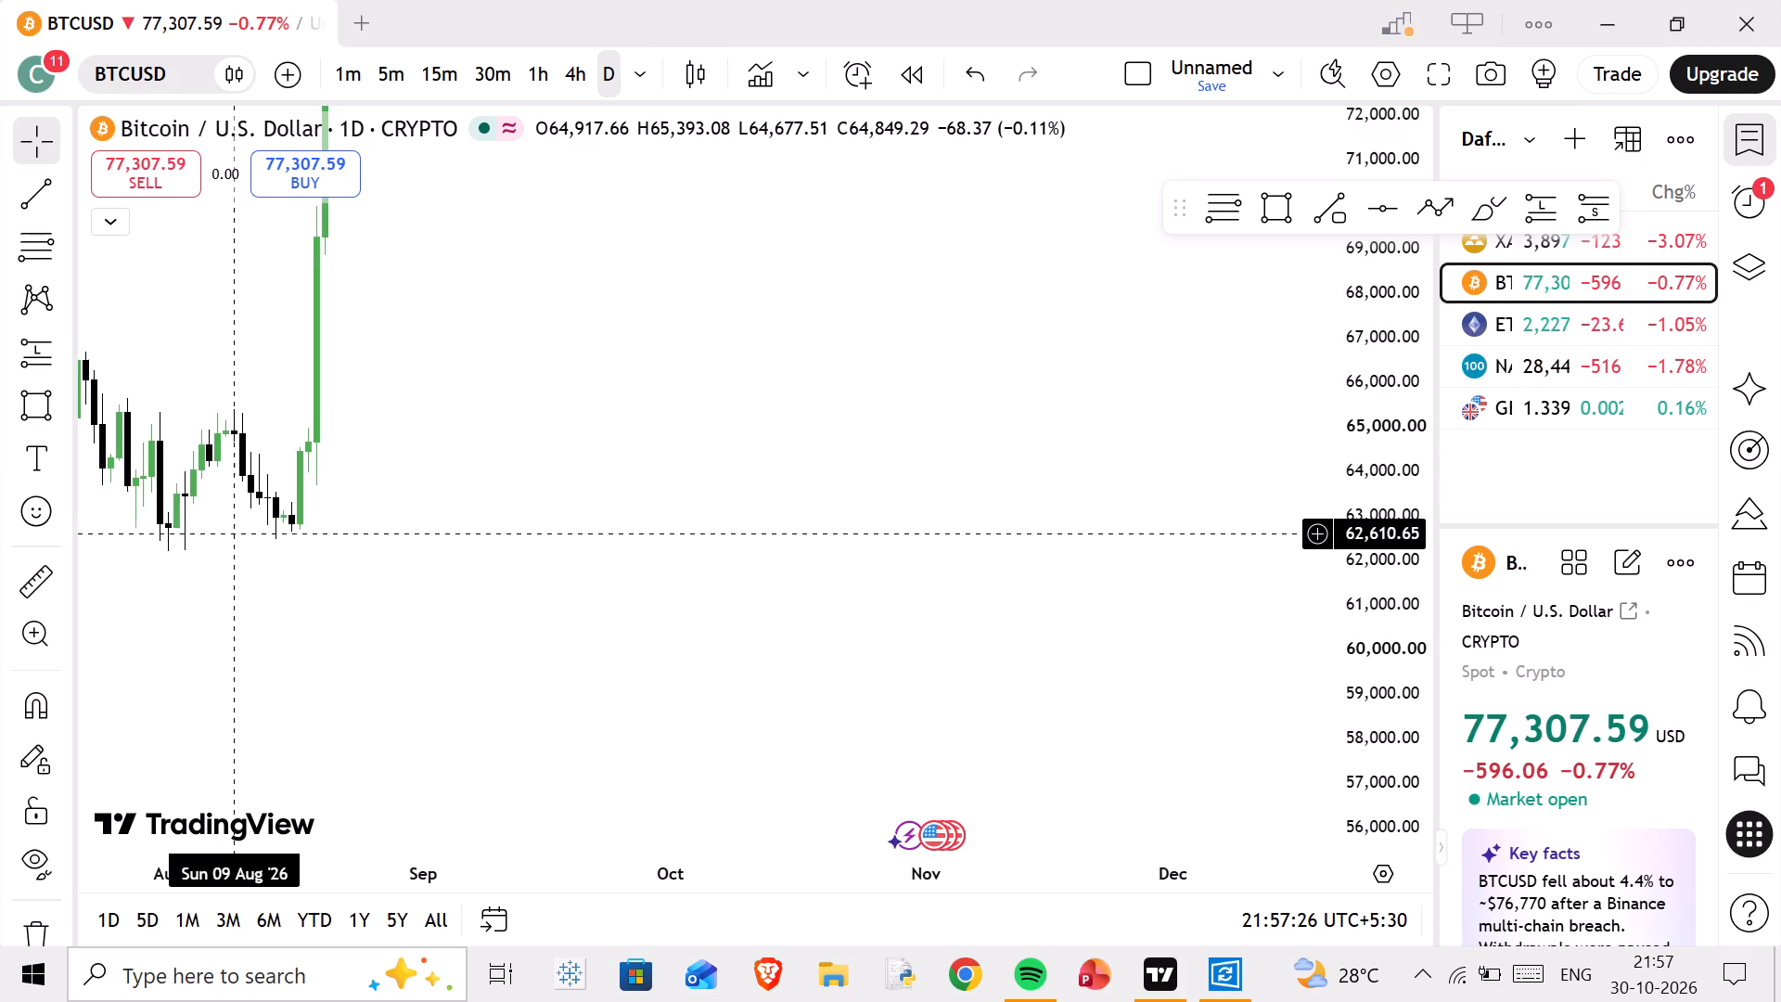
left_click_drag(238, 543, 474, 634)
scroll(479, 522, "down", 2)
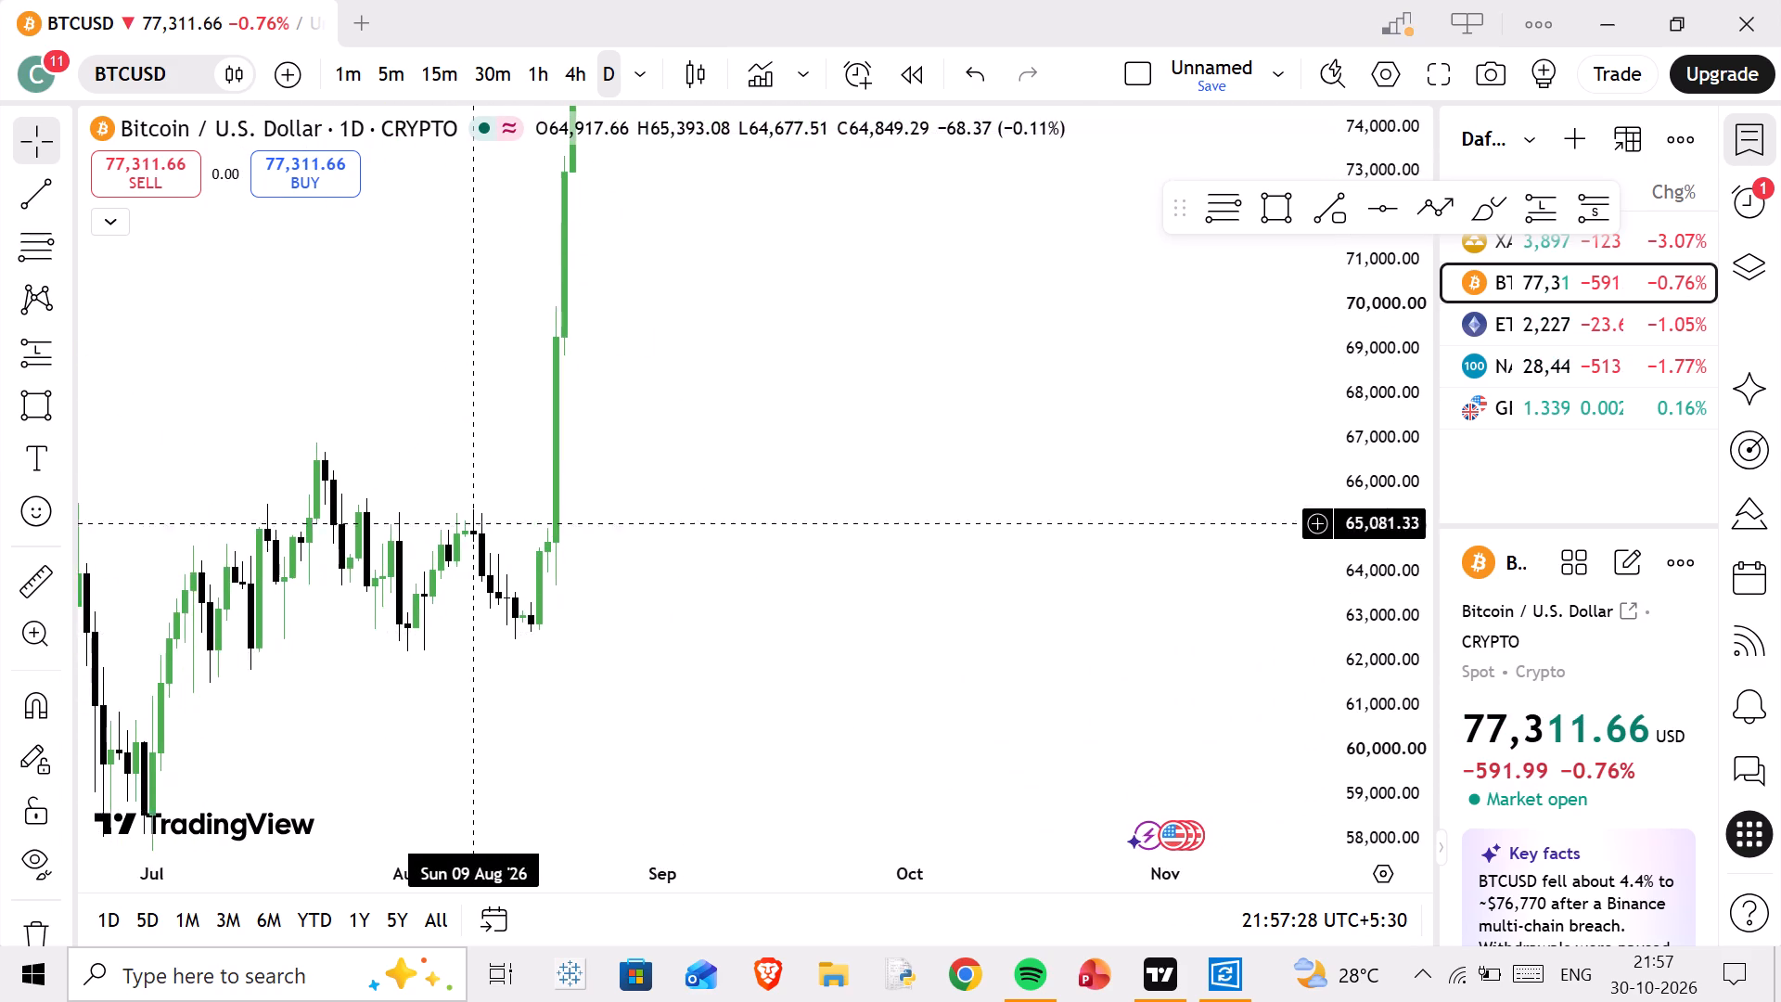
scroll(479, 522, "down", 1)
left_click_drag(918, 465, 555, 558)
Hide the watchlist to widen the chart.
left_click(1779, 117)
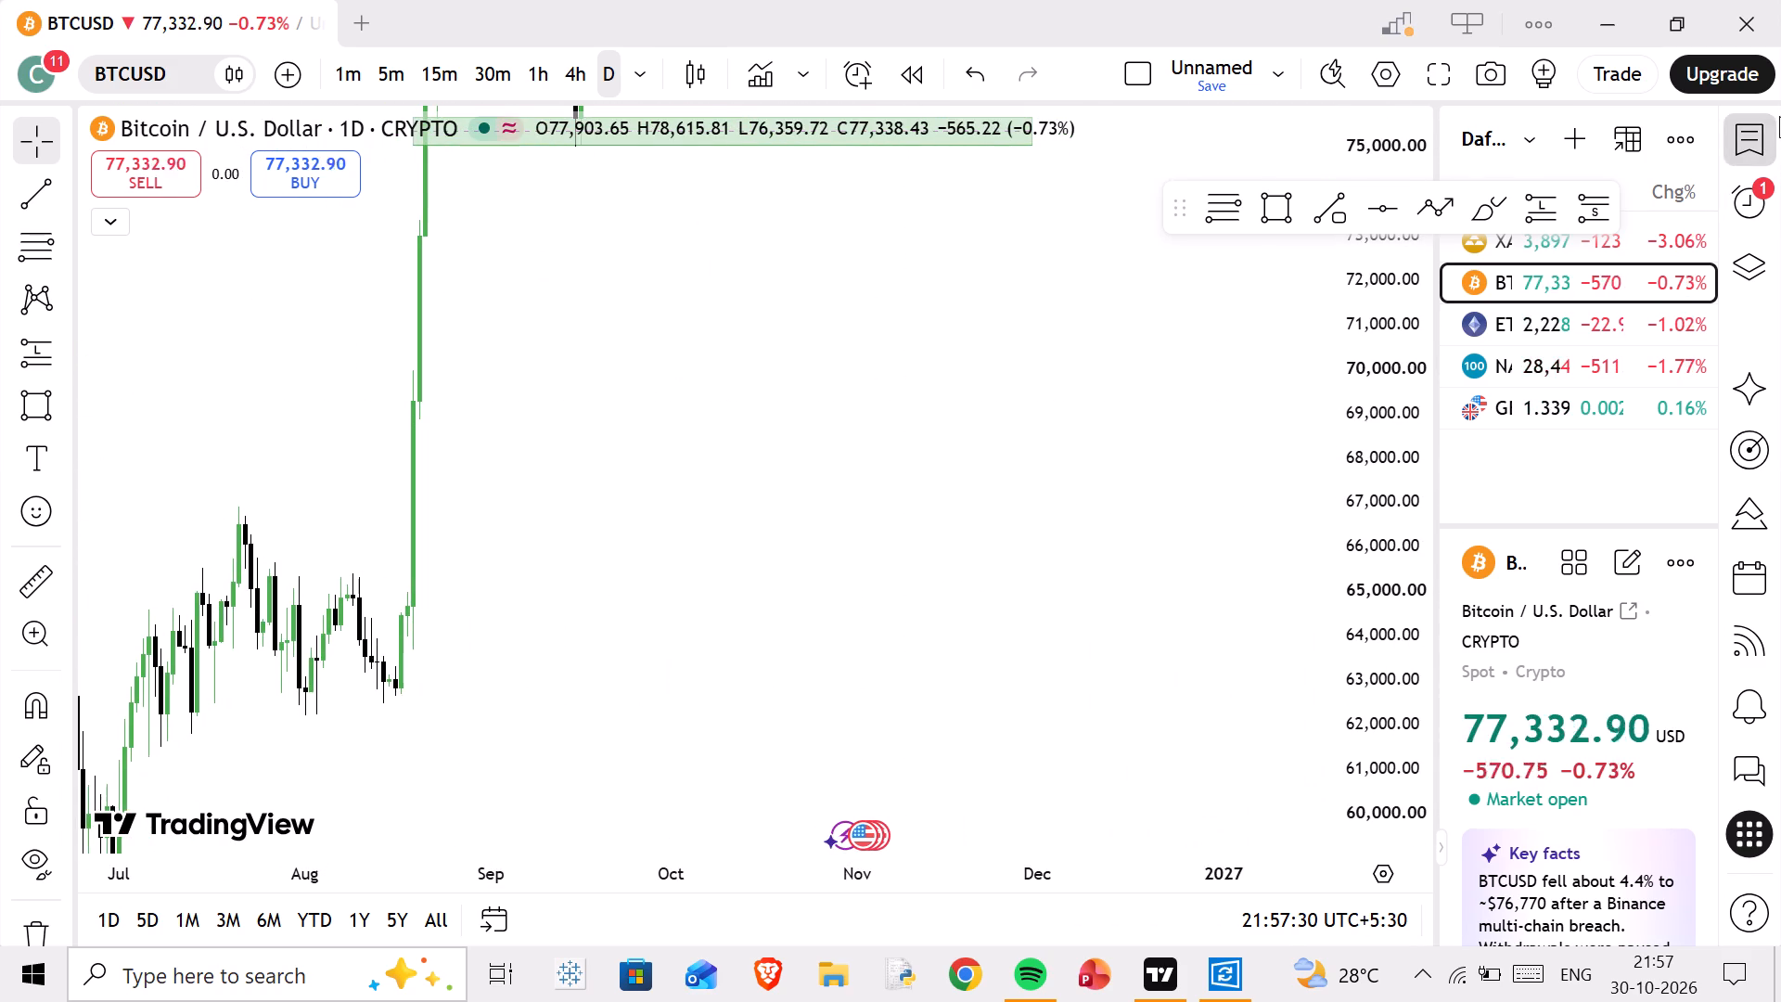
Draw a second green rectangle zone between about 62,150 and 62,940 at the August lows, from 30 July to 5 January 2027.
scroll(1694, 403, "down", 10)
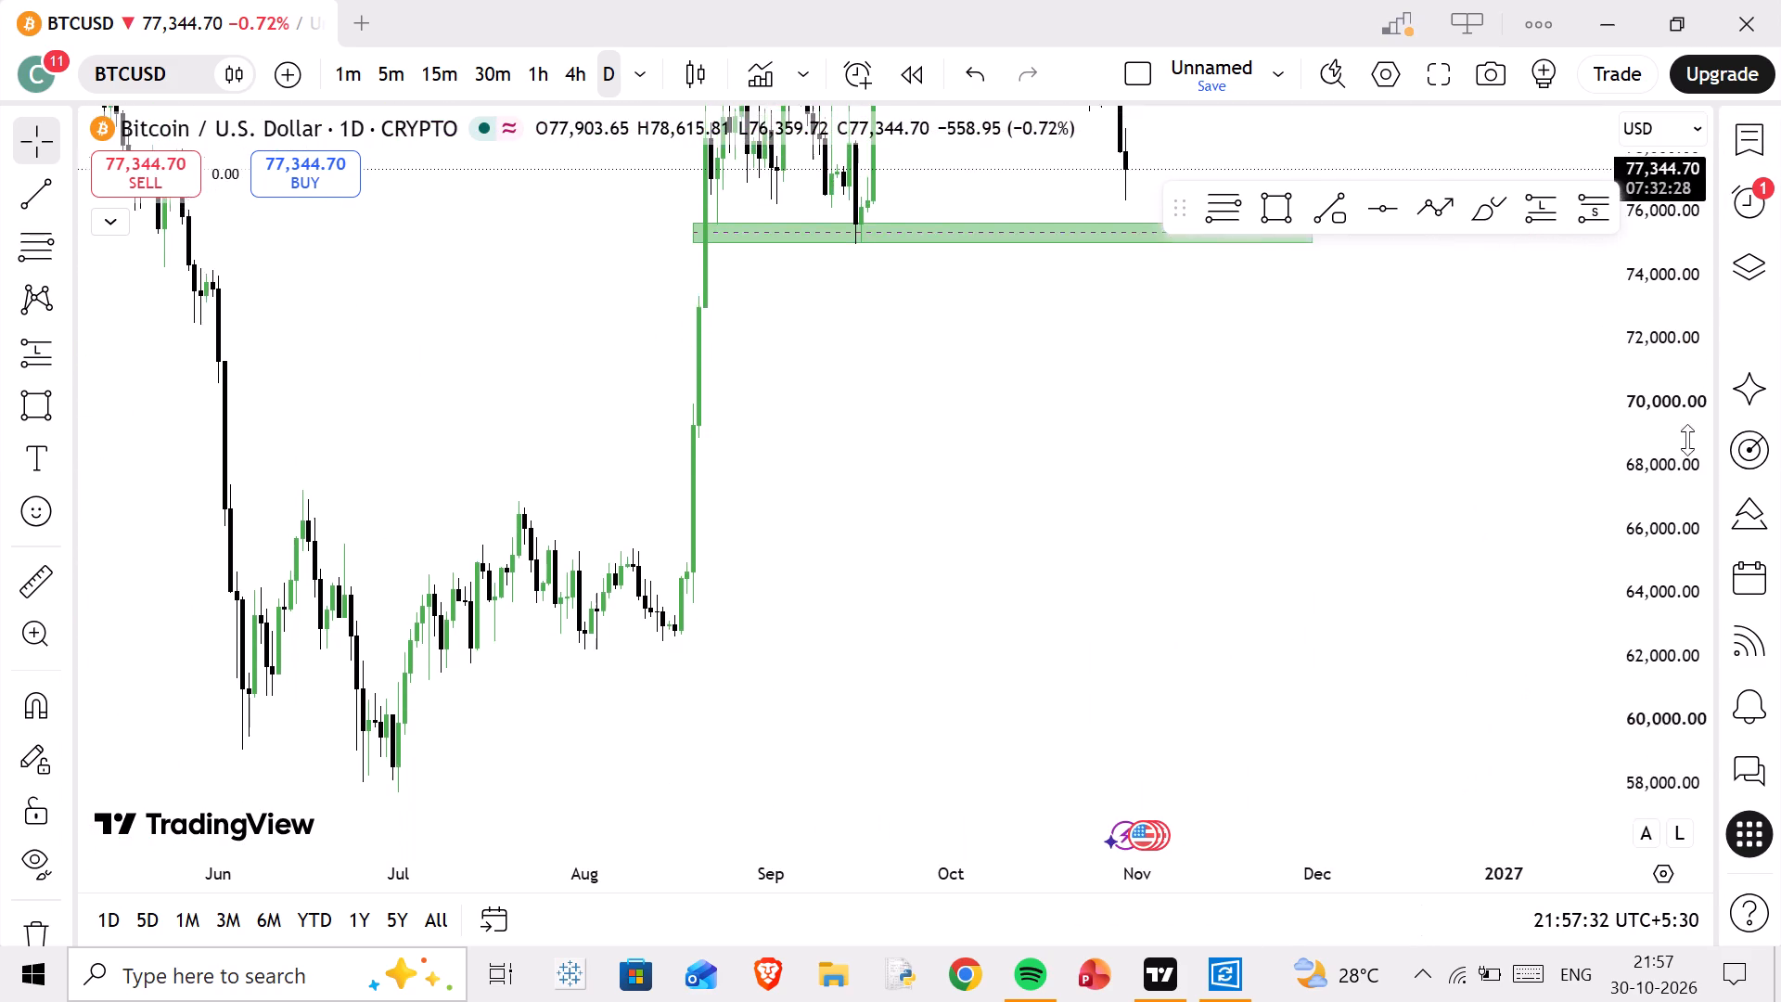
scroll(1687, 440, "down", 3)
left_click_drag(1033, 594, 1010, 738)
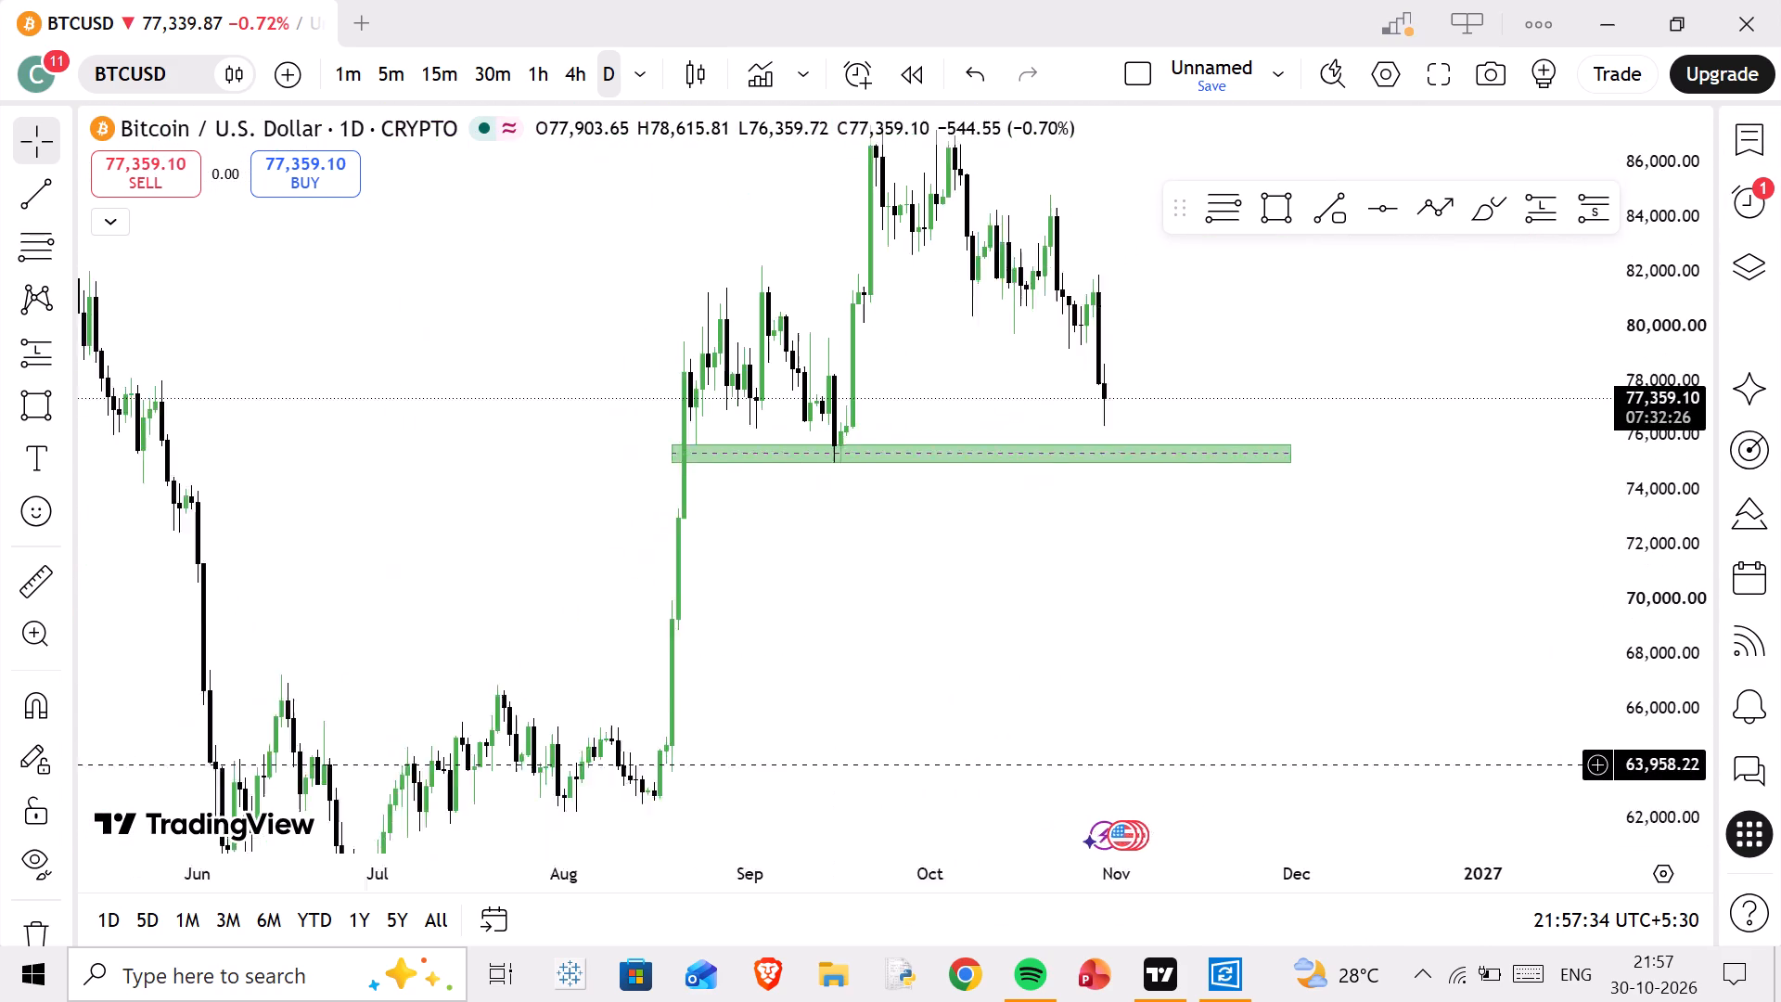
left_click_drag(1010, 738, 1023, 726)
left_click(1286, 188)
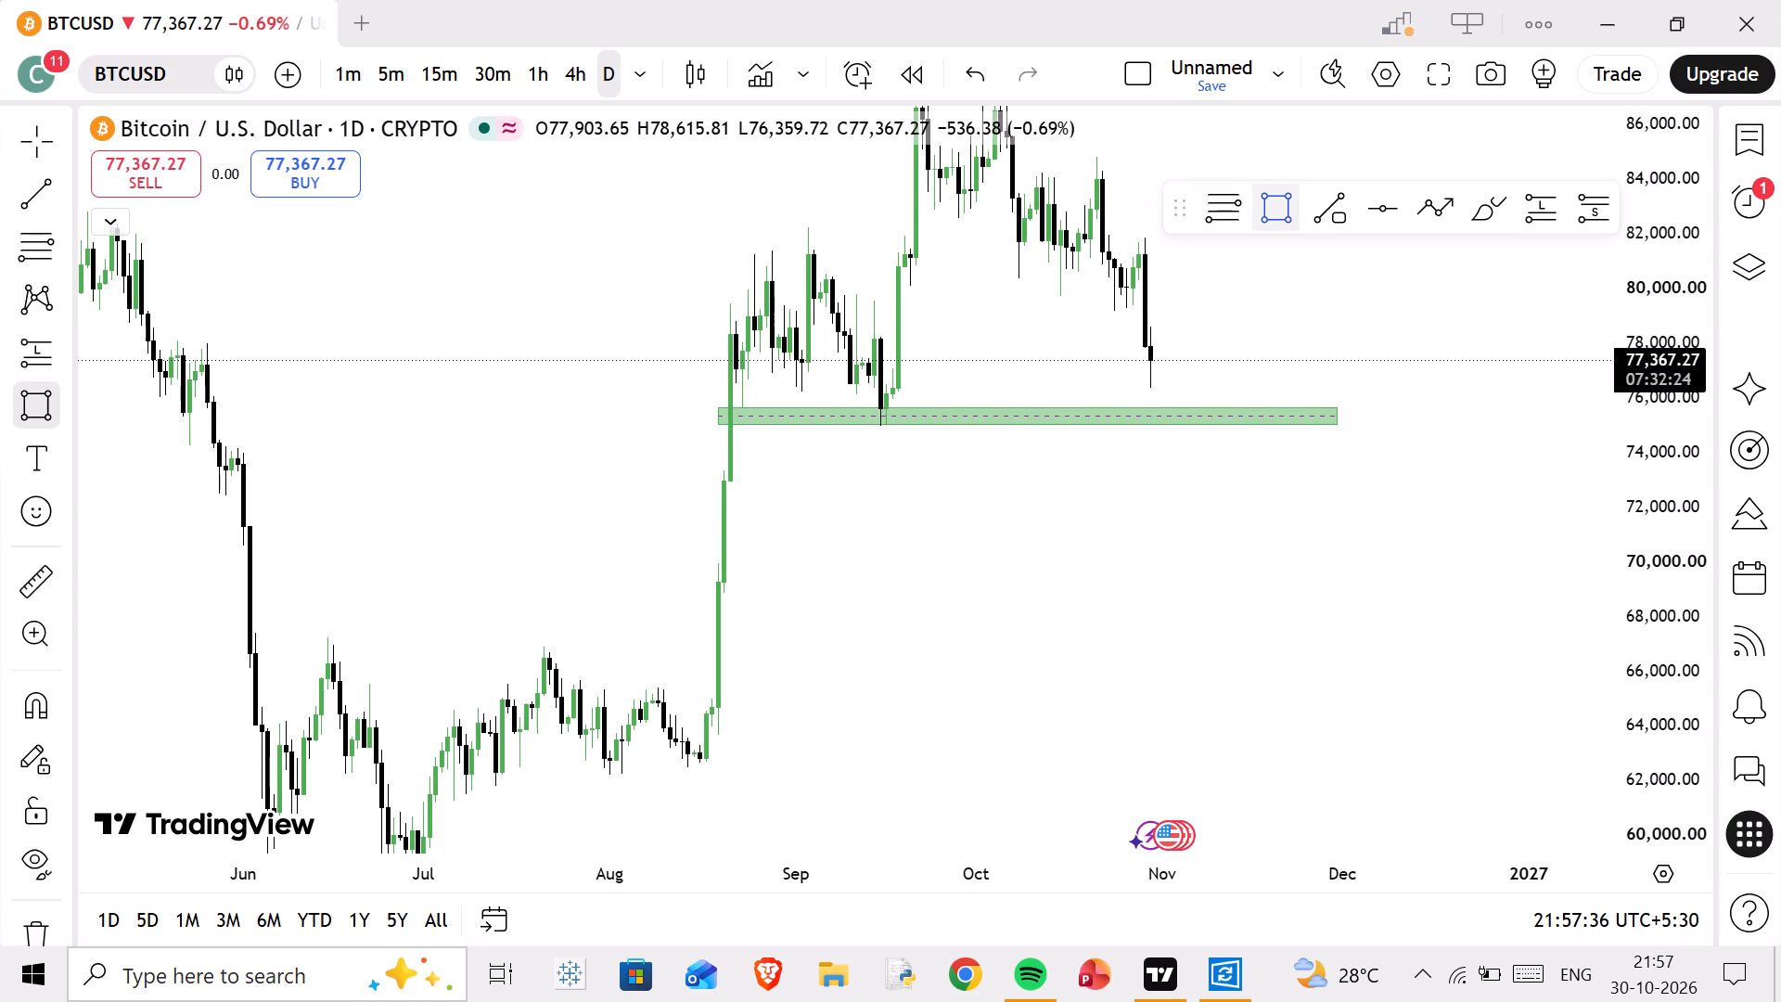
left_click_drag(596, 754, 1555, 781)
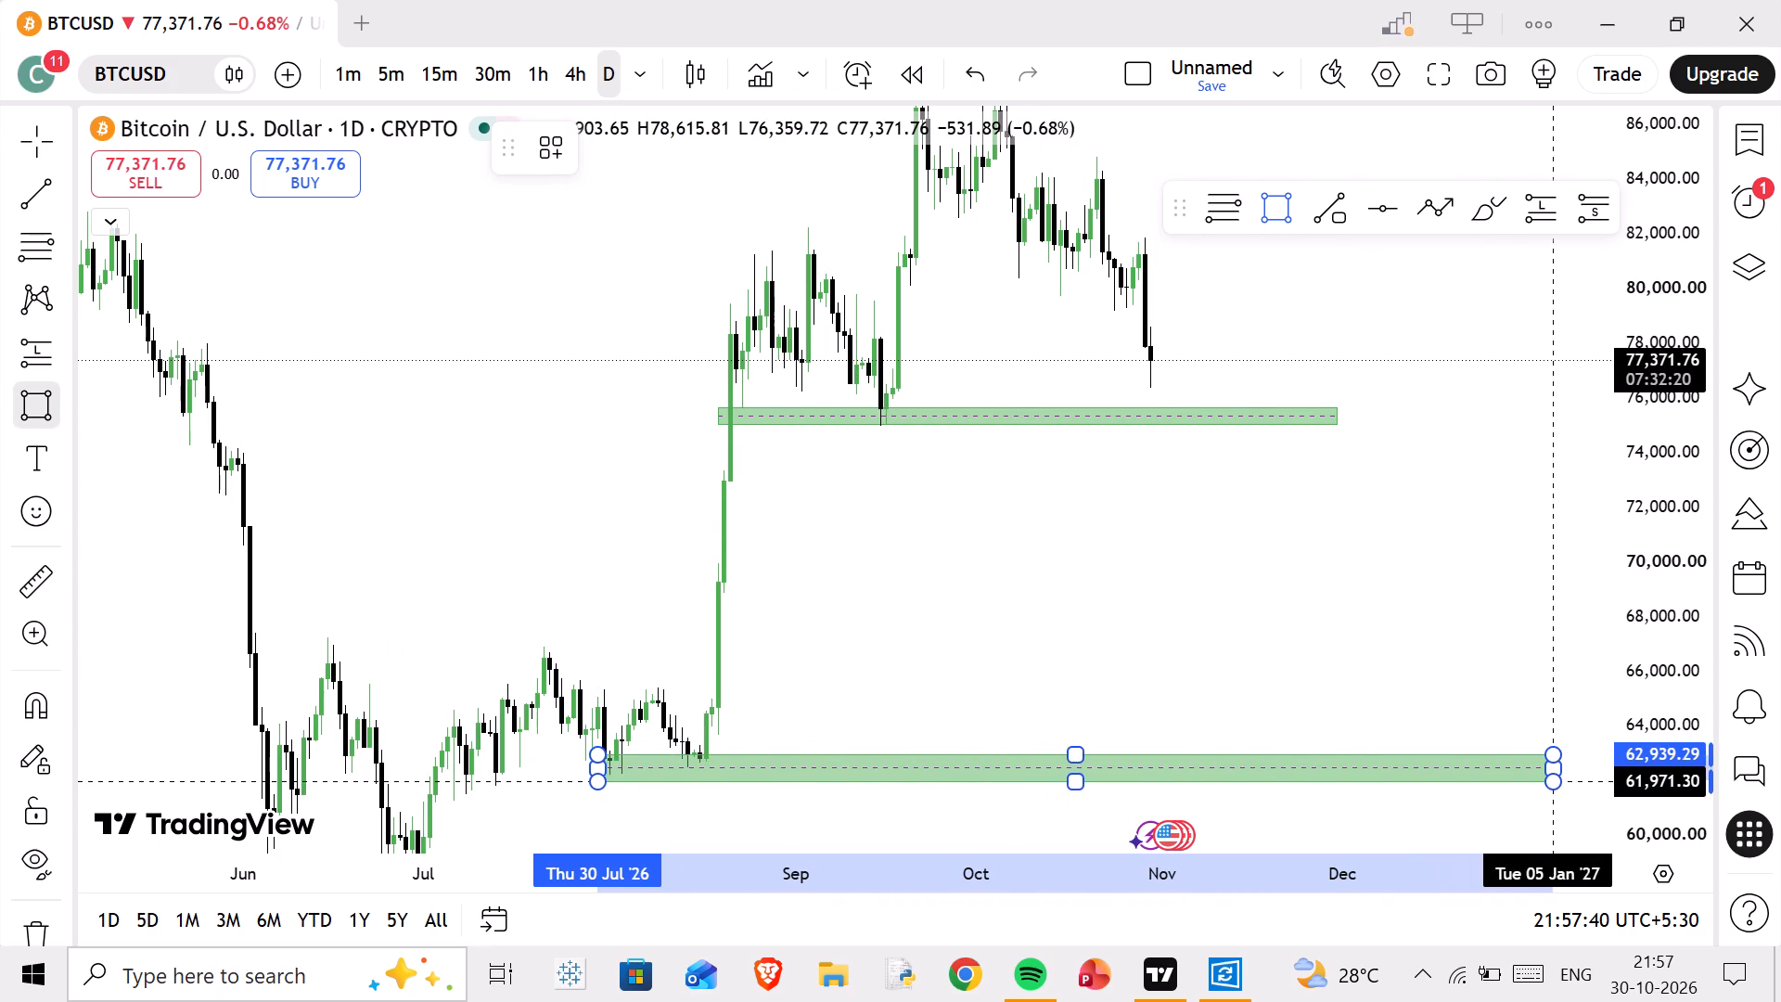
left_click_drag(1555, 781, 1554, 777)
left_click(1554, 777)
Draw an arrowed path along the daily swings from about 86,780 on 21 September to about 75,570 on 2 November, inside the green zone.
left_click_drag(1449, 687, 1110, 814)
left_click_drag(886, 394, 993, 537)
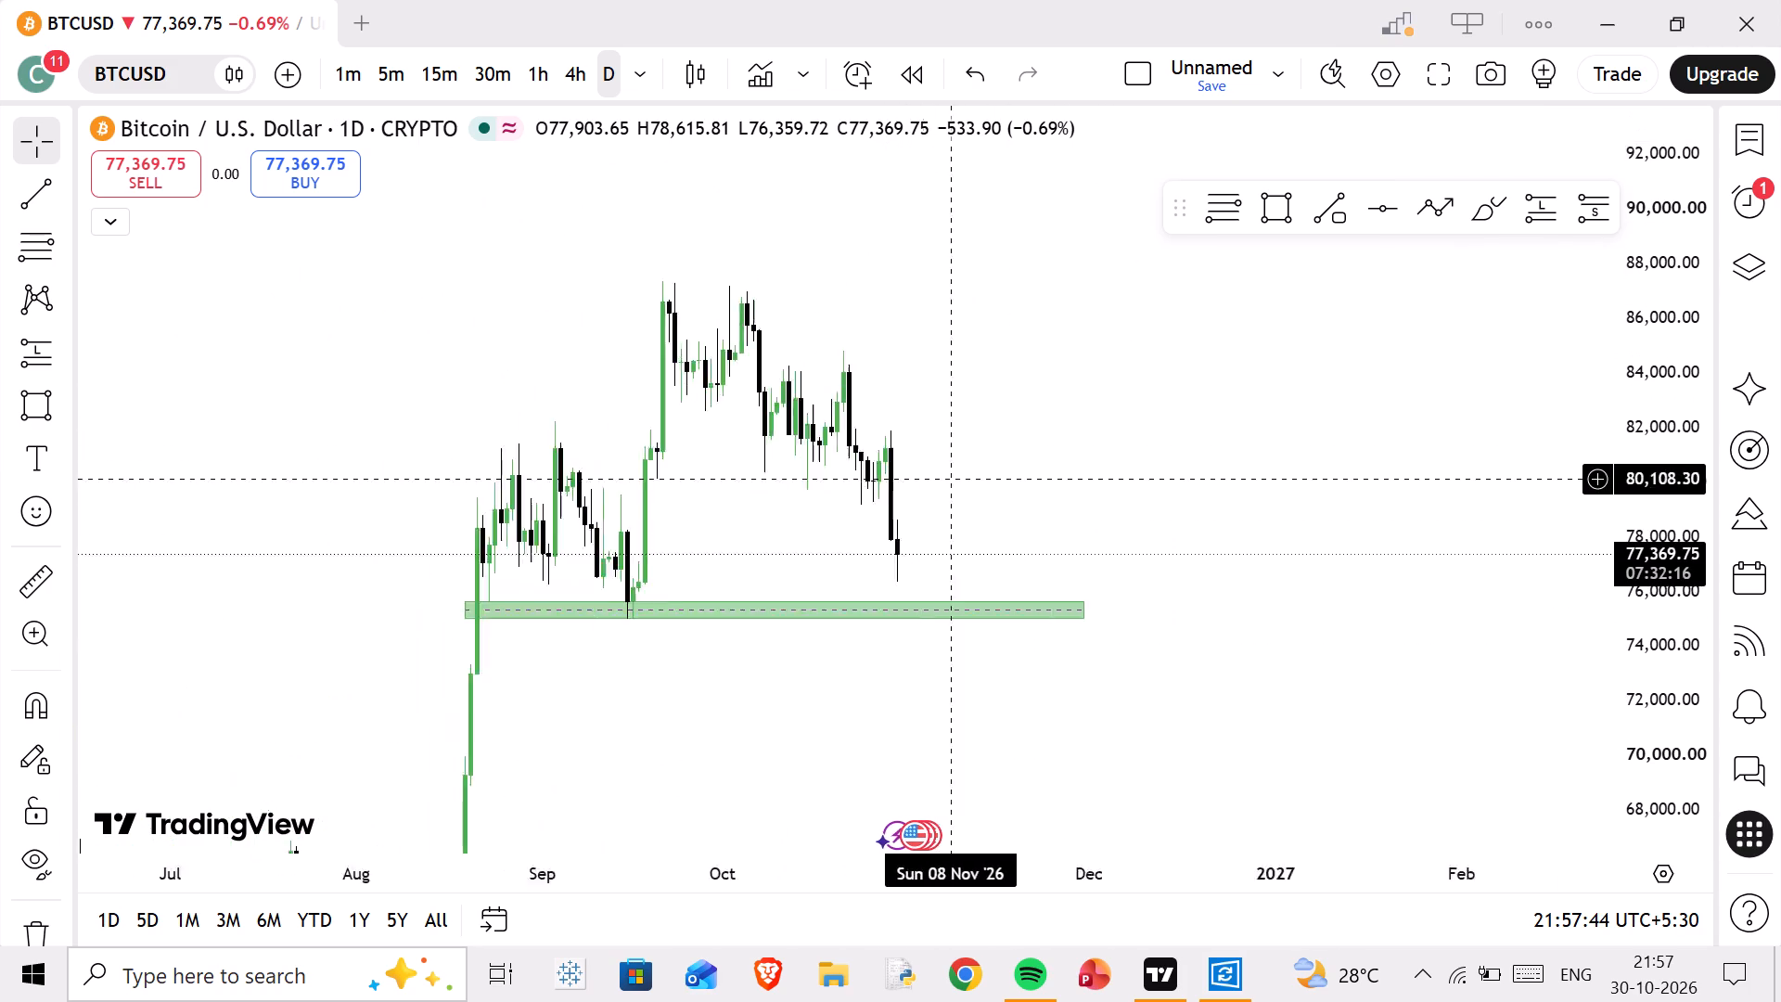
left_click_drag(993, 537, 1002, 567)
scroll(1015, 595, "up", 3)
left_click(1420, 199)
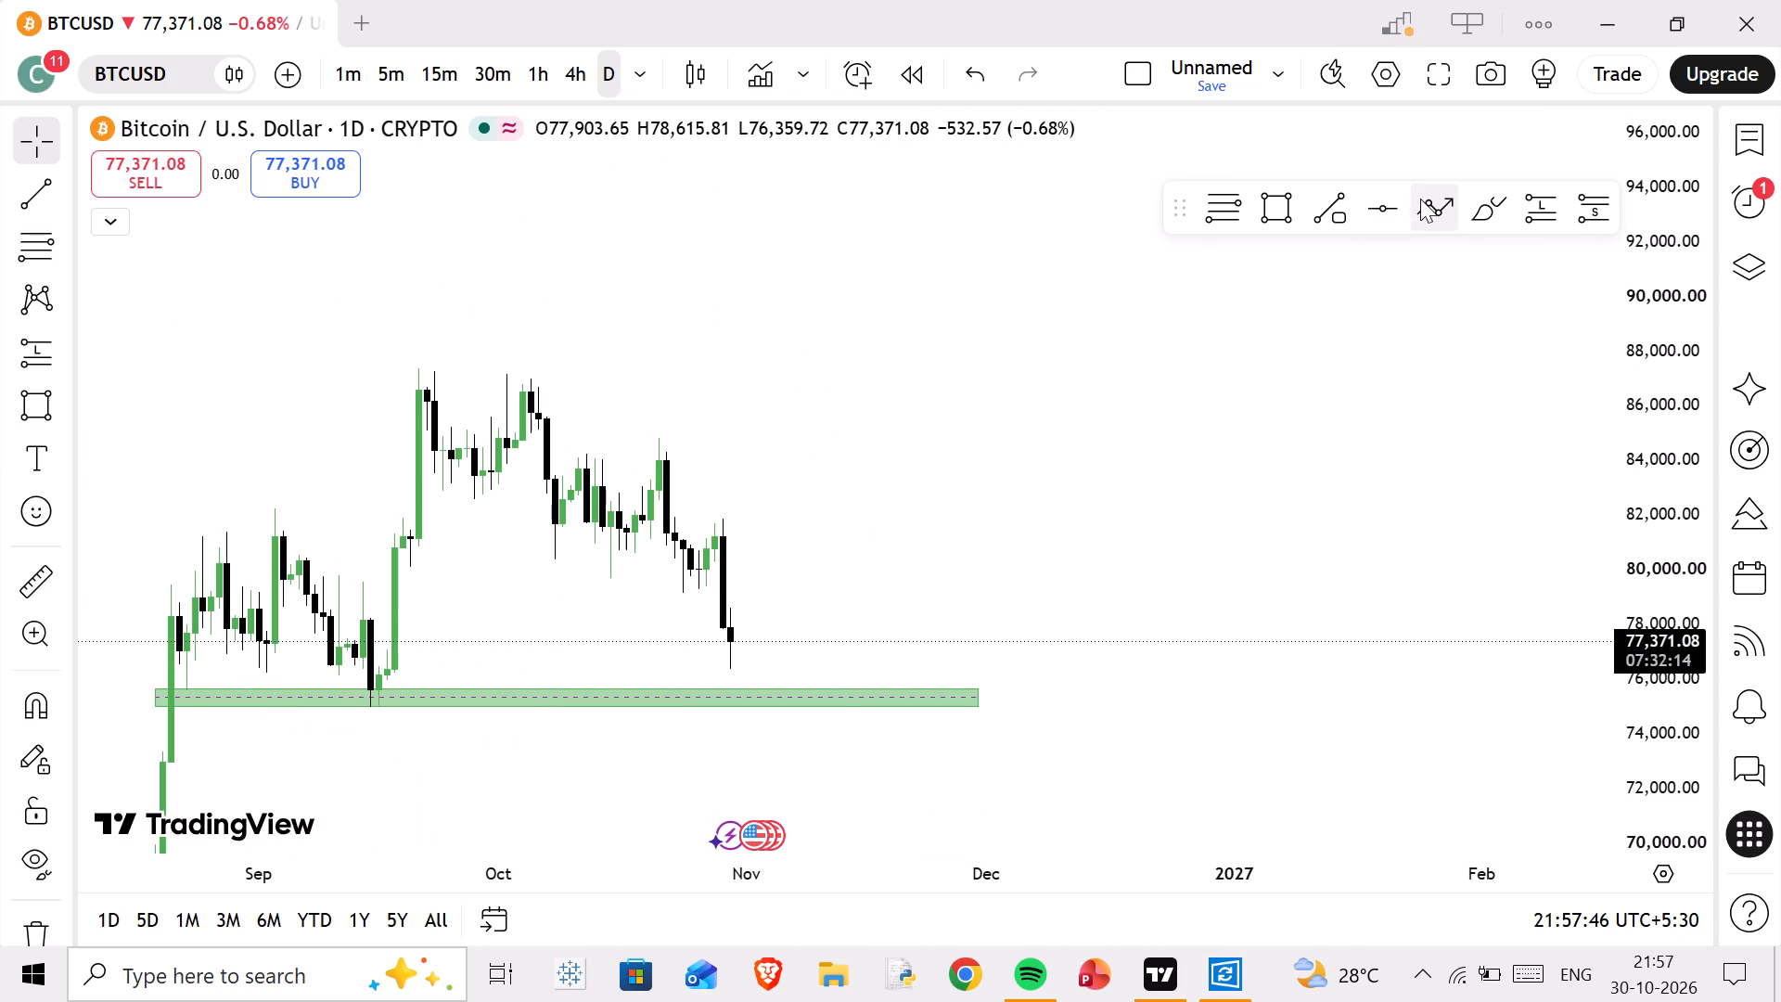
left_click(421, 384)
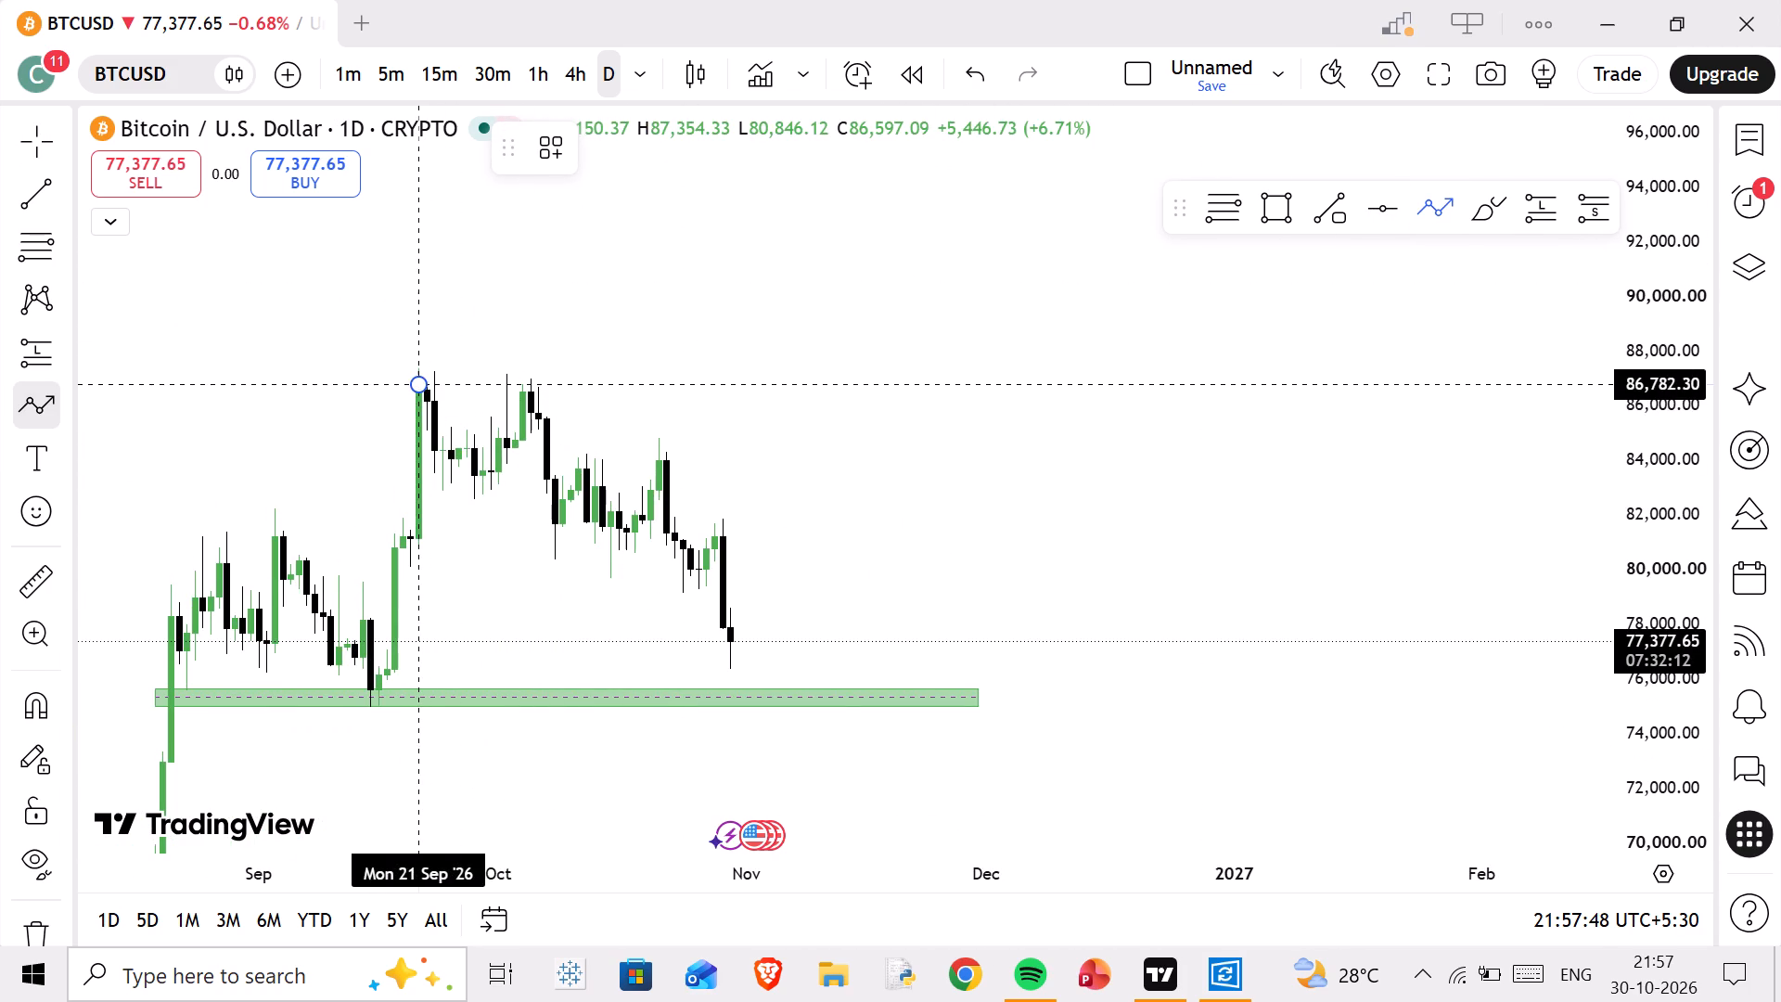
left_click_drag(484, 508, 491, 457)
left_click(531, 386)
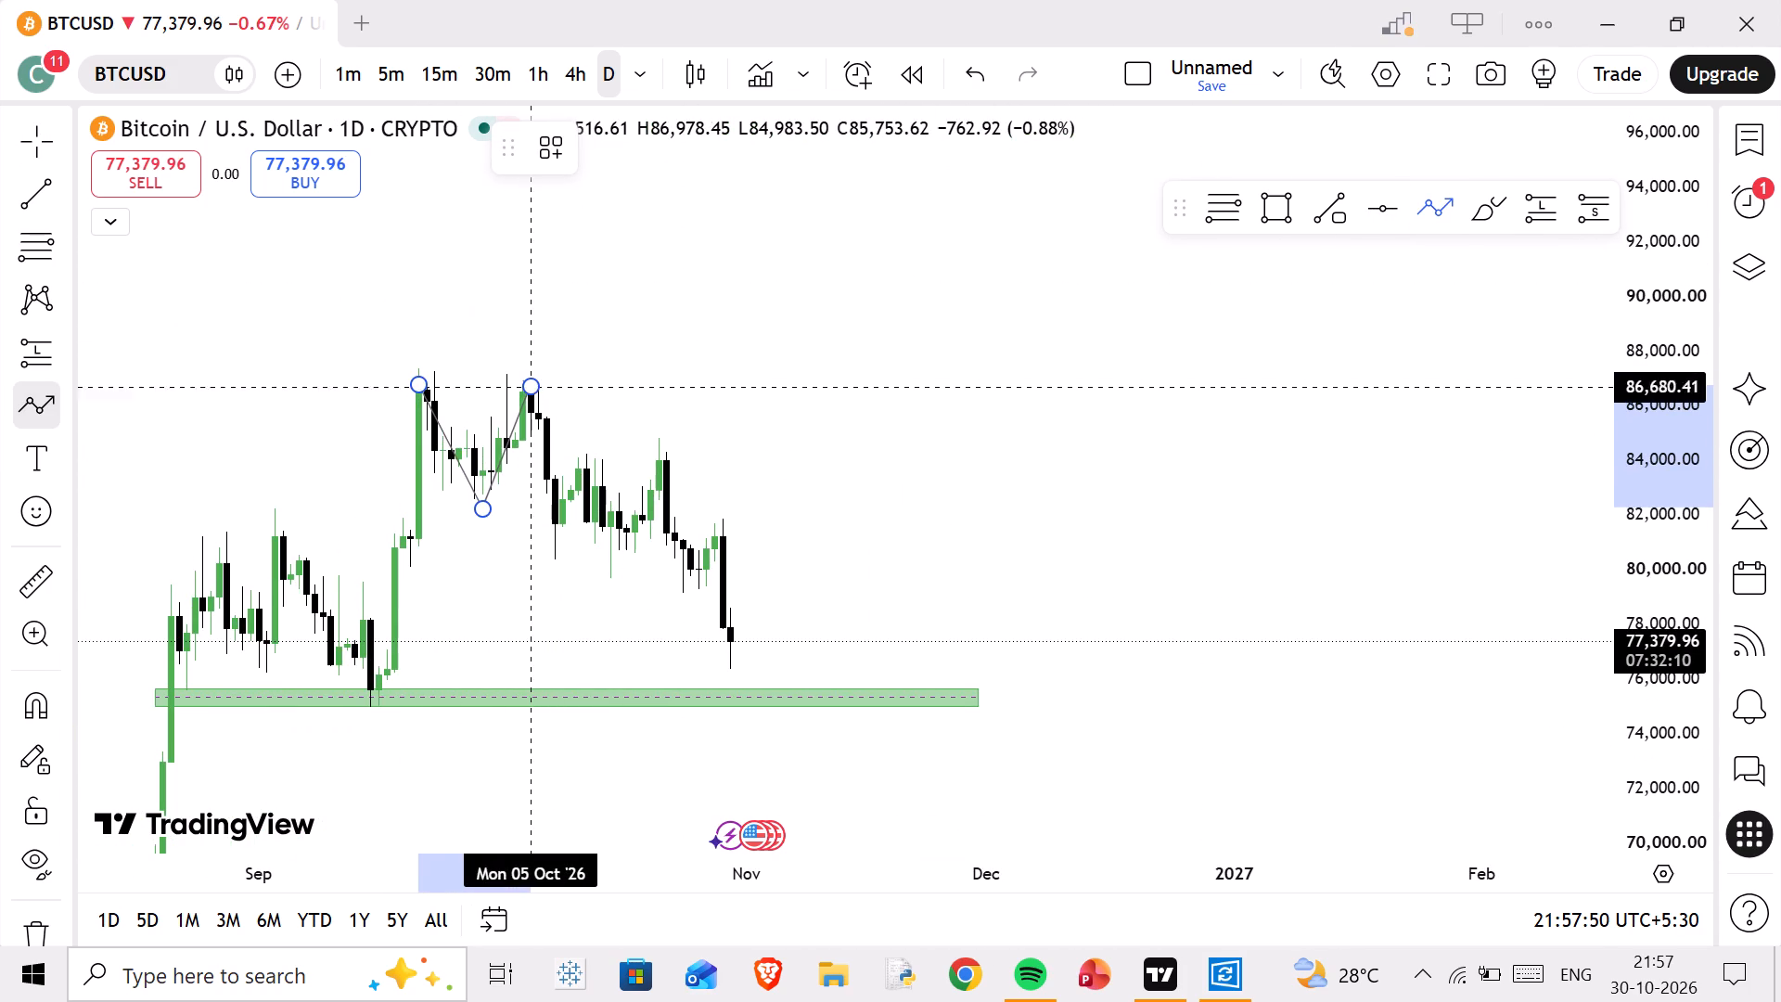
left_click(557, 561)
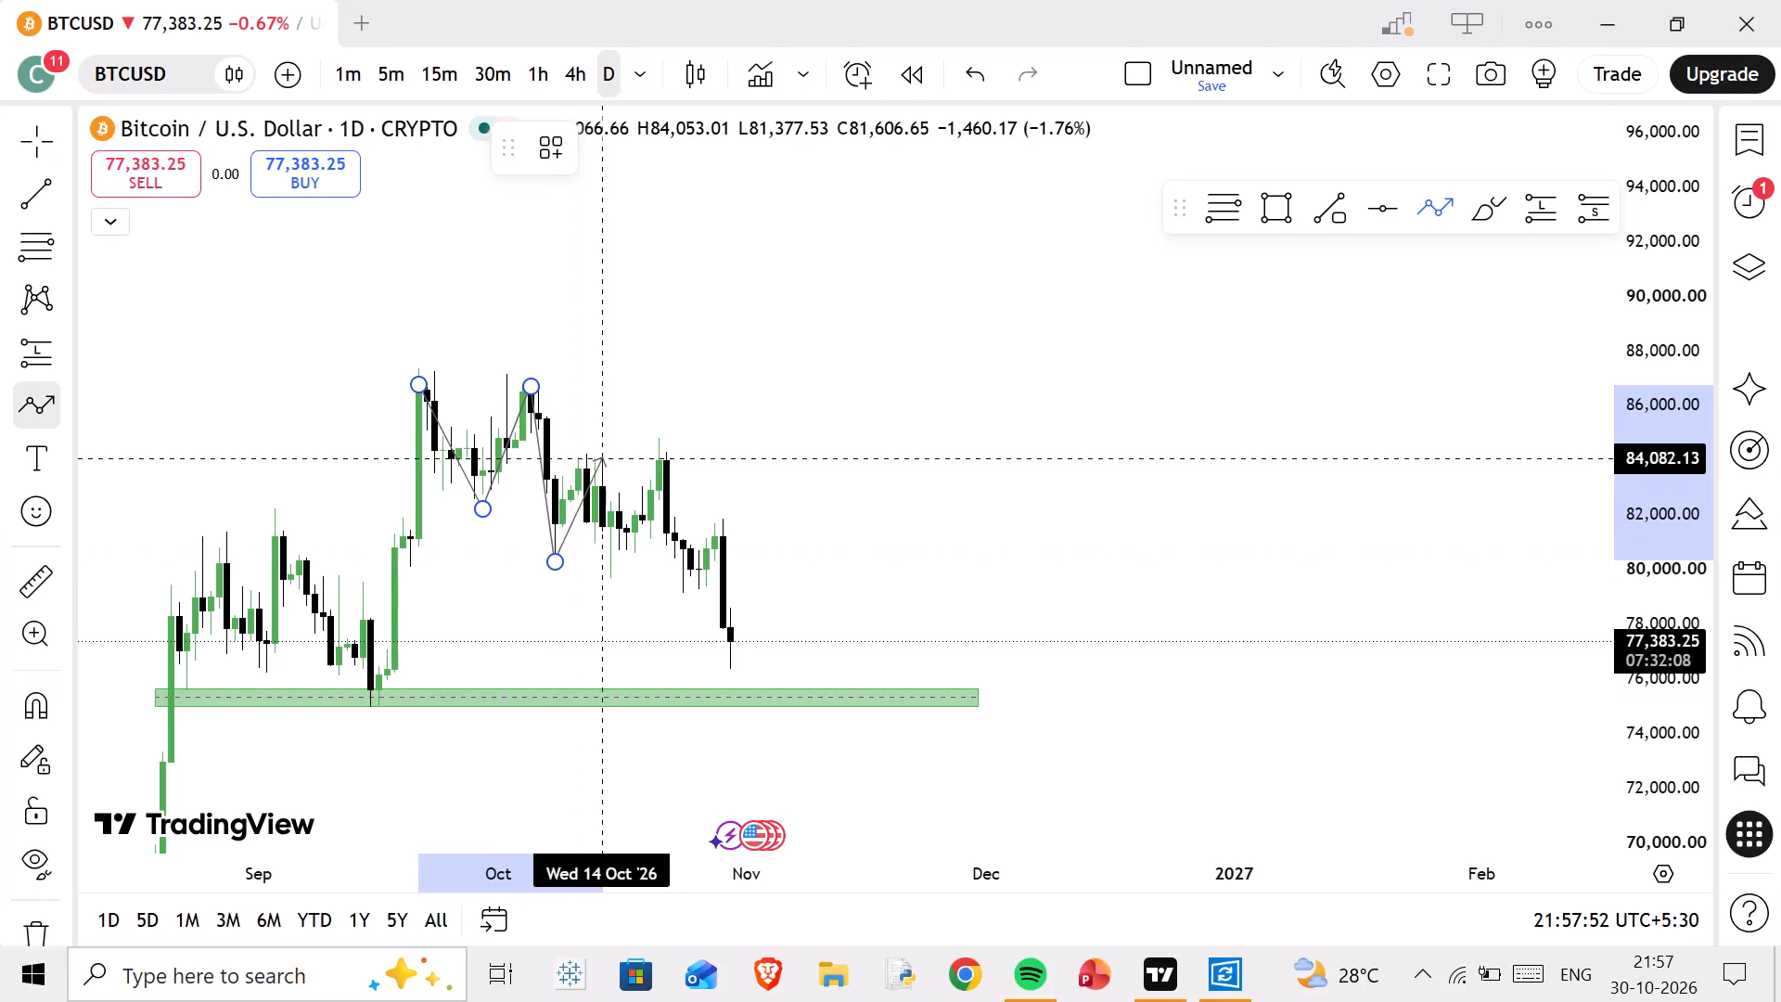
left_click(658, 456)
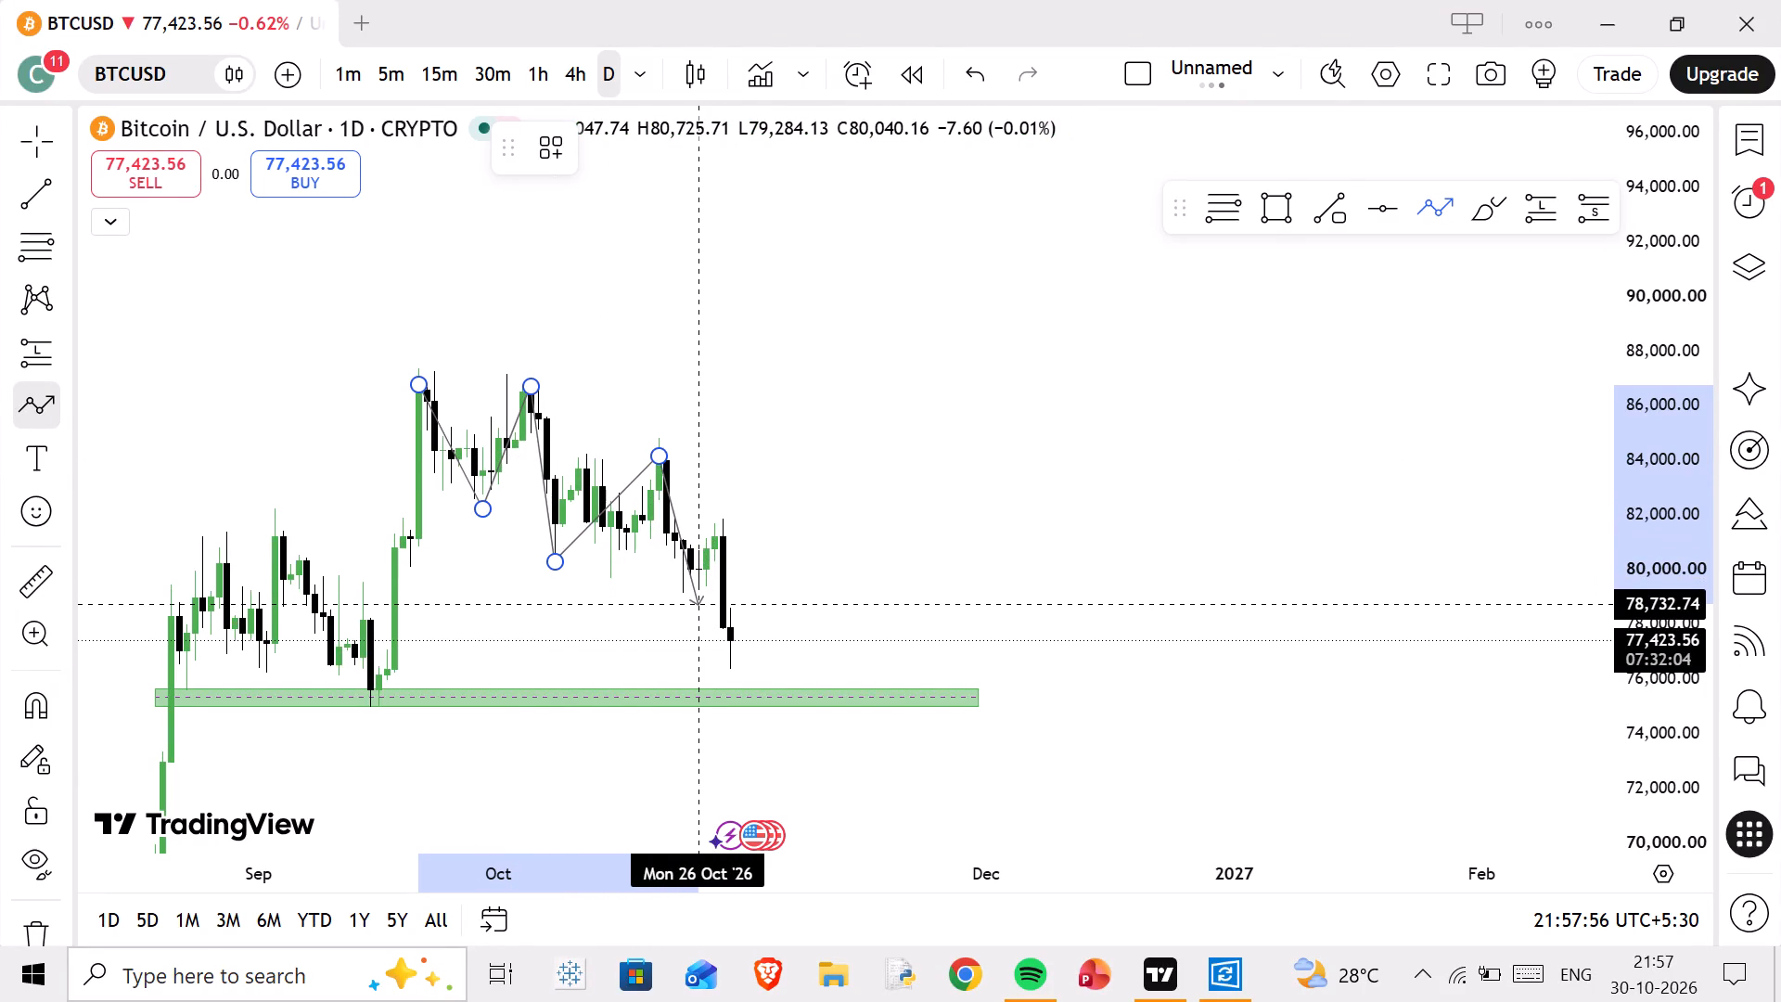
left_click(688, 599)
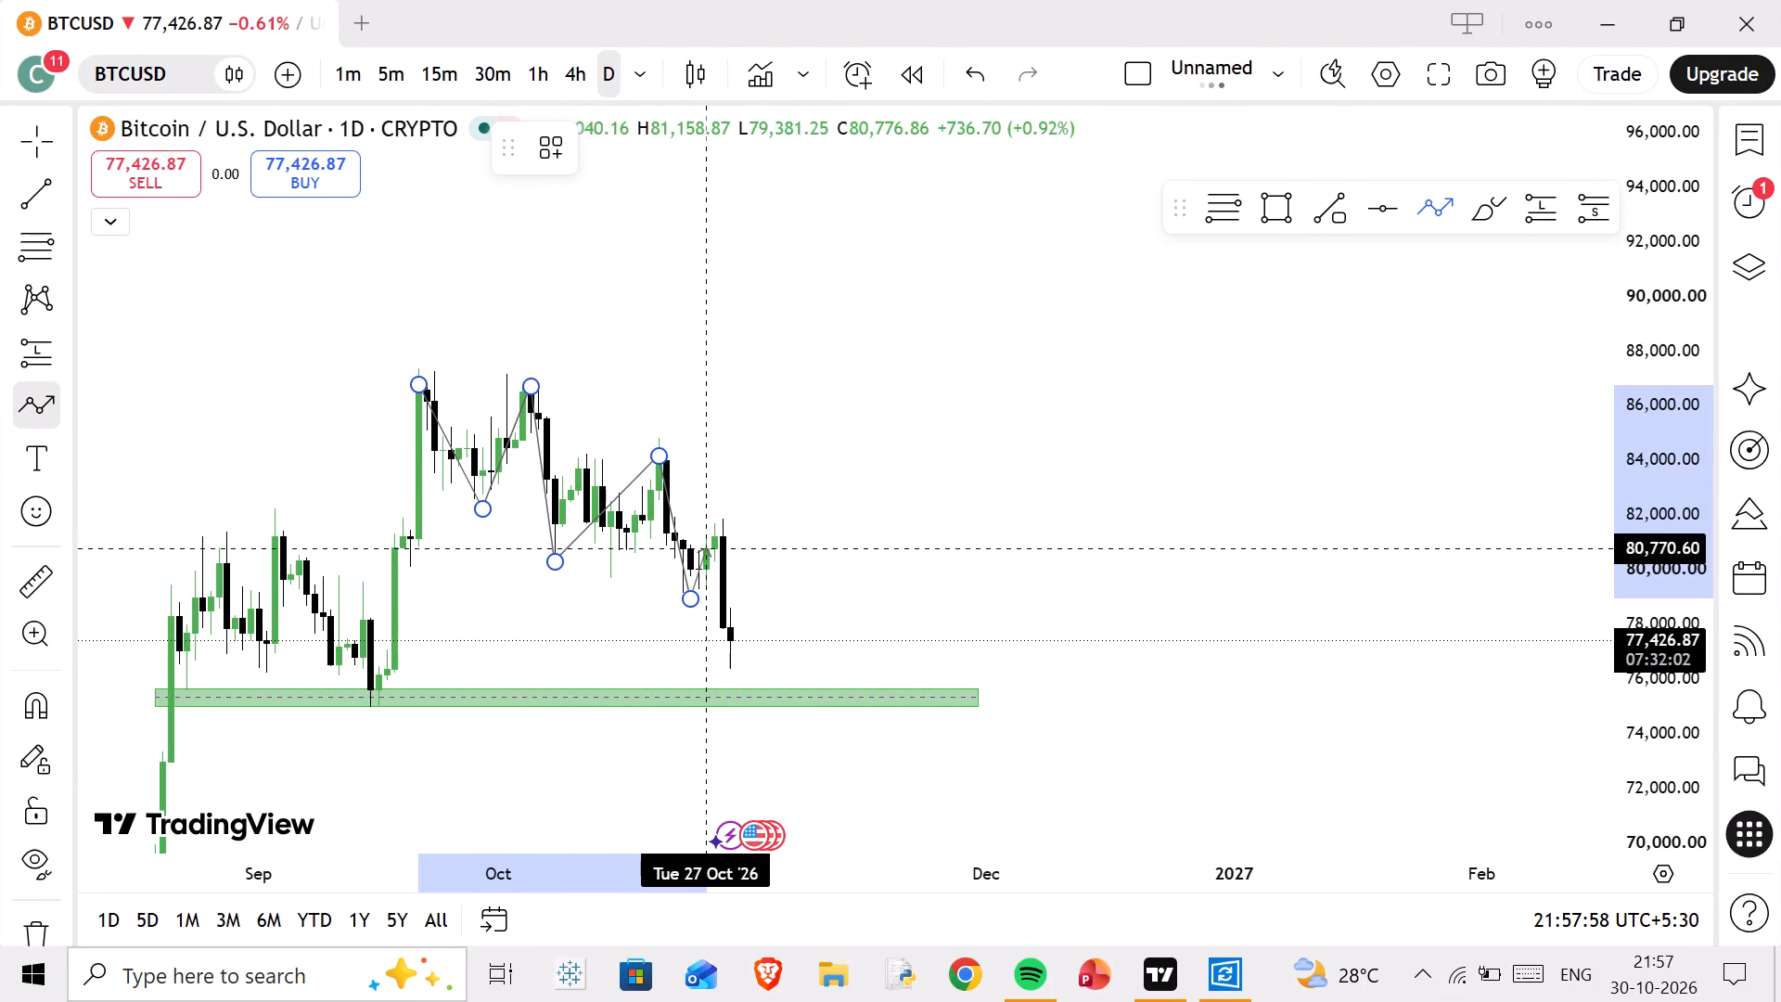
left_click(723, 526)
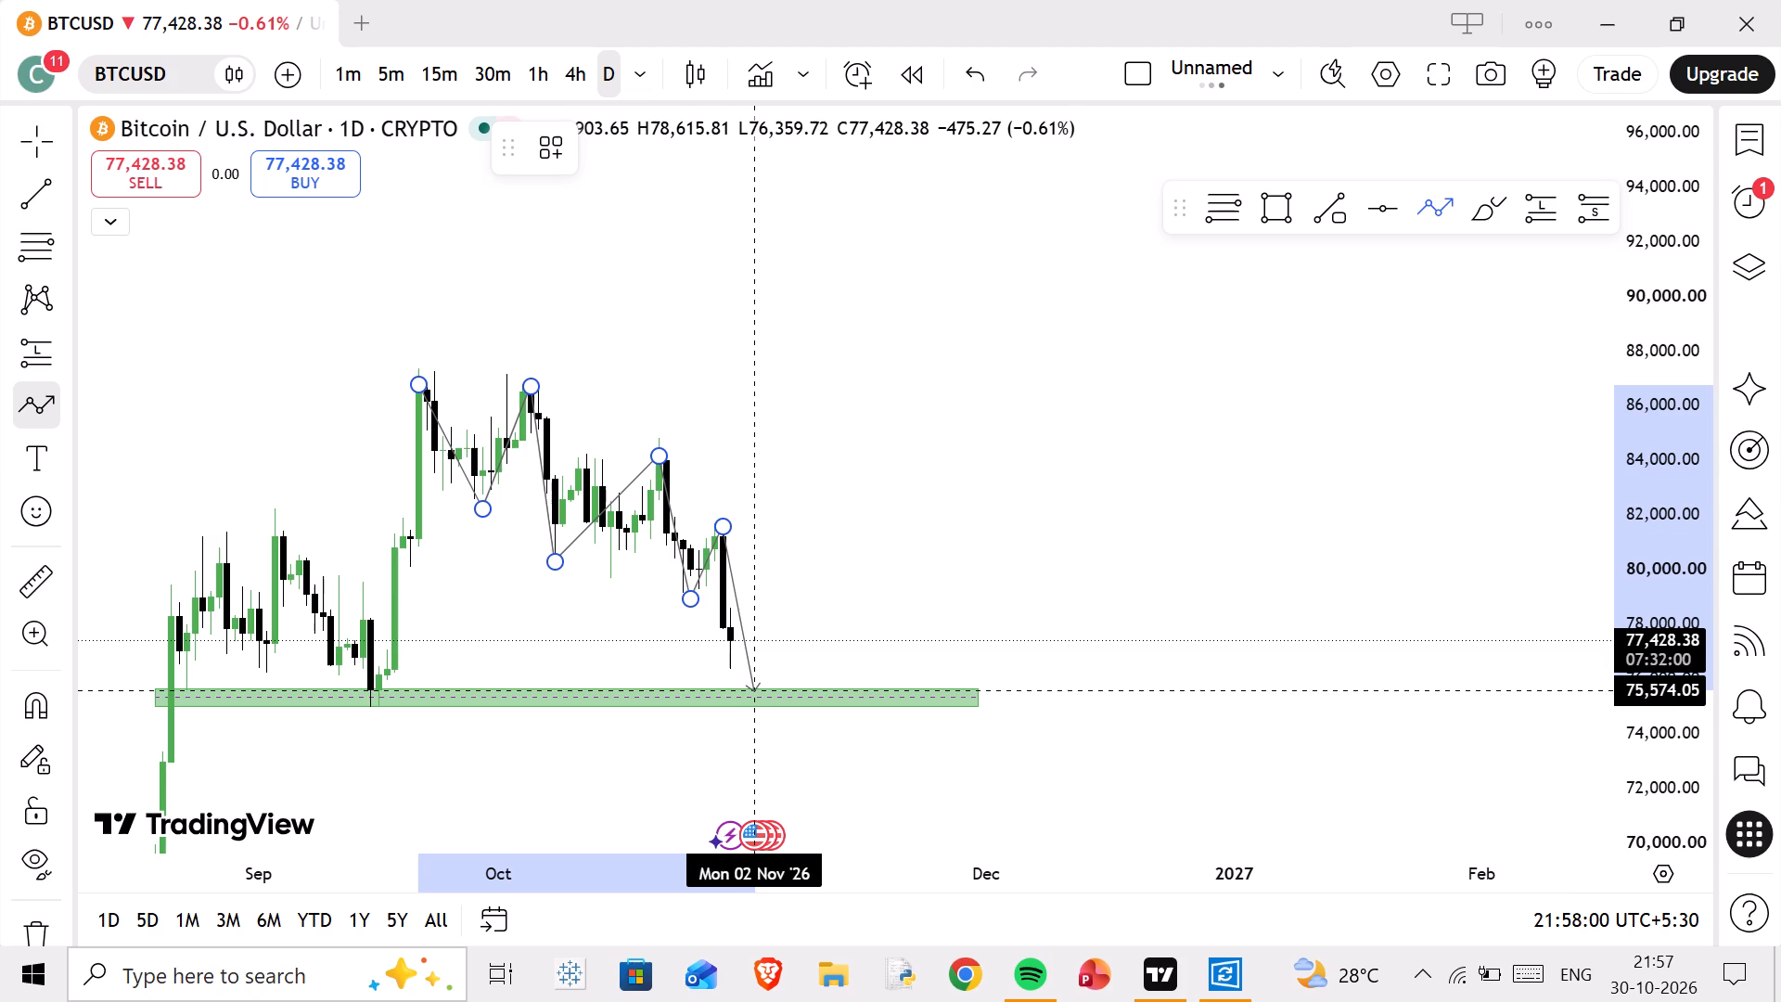
double_click(752, 690)
left_click(779, 587)
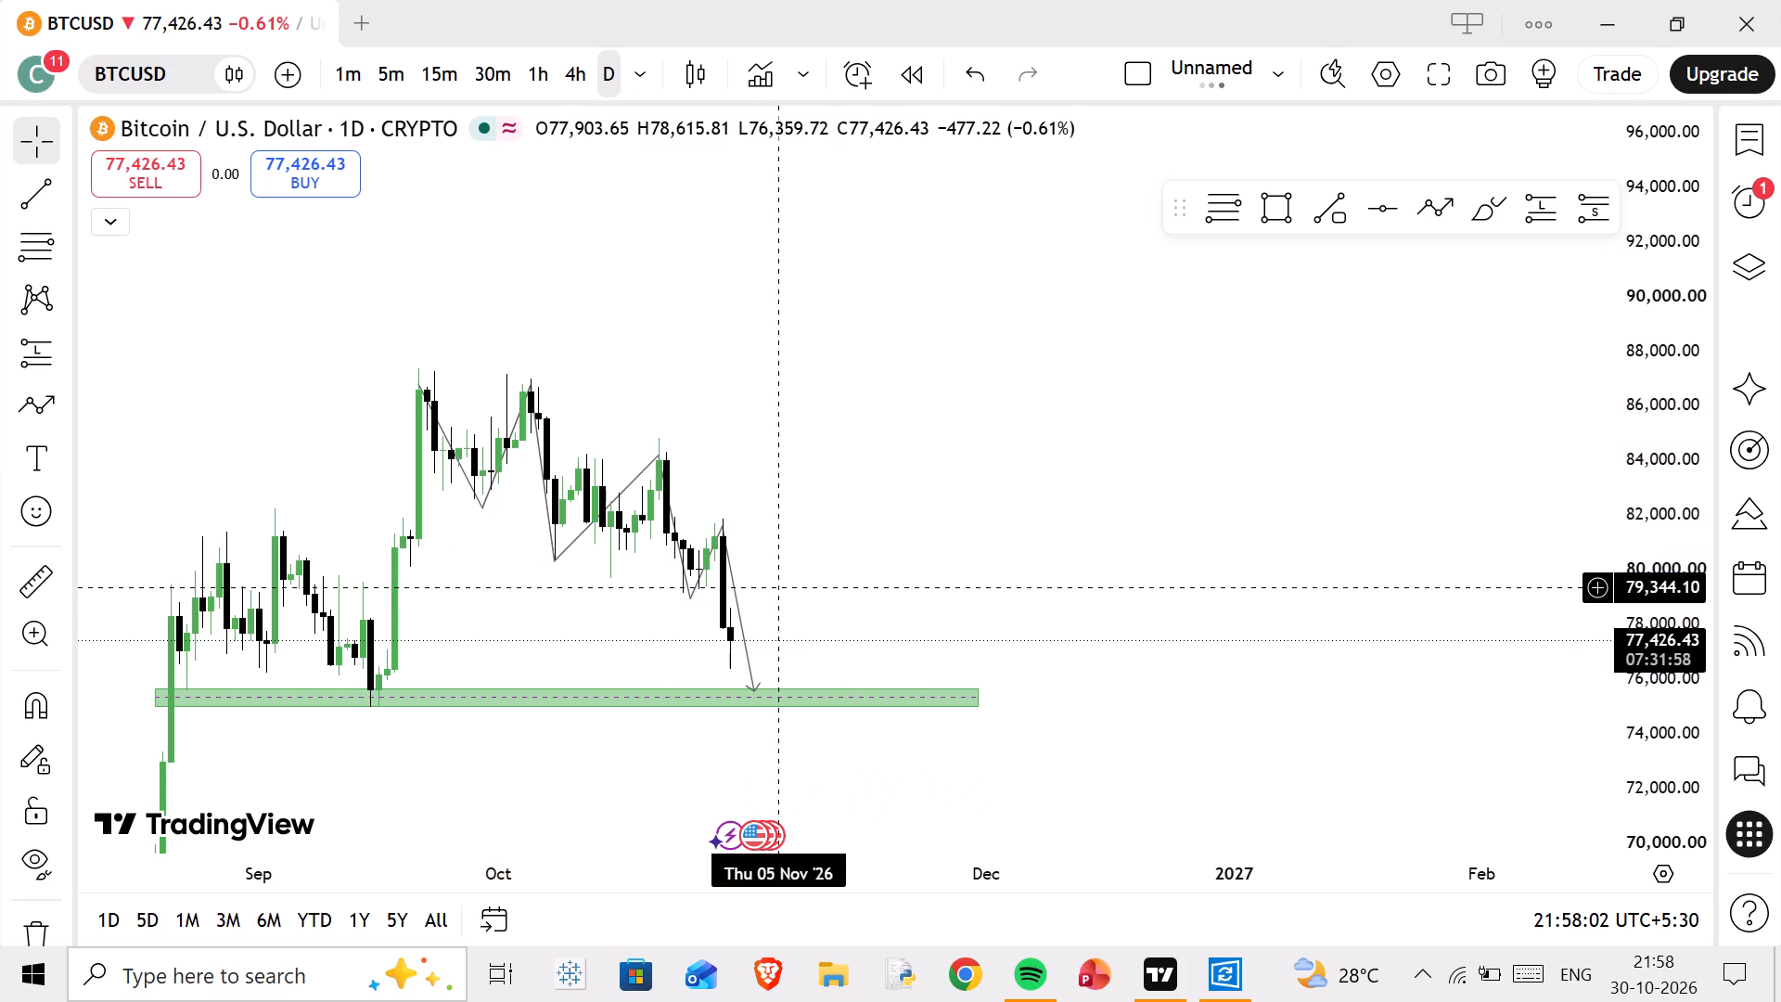
Draw a rectangle zone between about 79,140 and 80,060, from 20 October to 3 December.
scroll(856, 542, "up", 2)
left_click(1296, 212)
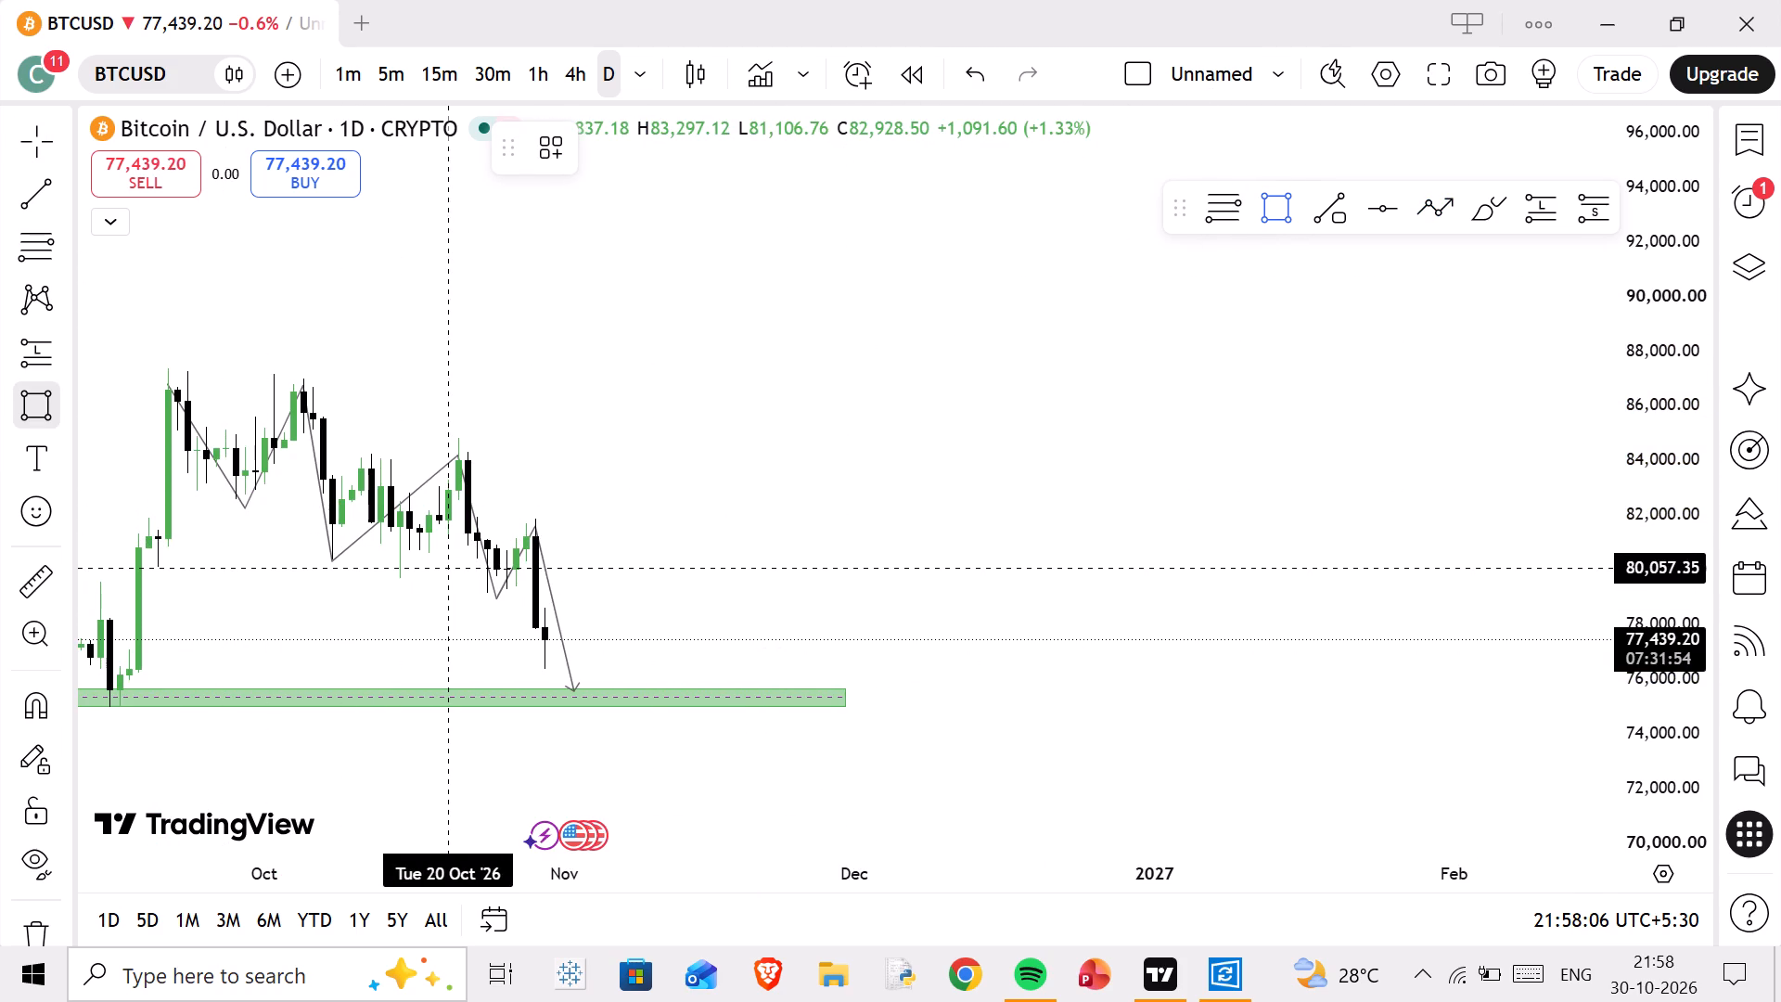
left_click_drag(445, 568, 870, 593)
left_click(870, 593)
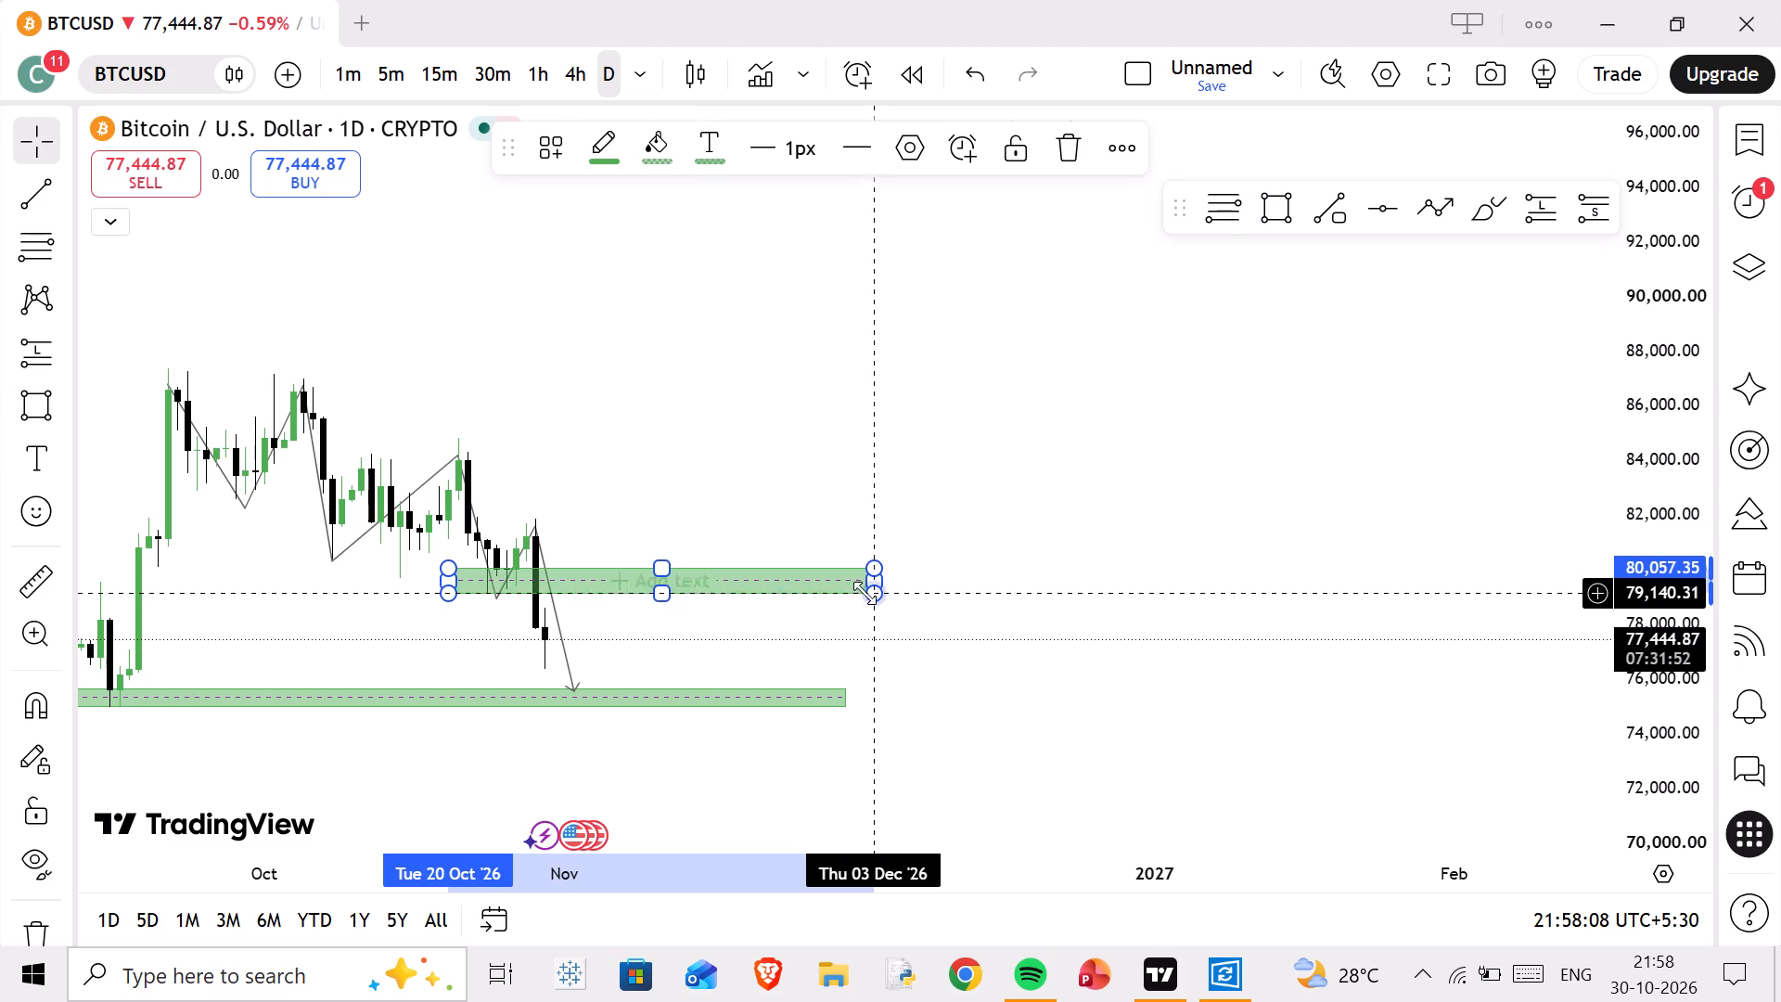
Set the fill of the new rectangle zone near 79,600 to red.
left_click(665, 157)
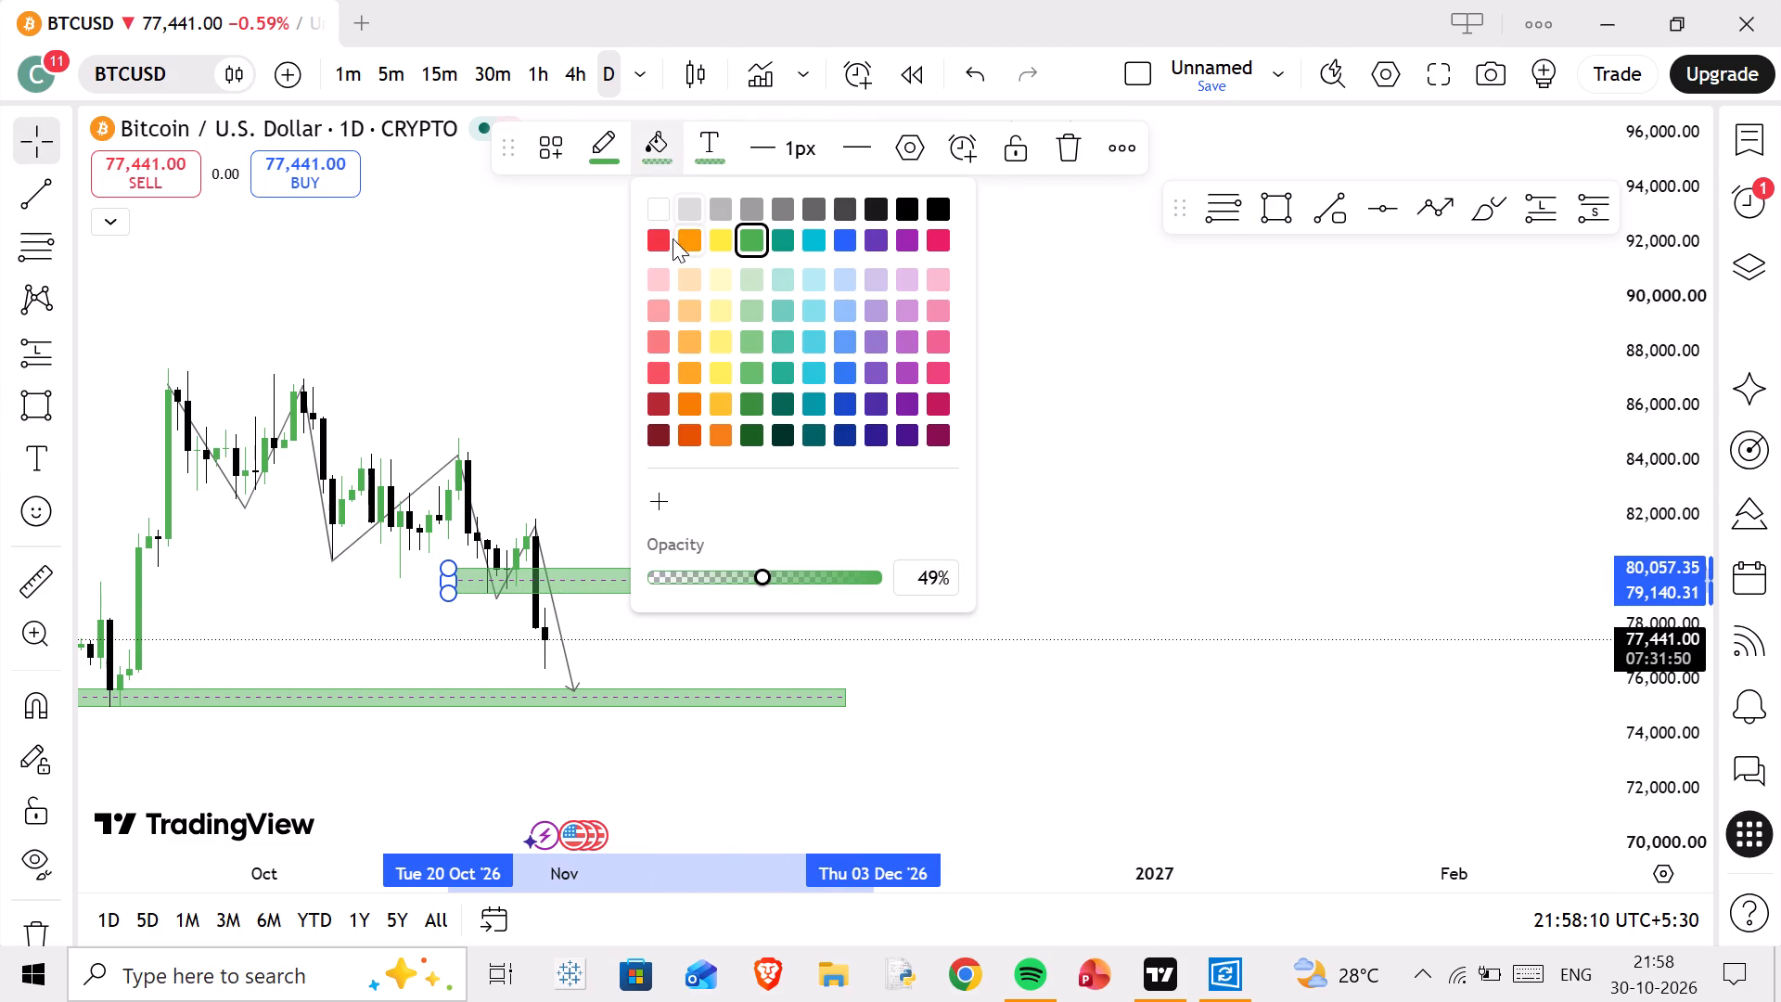
left_click(660, 239)
Draw another red rectangle zone between about 81,270 and 81,910 at the late-October high, from 25 October to 28 December.
left_click_drag(698, 362, 799, 352)
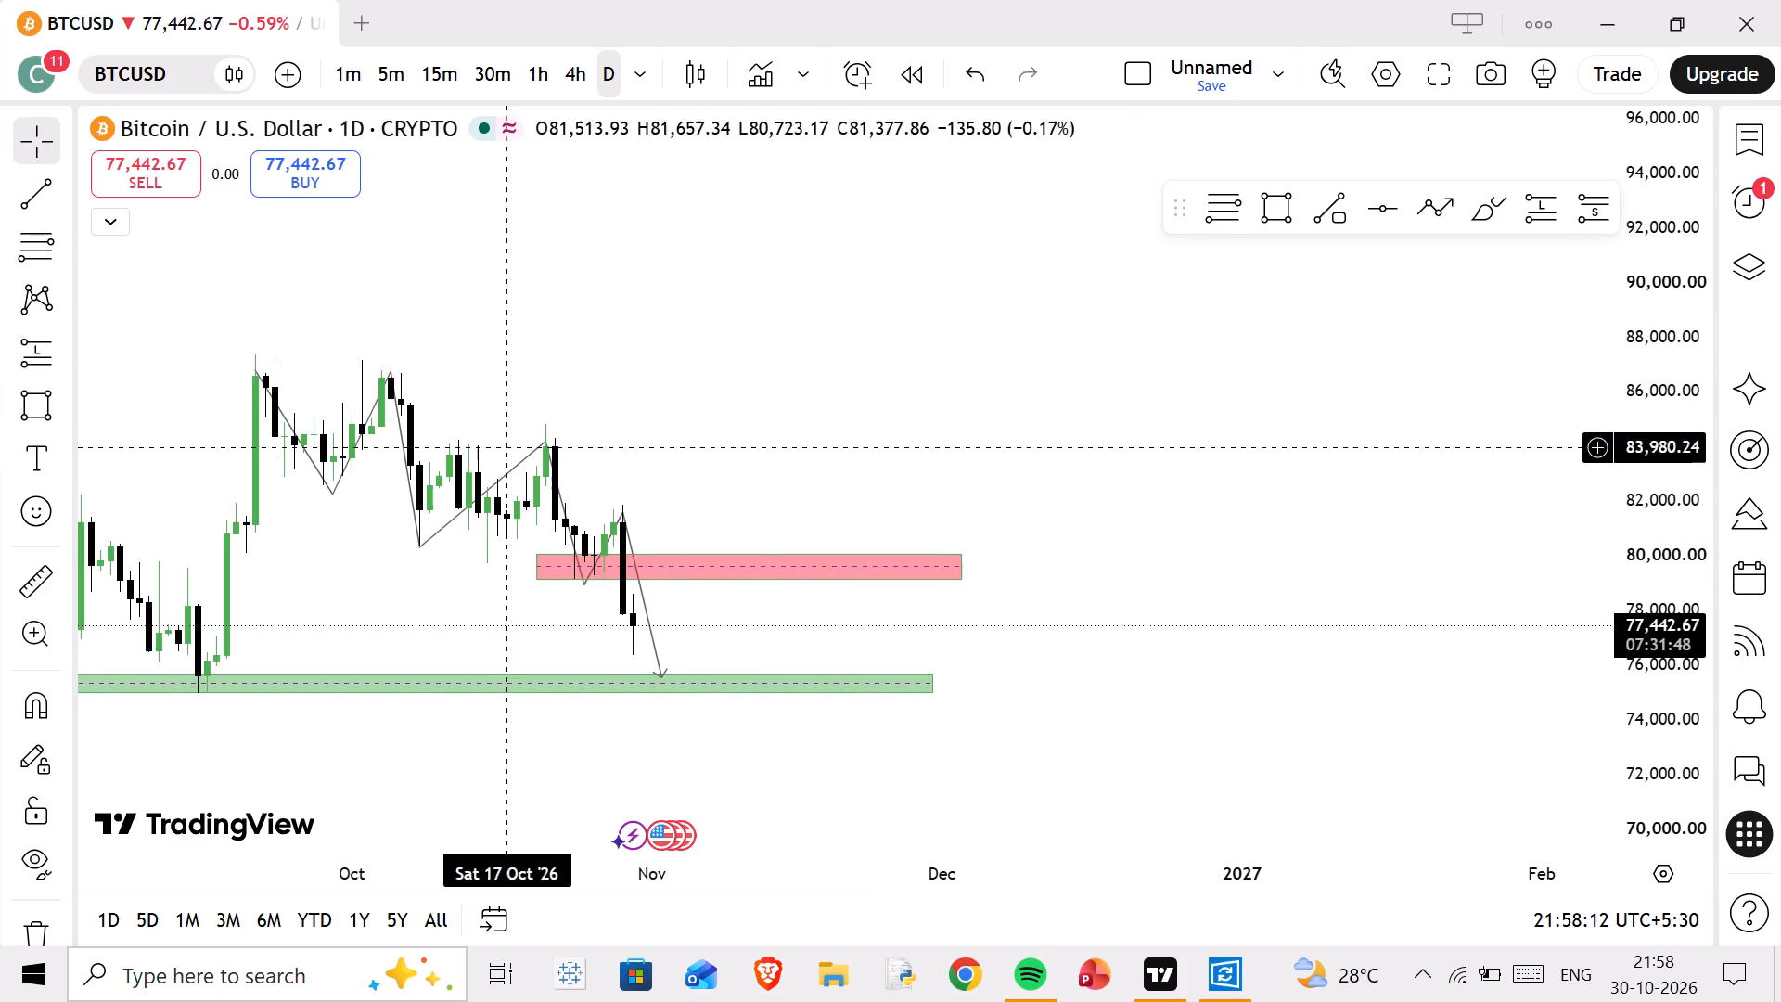
scroll(1708, 542, "up", 10)
scroll(879, 453, "down", 1)
left_click_drag(911, 405, 923, 483)
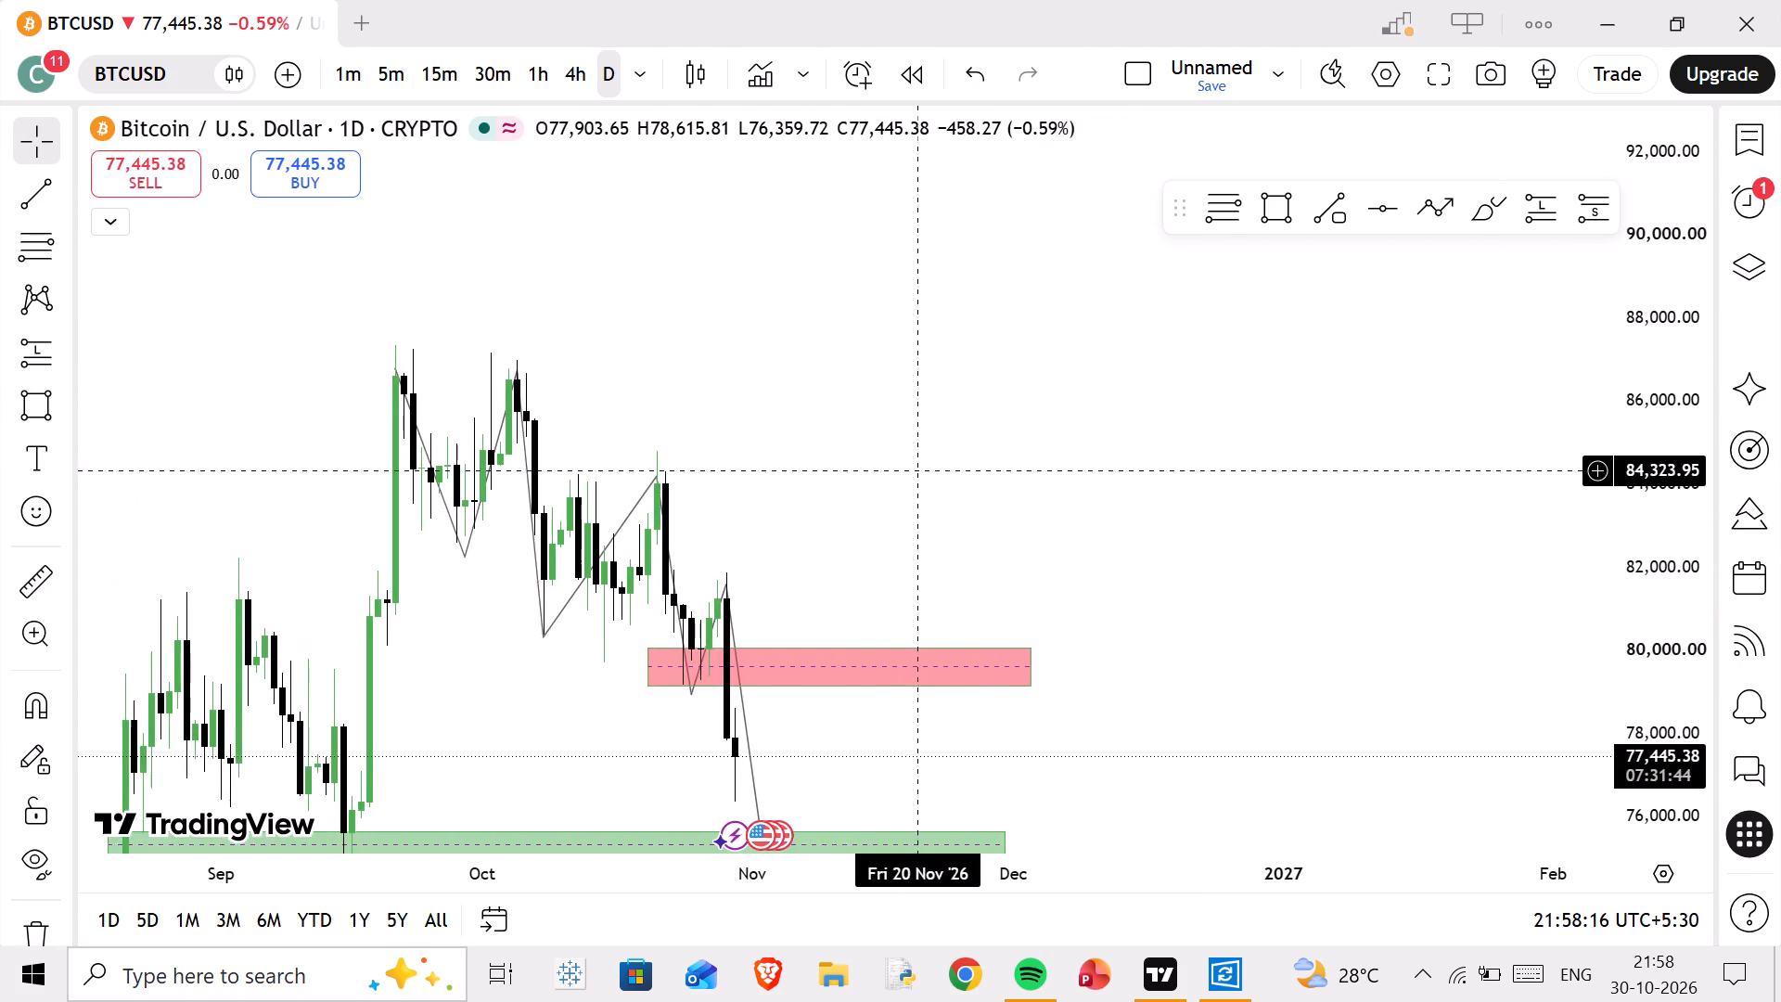
left_click_drag(923, 483, 923, 484)
scroll(1330, 434, "up", 2)
left_click(1274, 206)
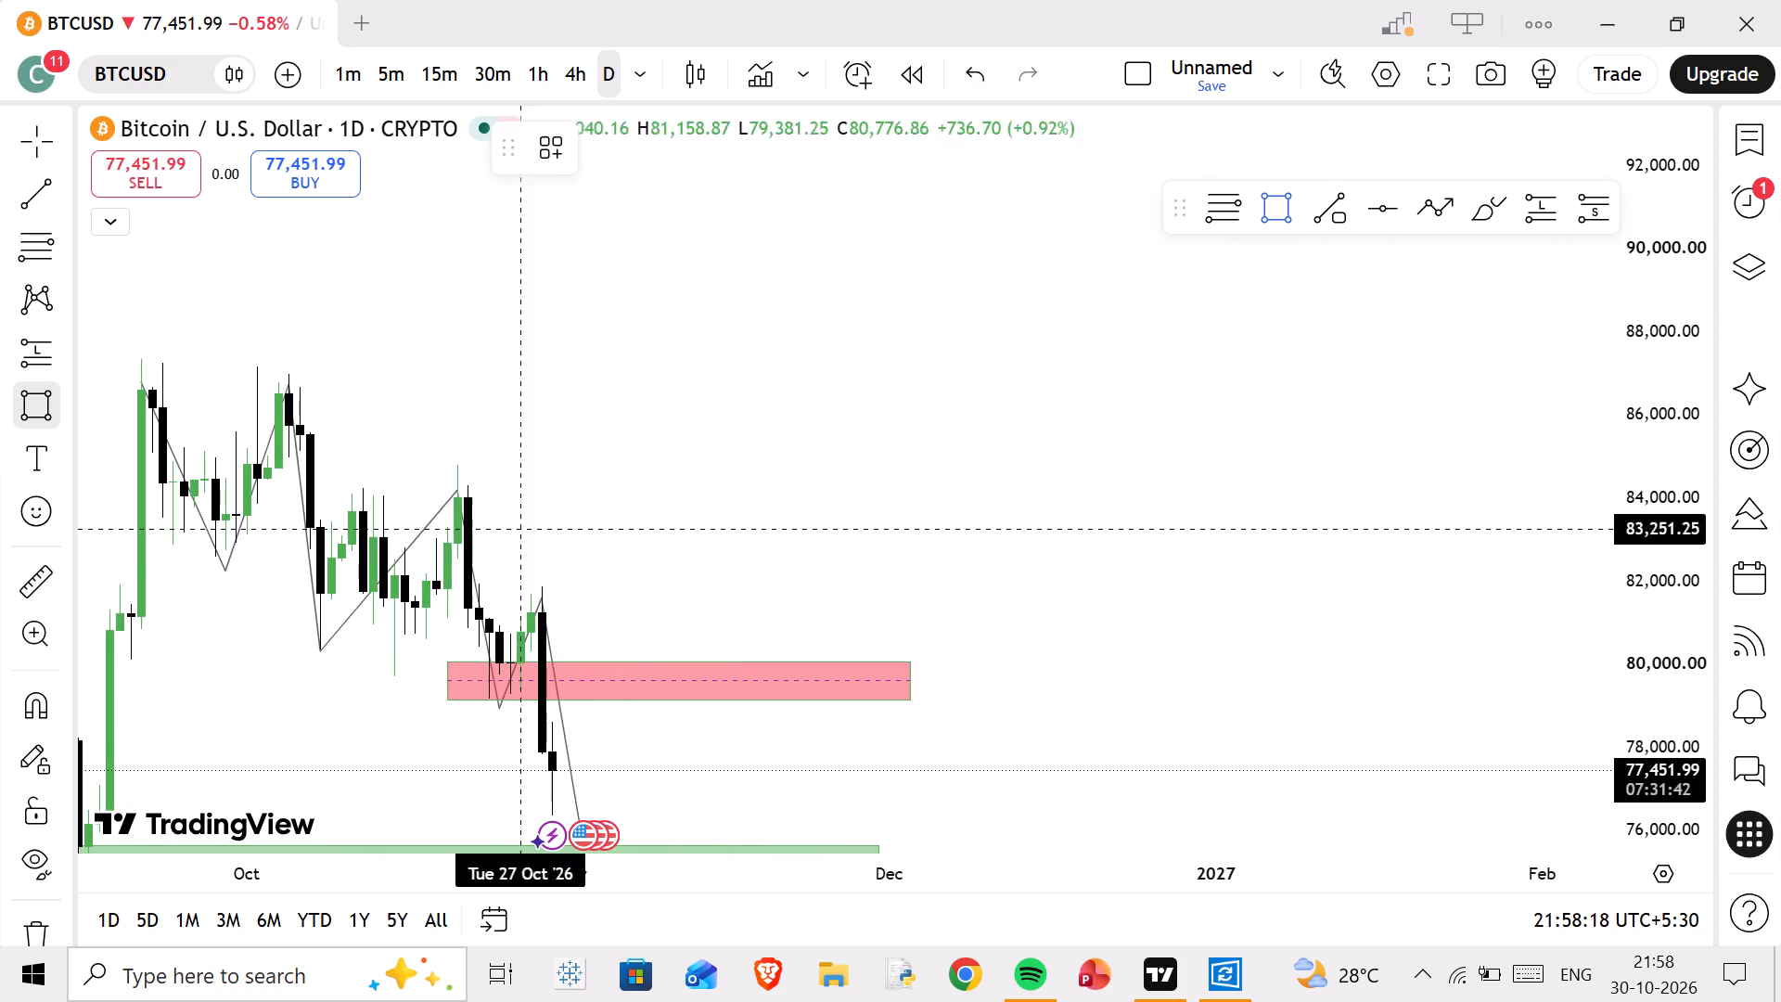
left_click_drag(505, 611, 1172, 578)
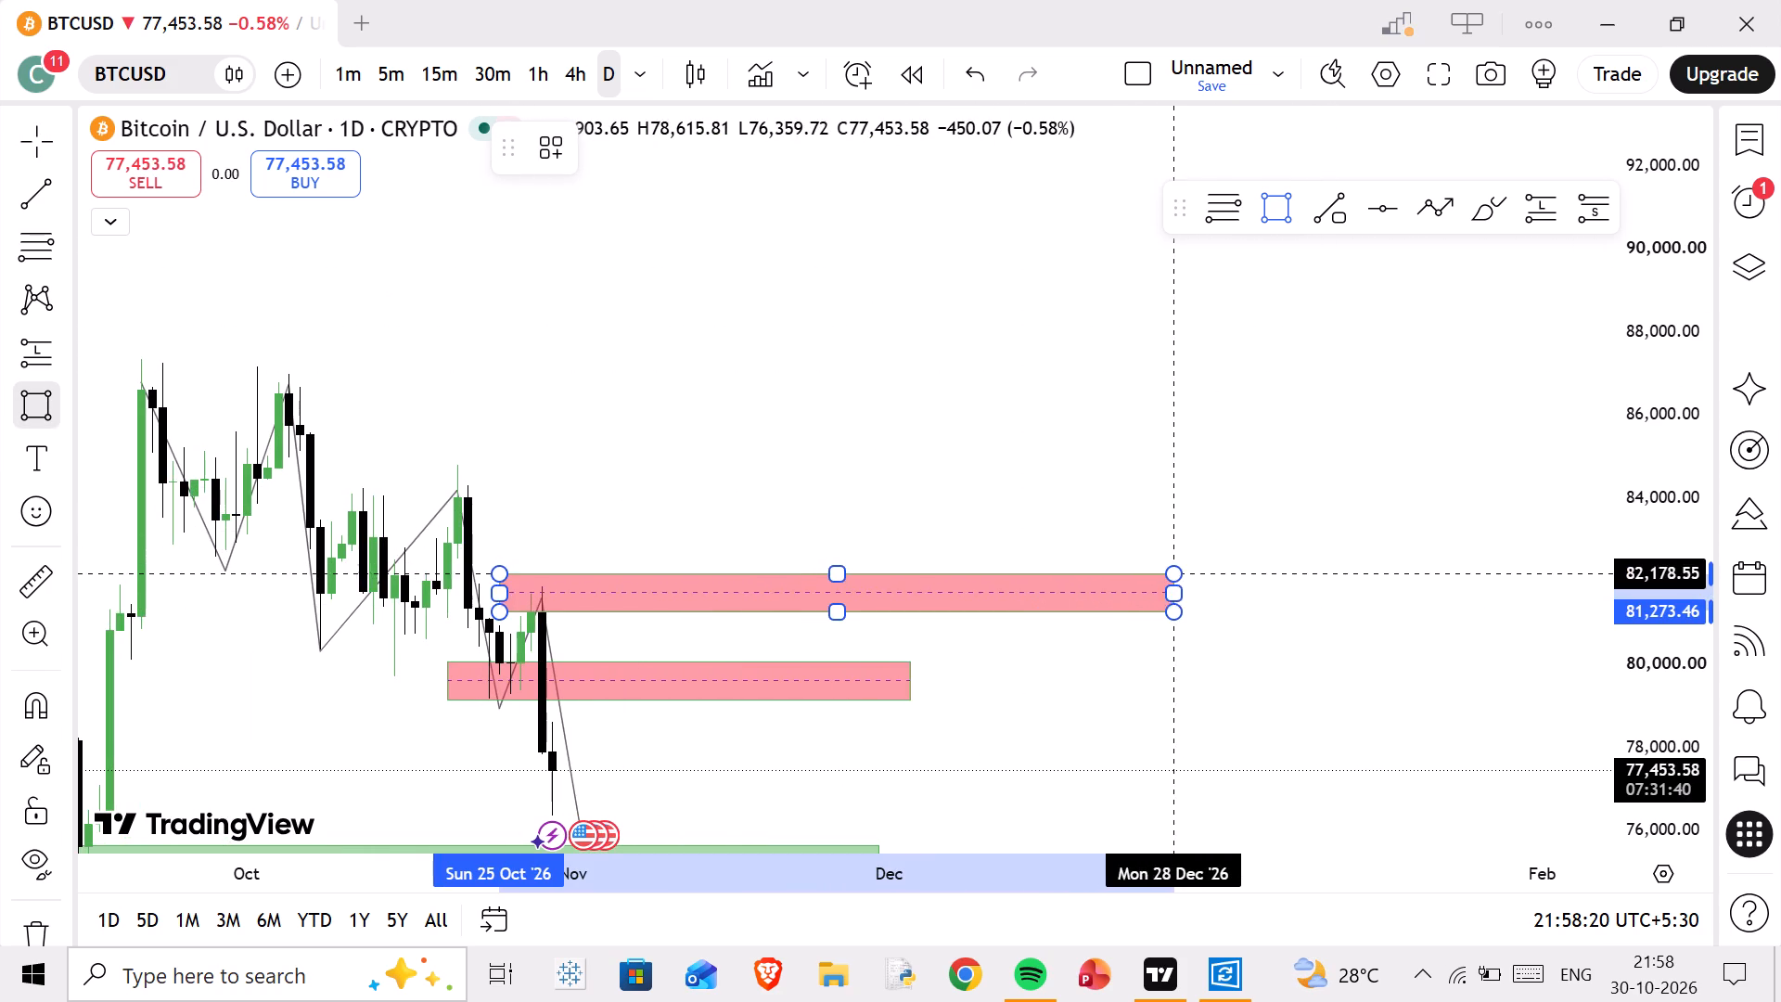
left_click_drag(1172, 578, 1176, 584)
left_click(1176, 584)
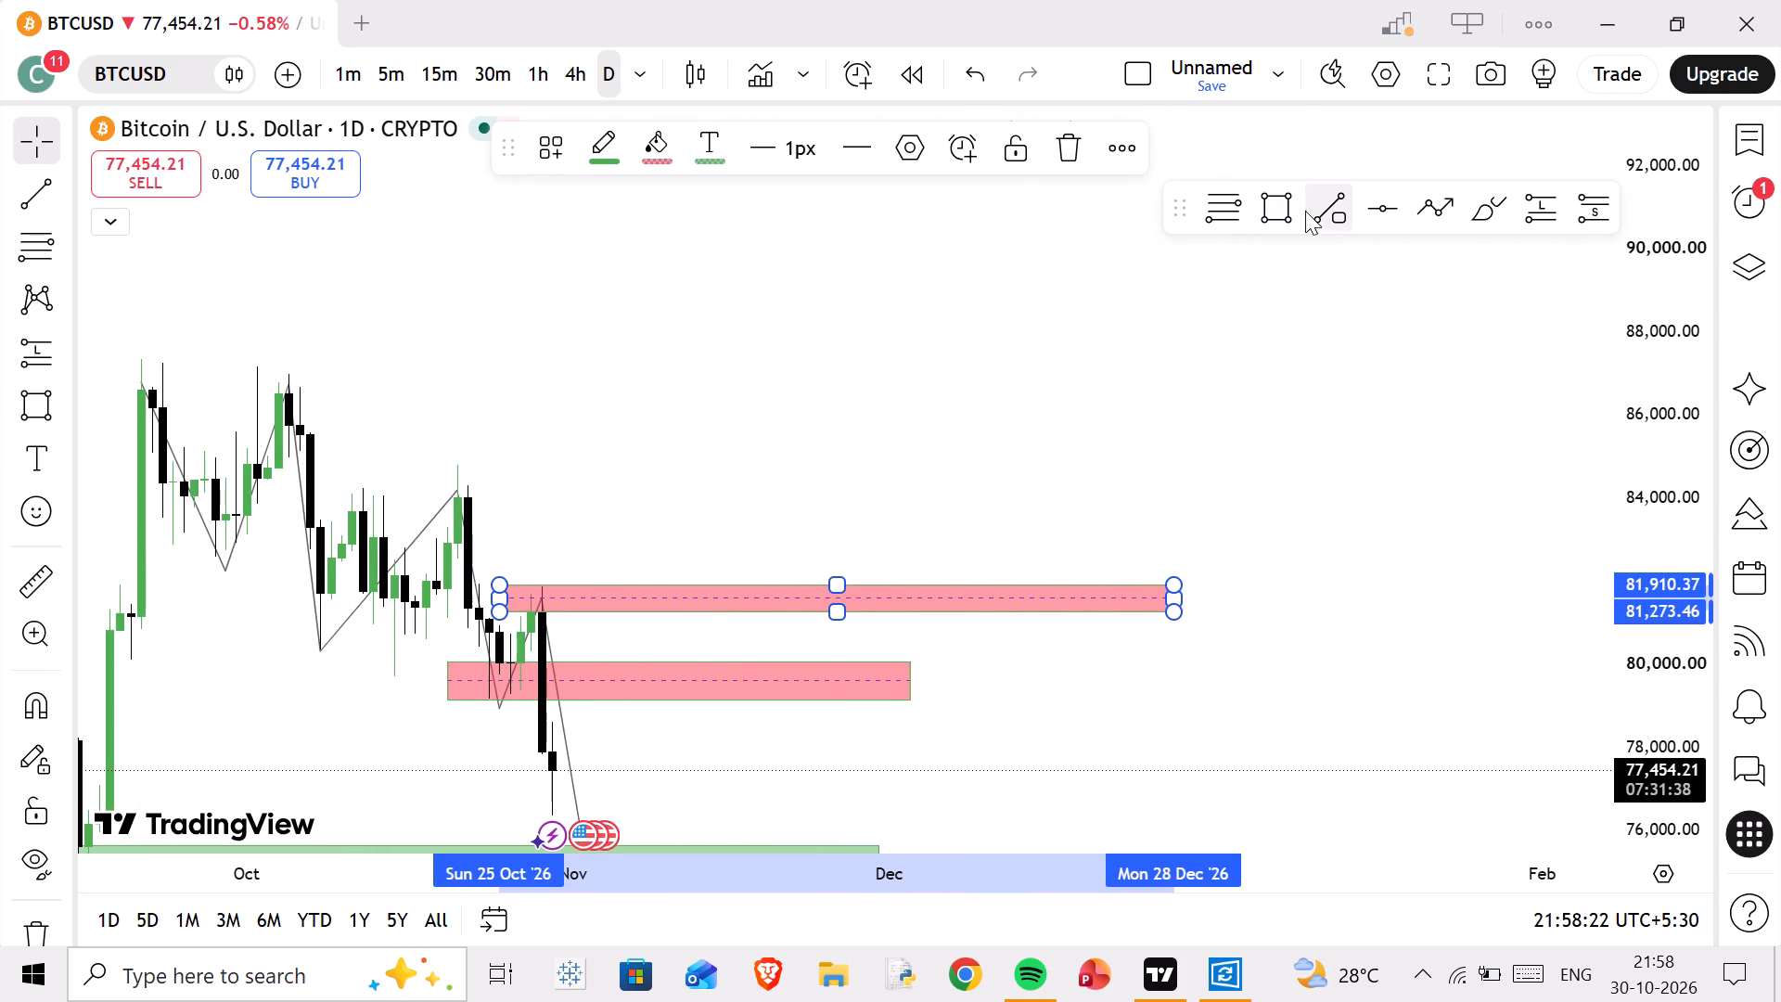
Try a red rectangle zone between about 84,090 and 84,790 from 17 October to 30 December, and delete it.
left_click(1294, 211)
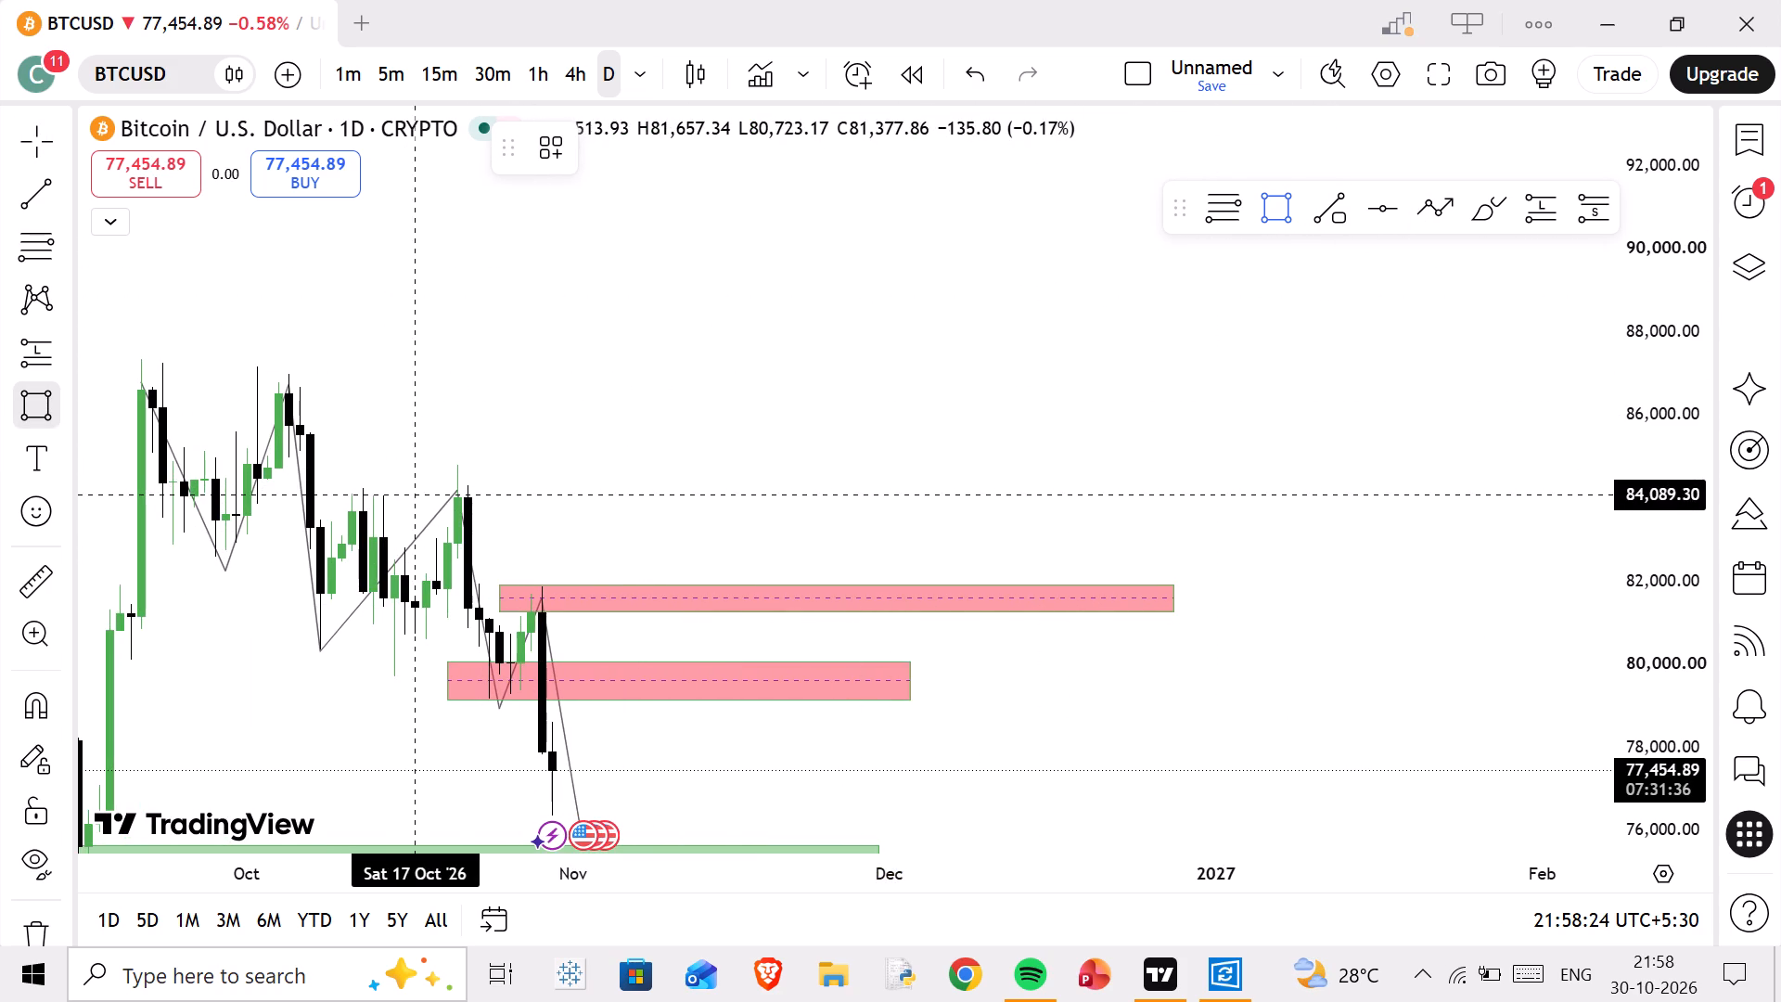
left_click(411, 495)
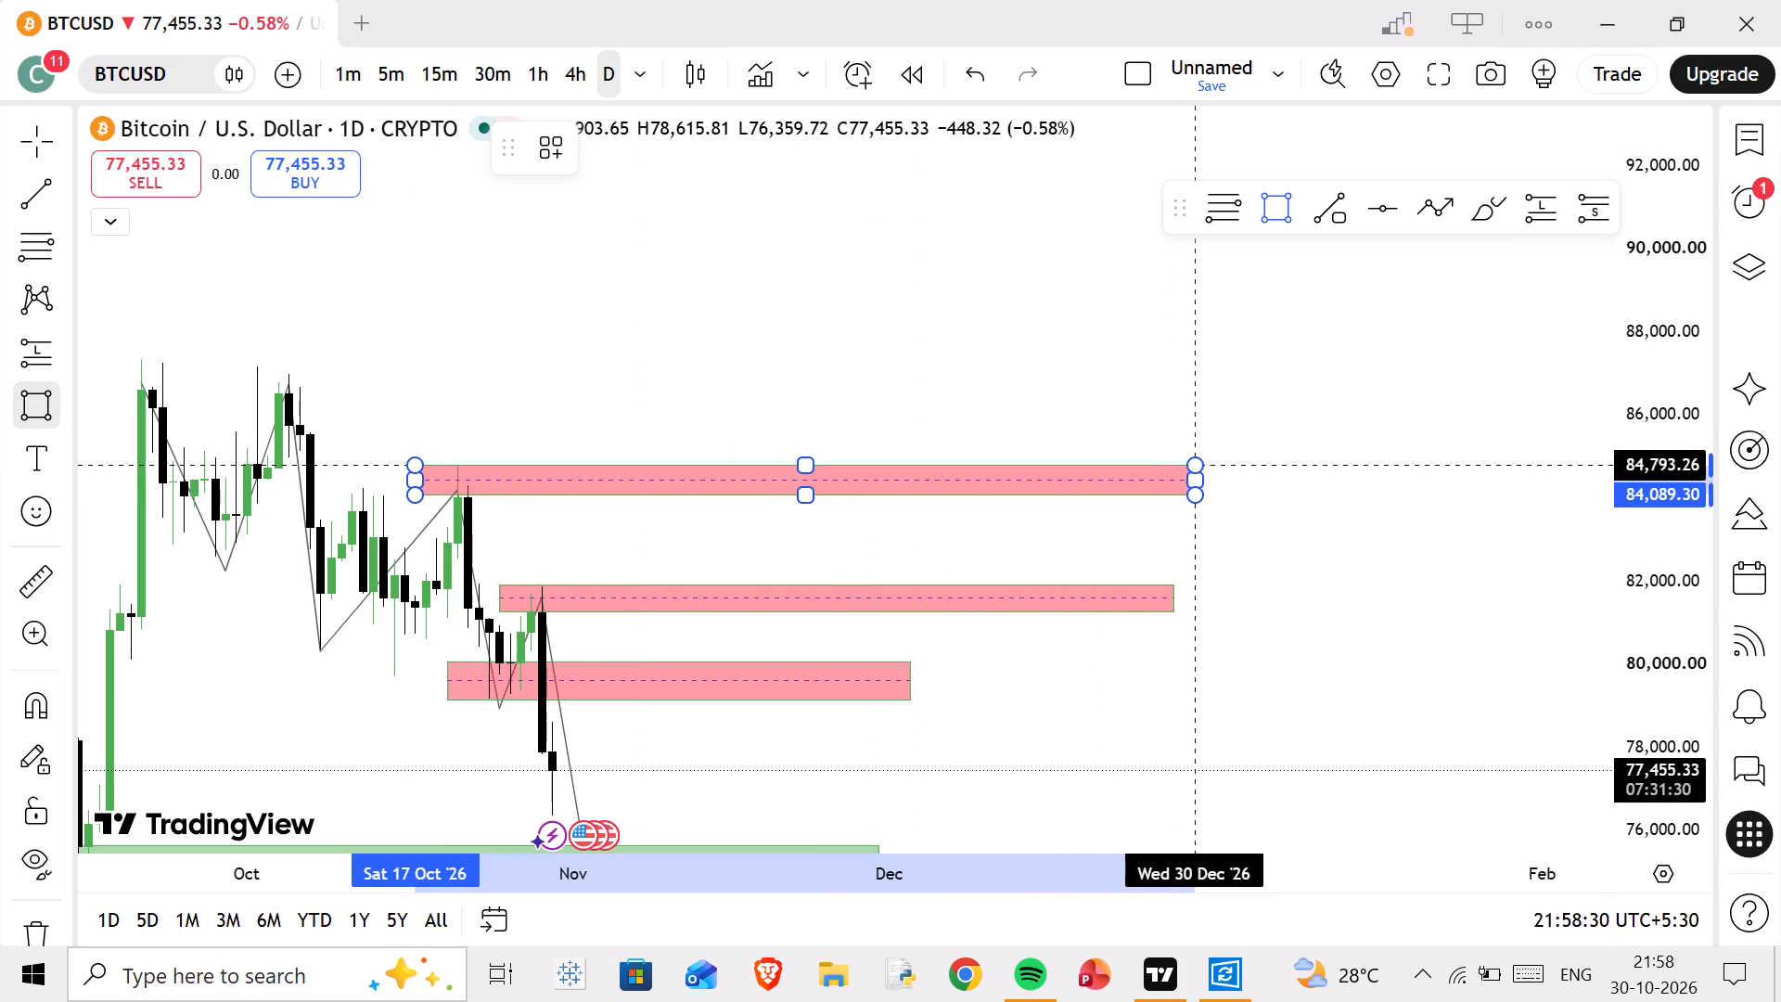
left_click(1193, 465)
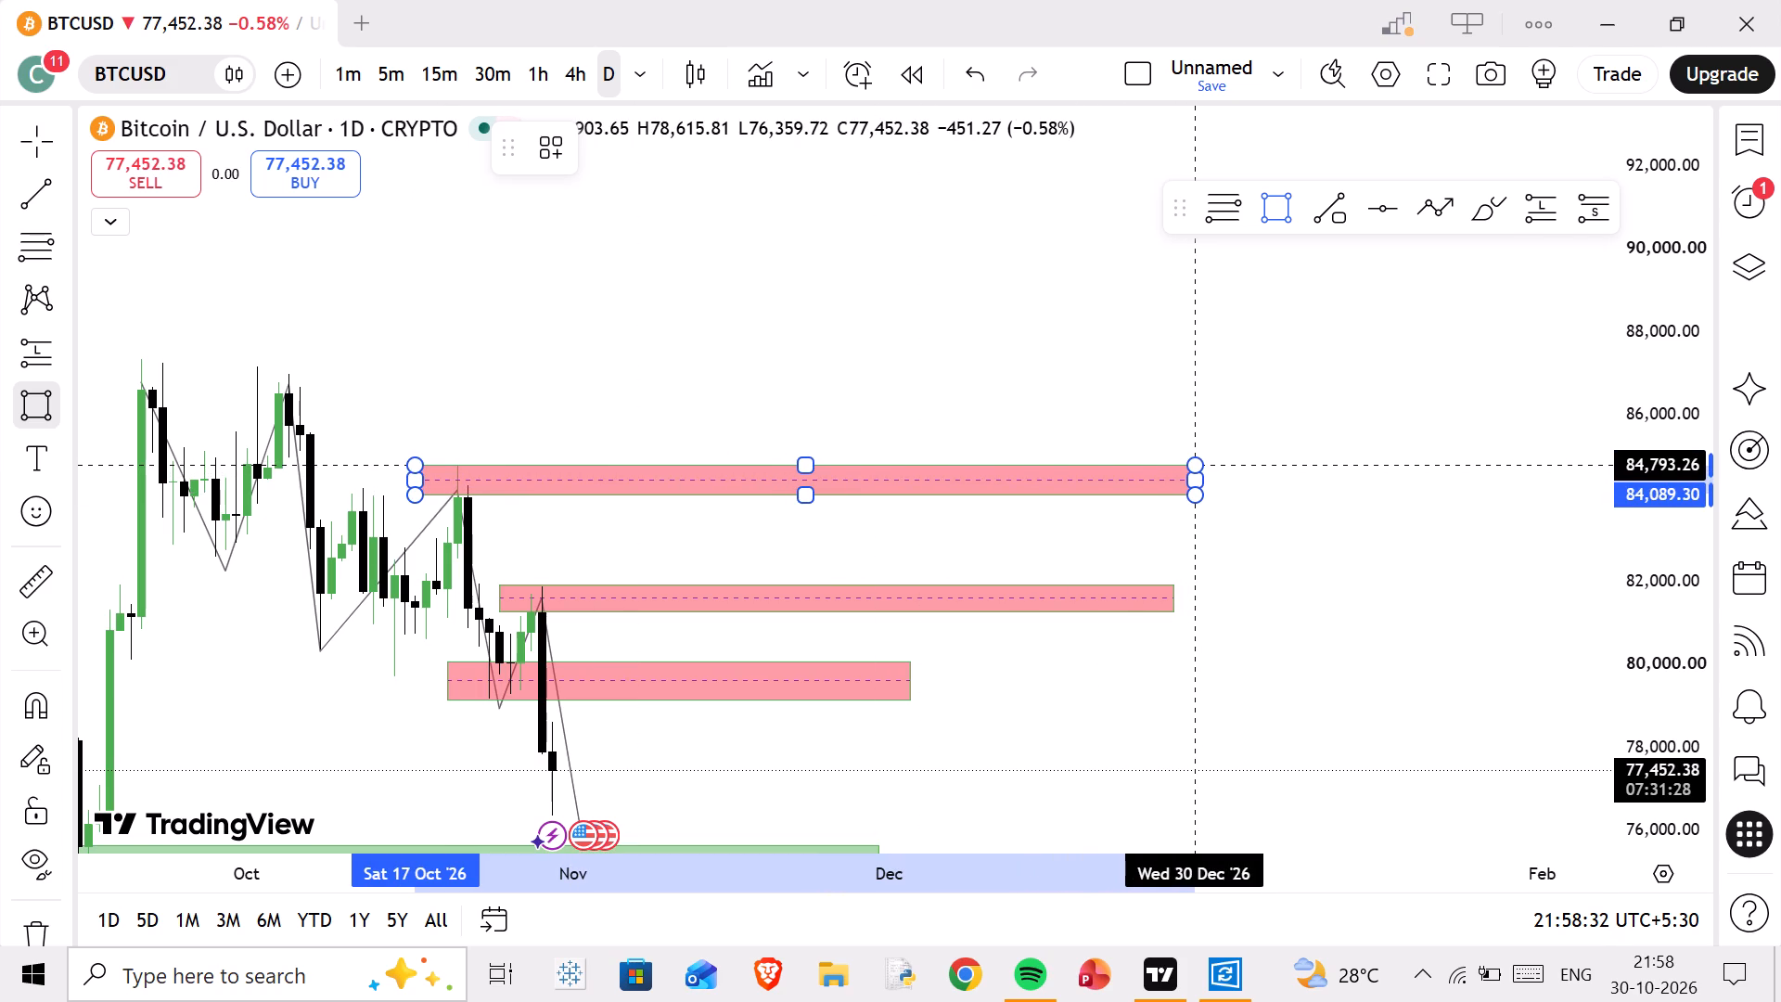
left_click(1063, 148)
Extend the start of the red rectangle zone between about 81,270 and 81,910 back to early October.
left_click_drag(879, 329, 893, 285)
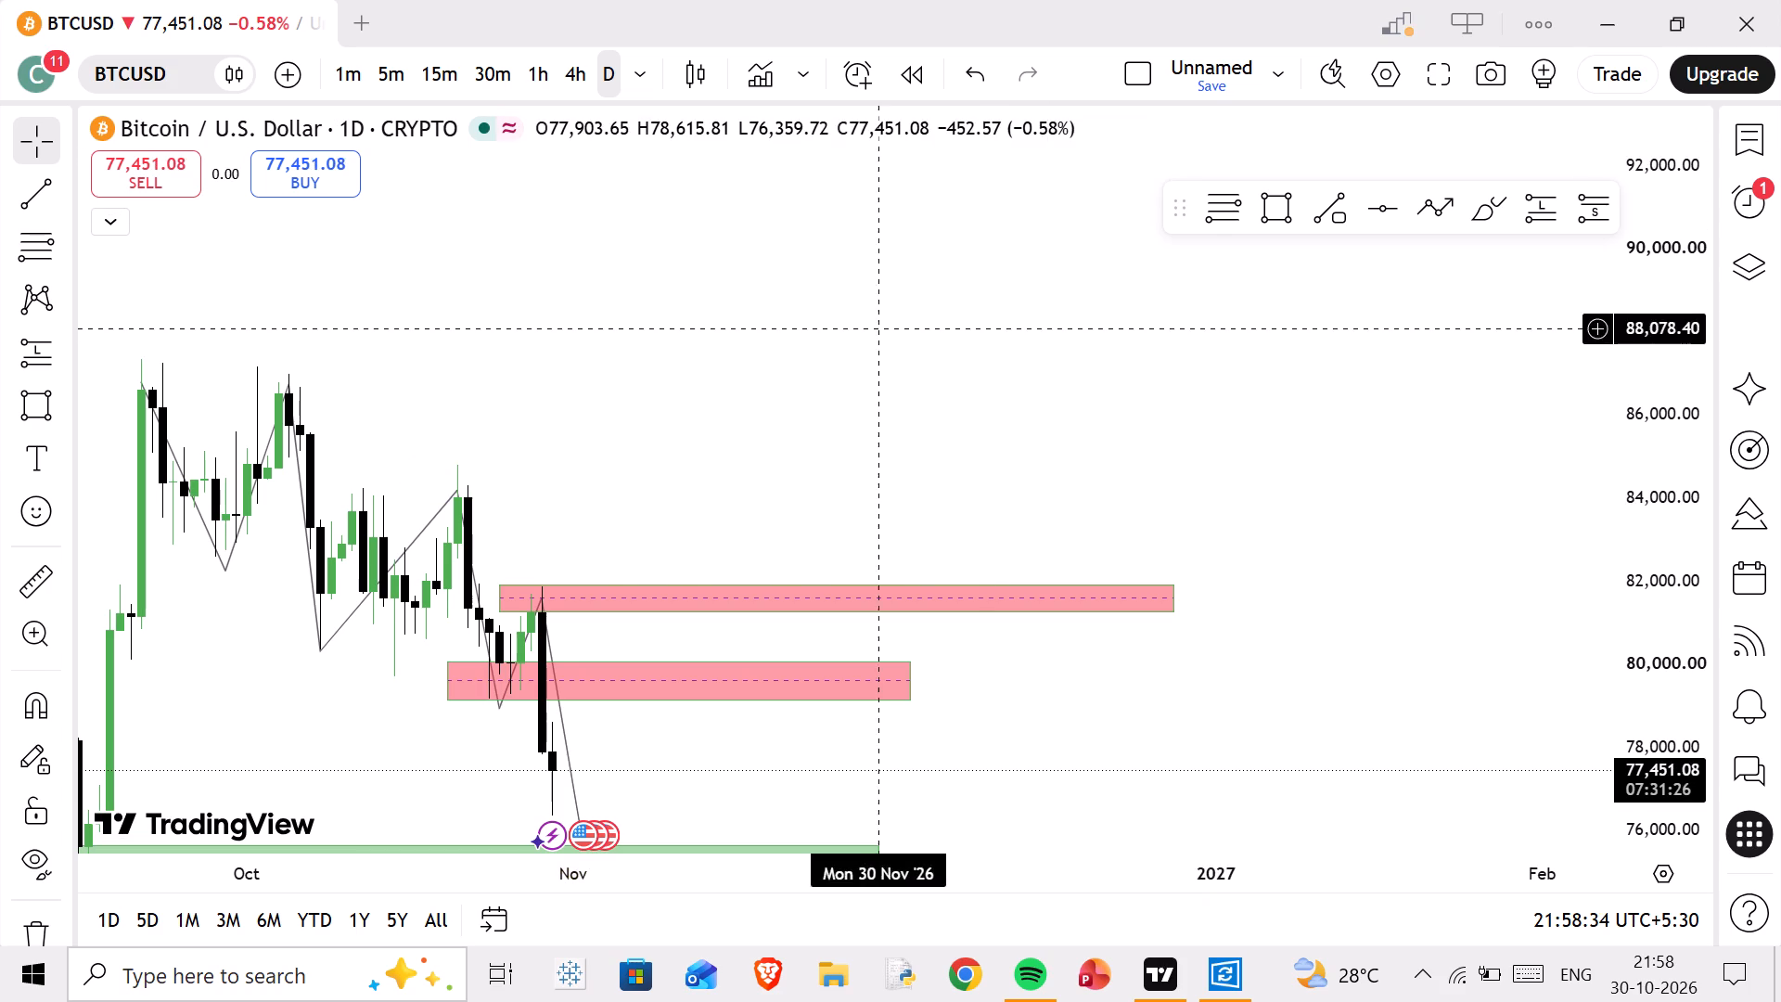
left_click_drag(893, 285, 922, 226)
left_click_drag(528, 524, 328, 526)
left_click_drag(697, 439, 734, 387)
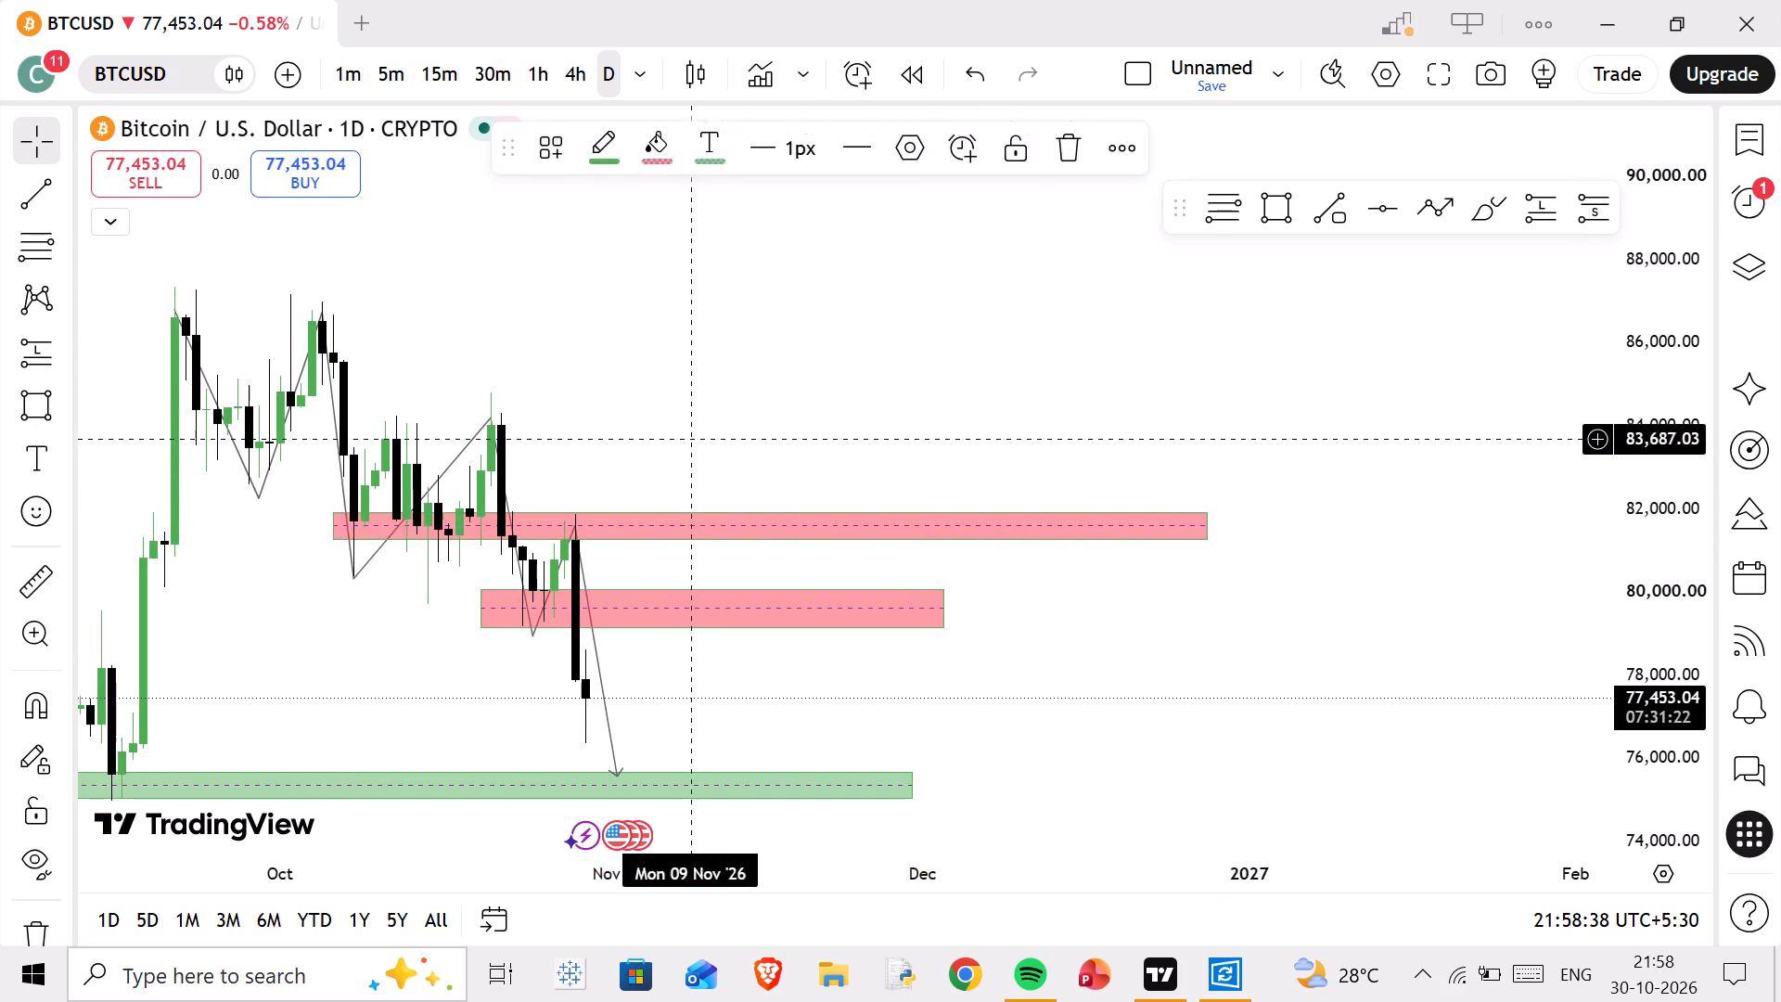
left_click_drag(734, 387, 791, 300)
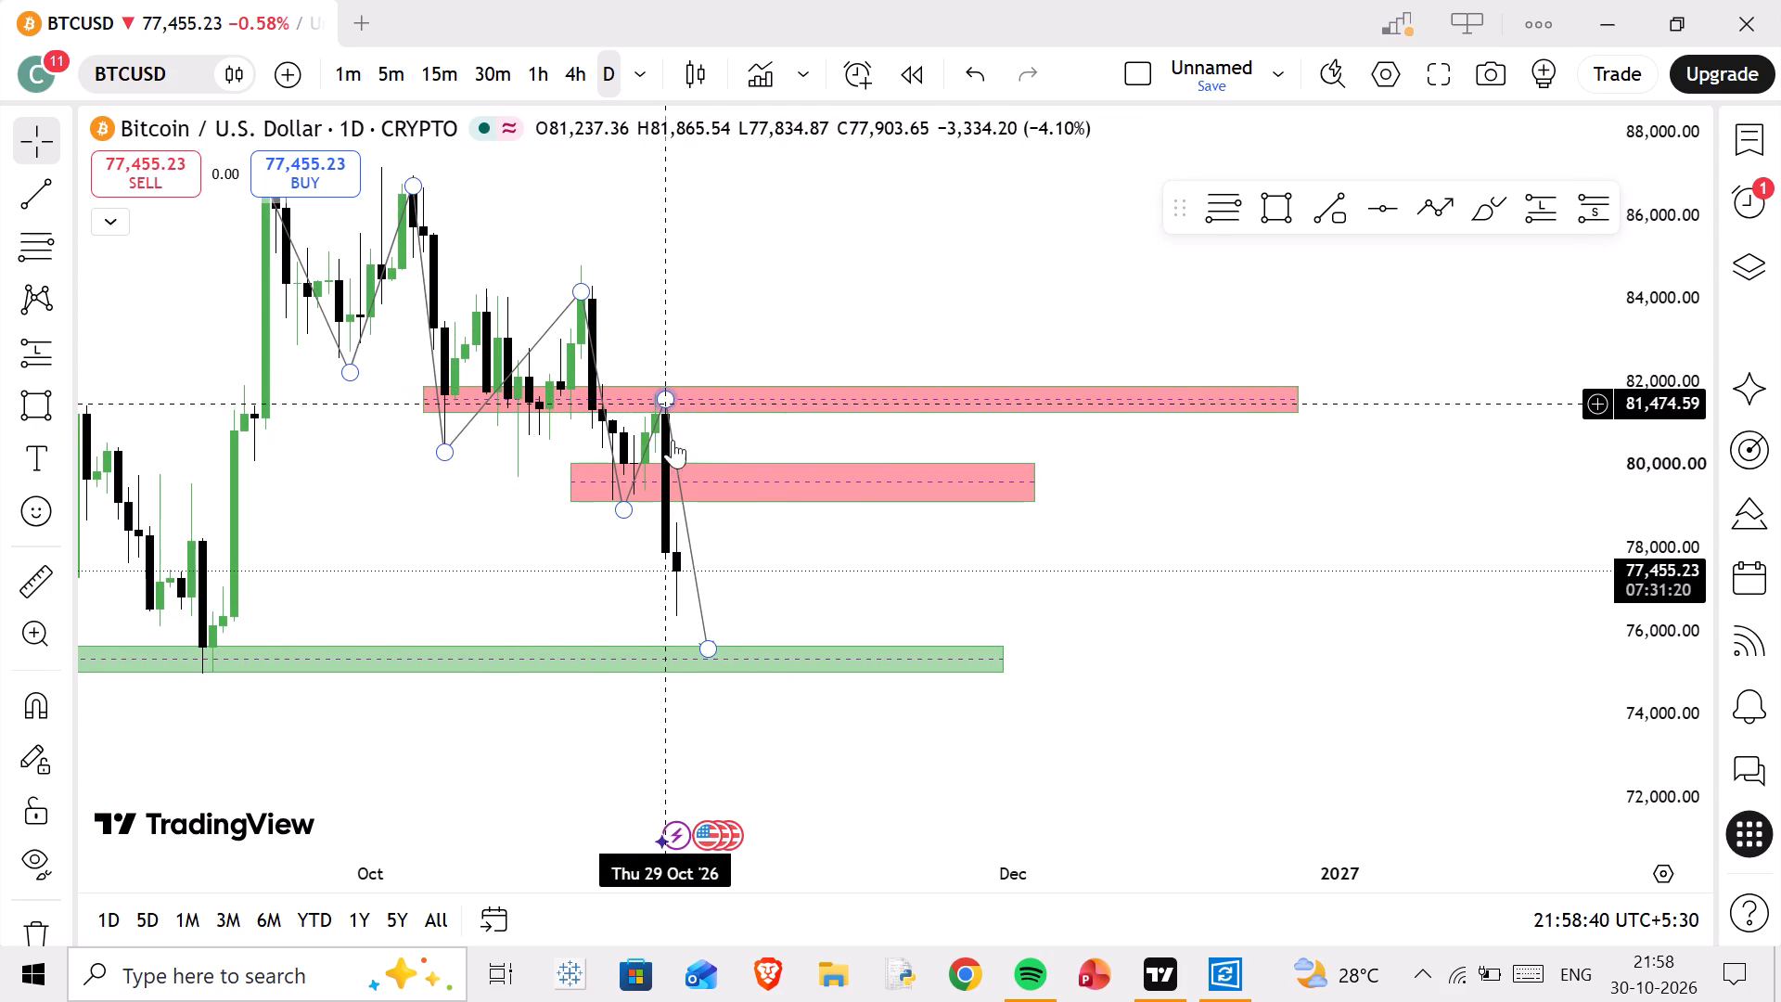
Delete the red rectangle zone between about 81,270 and 81,910.
left_click(738, 312)
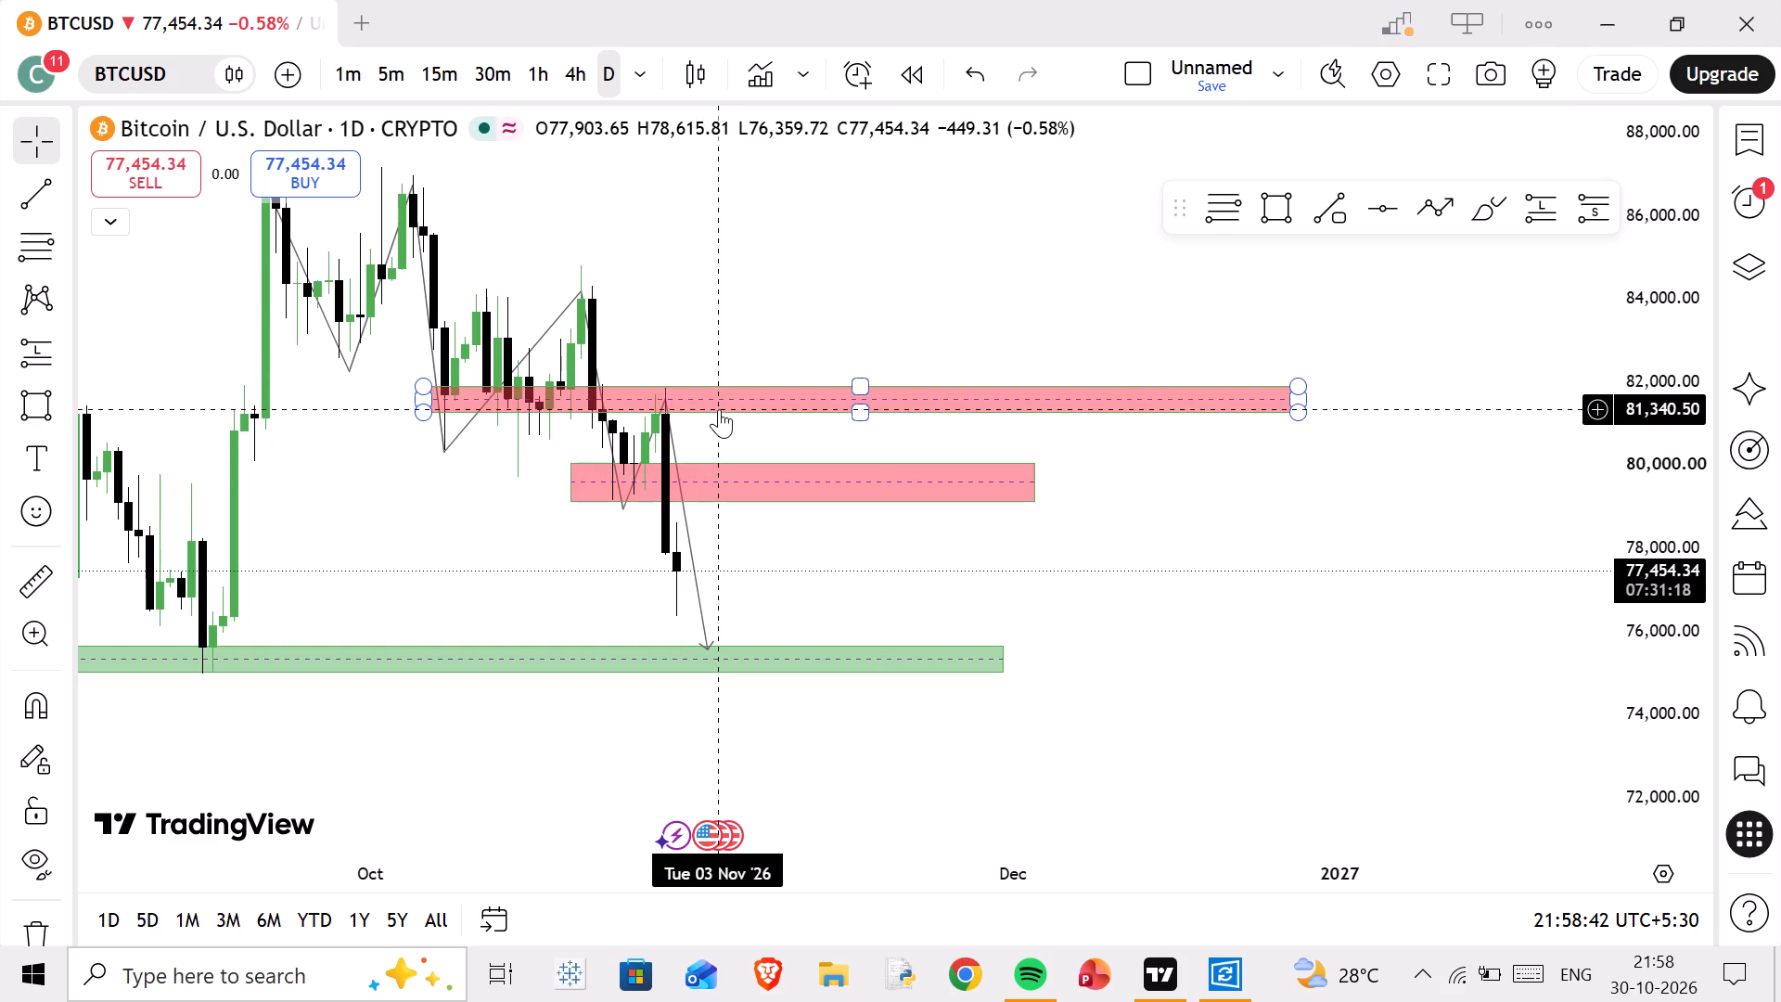
left_click(719, 409)
left_click(1084, 153)
Draw a red rectangle zone between about 84,000 and 84,830 at the swing high, from mid-October to late December.
left_click_drag(878, 309, 907, 437)
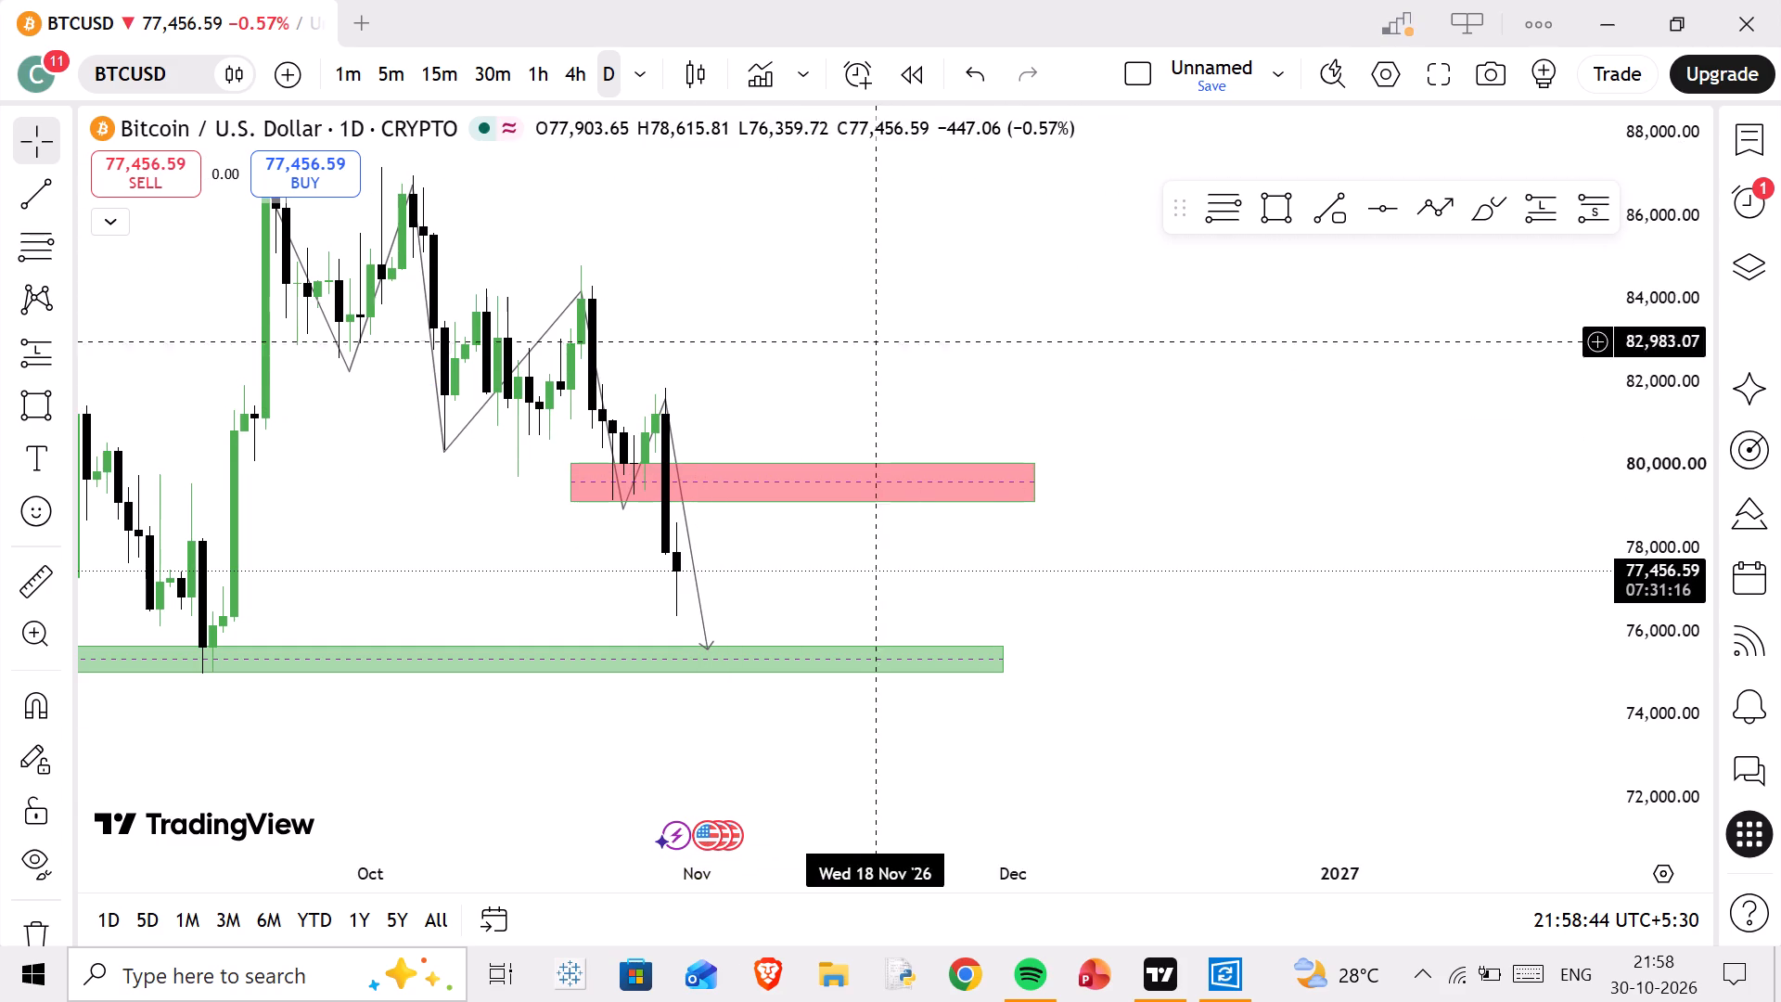
left_click_drag(907, 437, 911, 471)
left_click(1262, 199)
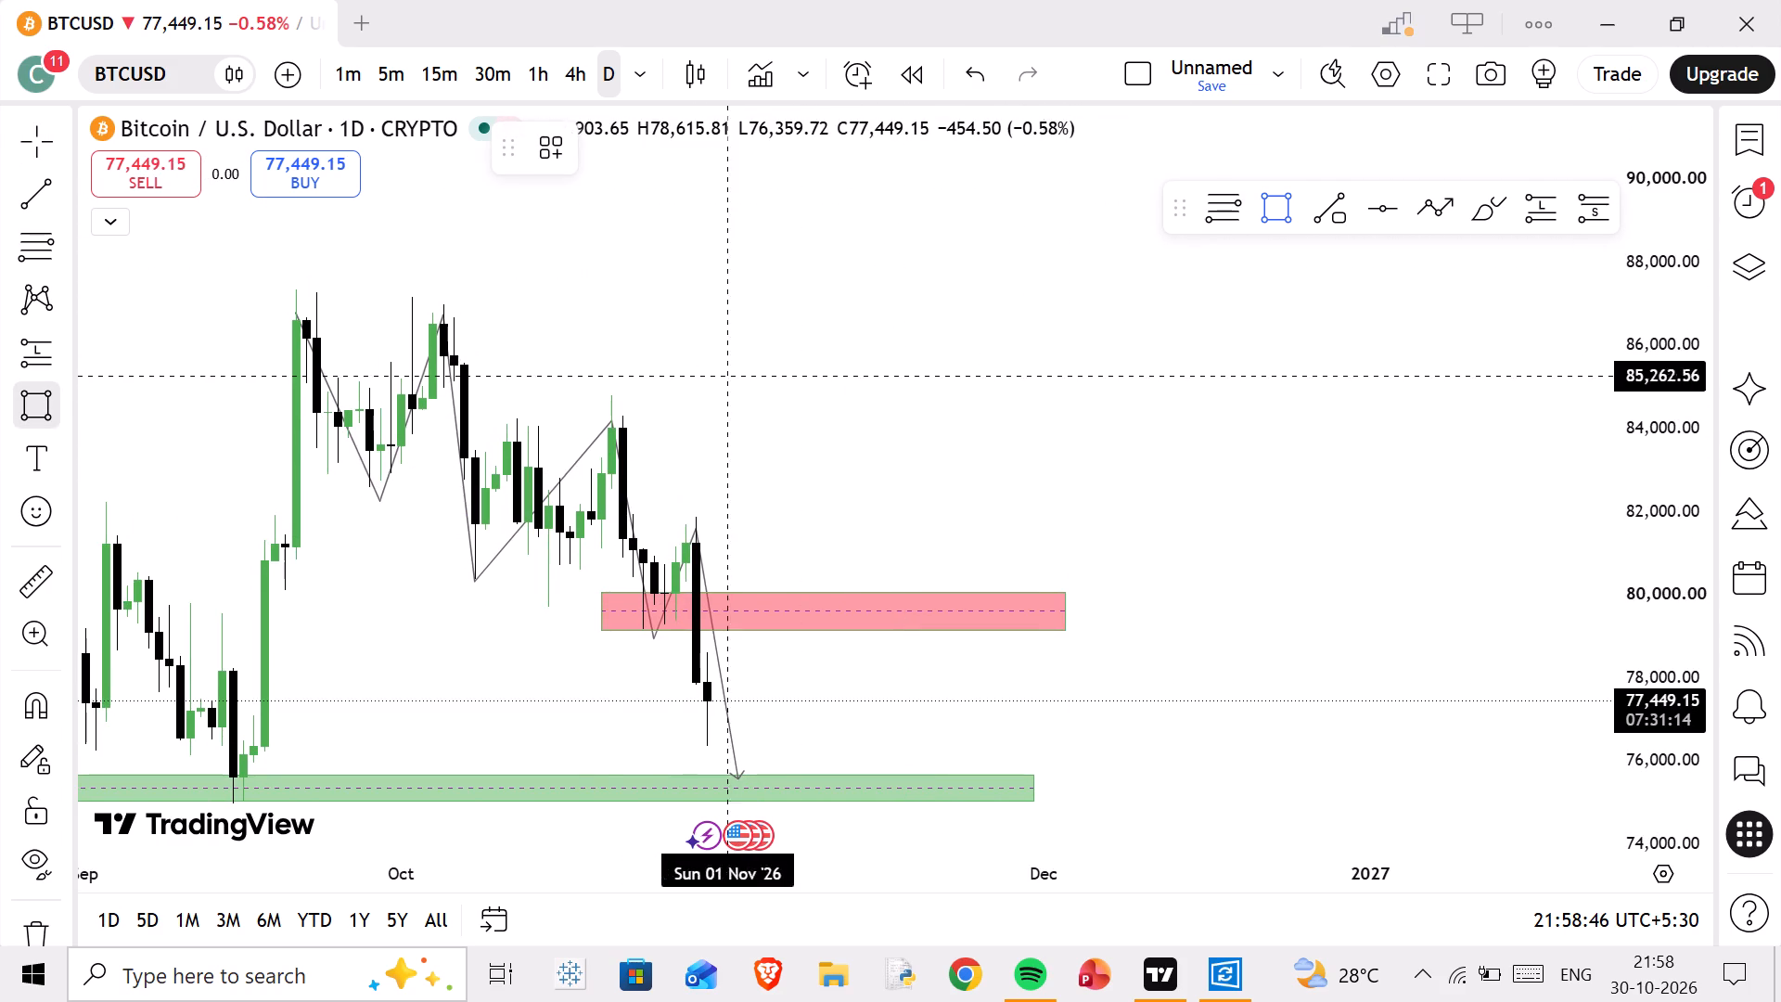
left_click_drag(584, 428, 1260, 393)
left_click(1260, 393)
Switch the BTCUSD chart to the 5-minute timeframe.
left_click_drag(790, 334, 852, 226)
scroll(819, 433, "up", 2)
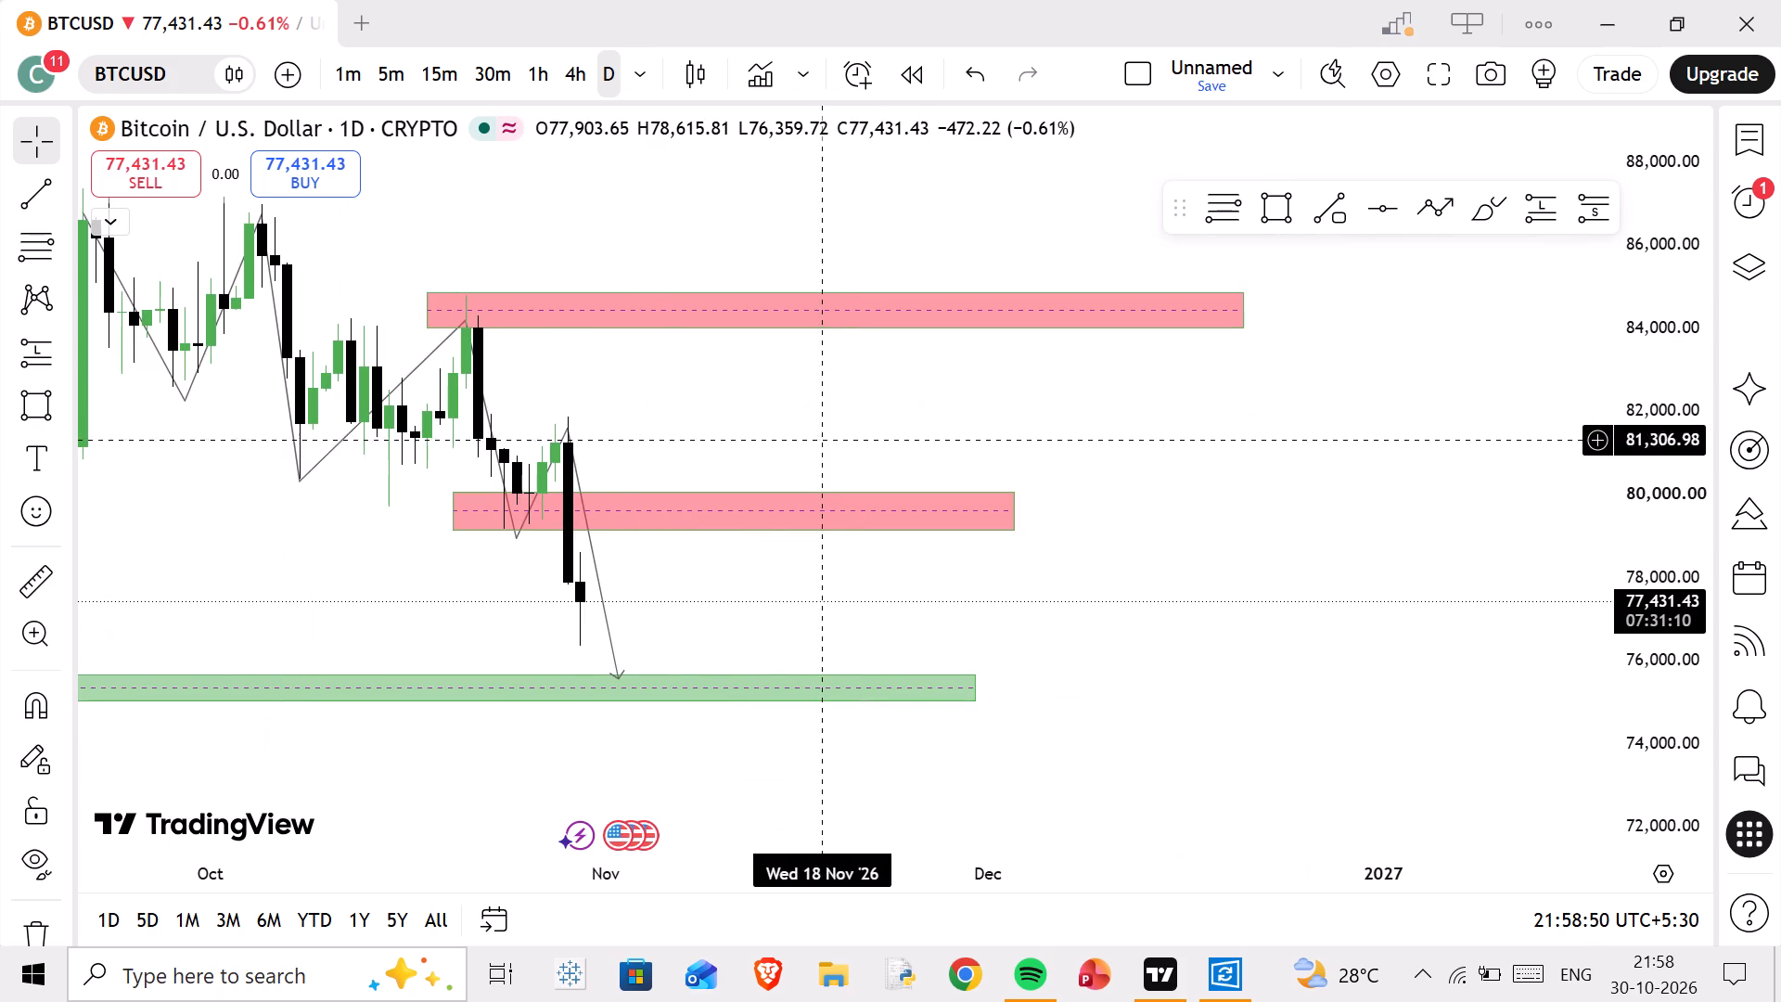
left_click(394, 66)
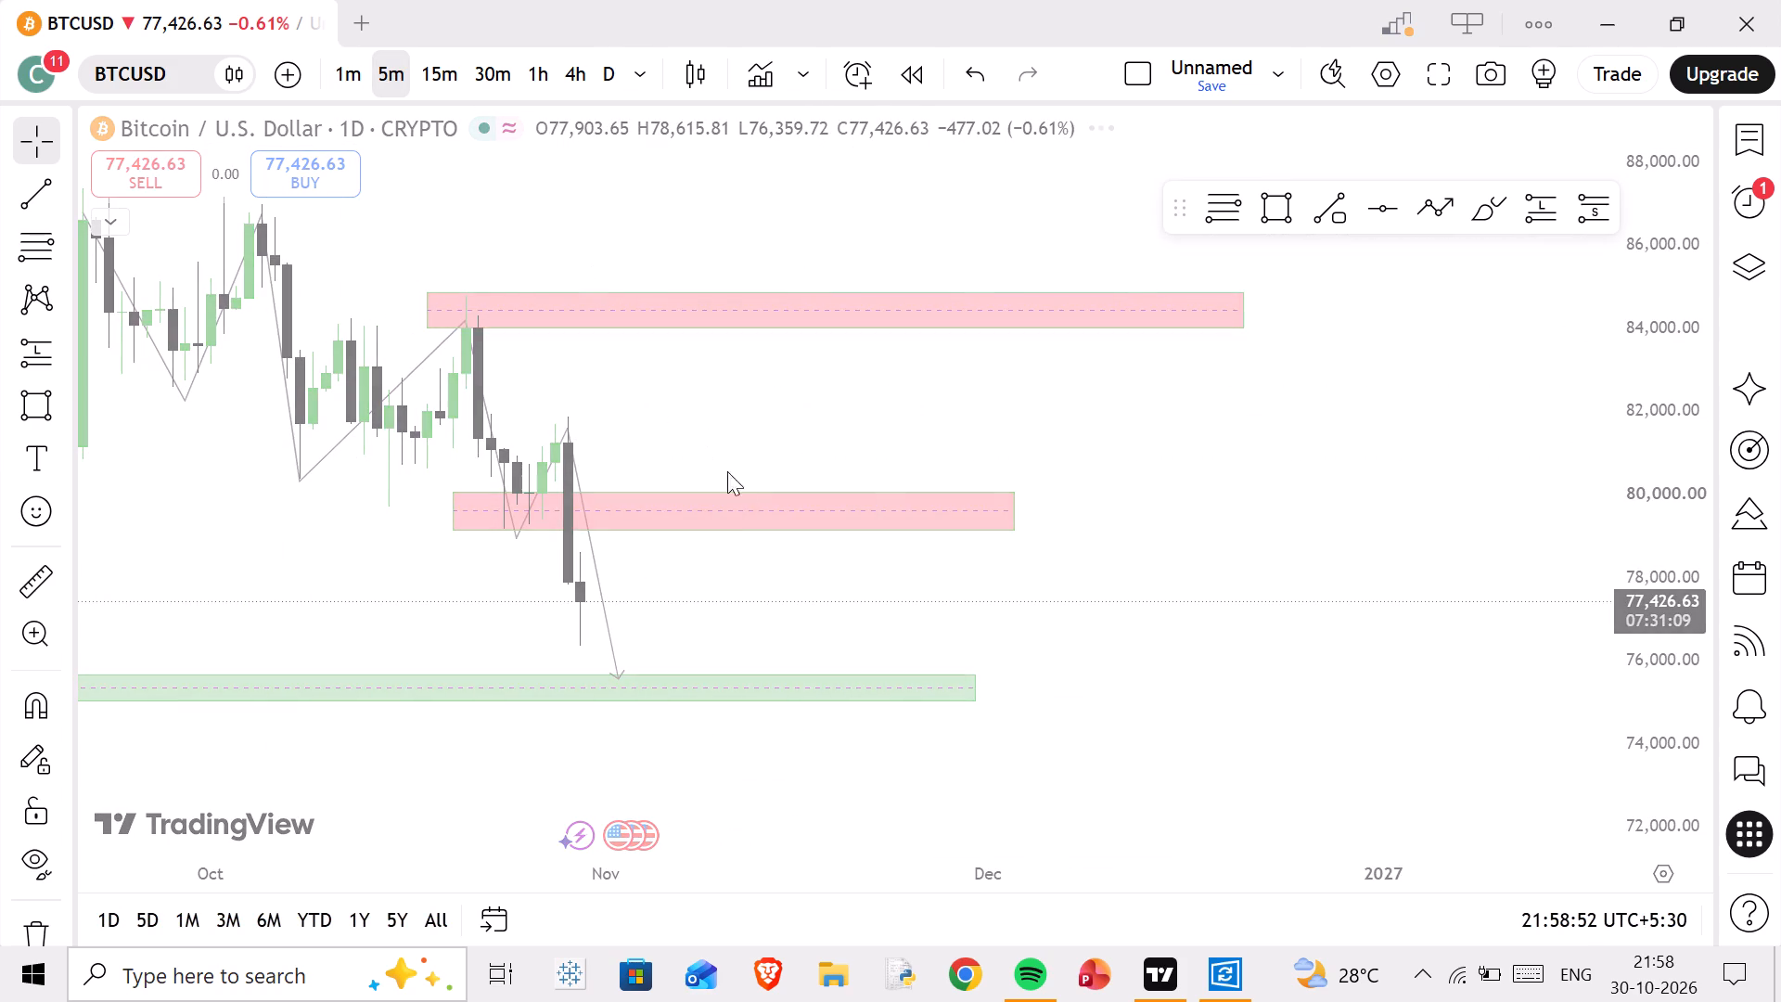
Delete the arrowed swing path from the 5-minute BTCUSD chart.
scroll(712, 588, "up", 1)
scroll(712, 594, "down", 20)
scroll(712, 594, "down", 6)
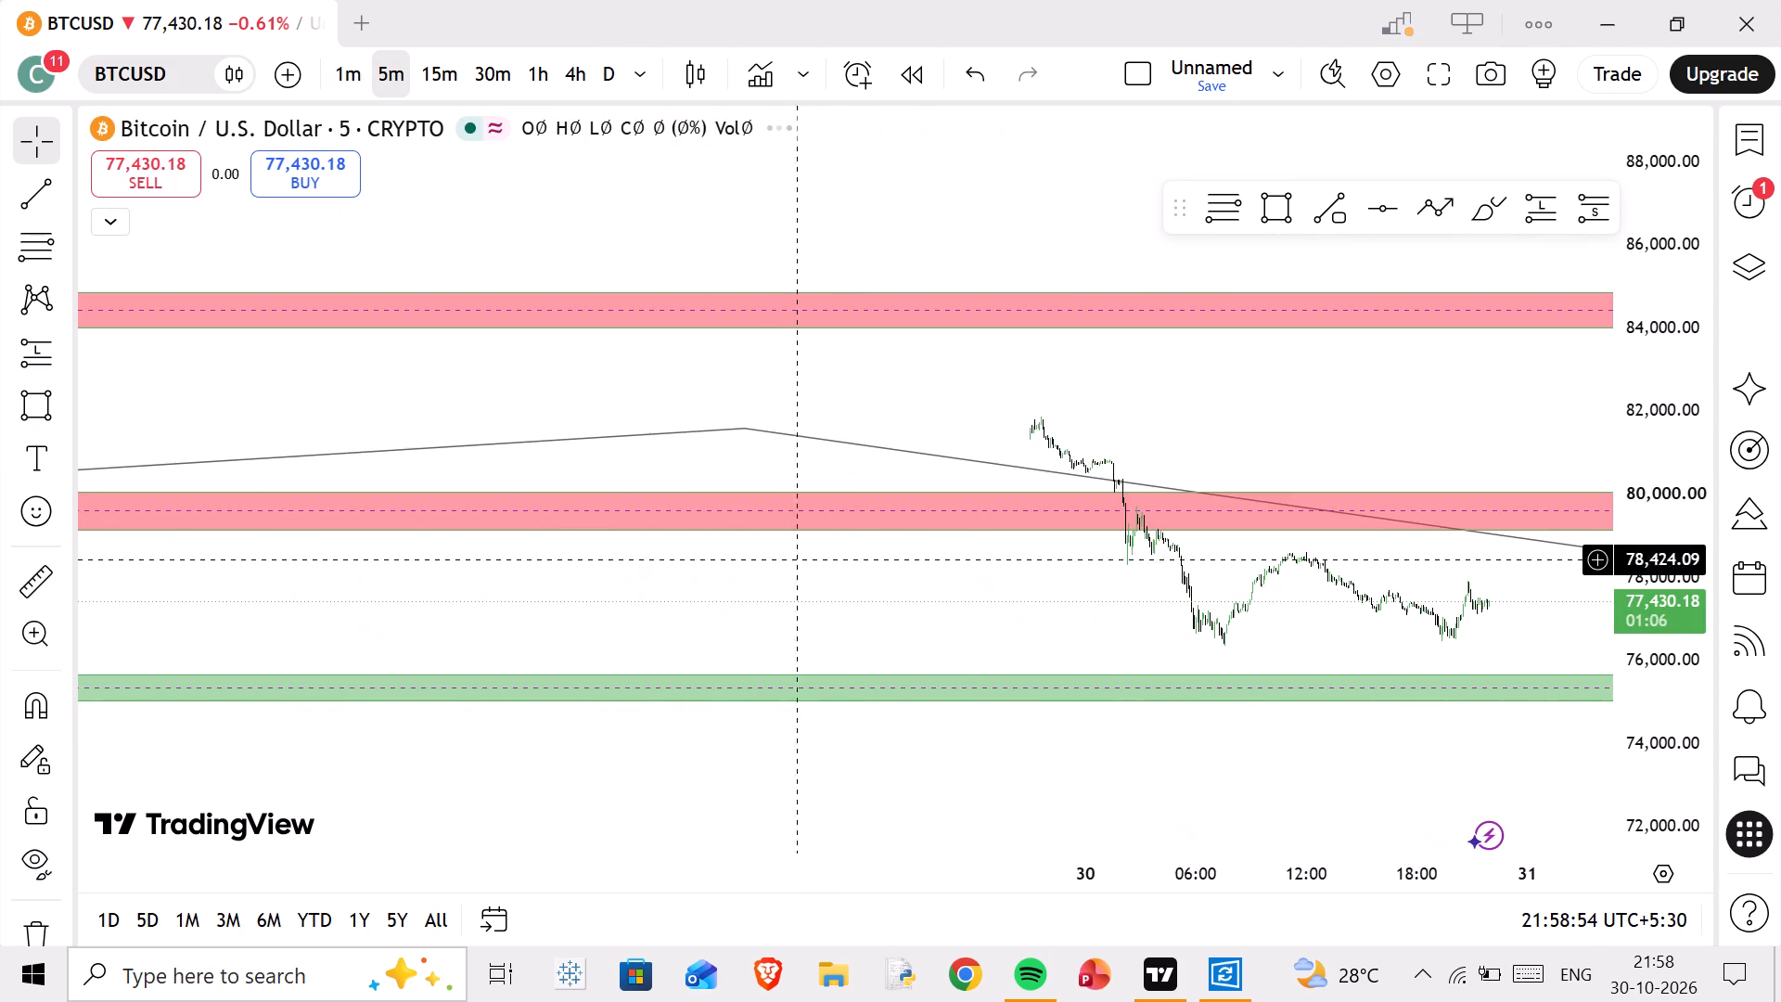
scroll(1030, 574, "up", 4)
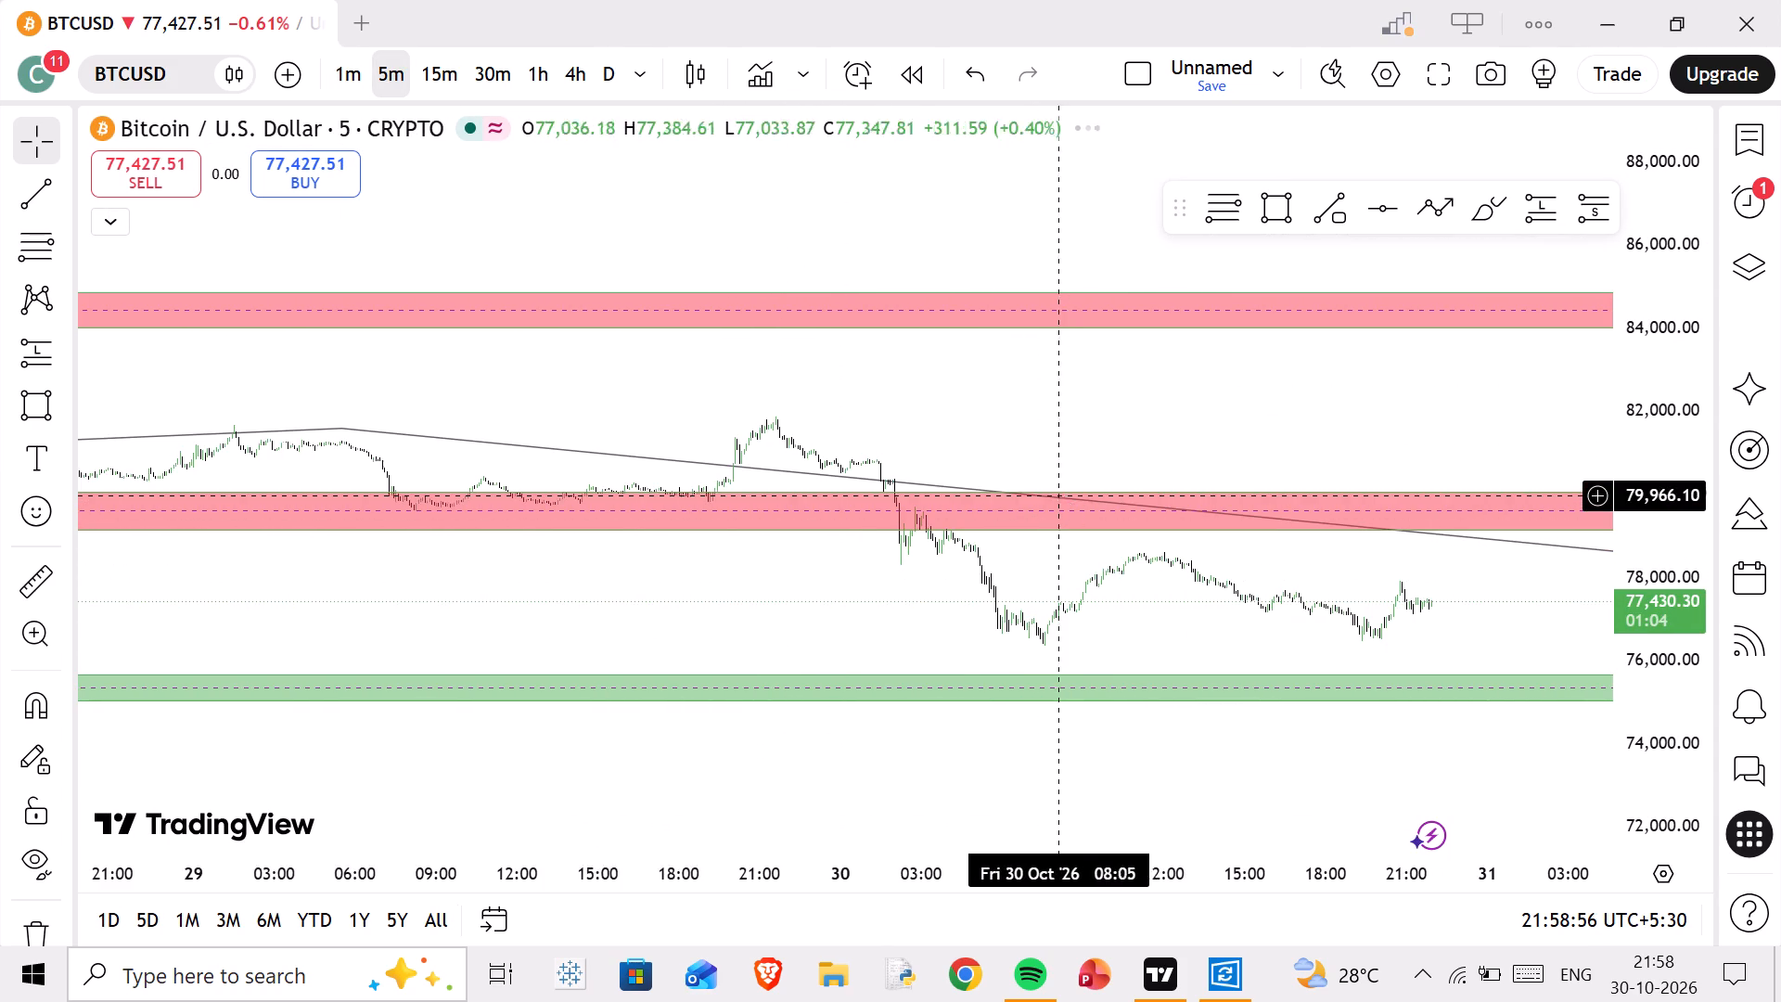
left_click(374, 430)
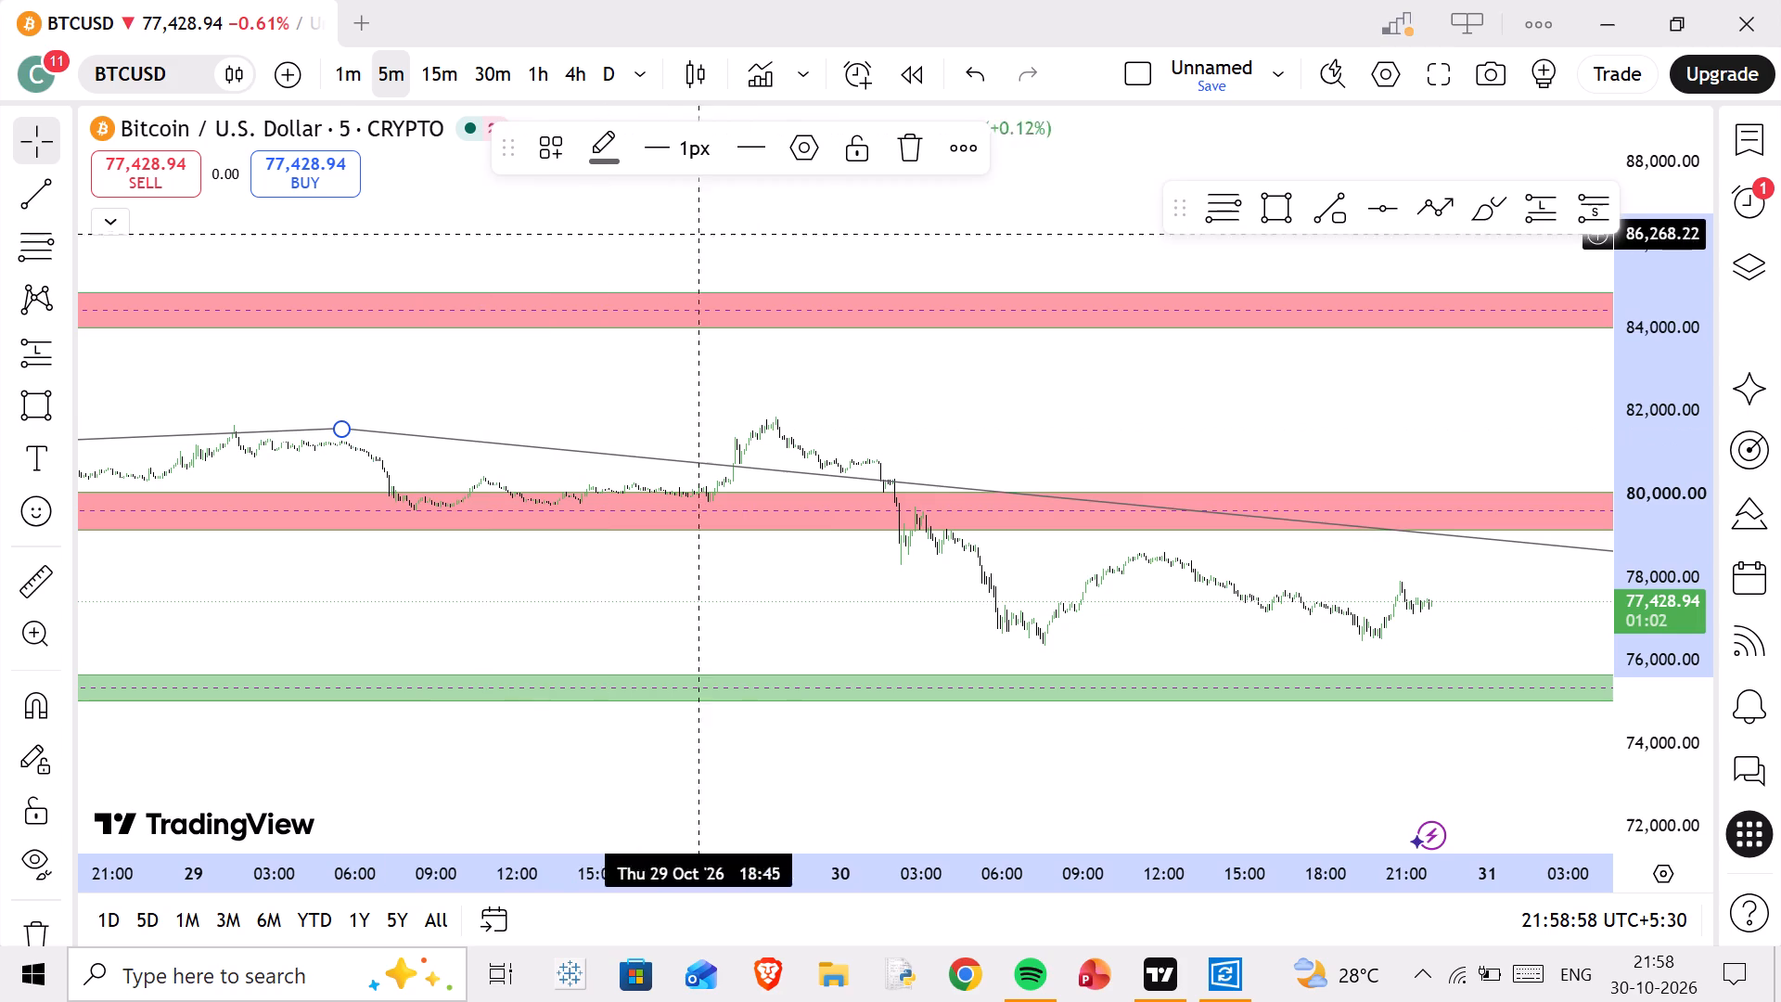
left_click(903, 160)
right_click(894, 411)
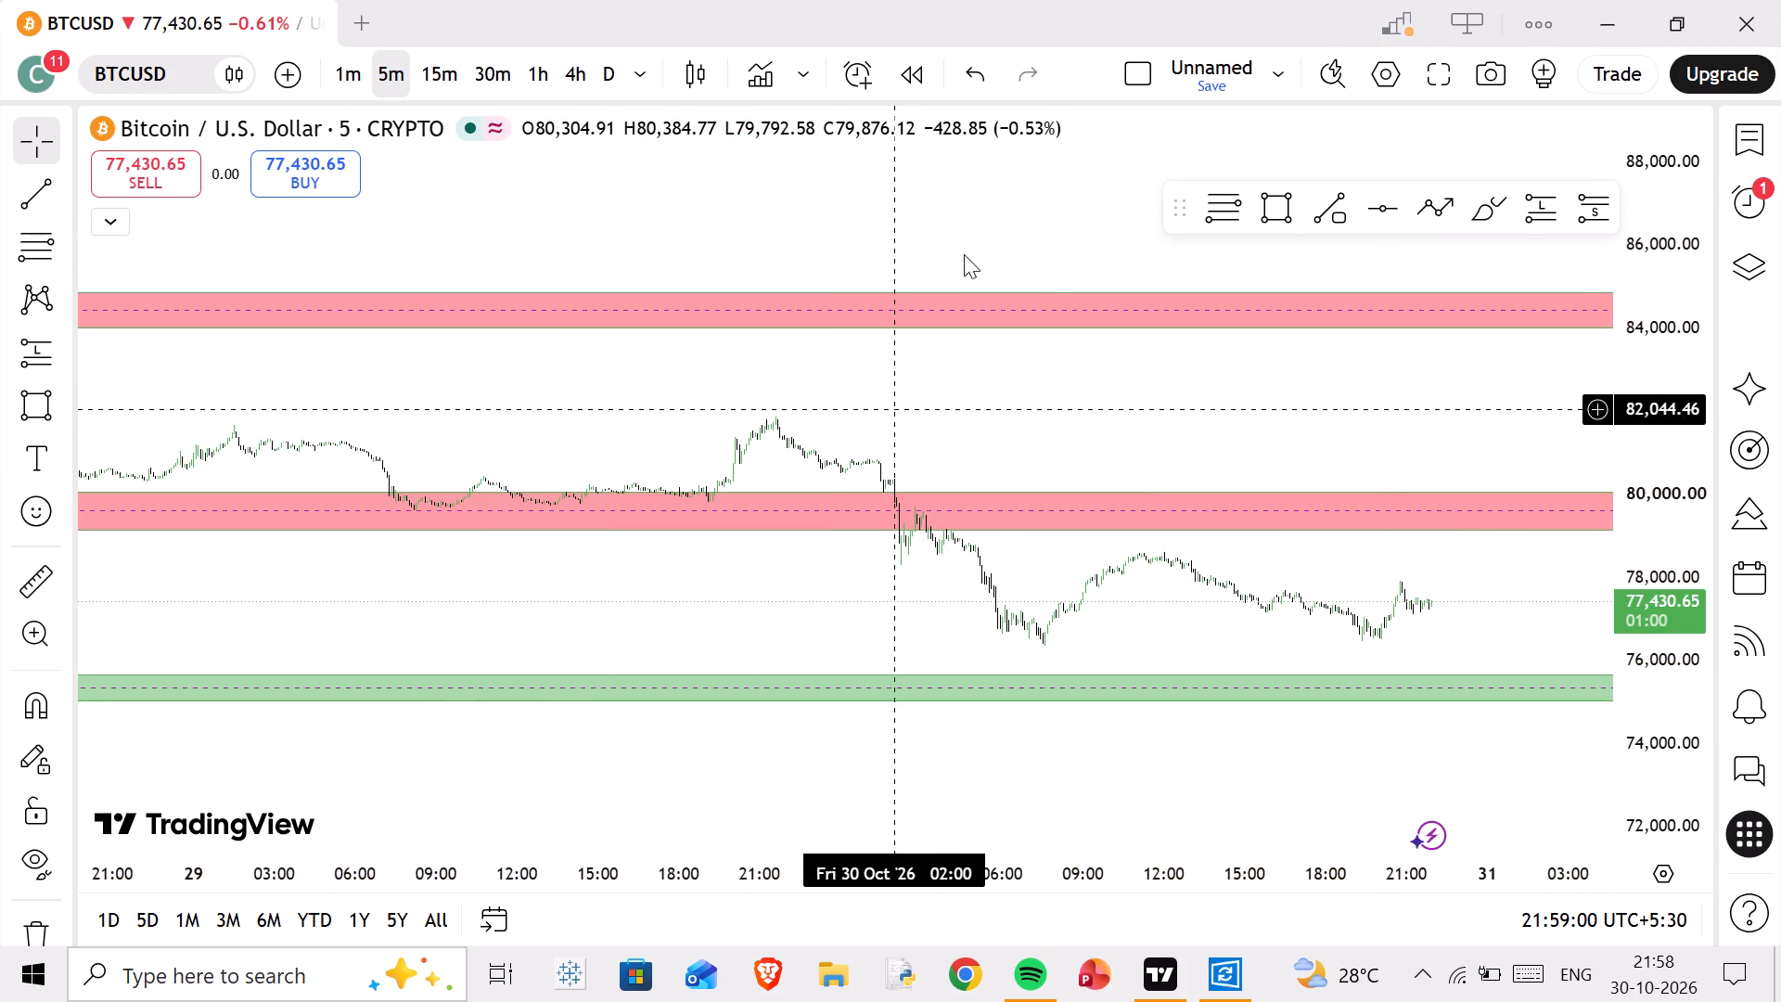
left_click(935, 236)
Place a short position with its entry at about 79,142, on the lower edge of the red zone, starting 31 October 05:55.
scroll(1254, 613, "up", 3)
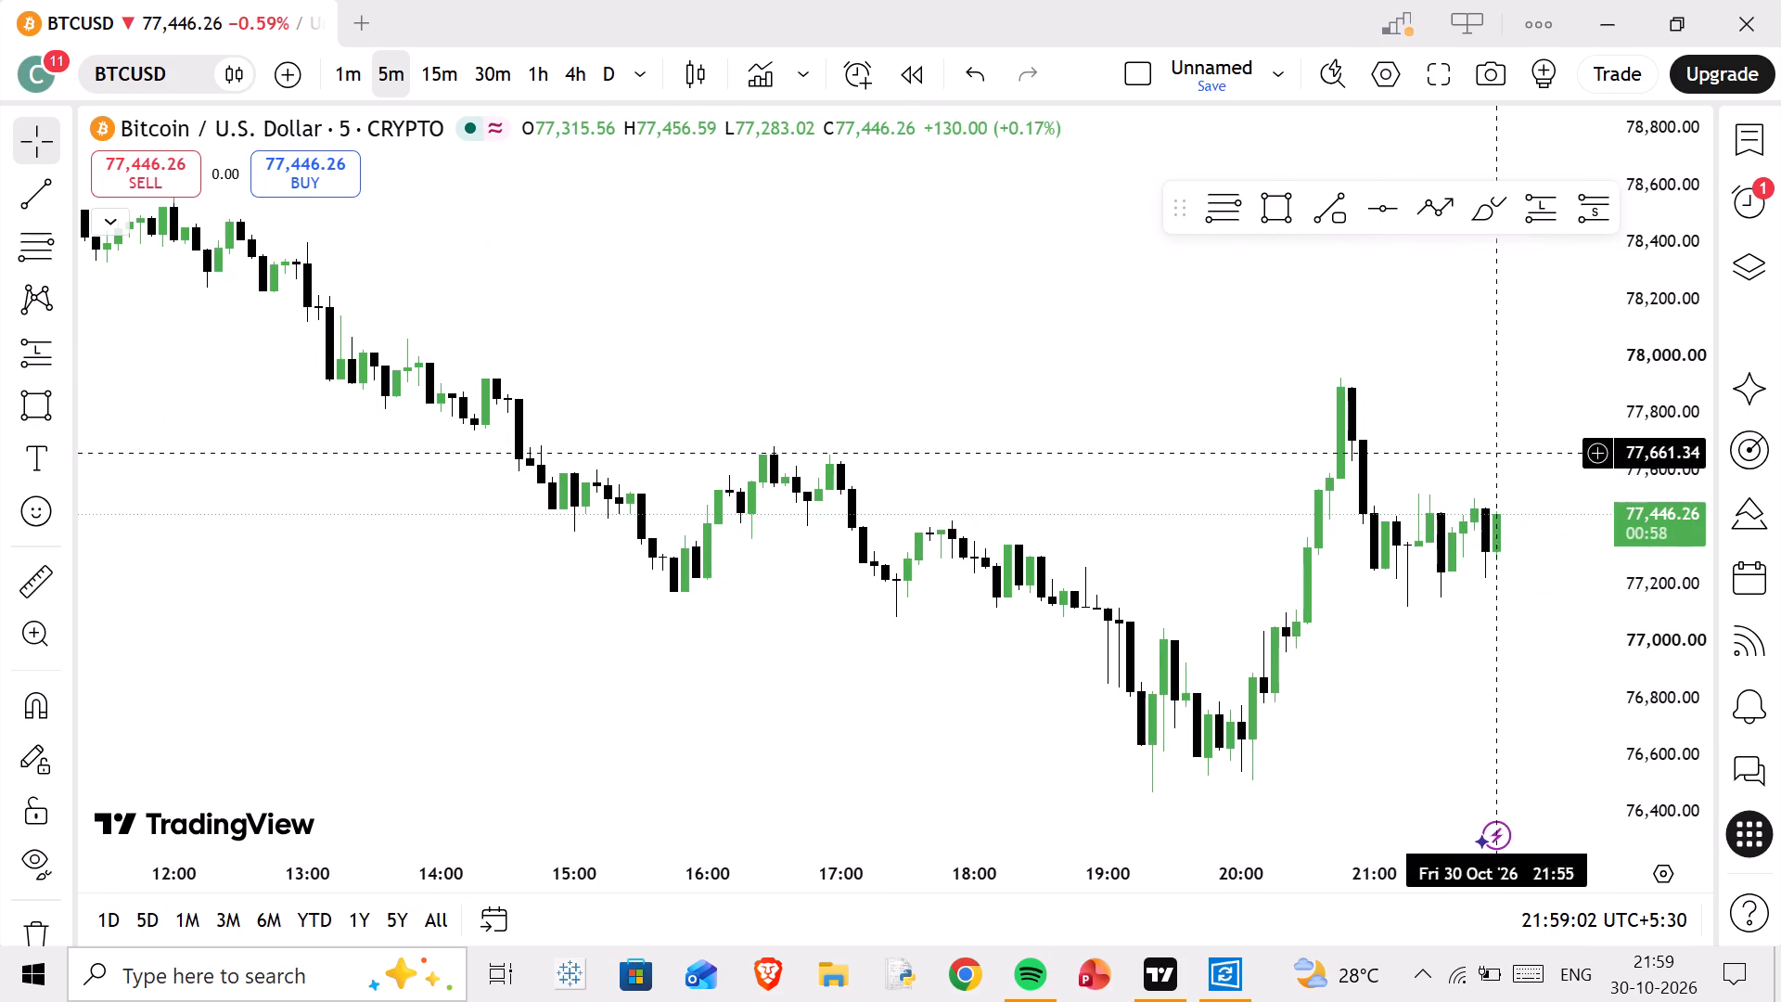
scroll(1649, 576, "down", 7)
left_click_drag(1363, 328, 506, 418)
scroll(444, 434, "down", 5)
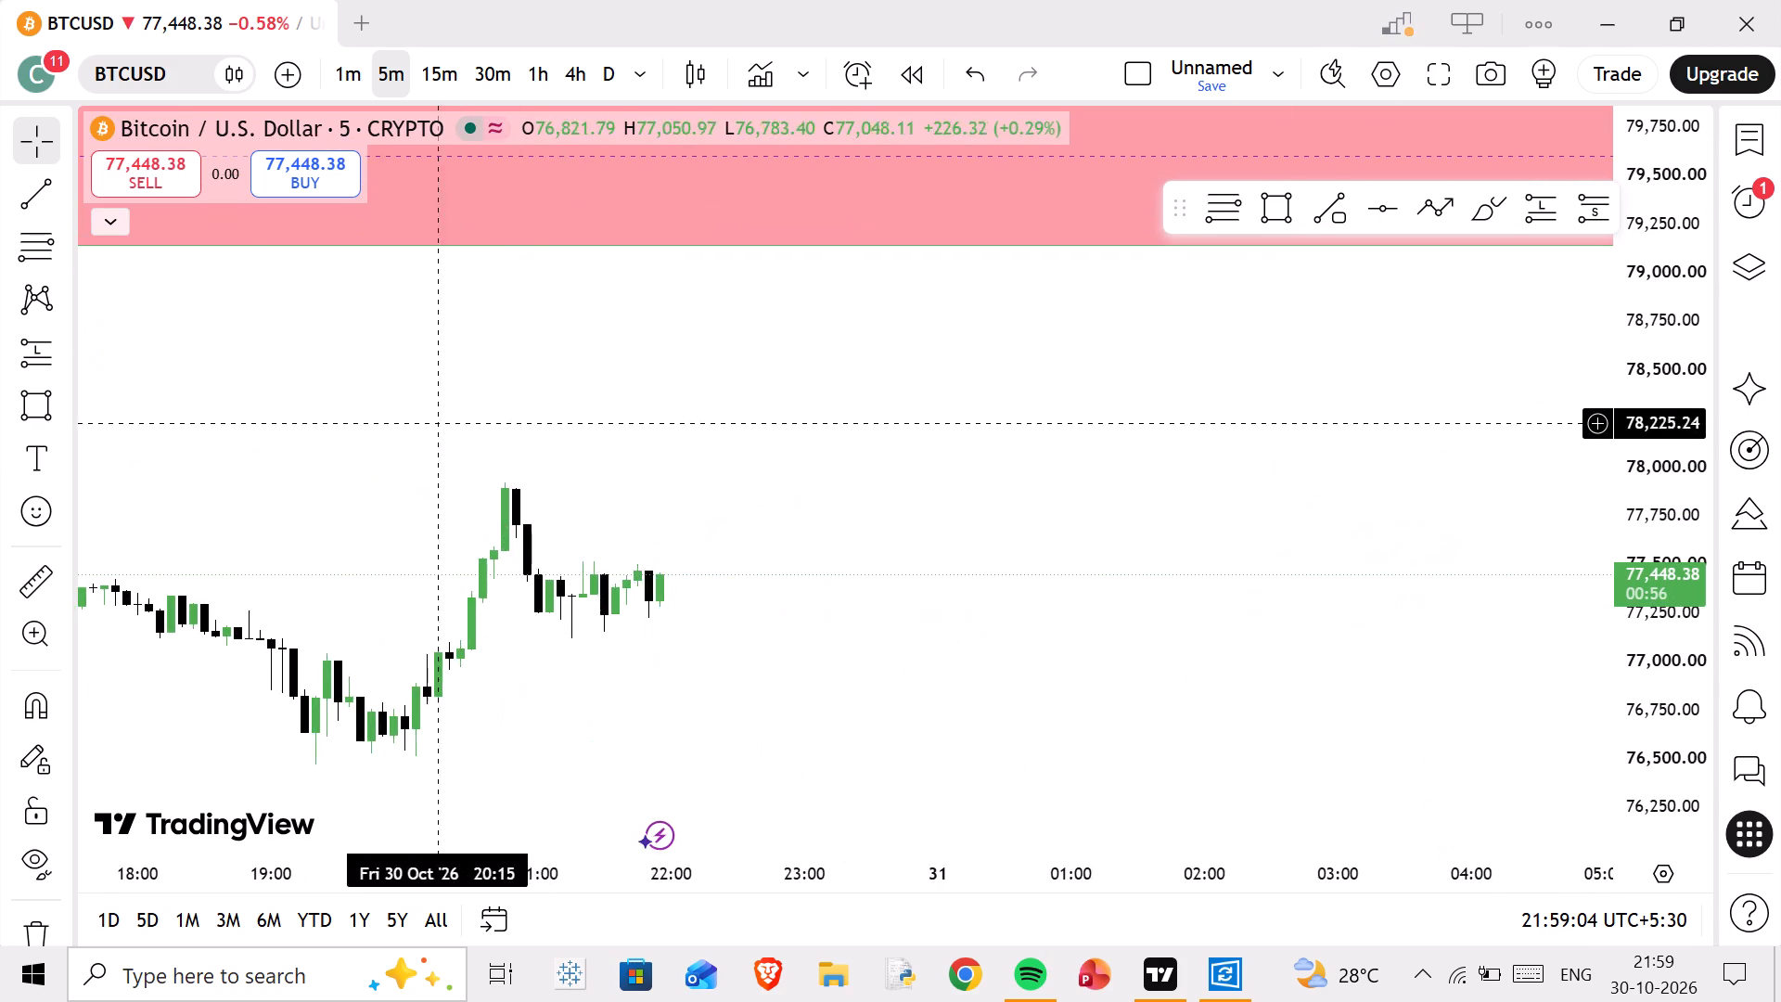
scroll(446, 439, "down", 6)
left_click_drag(1159, 419, 362, 550)
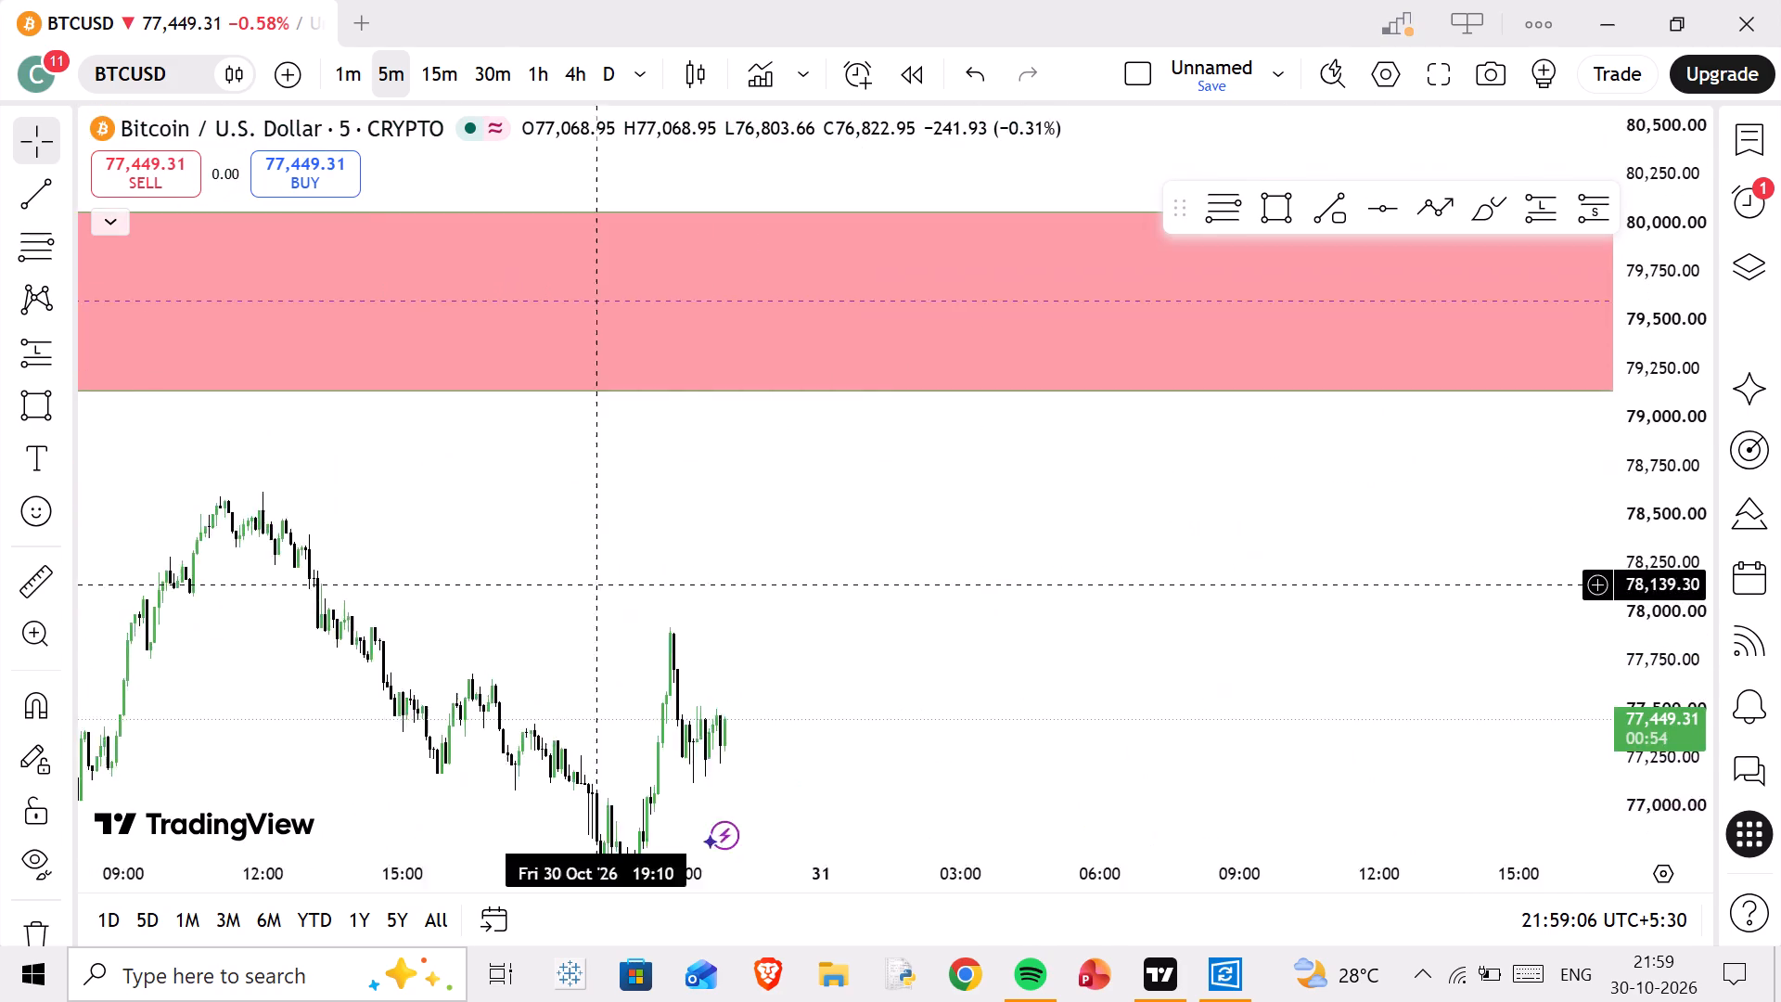
left_click_drag(362, 550, 355, 544)
left_click(1602, 212)
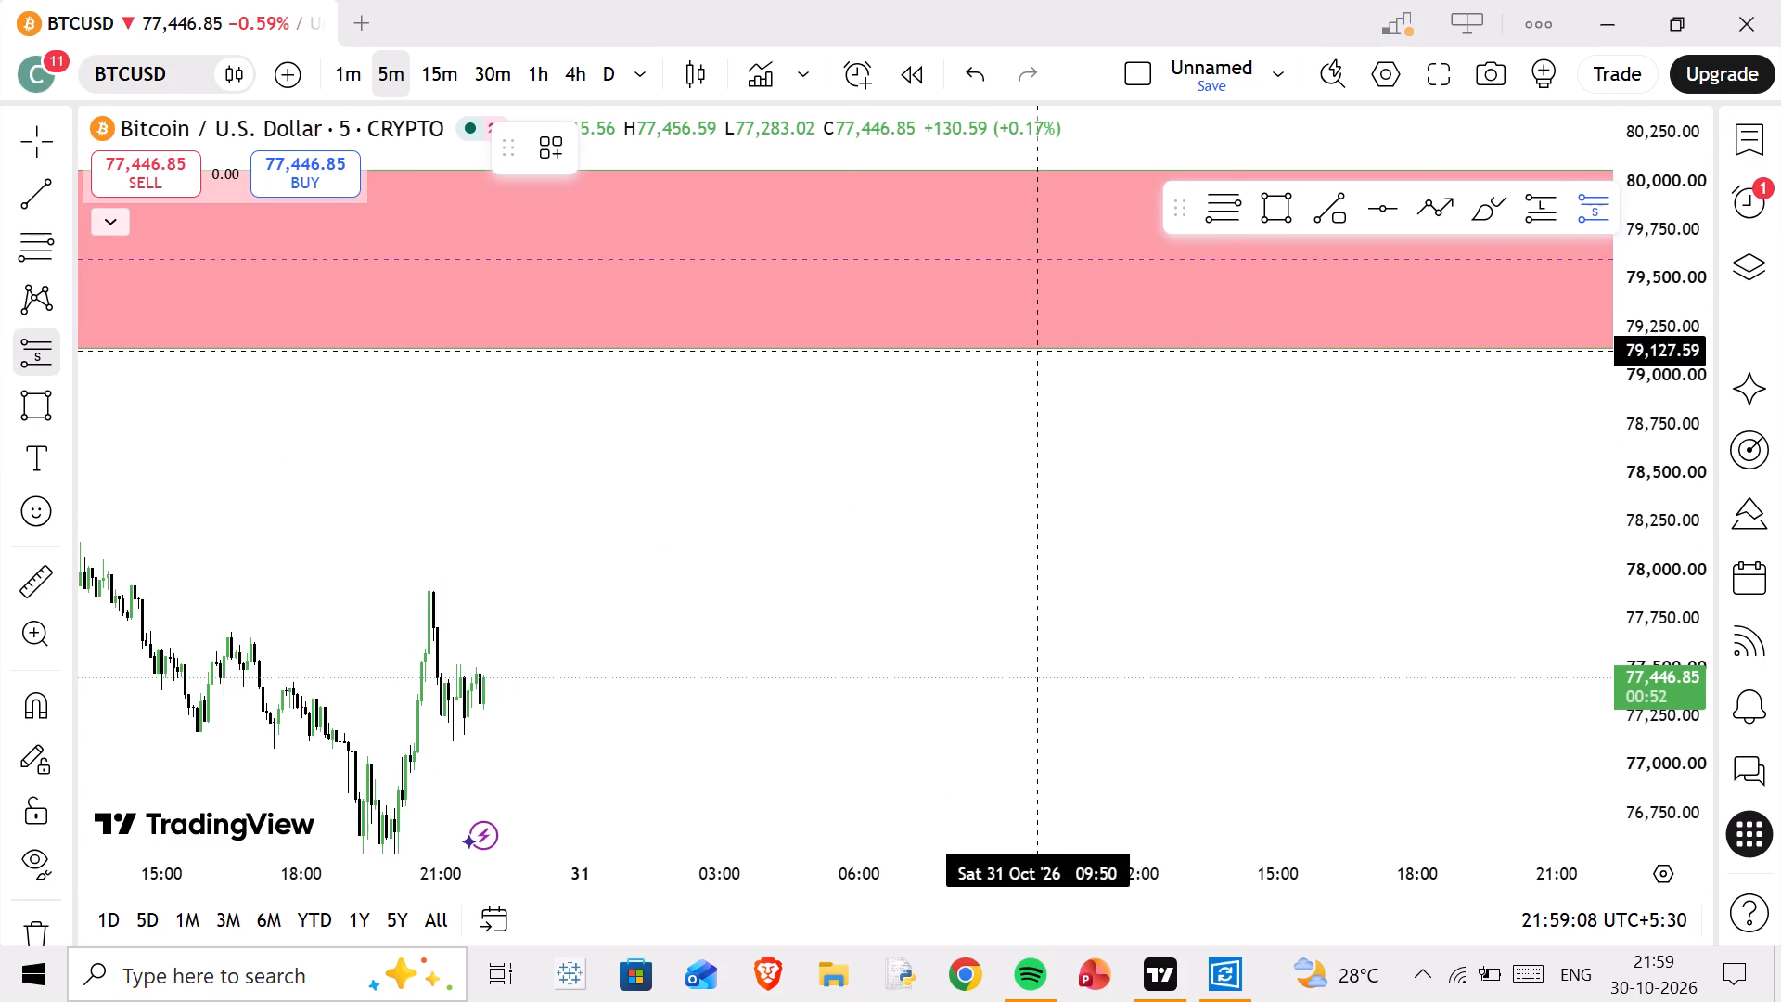
left_click(856, 348)
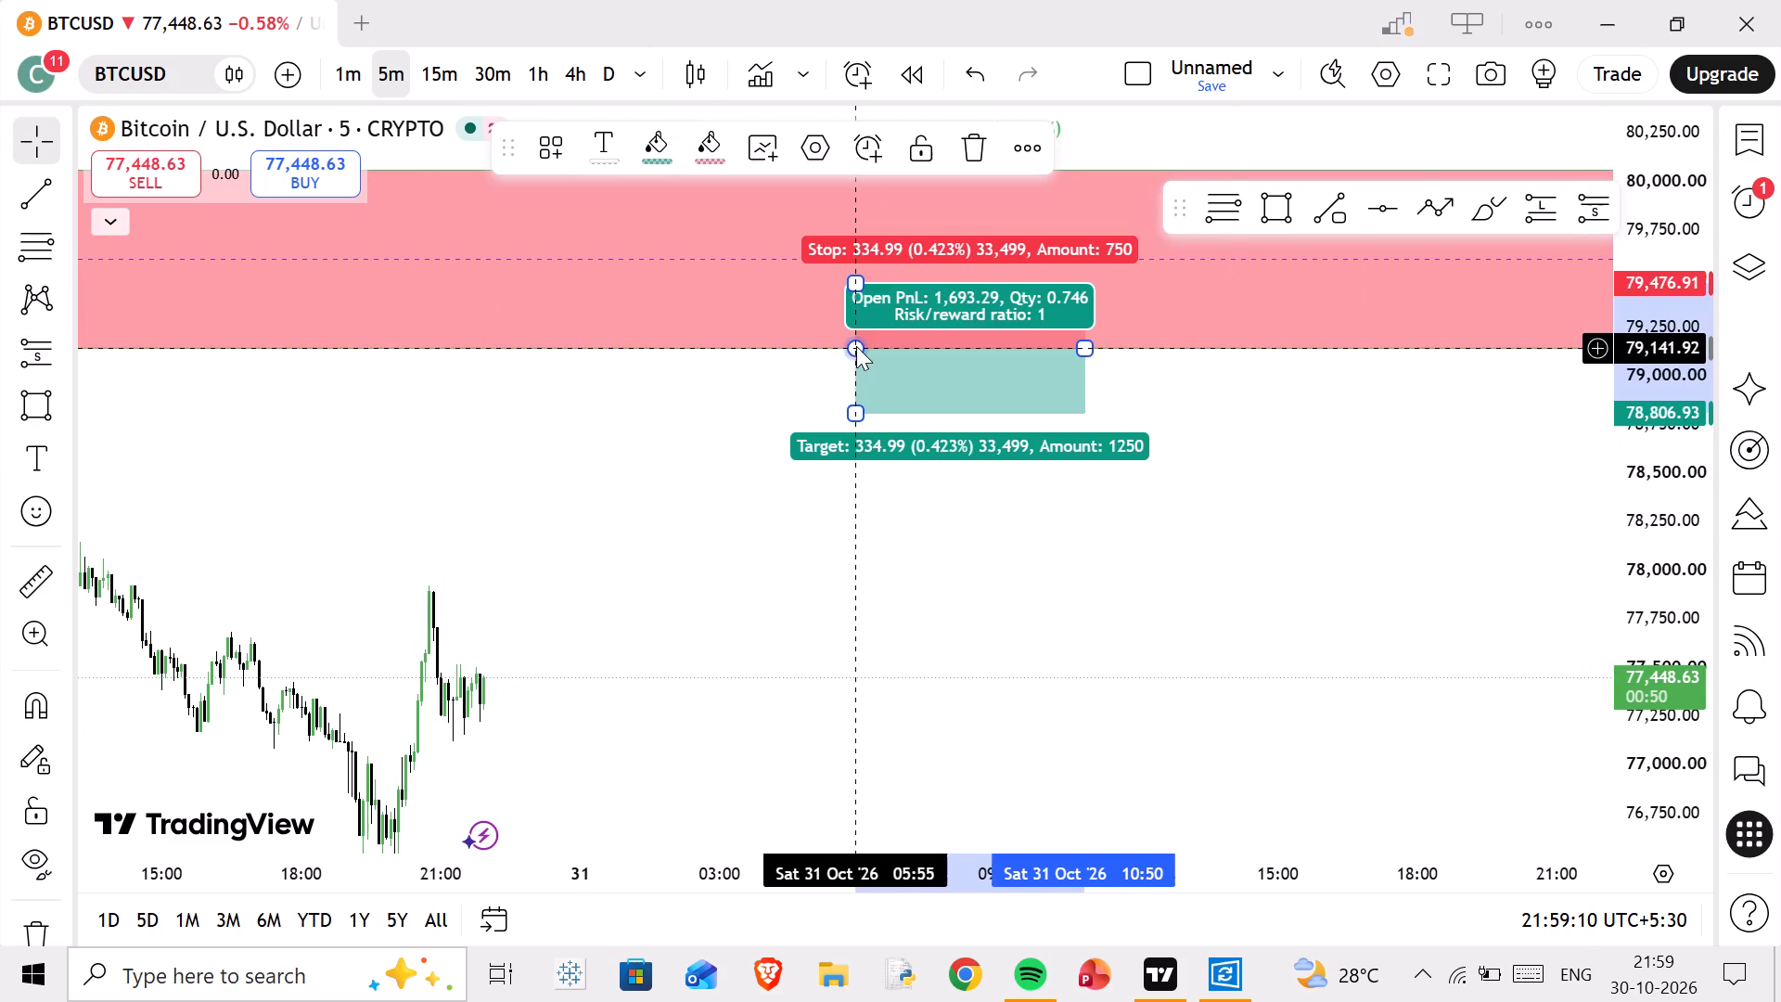
Set the short position's stop to about 80,059 at the red zone's upper edge and its target to about 75,670 just above the green zone.
left_click_drag(856, 286, 865, 260)
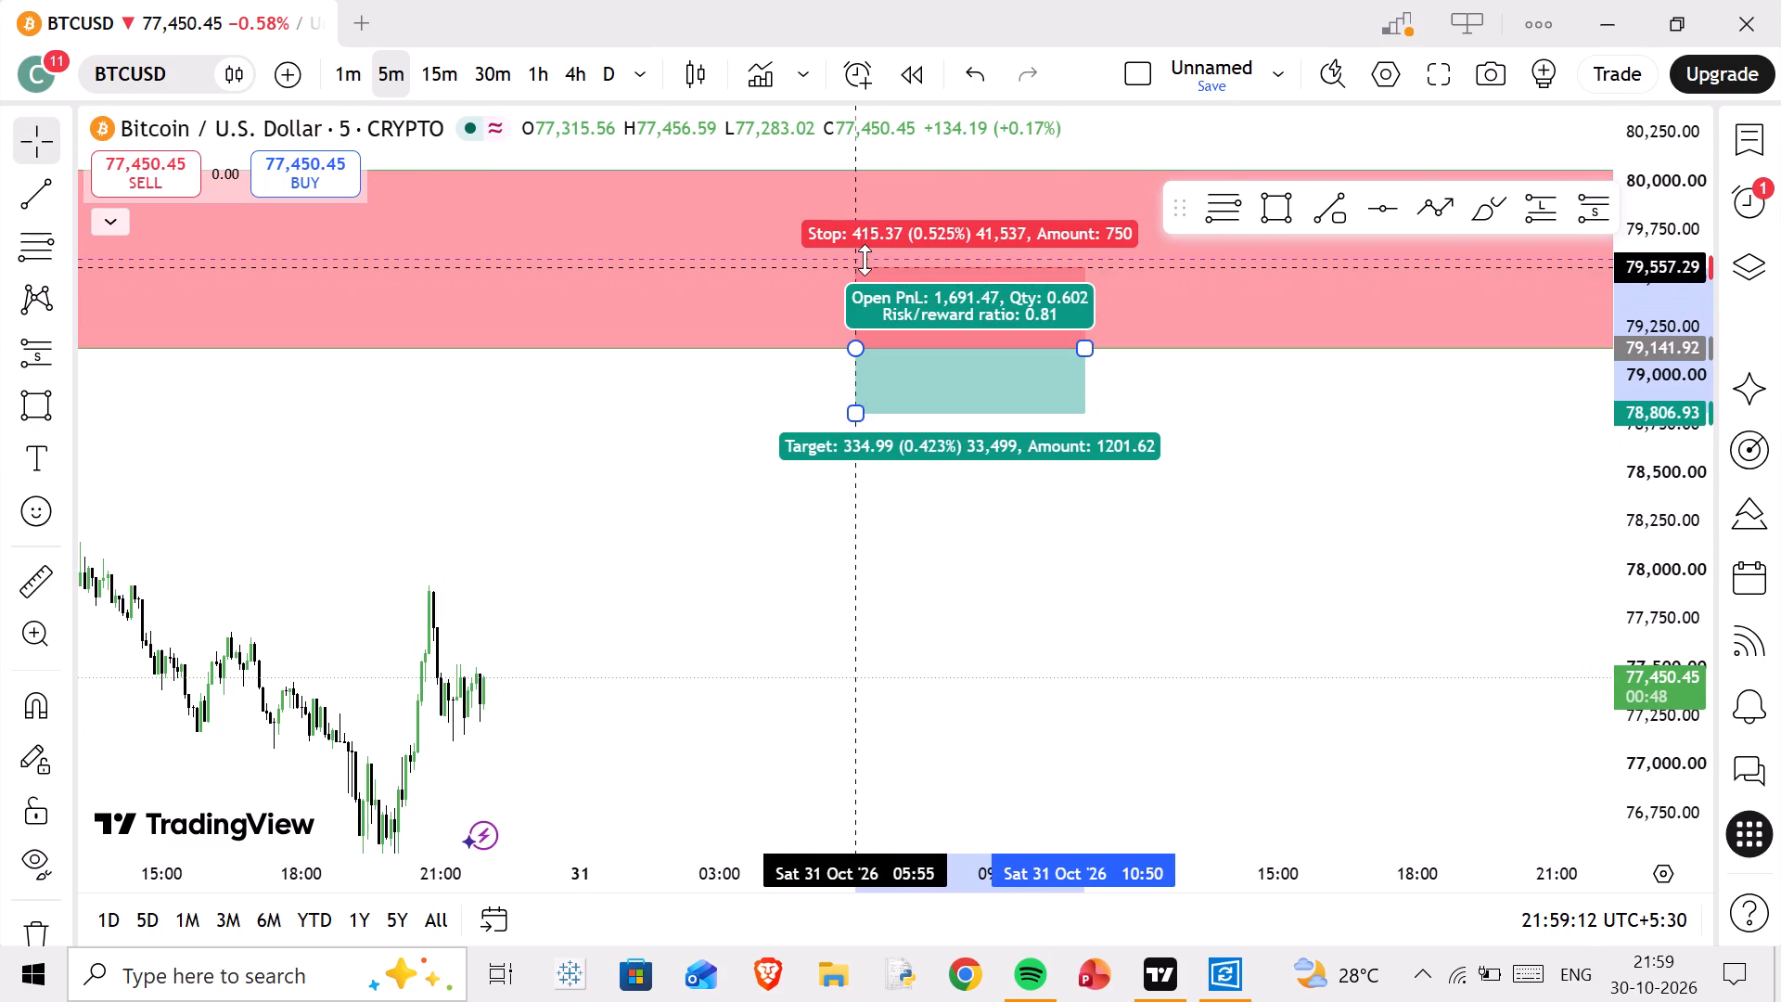
left_click_drag(865, 260, 889, 170)
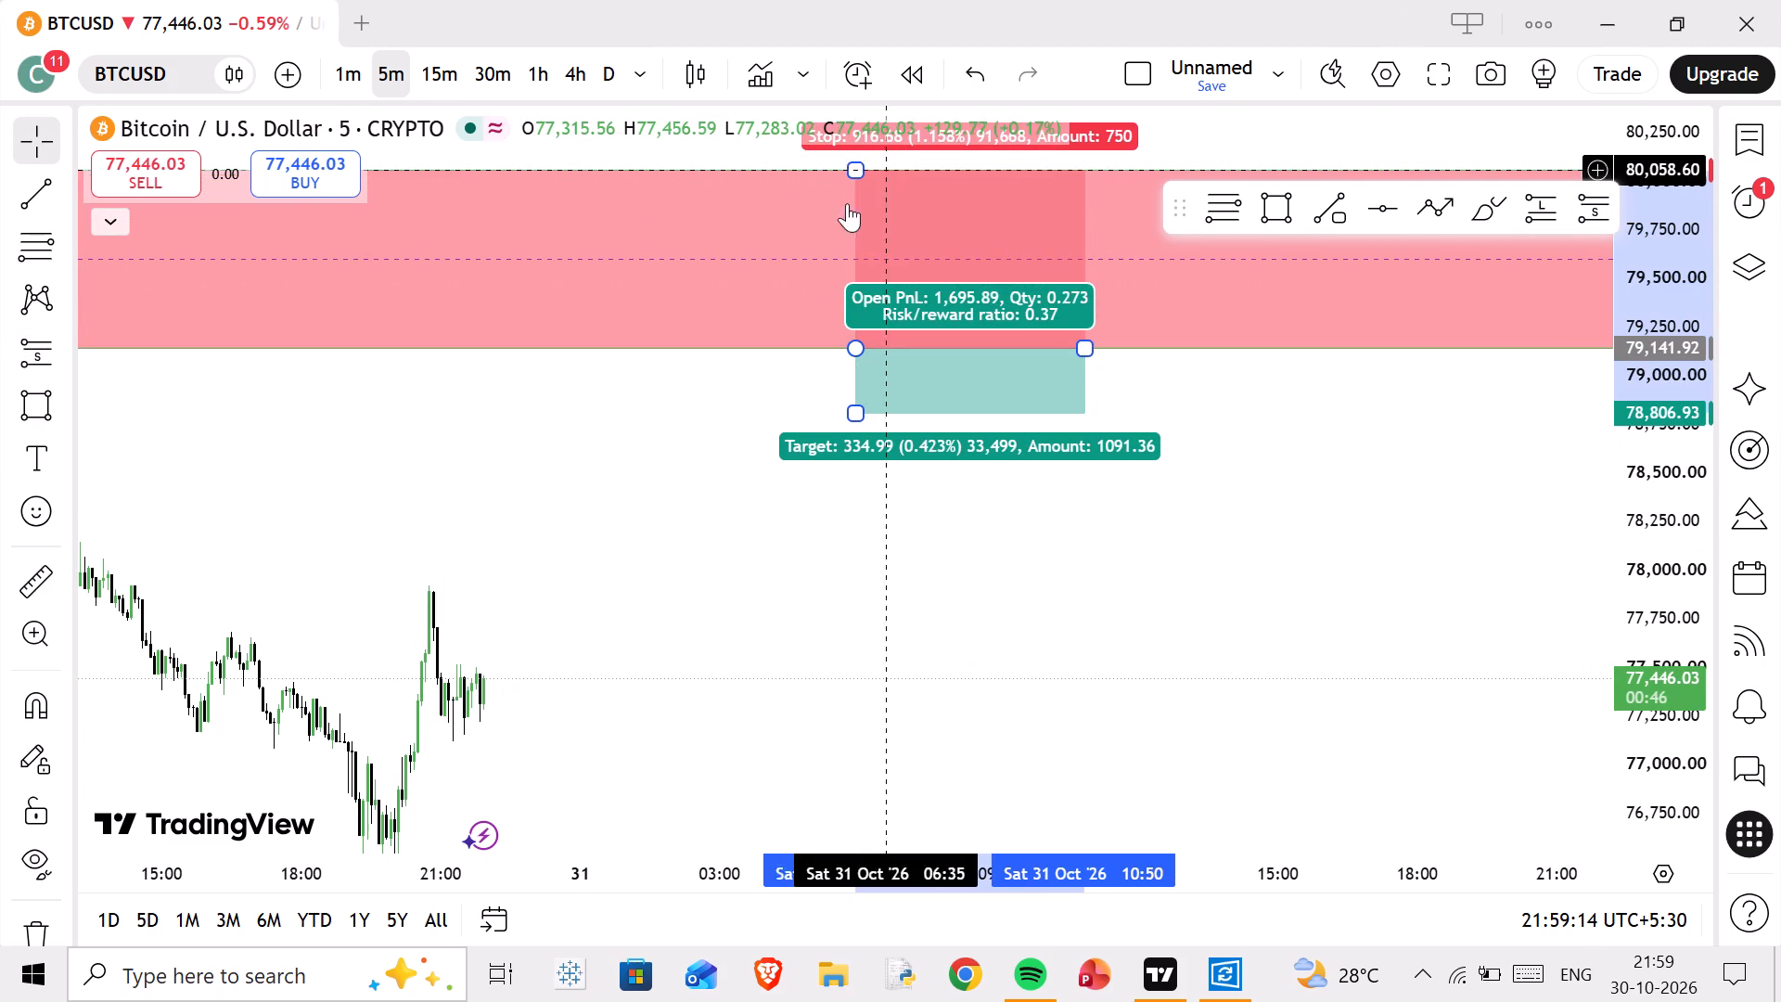
left_click_drag(859, 417, 1066, 891)
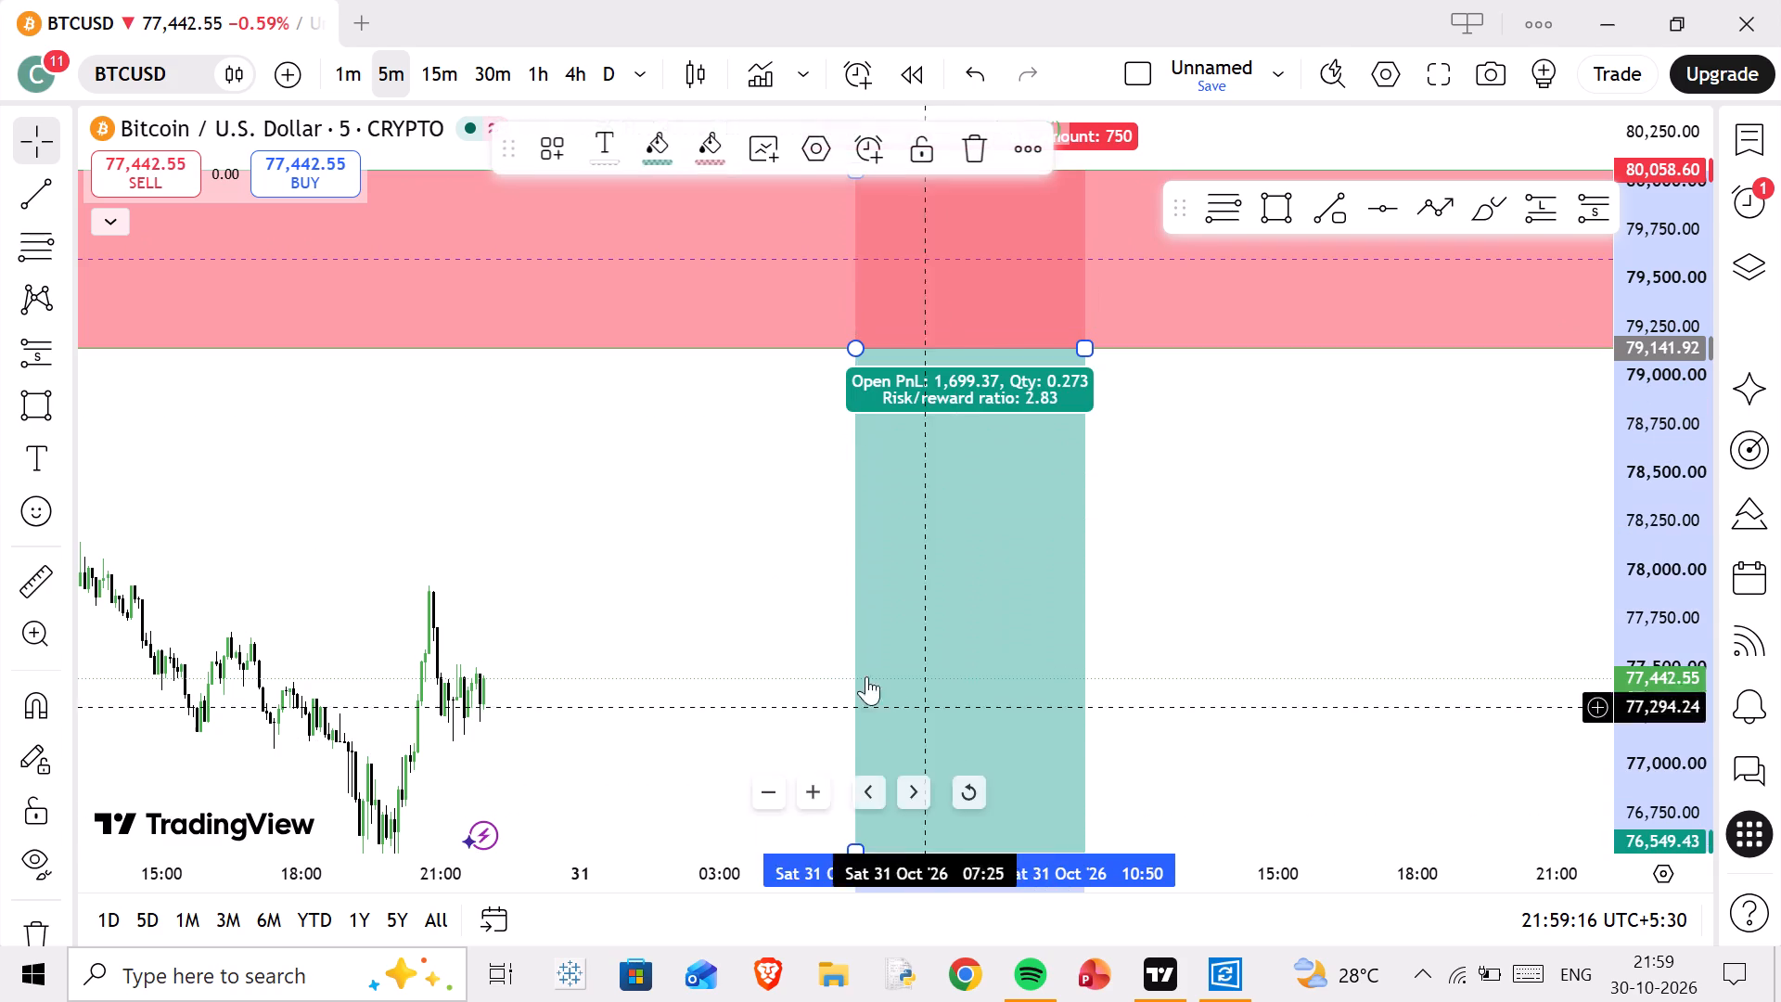
left_click_drag(711, 590, 766, 250)
left_click_drag(906, 525, 920, 695)
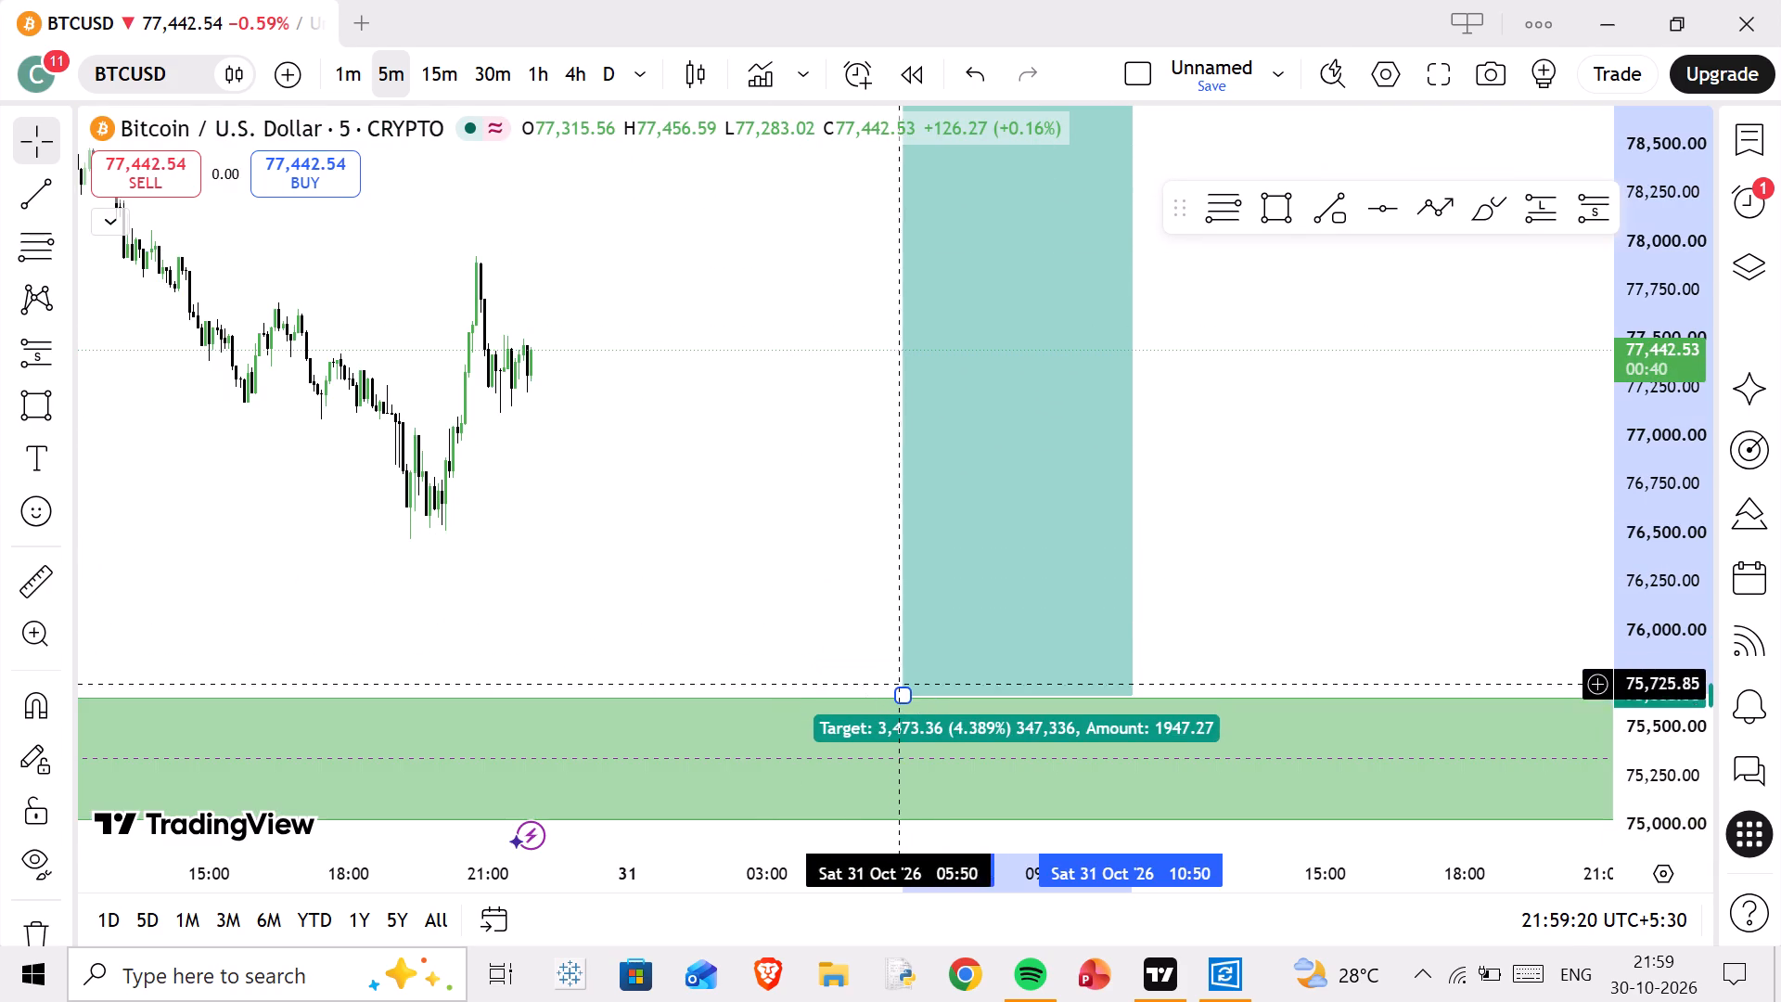
Open the watchlist and switch the chart to NASDAQ.
left_click_drag(695, 289, 1017, 627)
scroll(1013, 598, "down", 11)
scroll(1266, 456, "up", 1)
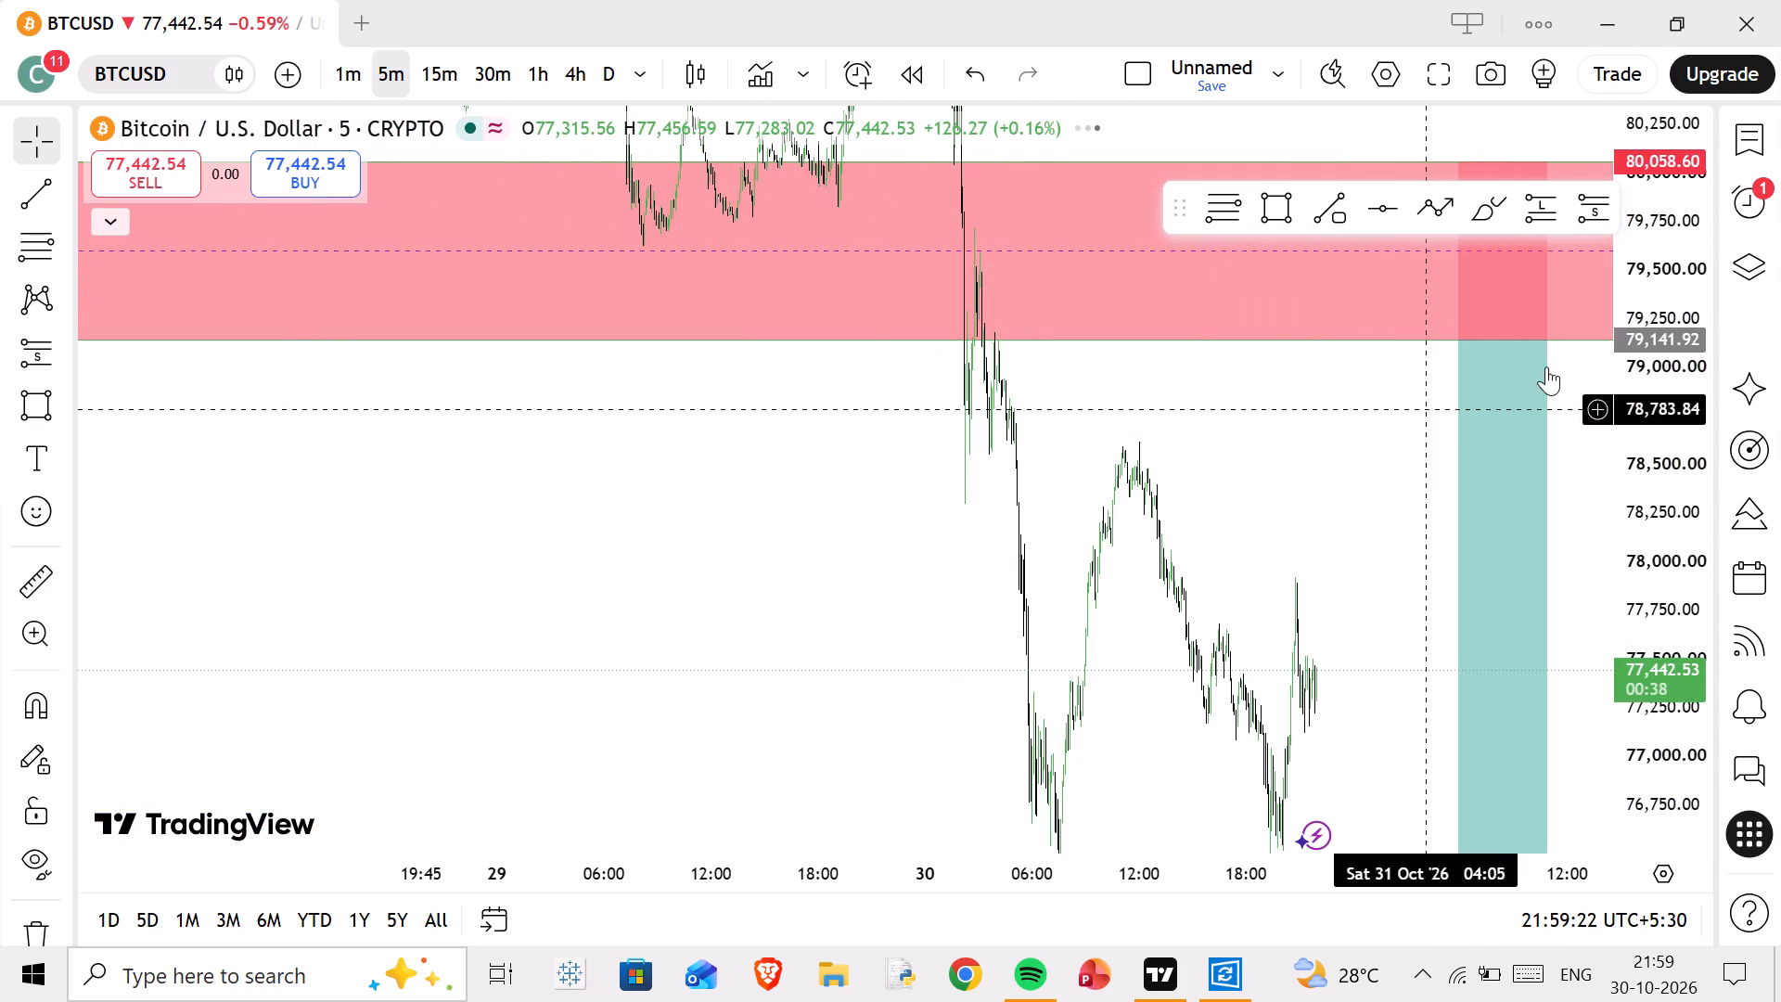
scroll(1685, 371, "down", 7)
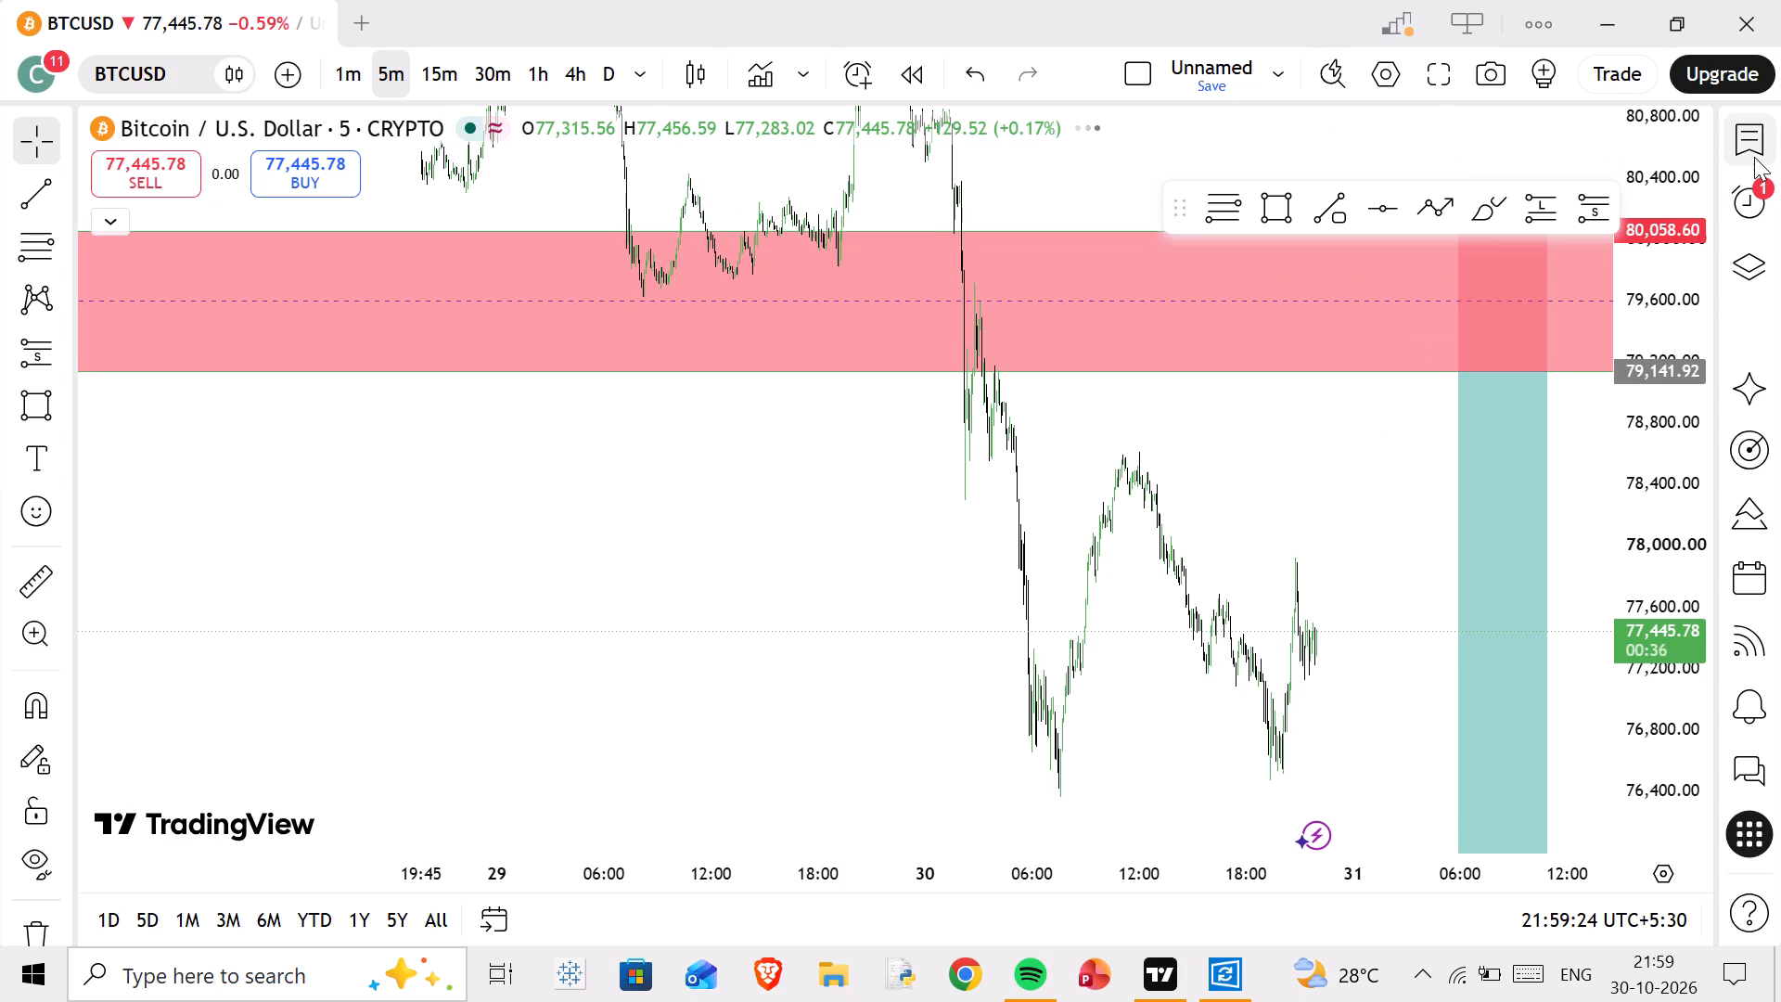
left_click(1754, 157)
left_click(1533, 368)
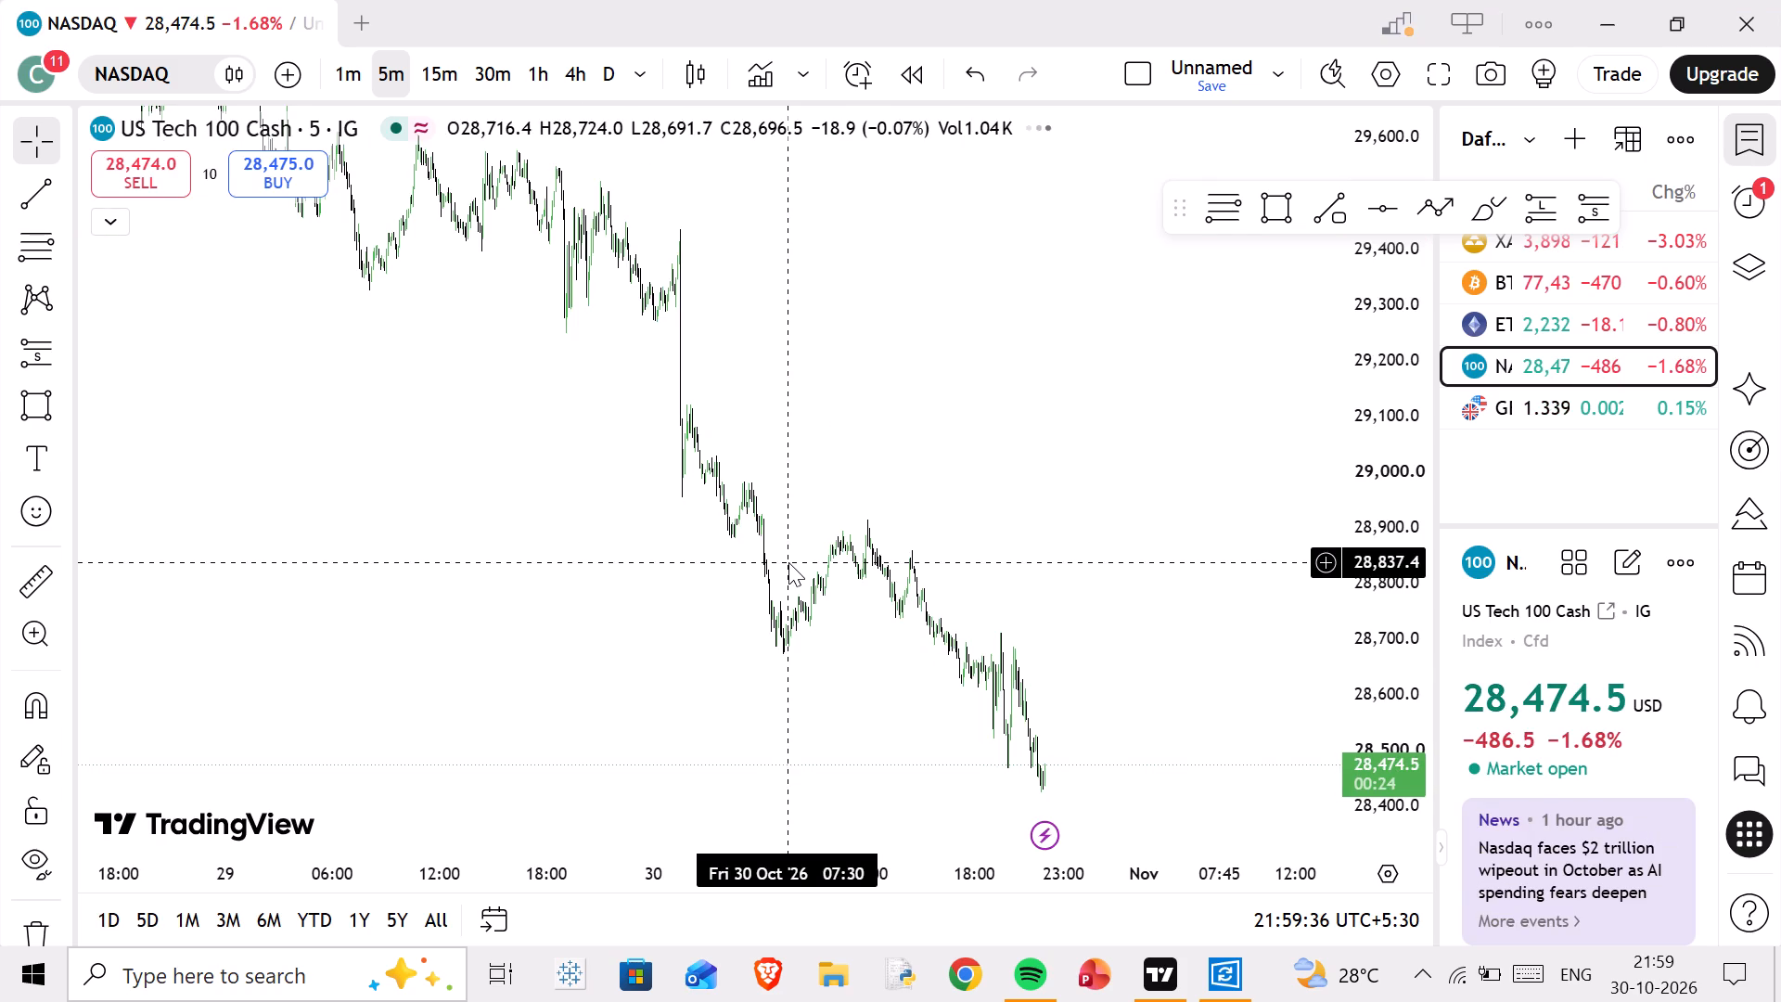
Examine the existing red zones and short position on the 5-minute NASDAQ chart, including the position's stop, target and risk/reward labels.
scroll(827, 348, "up", 5)
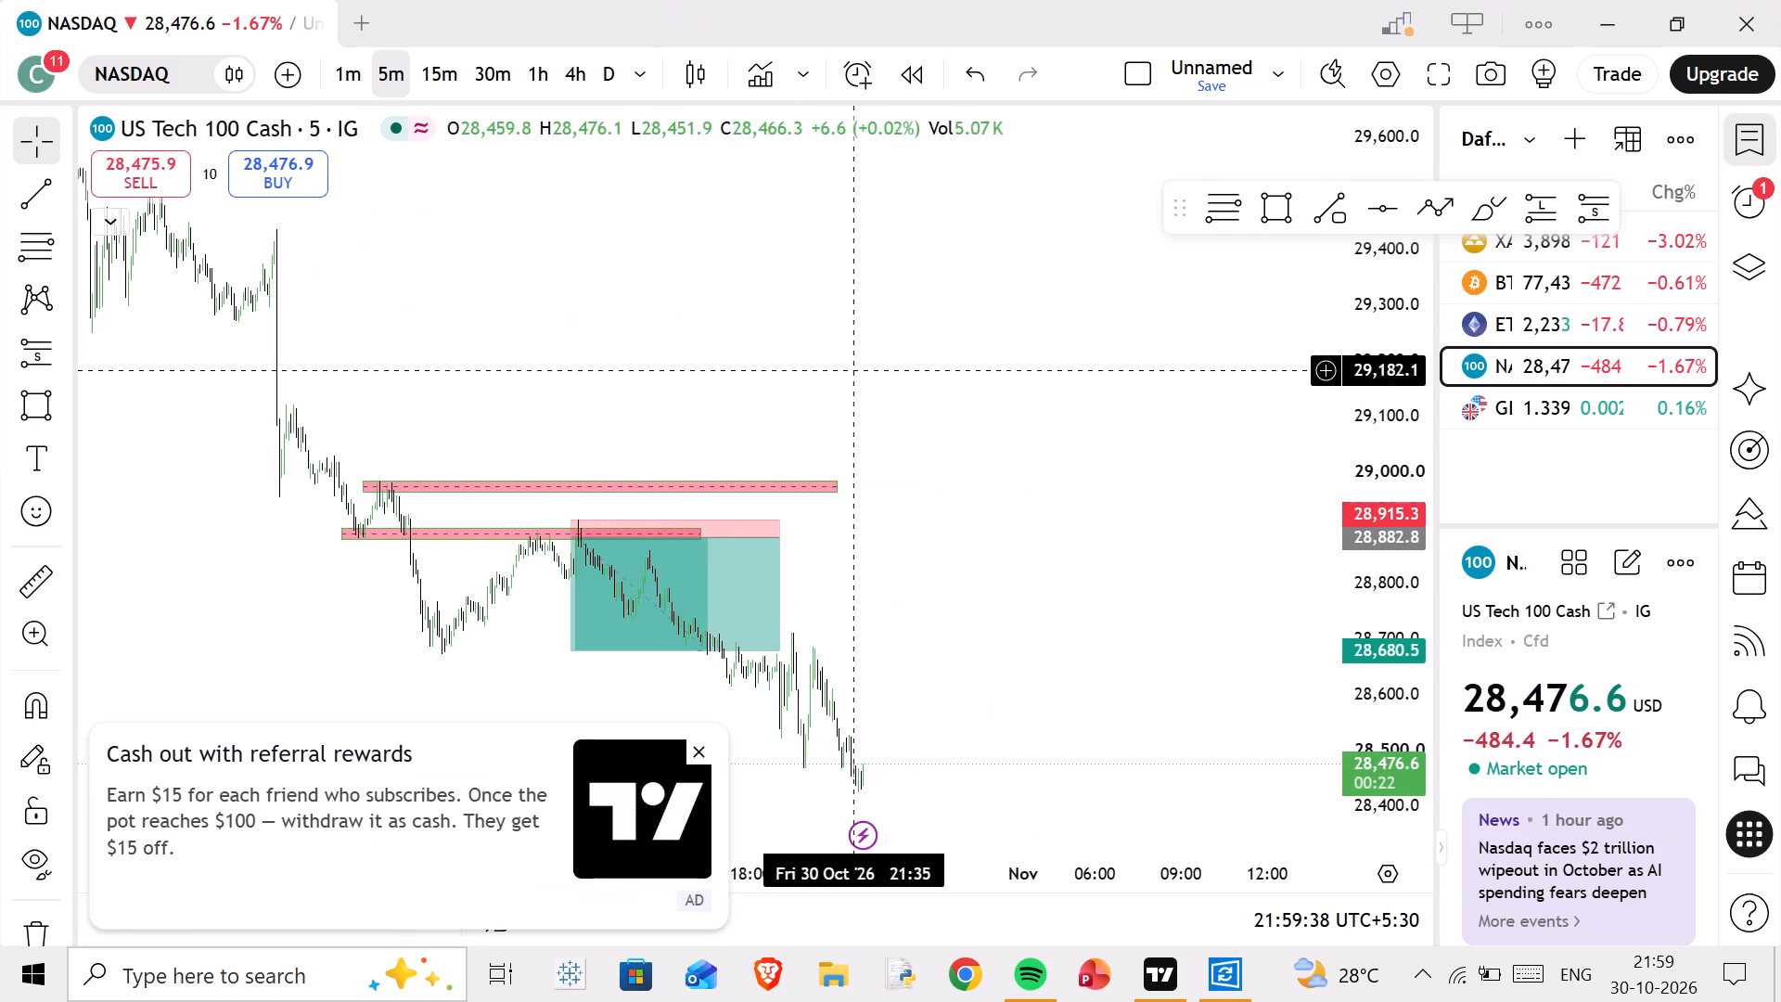
left_click_drag(932, 551, 1091, 369)
scroll(1413, 591, "up", 14)
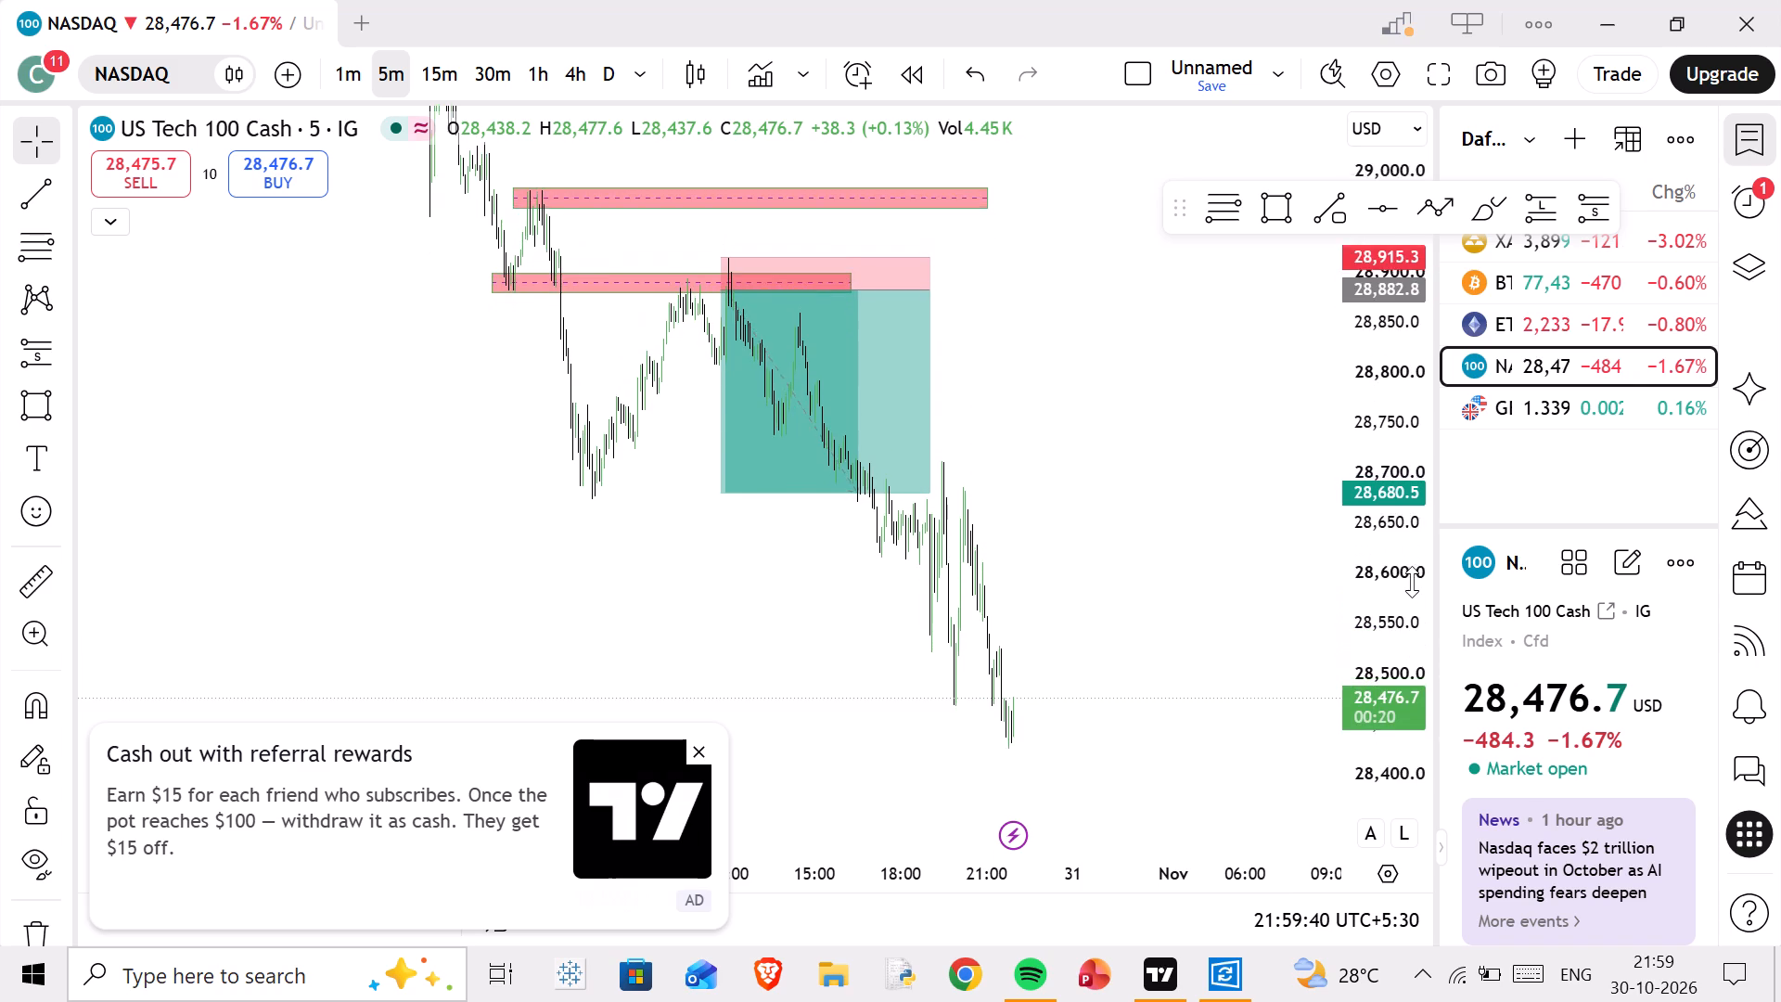
scroll(1412, 582, "up", 7)
scroll(1075, 497, "up", 4)
left_click_drag(935, 379, 1099, 786)
scroll(922, 628, "up", 3)
left_click_drag(967, 601, 1048, 341)
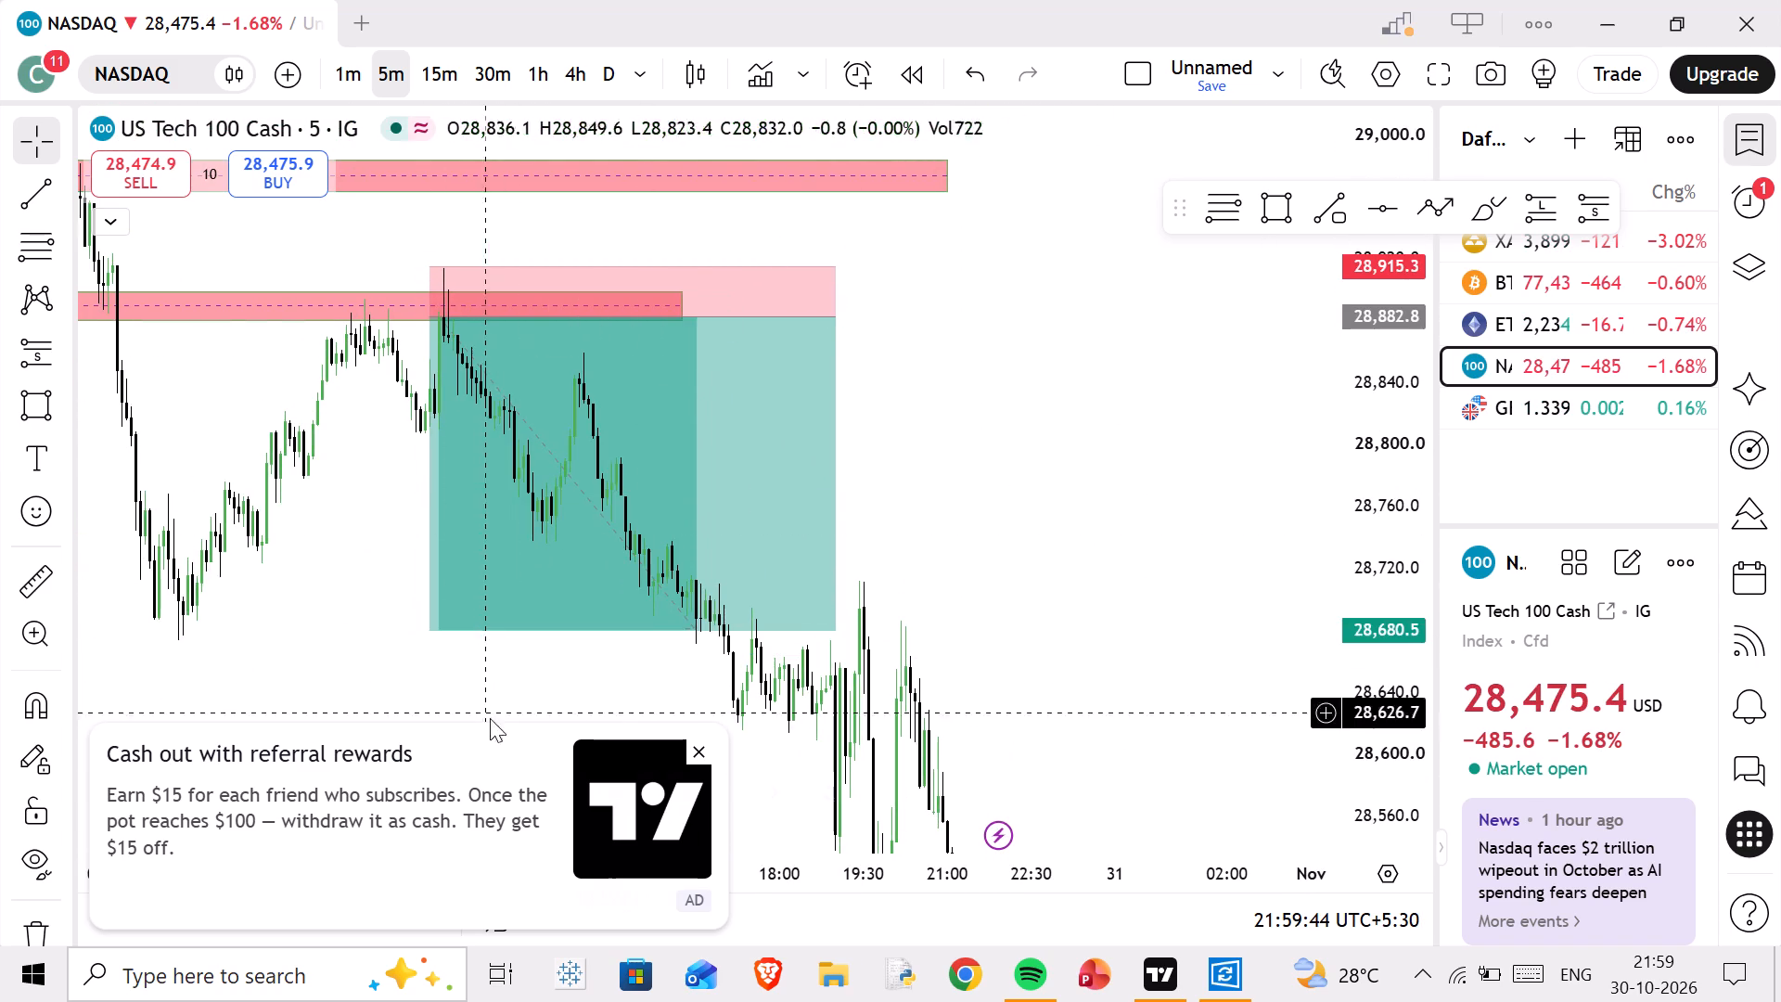
left_click(704, 750)
left_click_drag(1071, 384, 1072, 328)
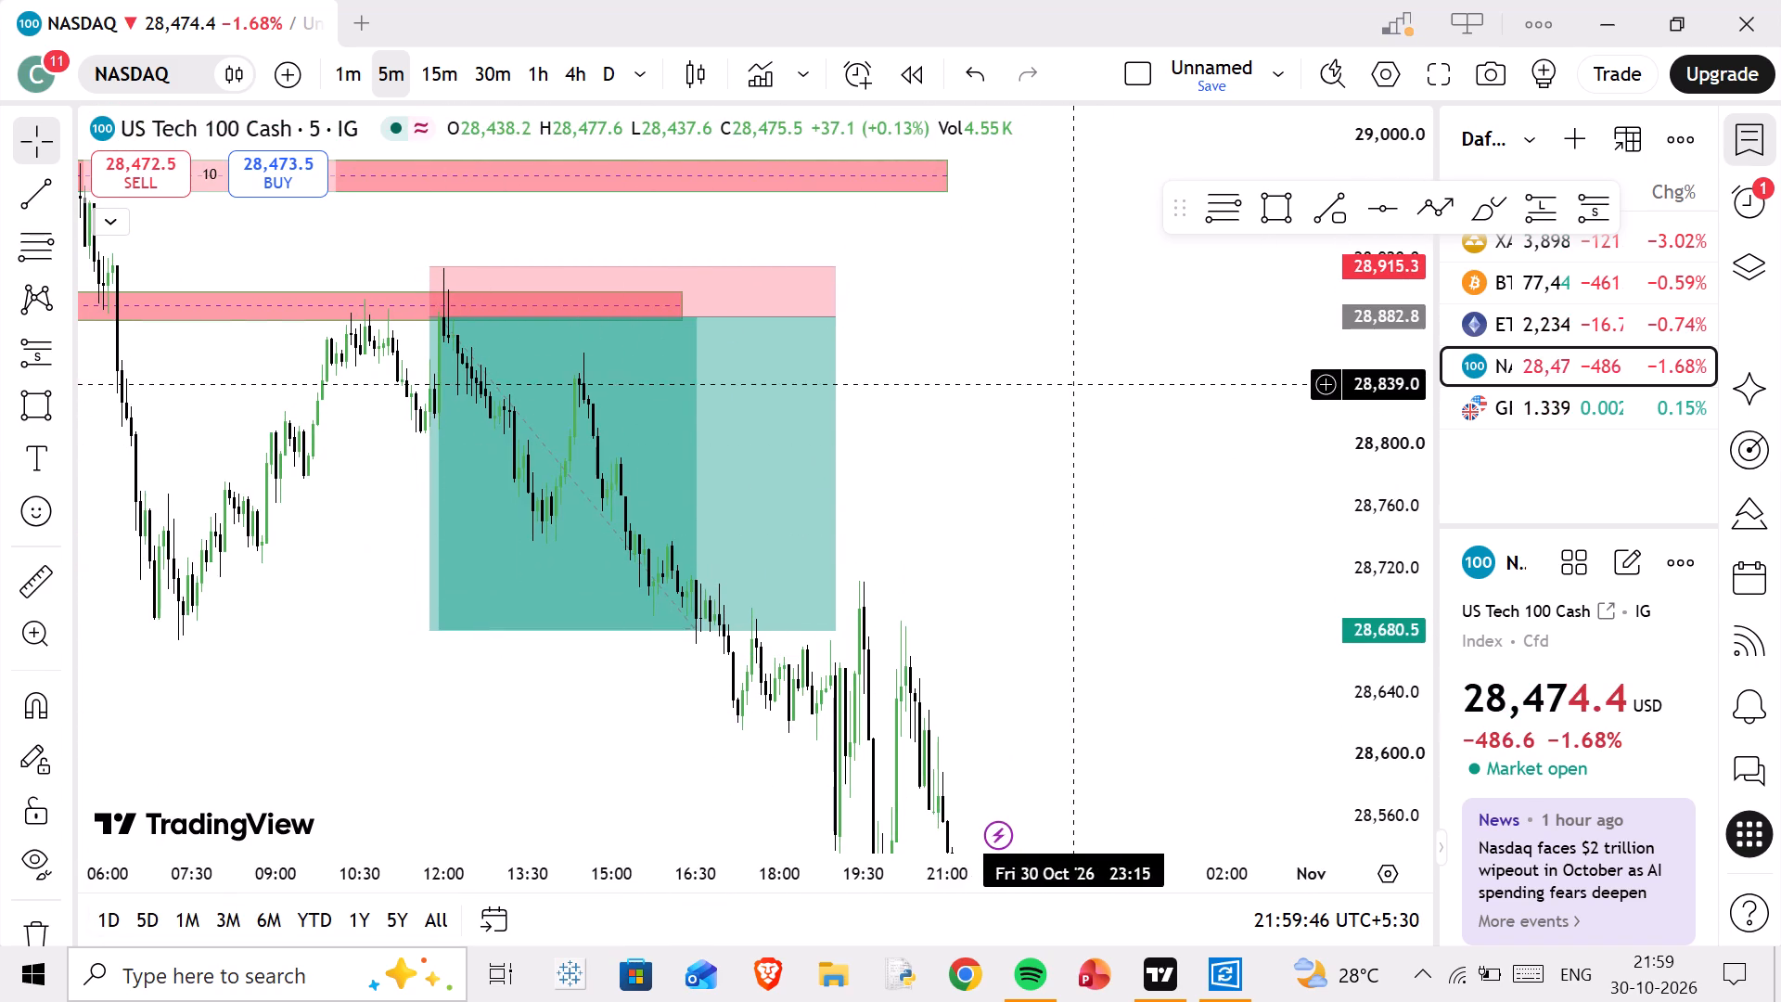
left_click_drag(1072, 328, 1128, 499)
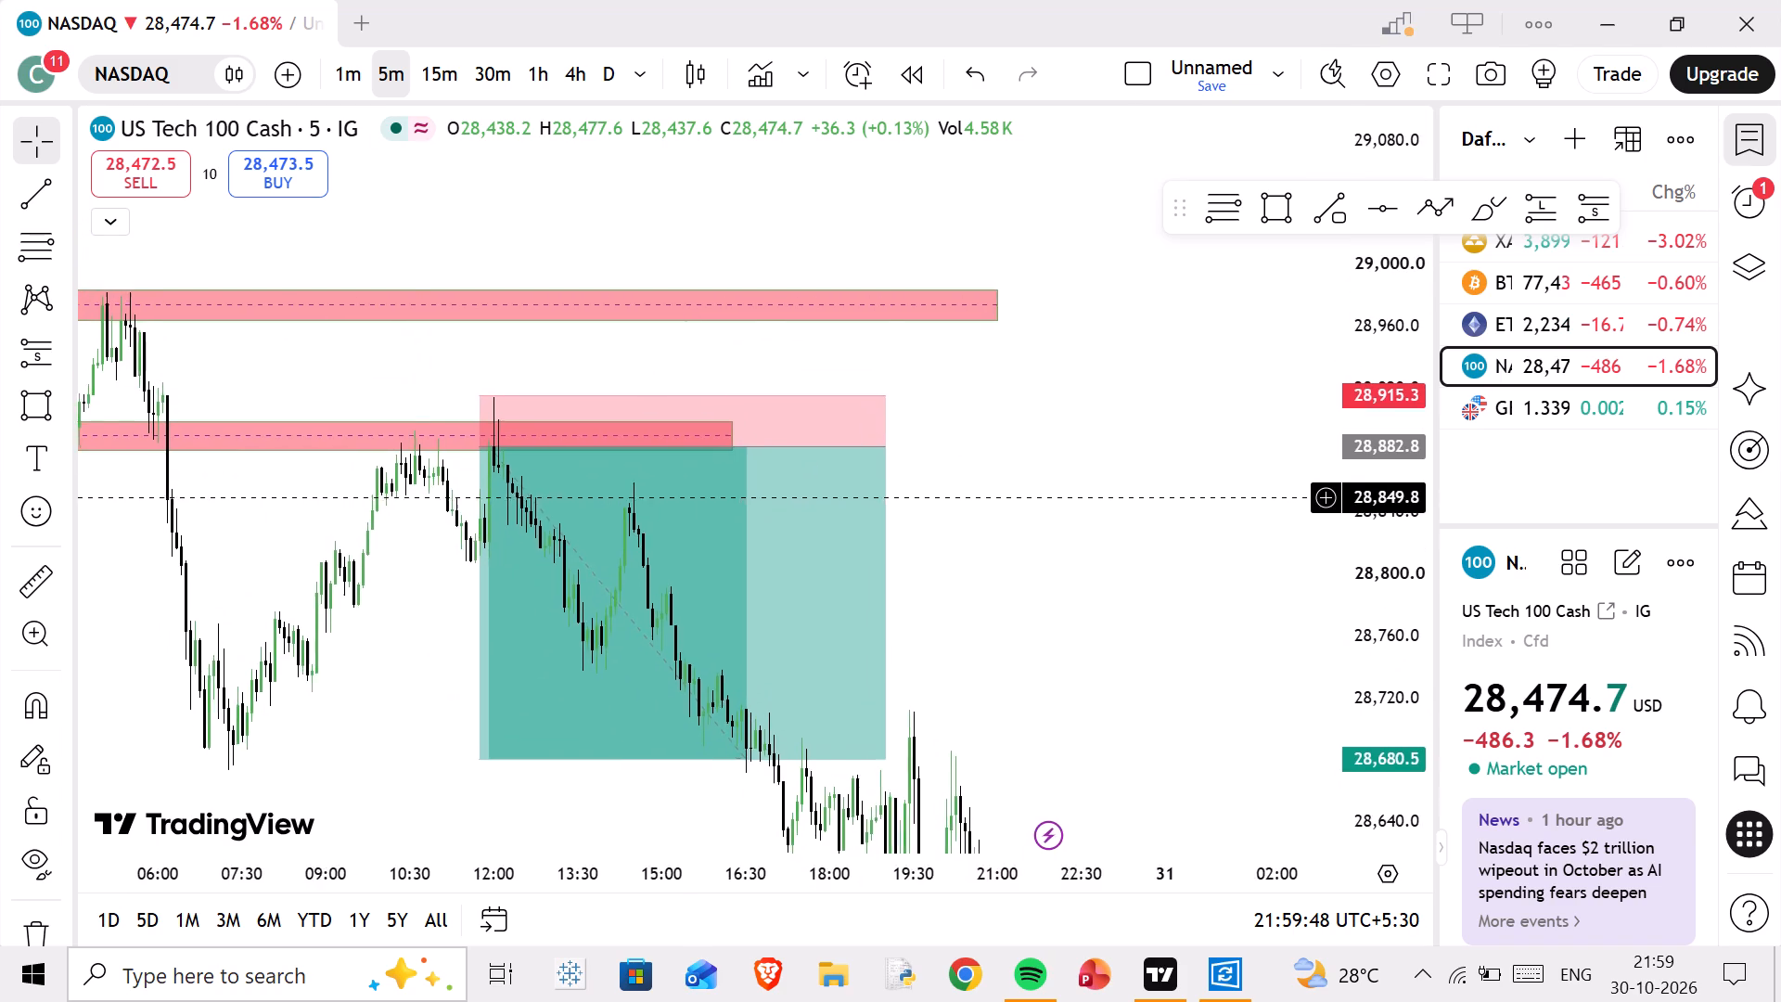
scroll(1142, 511, "up", 3)
left_click_drag(1016, 532, 1239, 489)
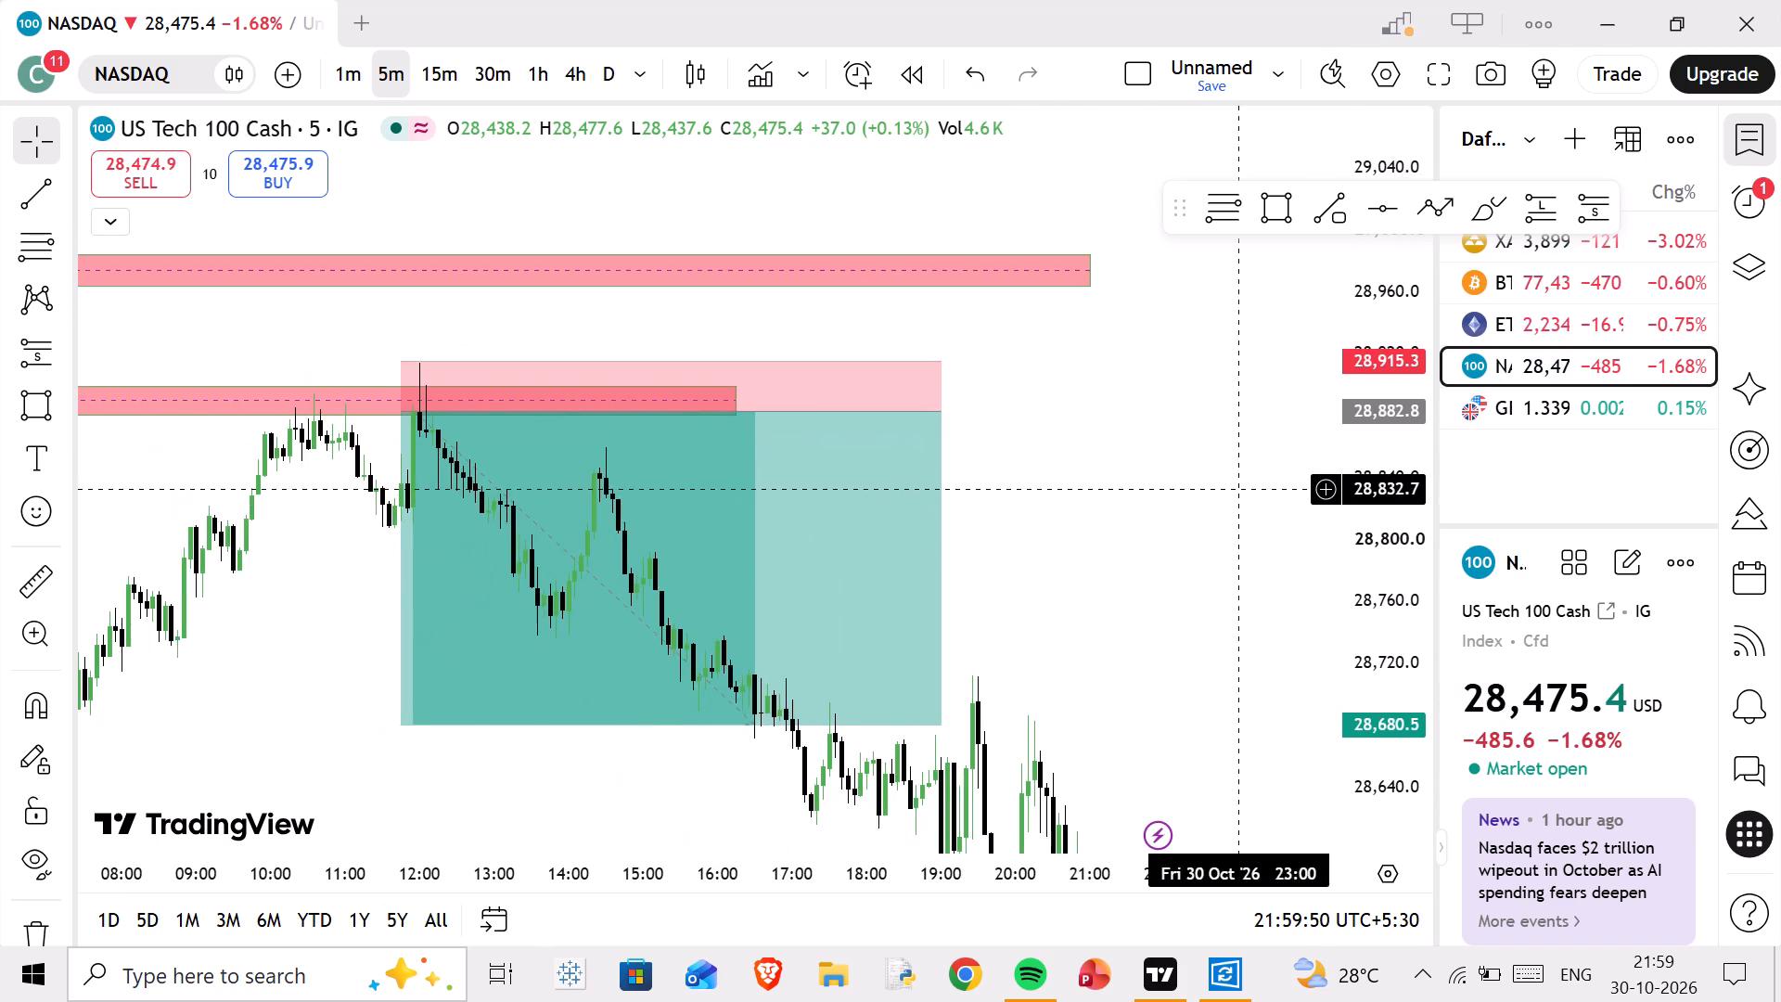
scroll(1200, 530, "up", 1)
scroll(1071, 508, "down", 4)
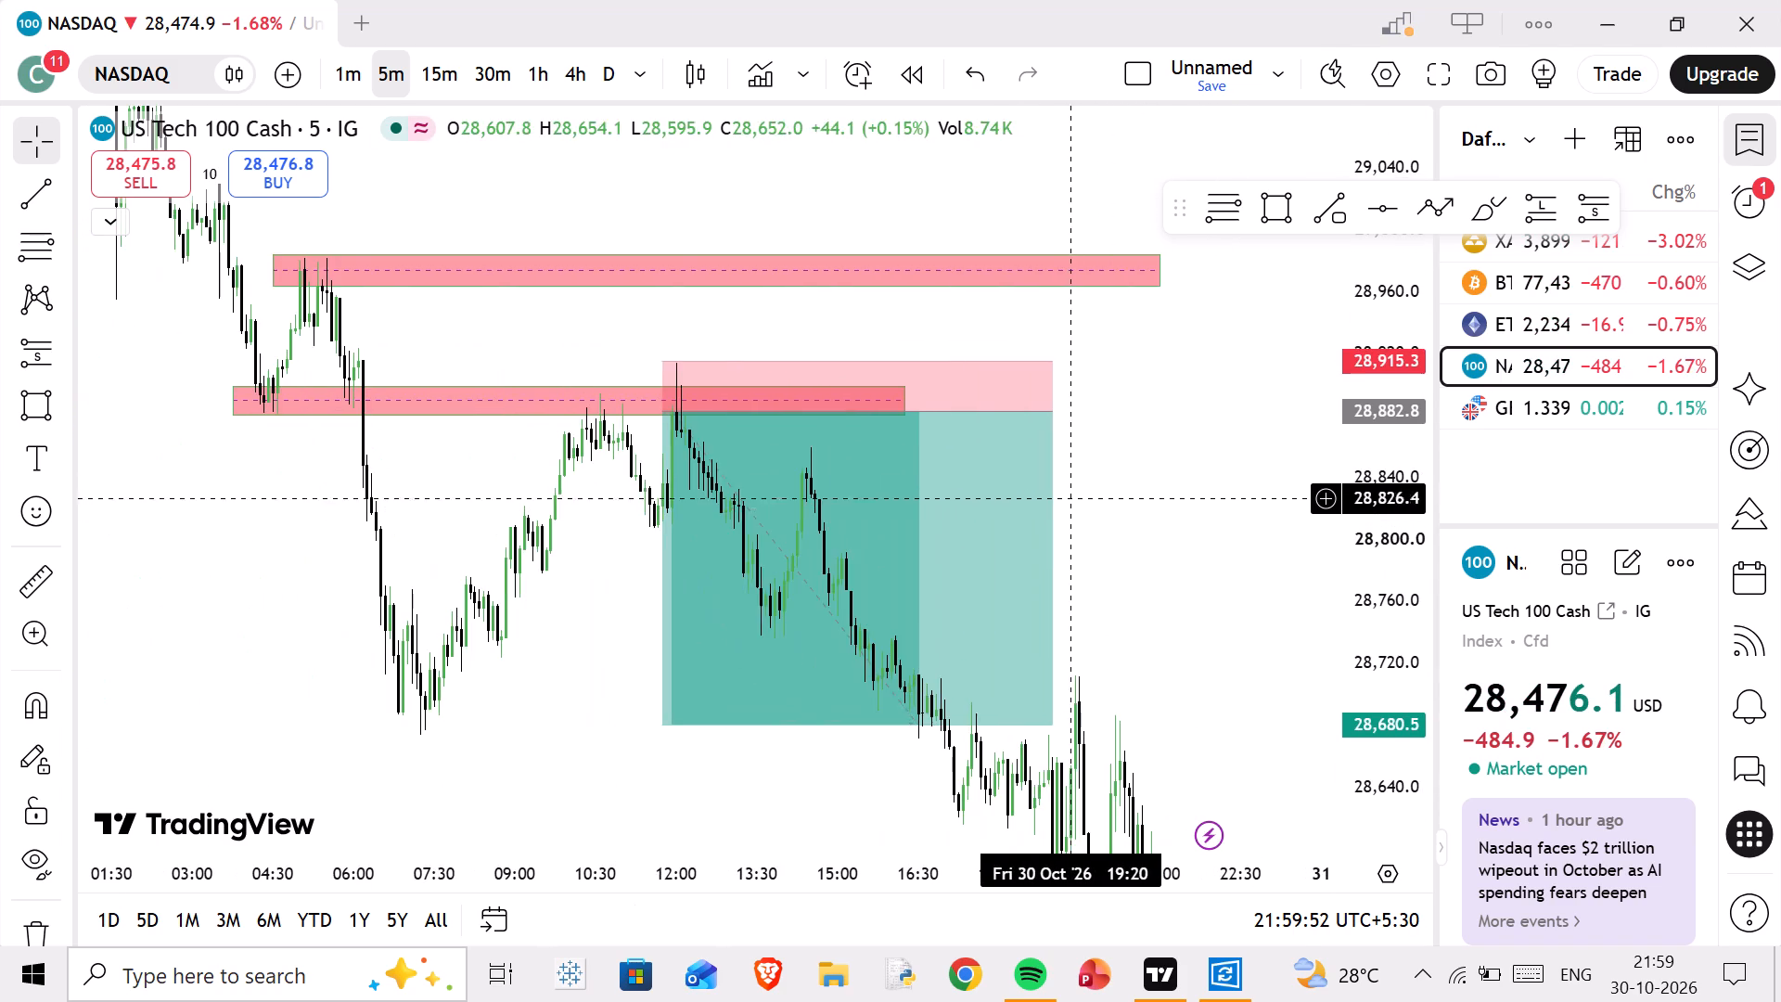
left_click(1051, 396)
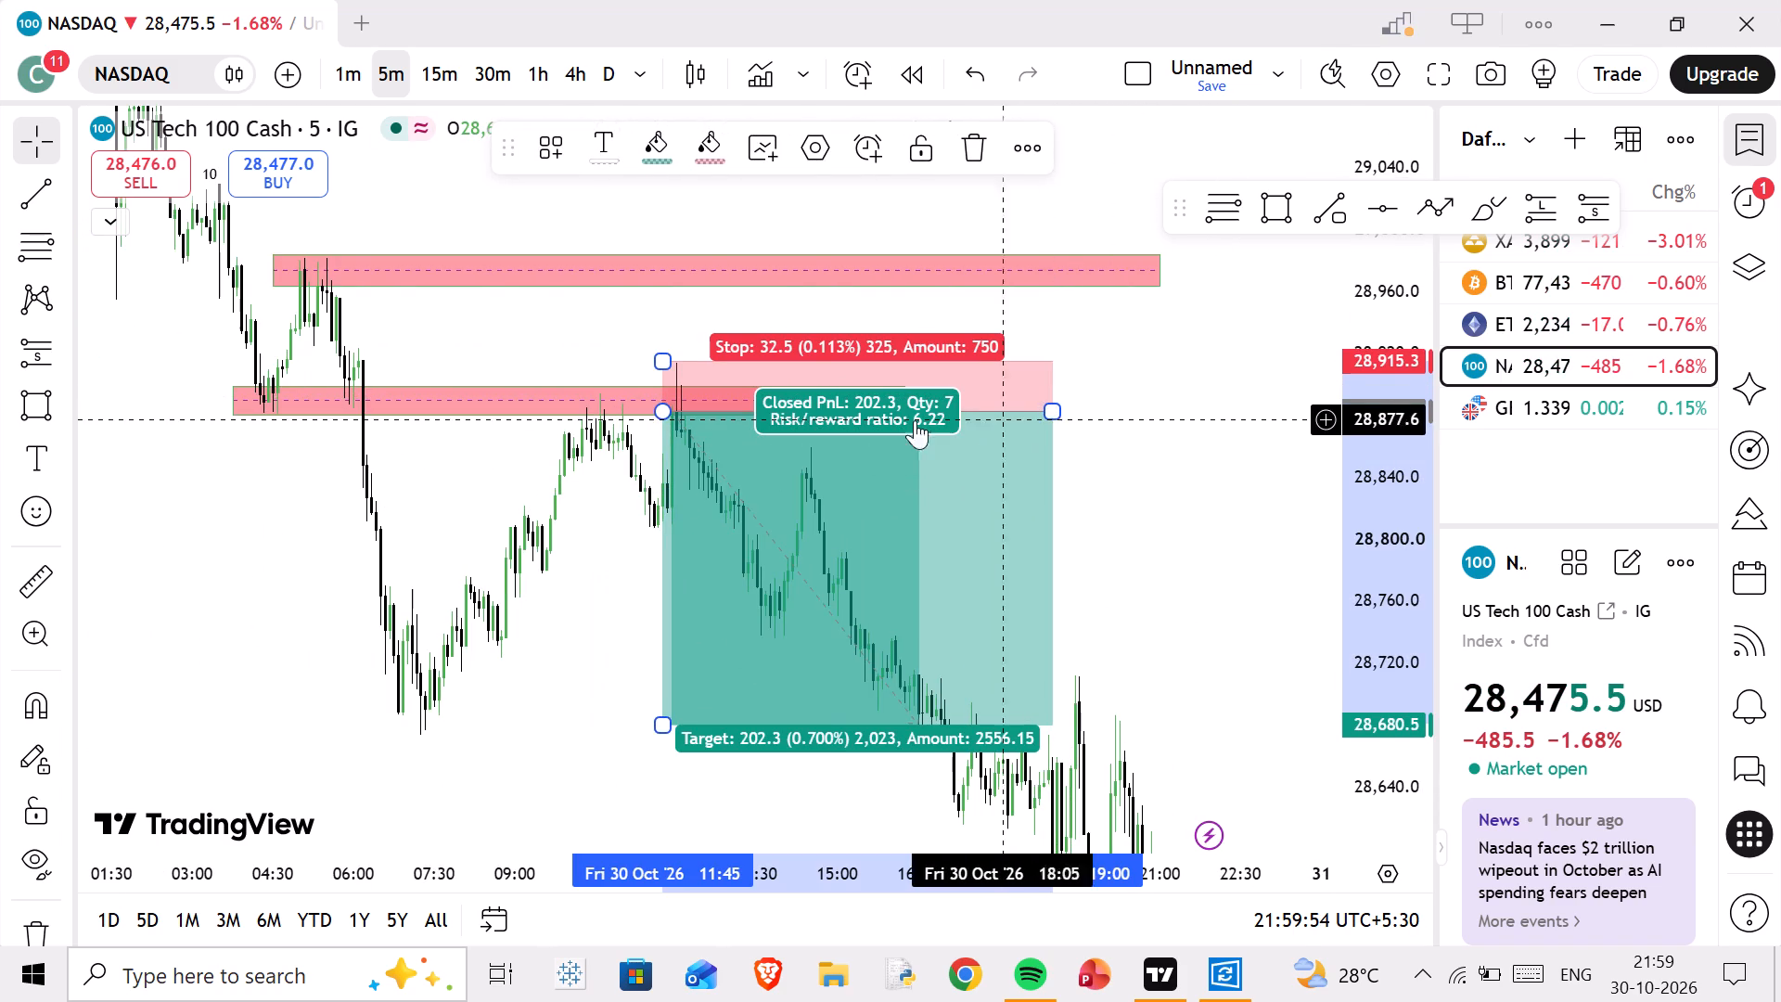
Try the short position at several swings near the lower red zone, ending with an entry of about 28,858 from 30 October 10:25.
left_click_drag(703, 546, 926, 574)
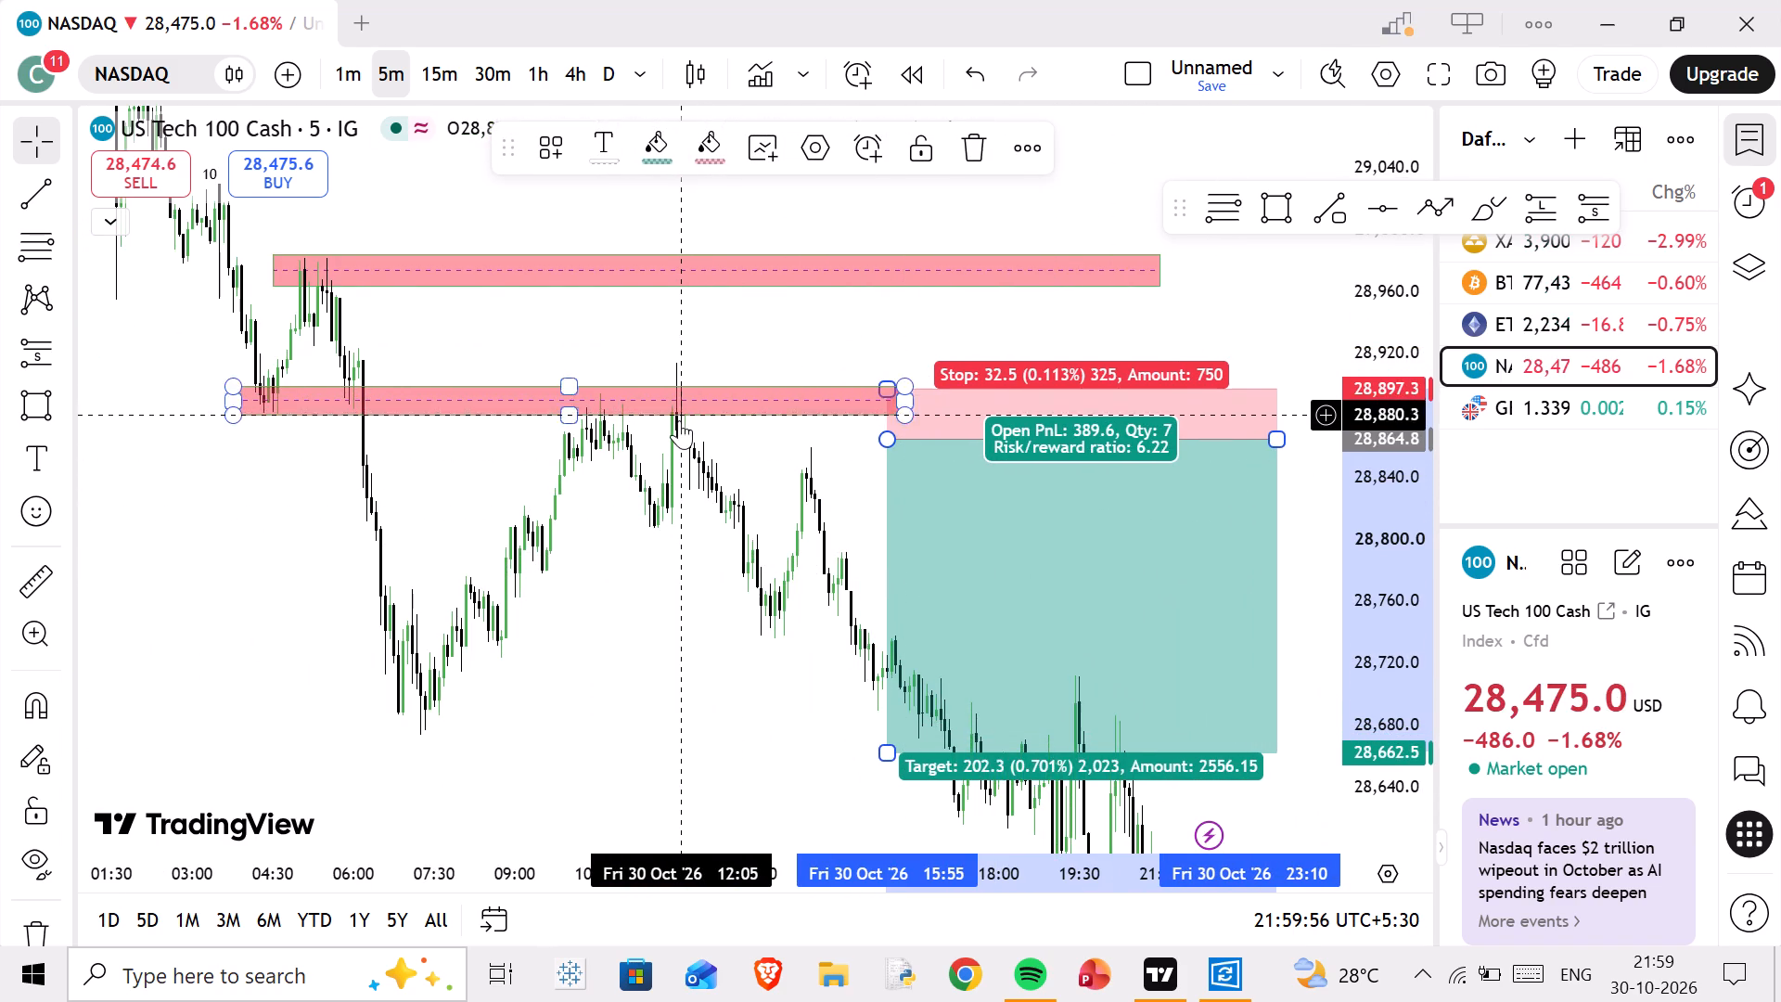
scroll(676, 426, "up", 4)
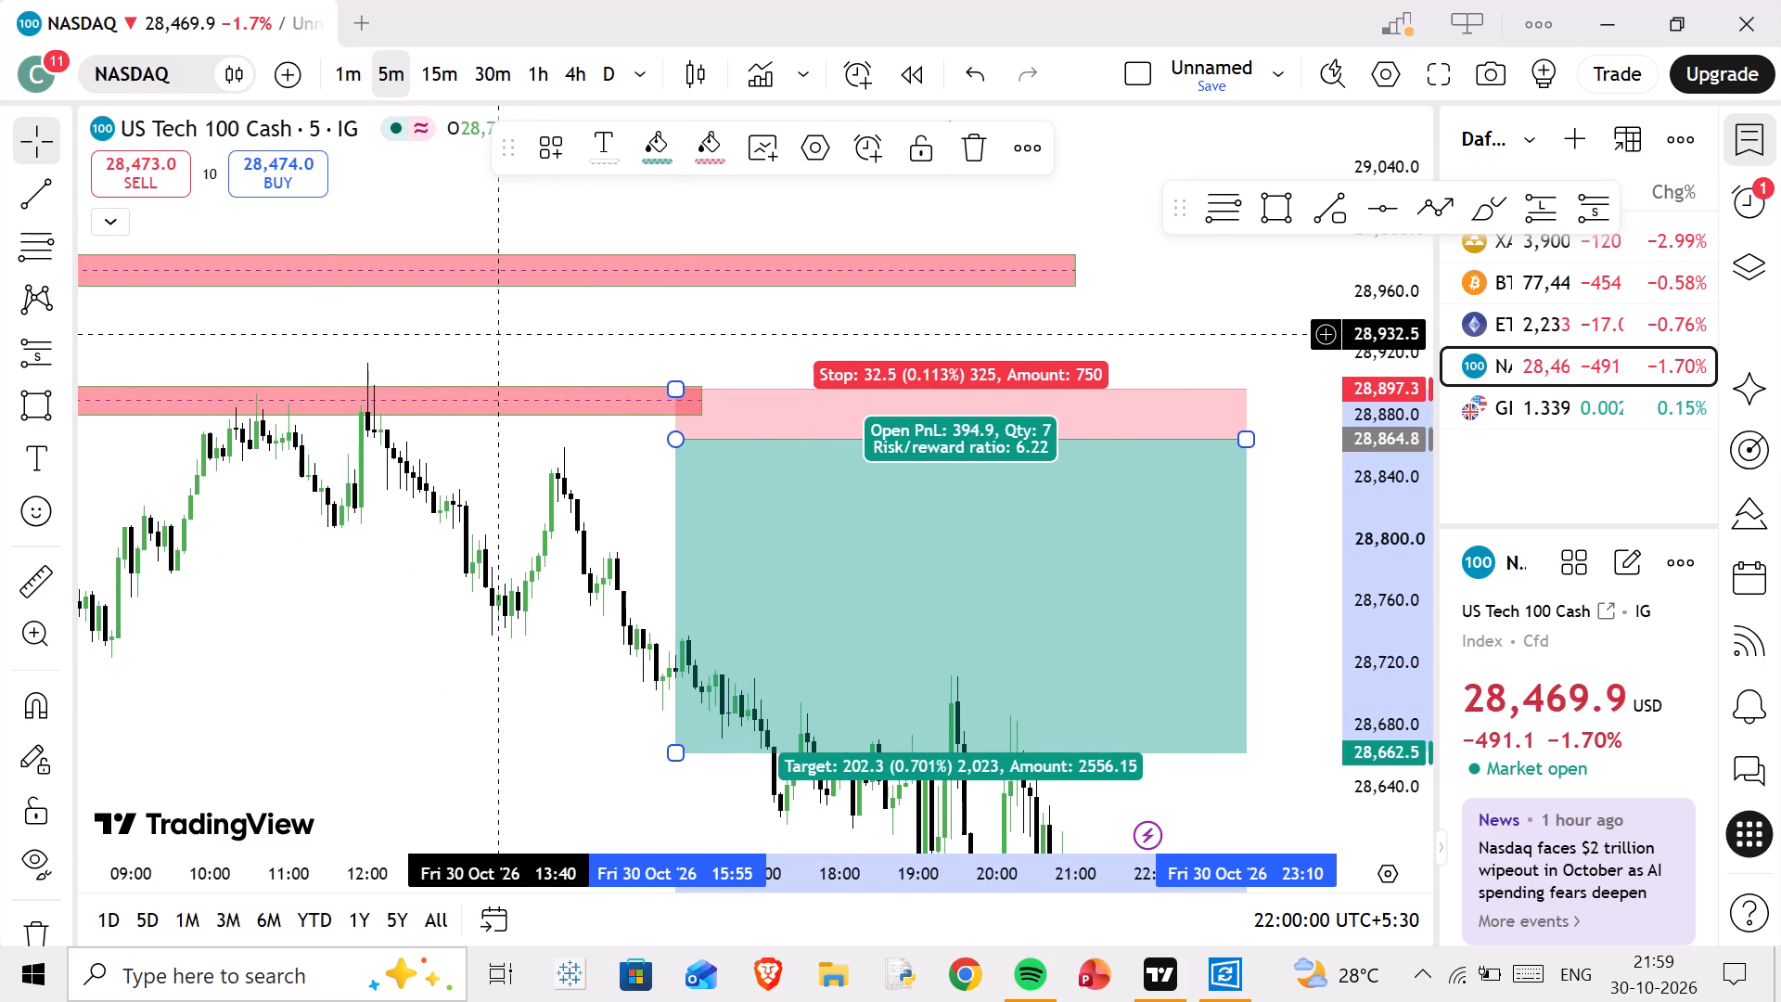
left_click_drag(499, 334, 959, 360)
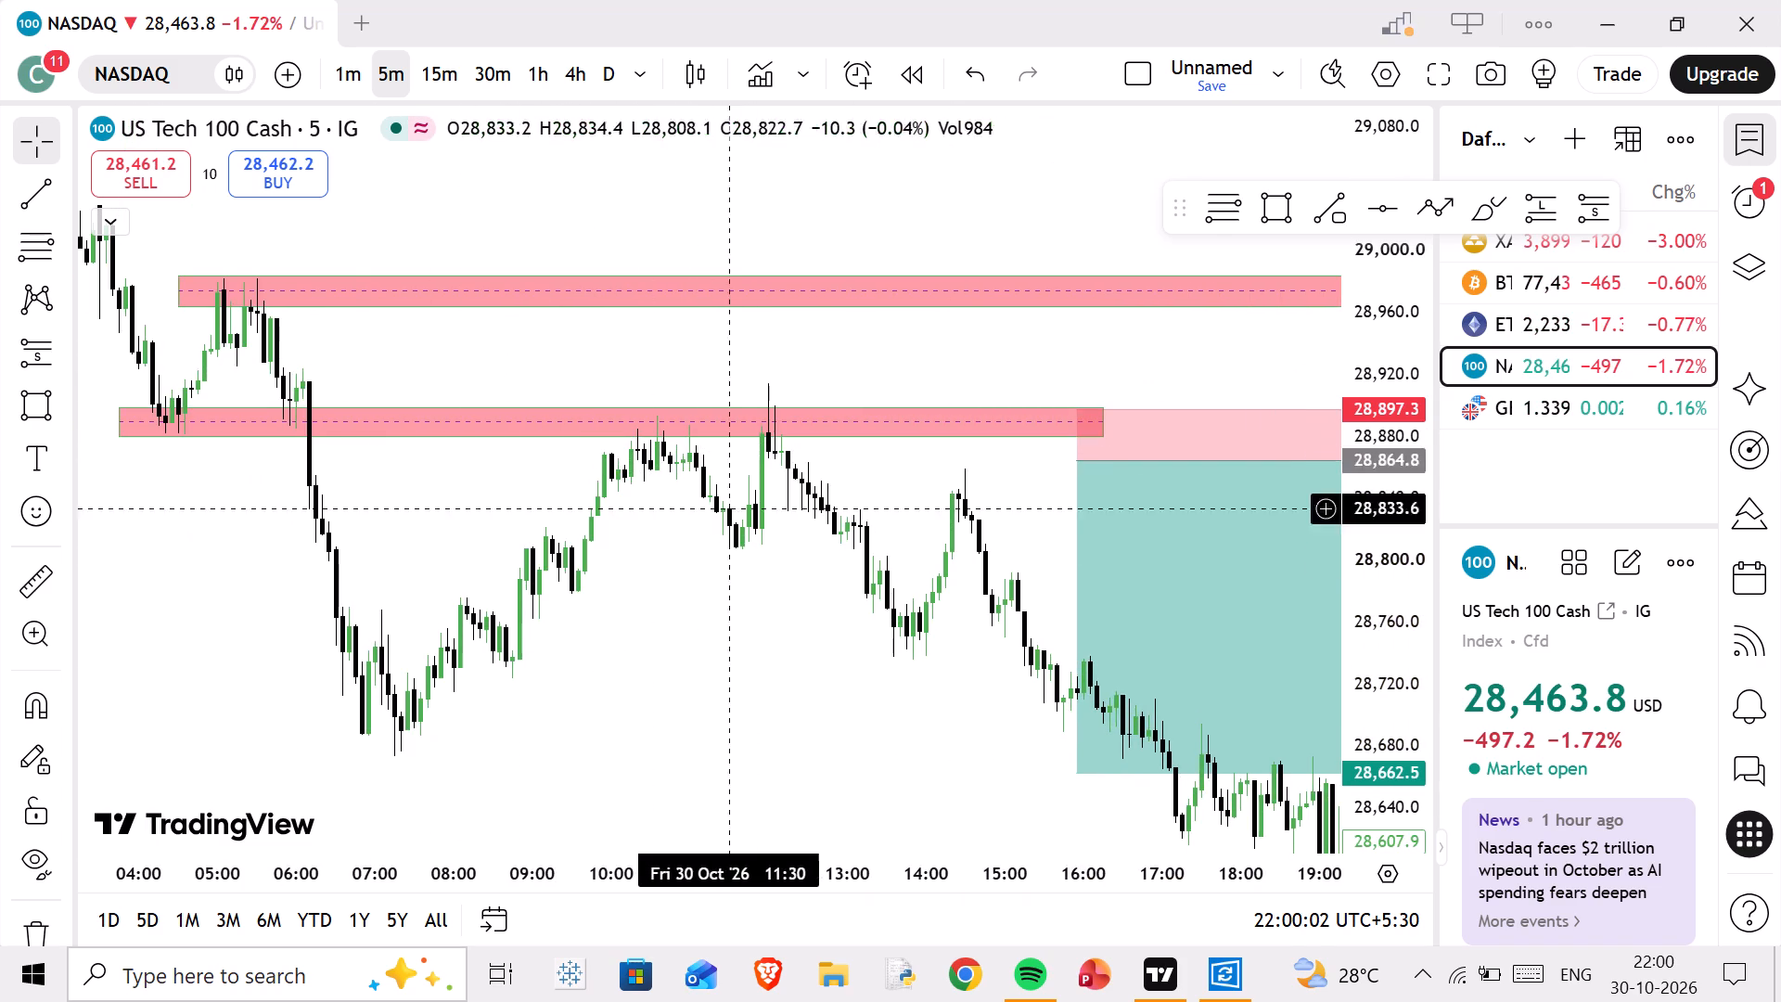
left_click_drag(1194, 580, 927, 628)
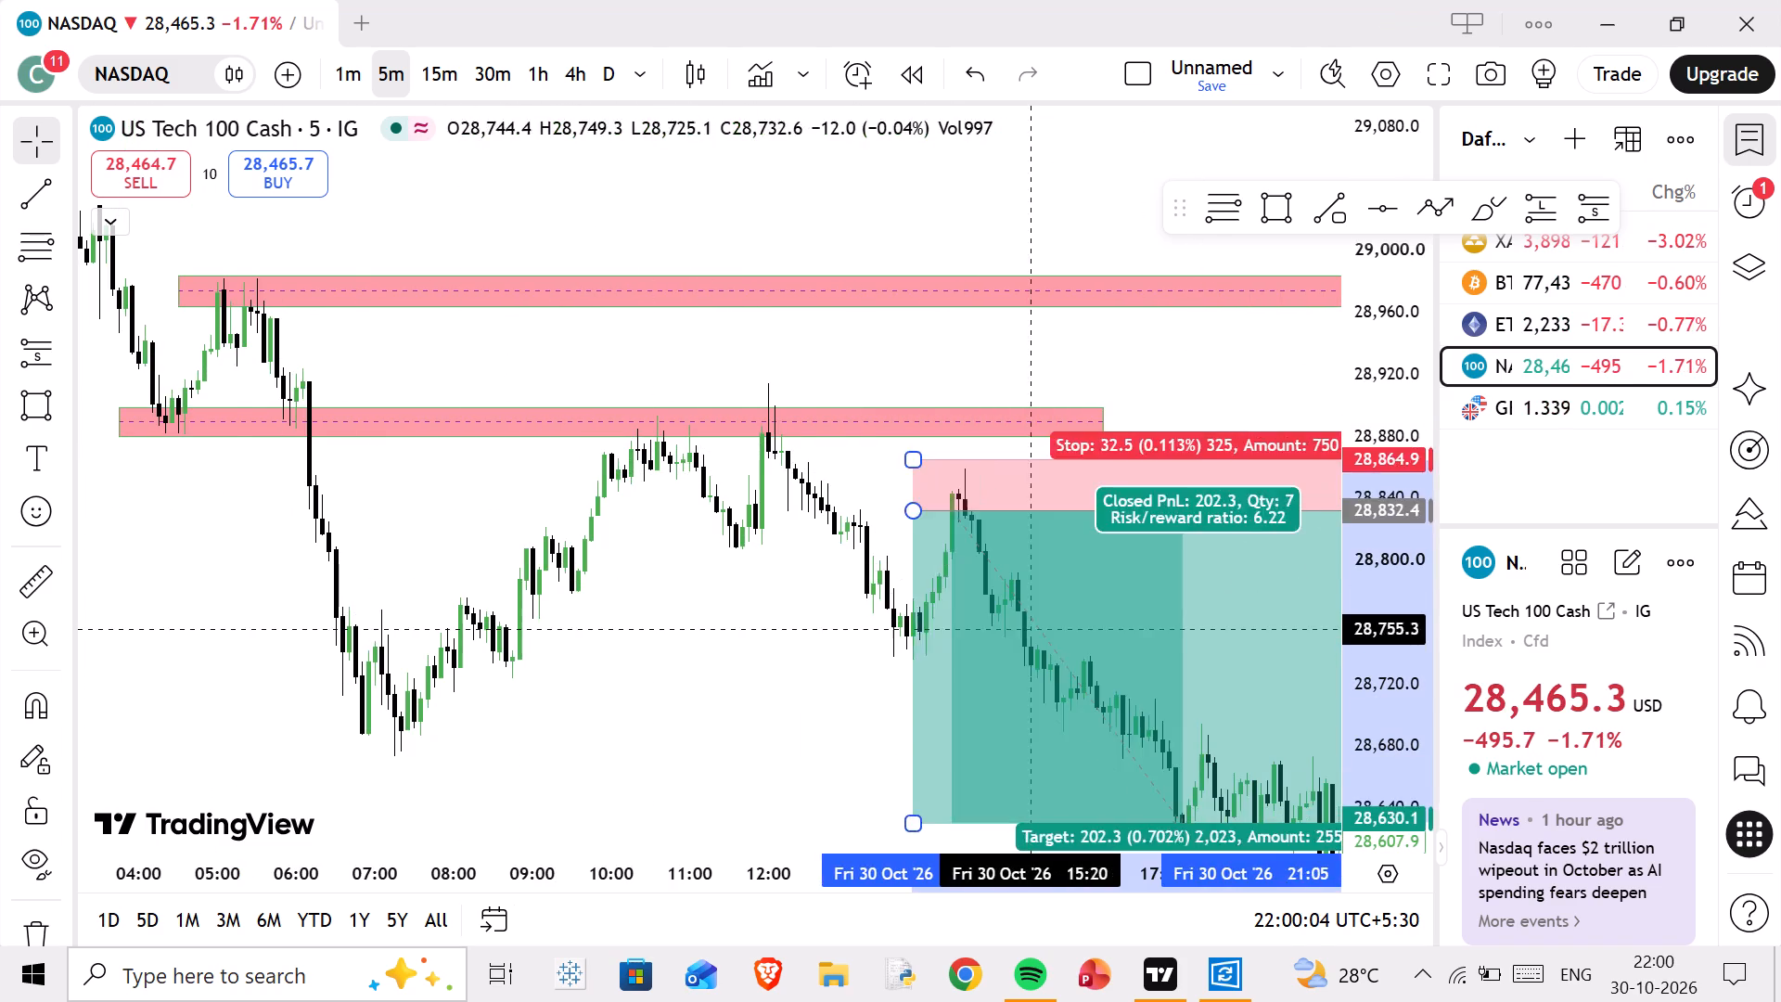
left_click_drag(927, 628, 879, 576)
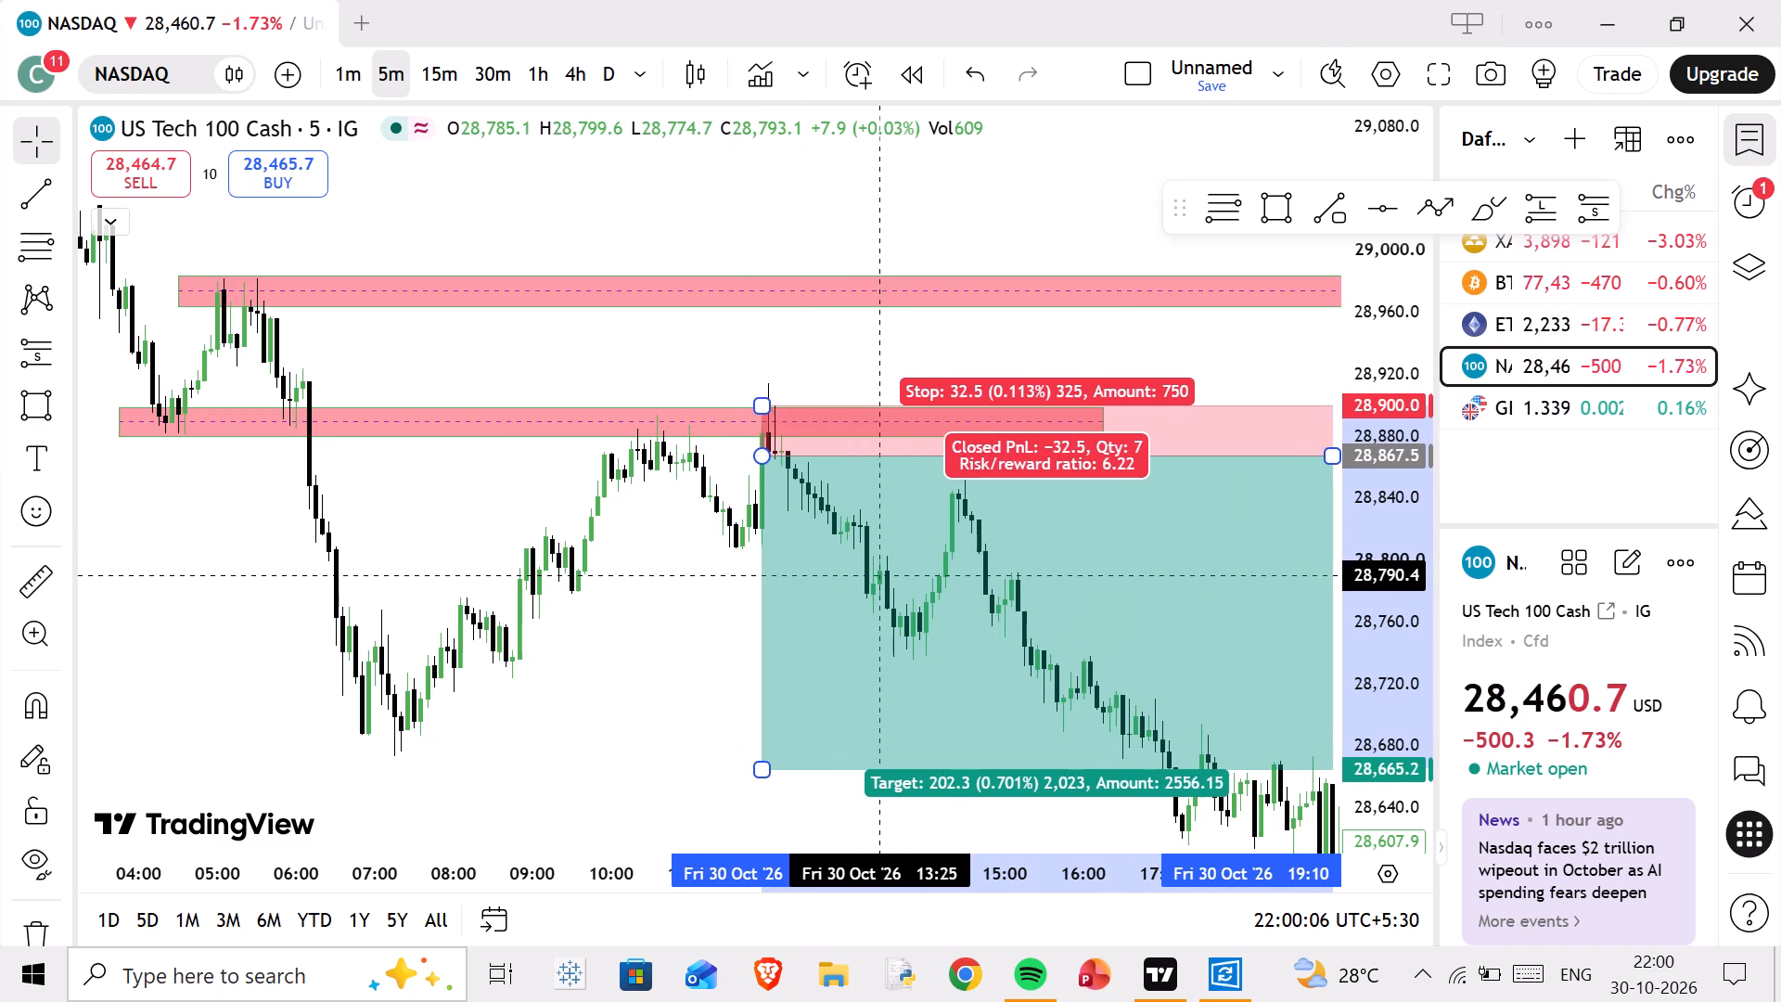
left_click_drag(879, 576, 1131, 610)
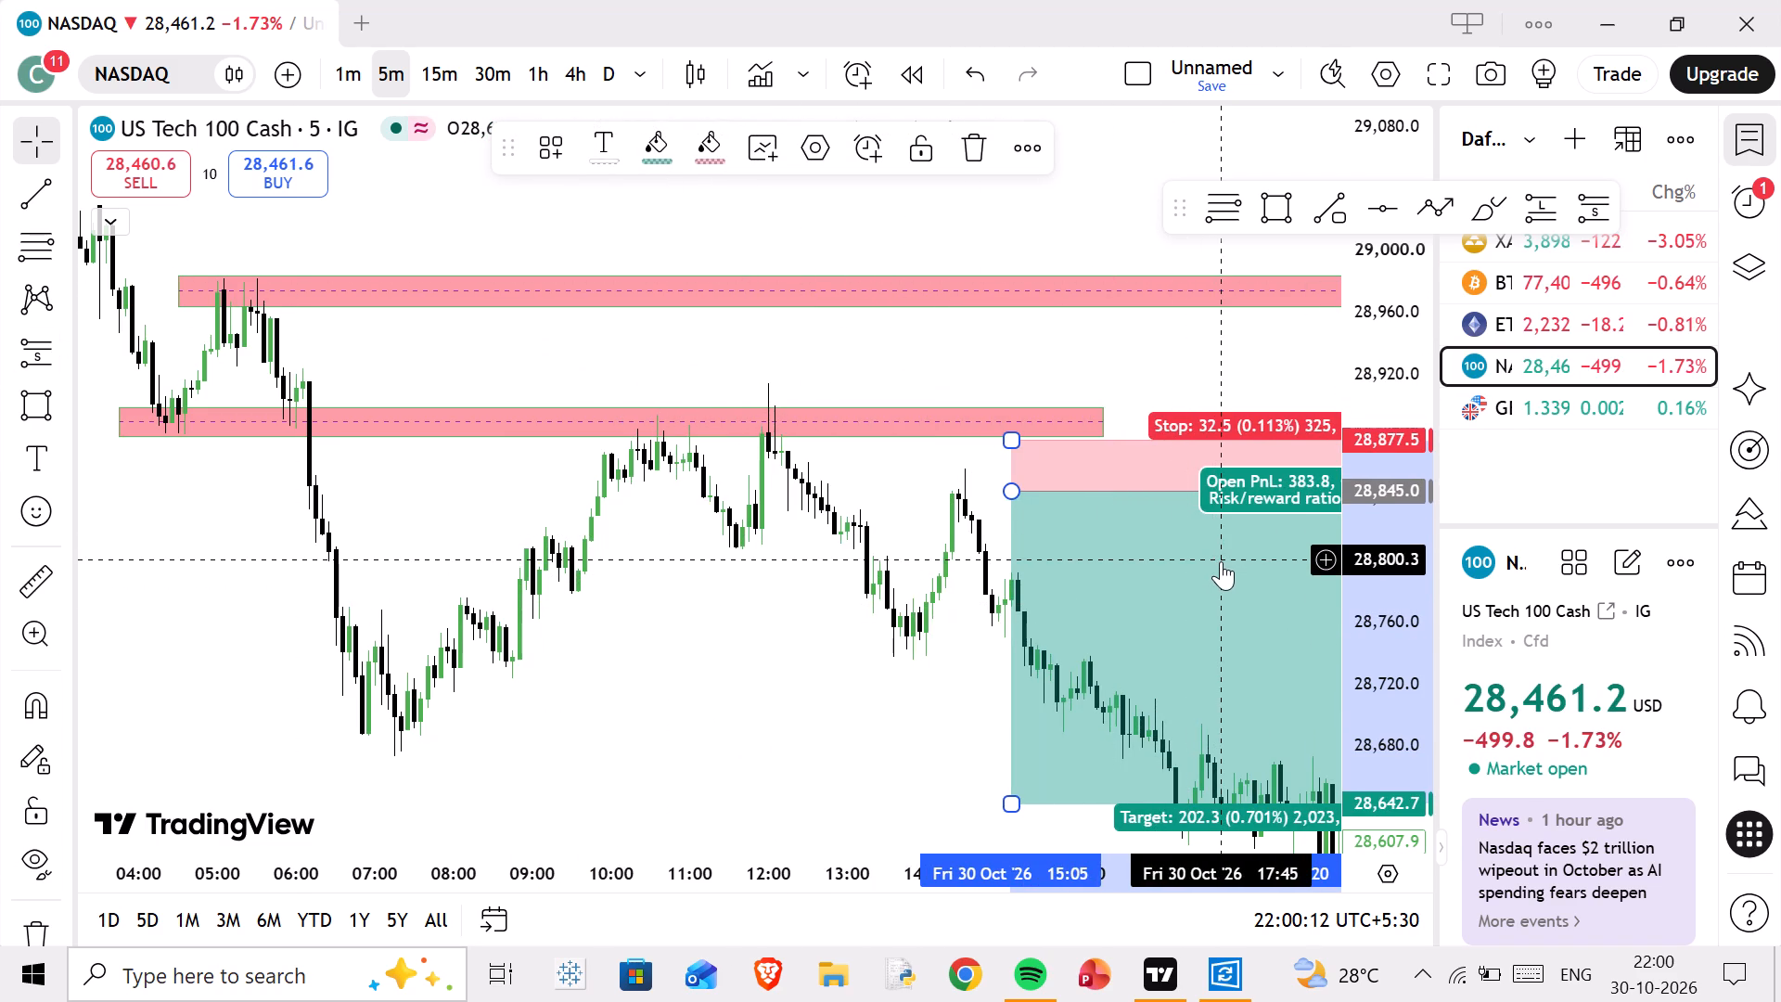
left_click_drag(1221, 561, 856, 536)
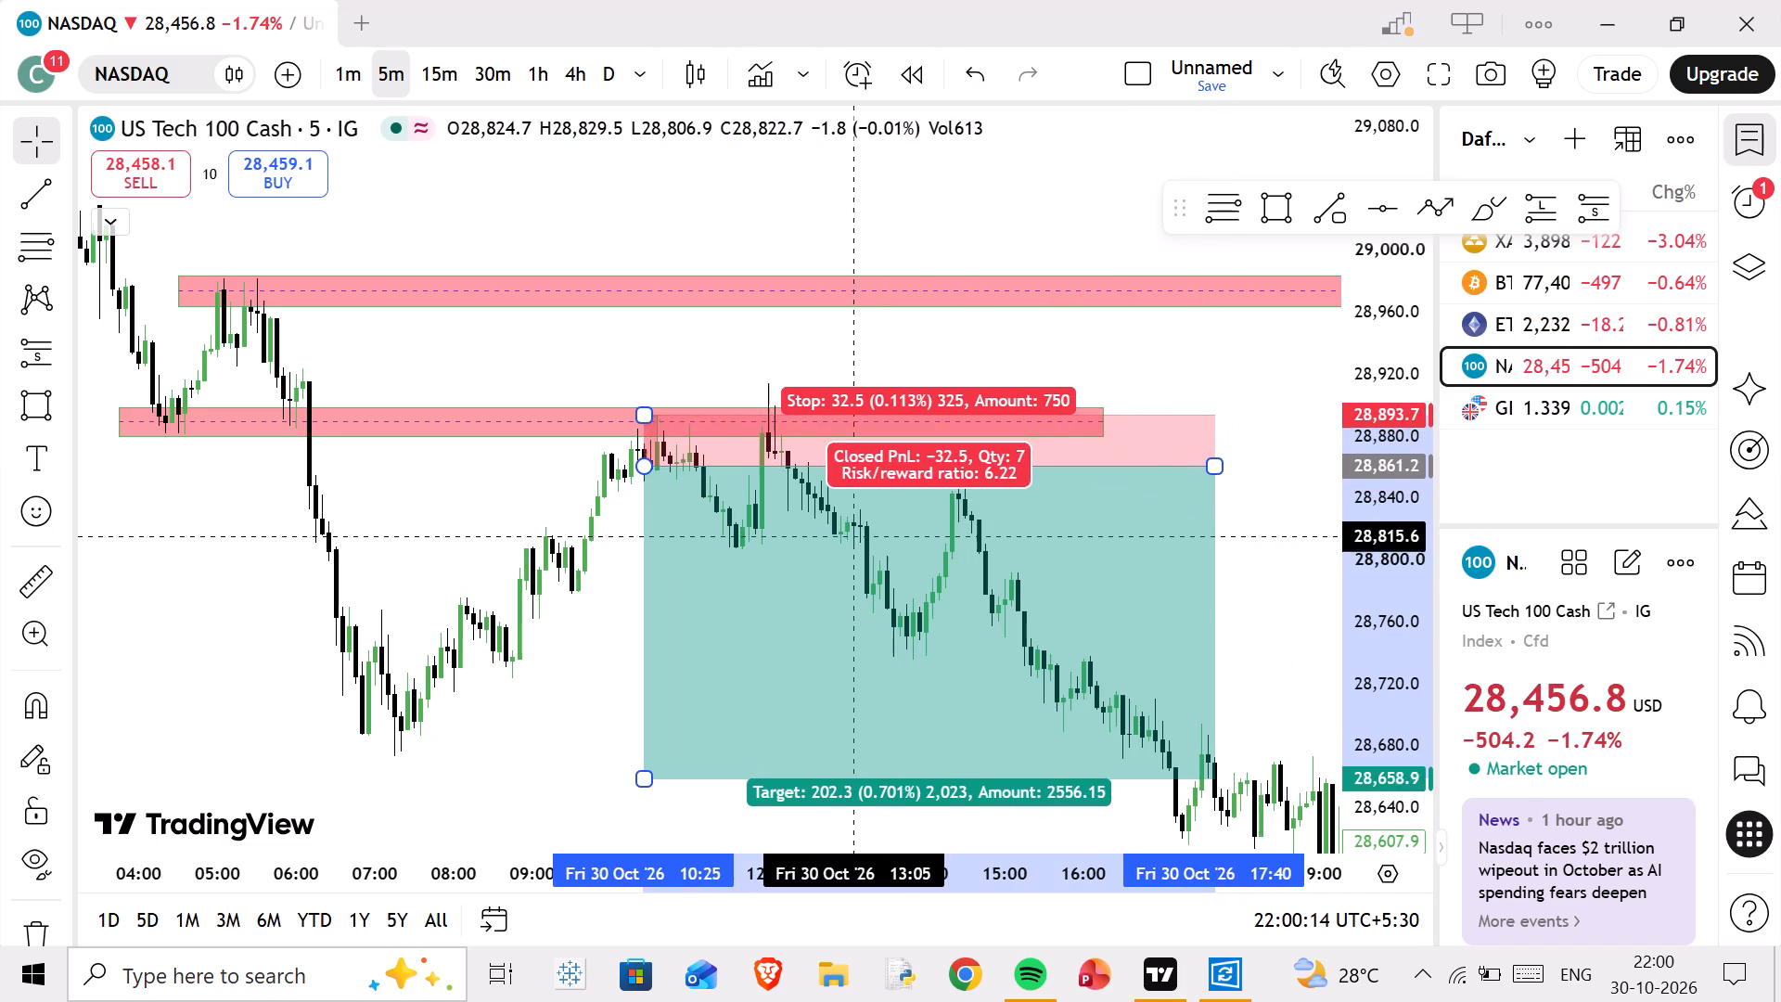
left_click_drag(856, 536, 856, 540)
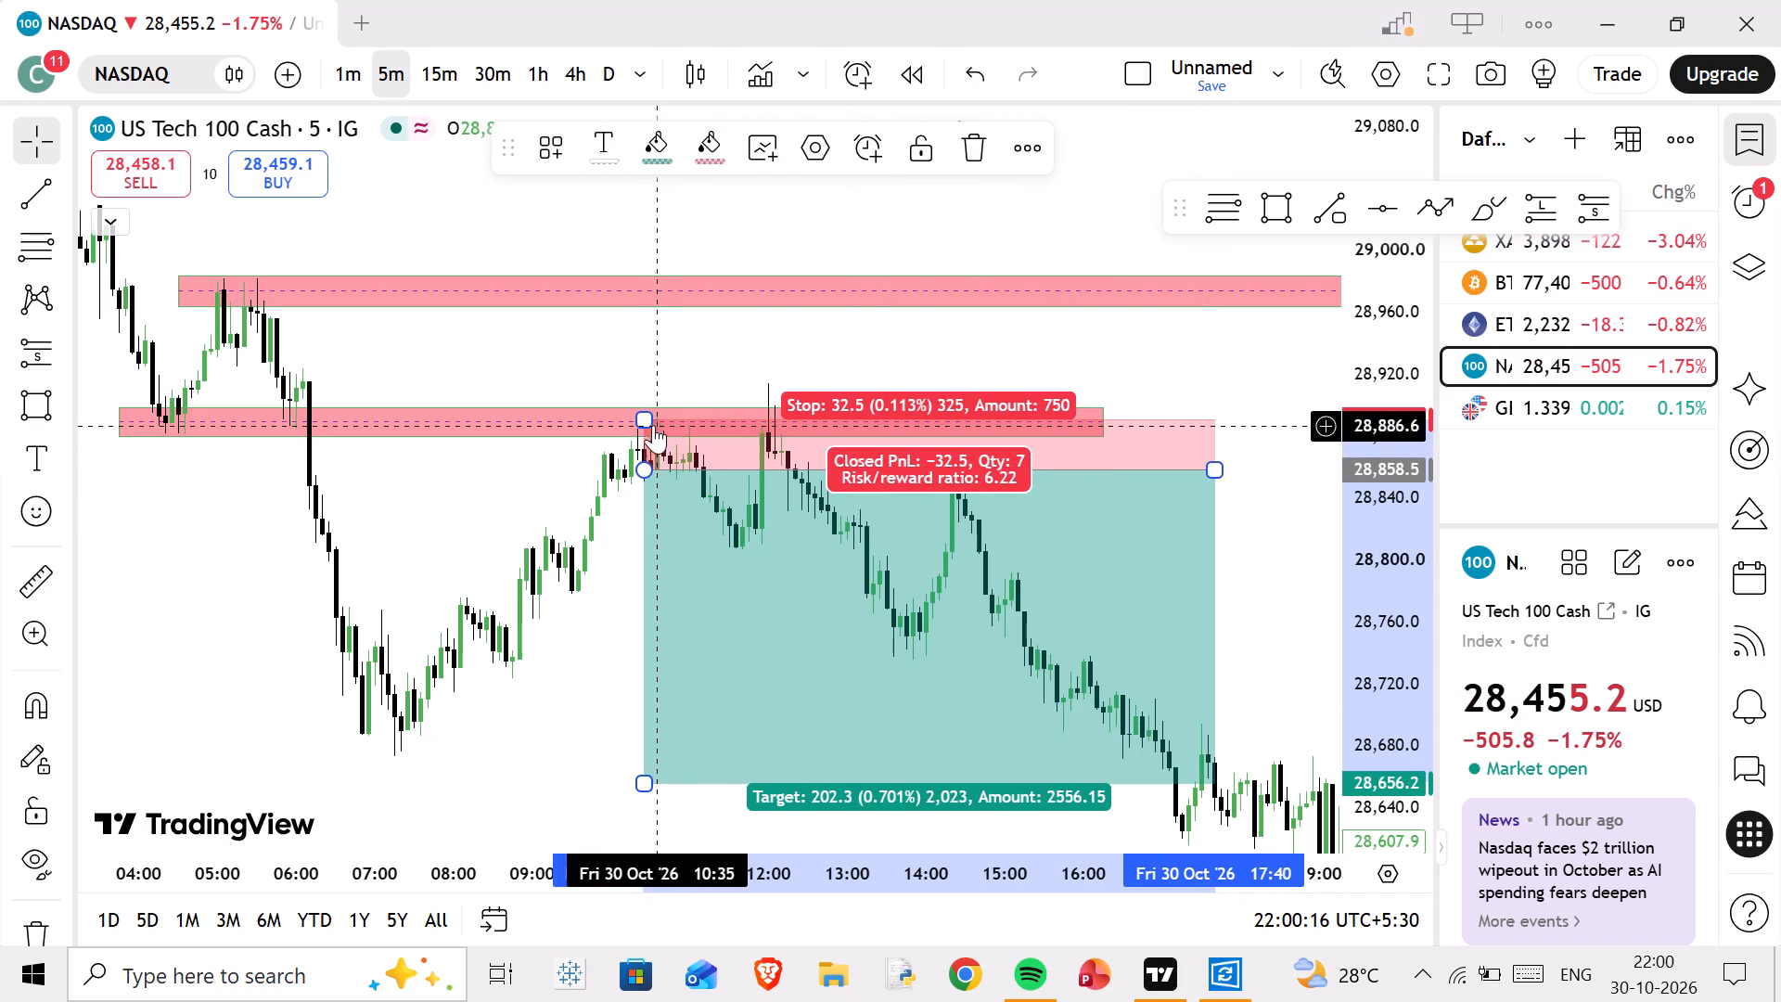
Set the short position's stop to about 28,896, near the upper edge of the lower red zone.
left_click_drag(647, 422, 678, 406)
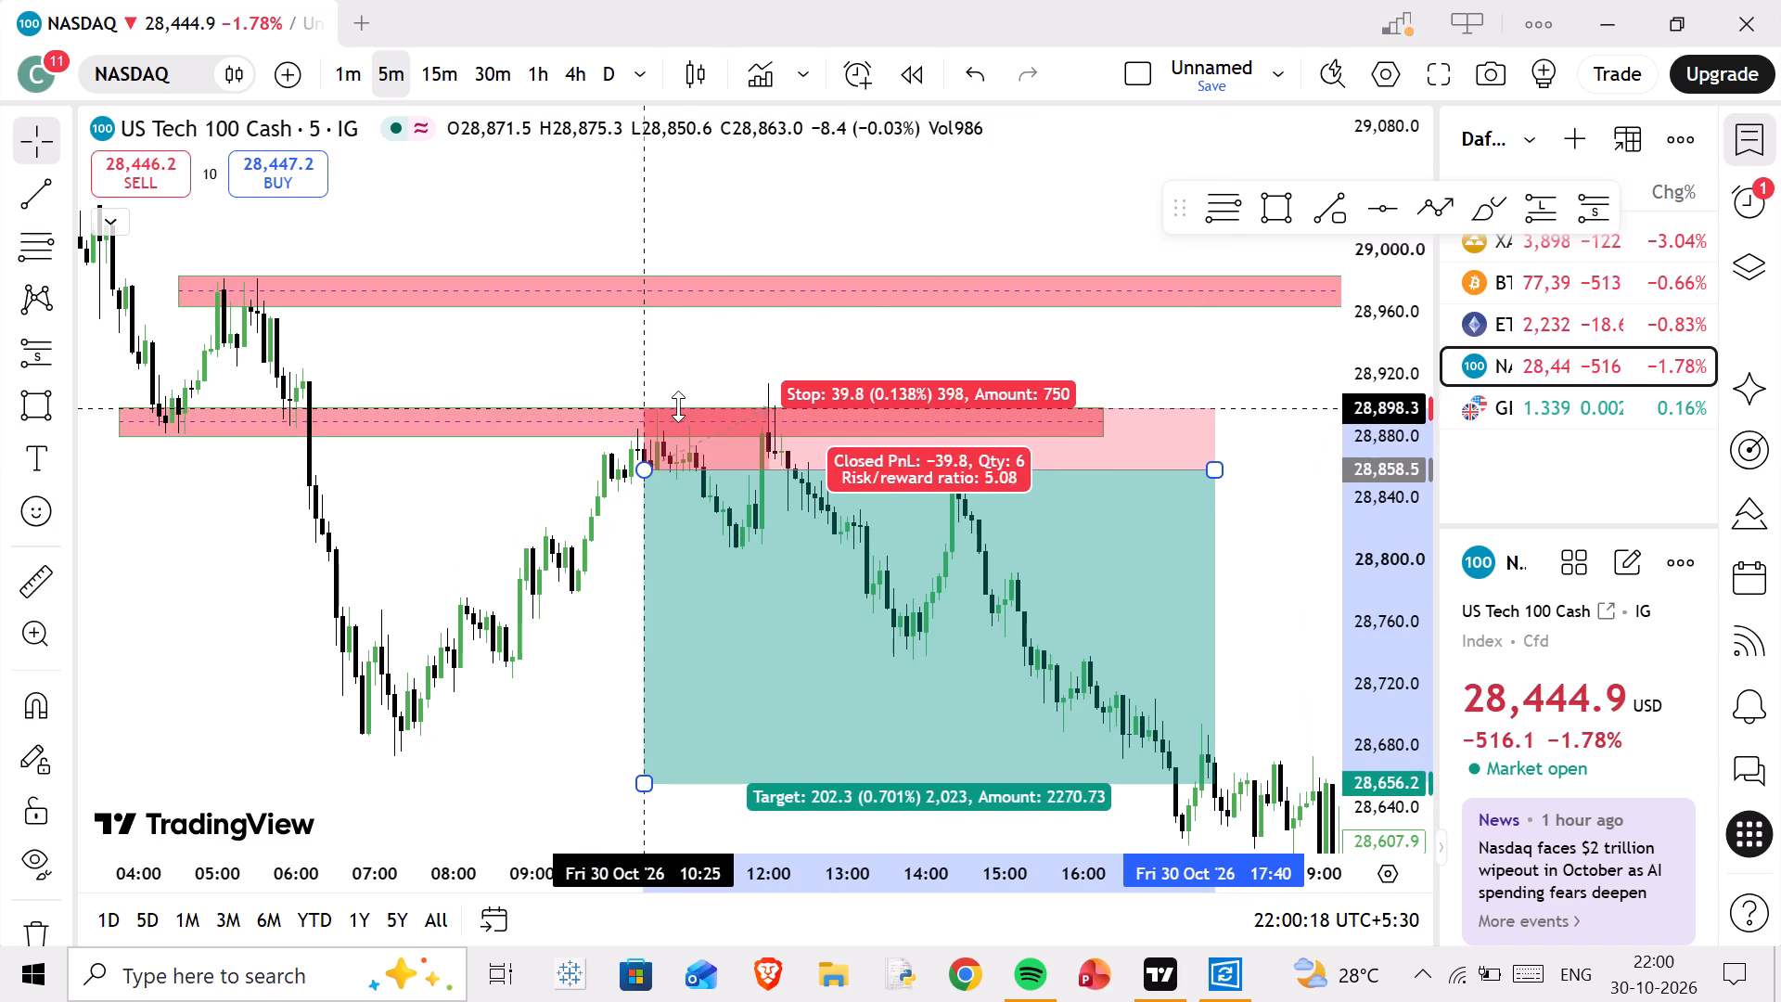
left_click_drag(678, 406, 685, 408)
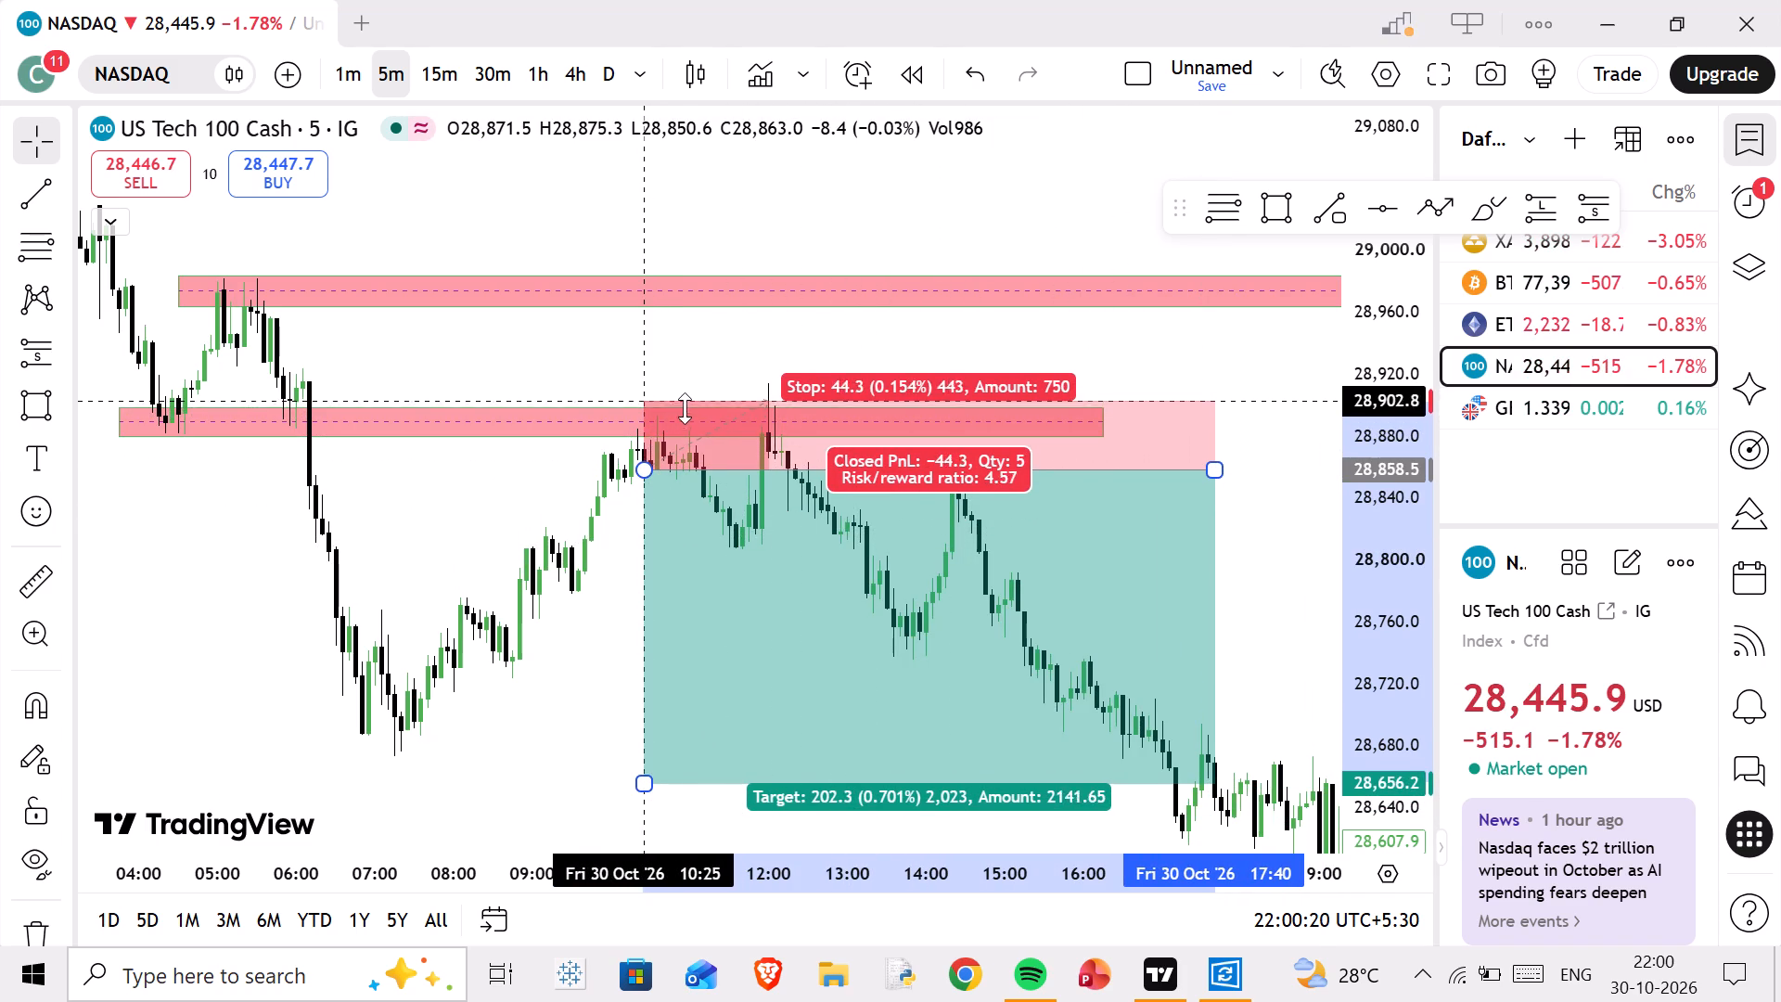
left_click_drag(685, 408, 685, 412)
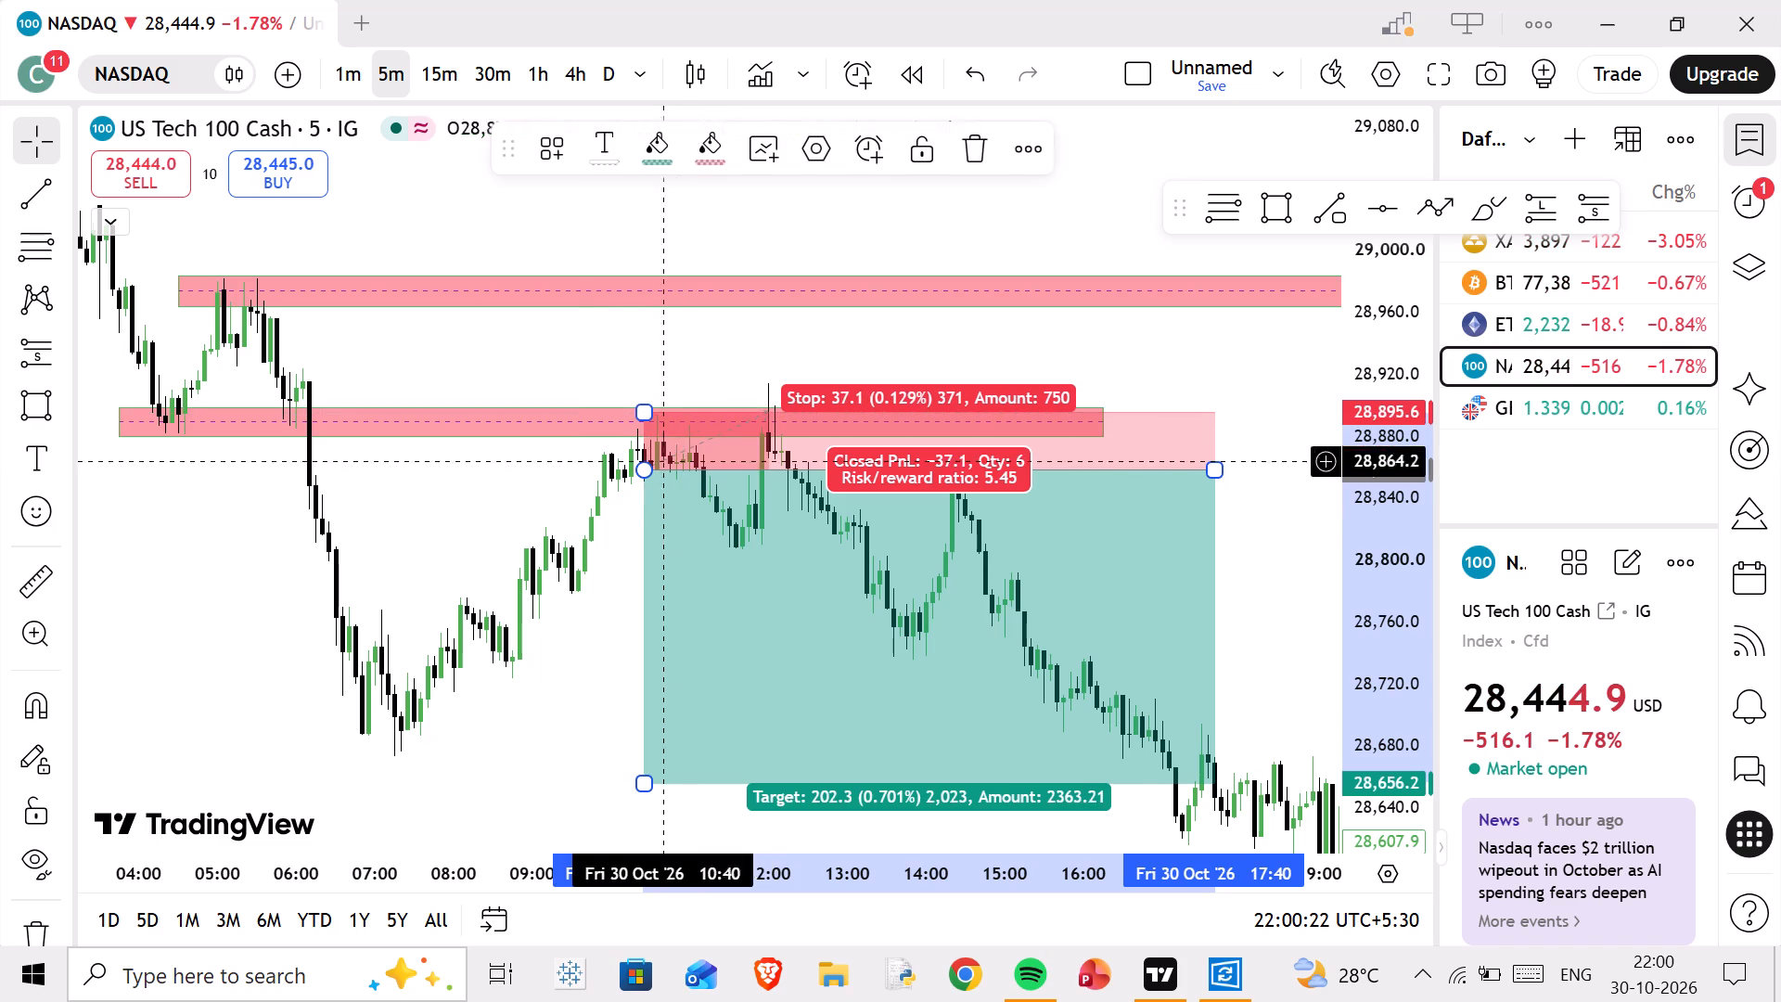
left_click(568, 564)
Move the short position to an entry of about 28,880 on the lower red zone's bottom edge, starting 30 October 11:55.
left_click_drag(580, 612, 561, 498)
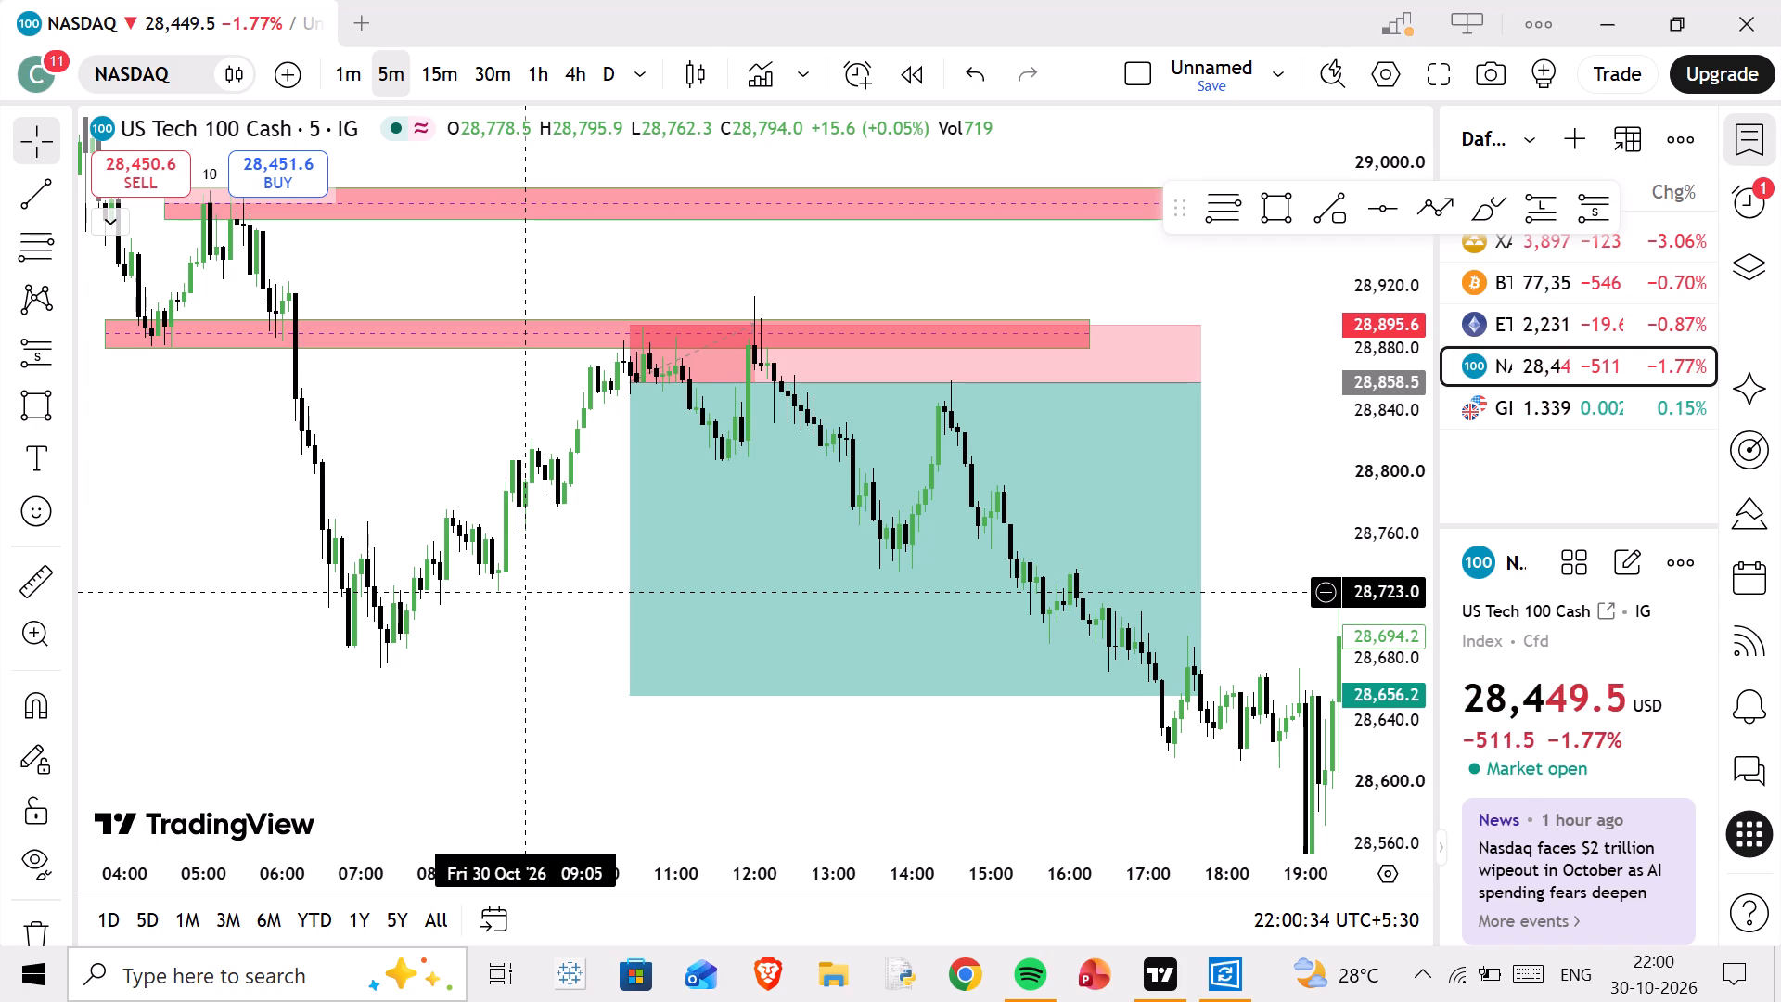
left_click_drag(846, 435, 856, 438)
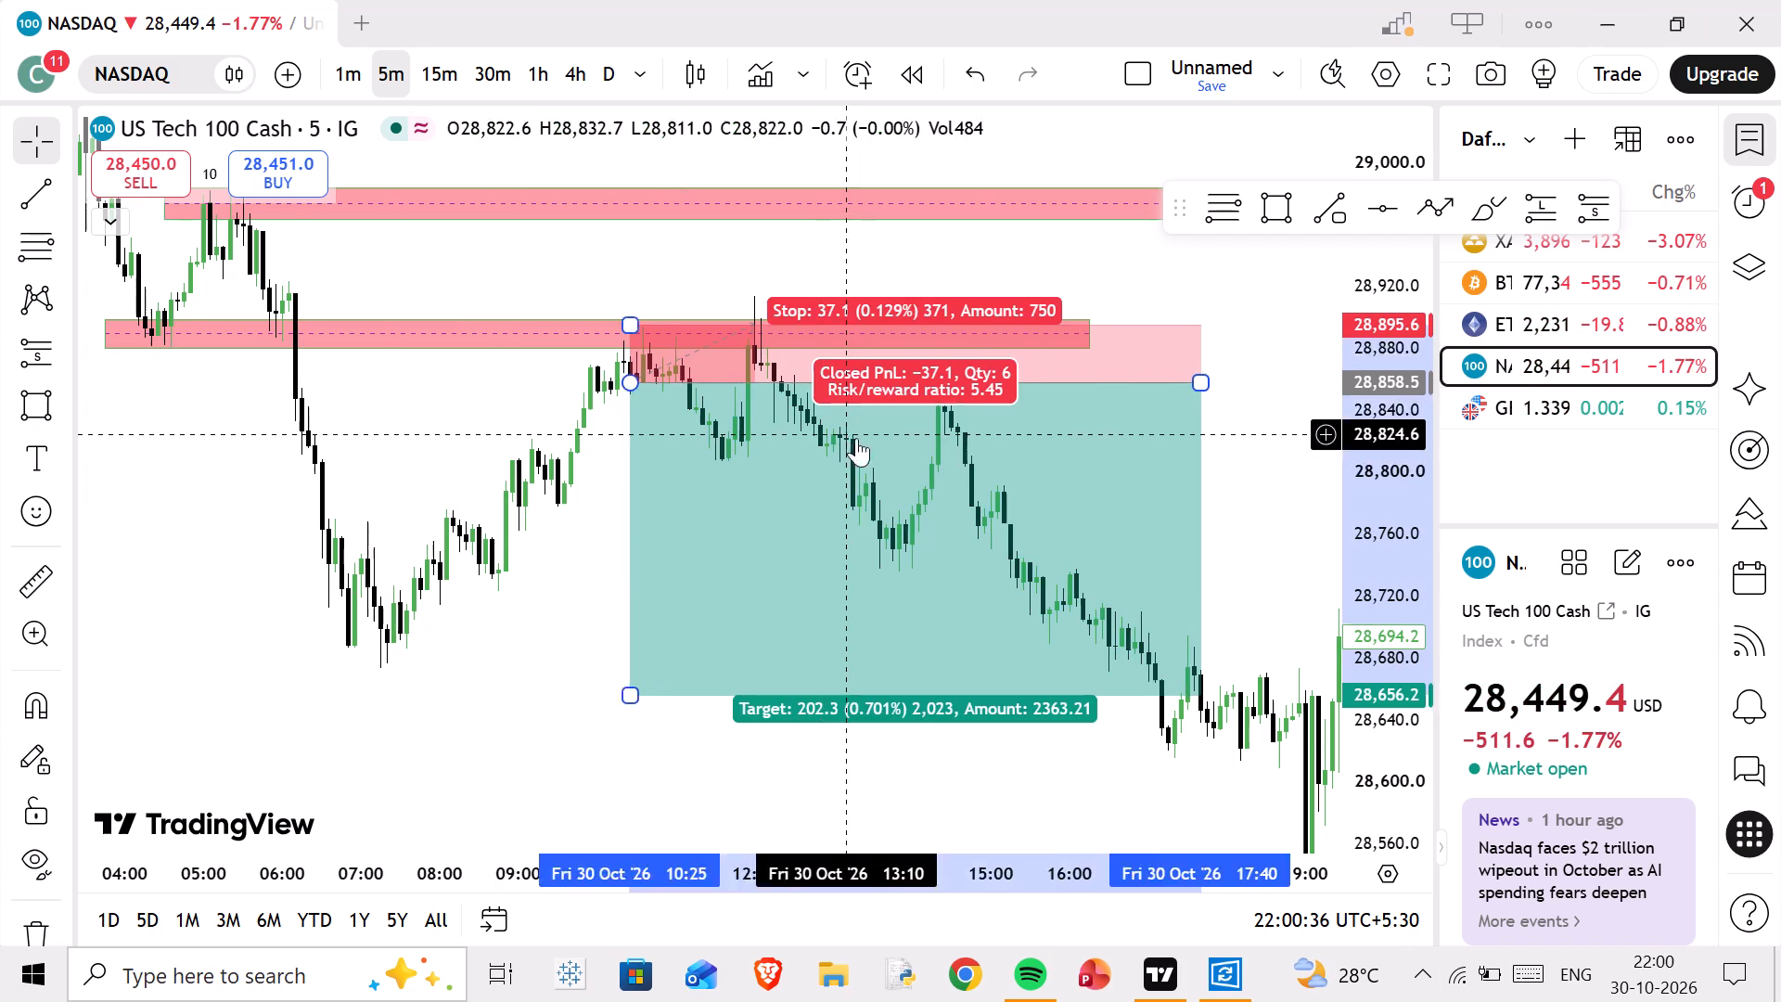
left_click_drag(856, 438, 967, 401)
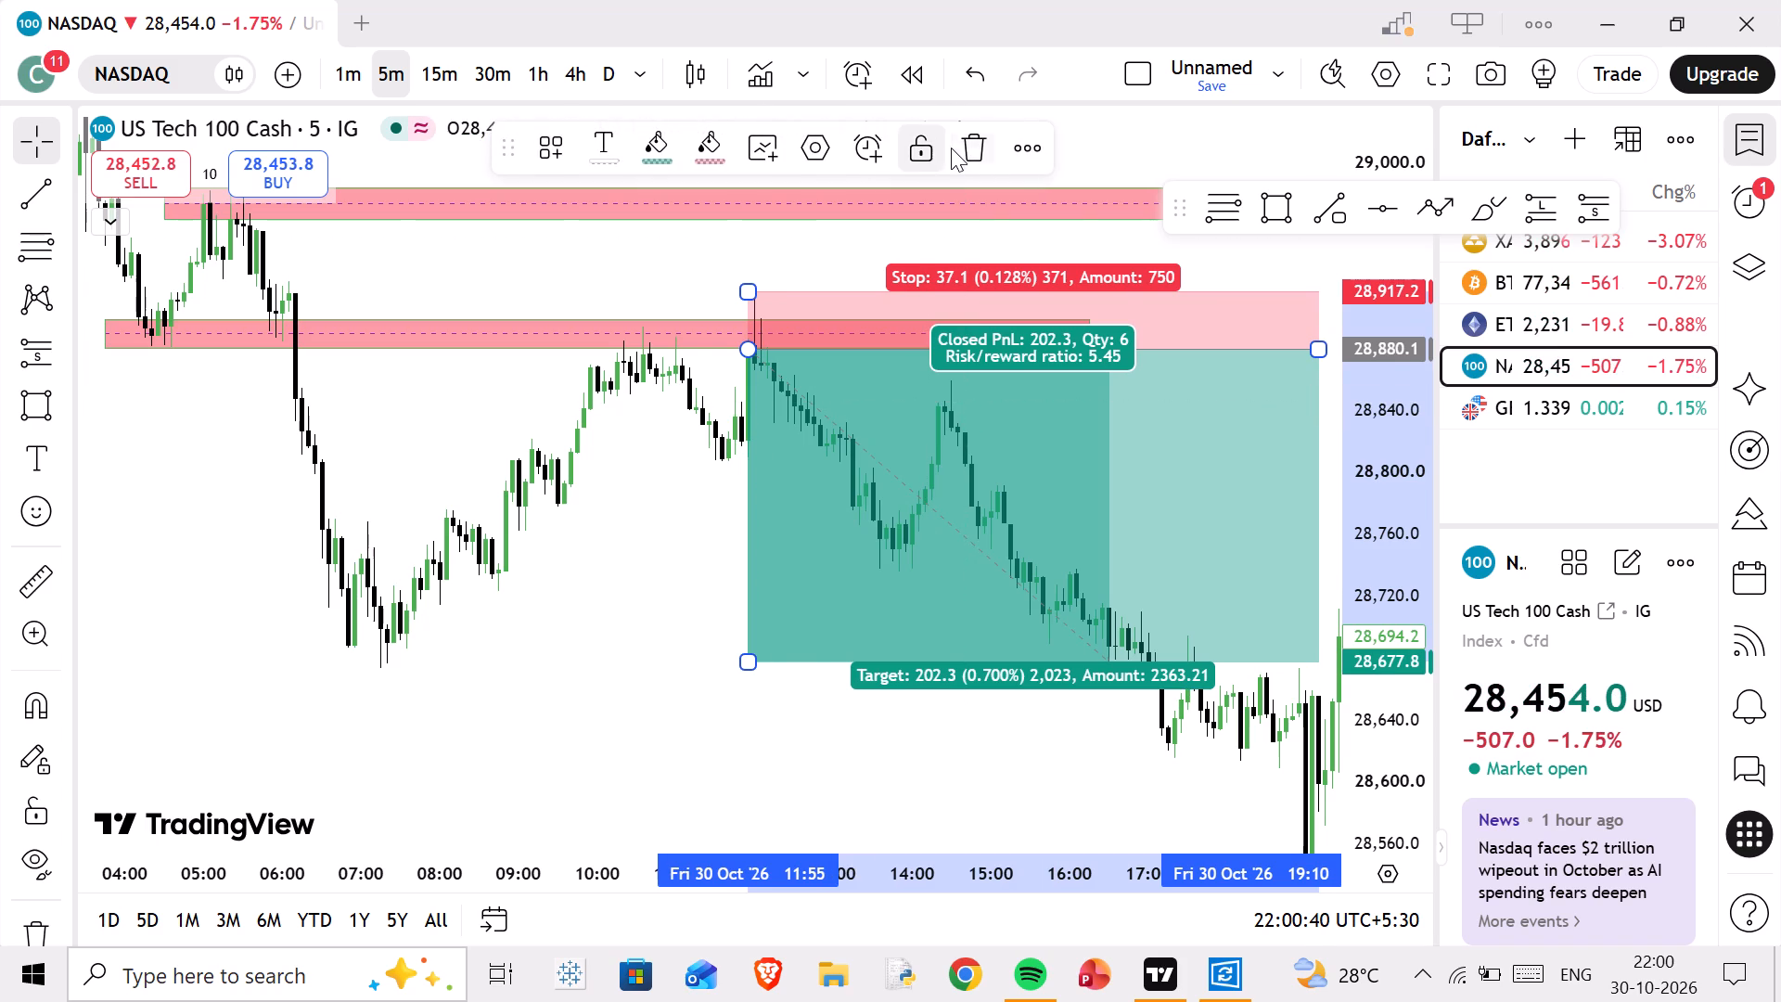
Delete the short position from the NASDAQ chart.
left_click(951, 148)
Switch the chart from NASDAQ to XAUUSD using the watchlist.
scroll(772, 430, "down", 5)
left_click_drag(1190, 436, 318, 430)
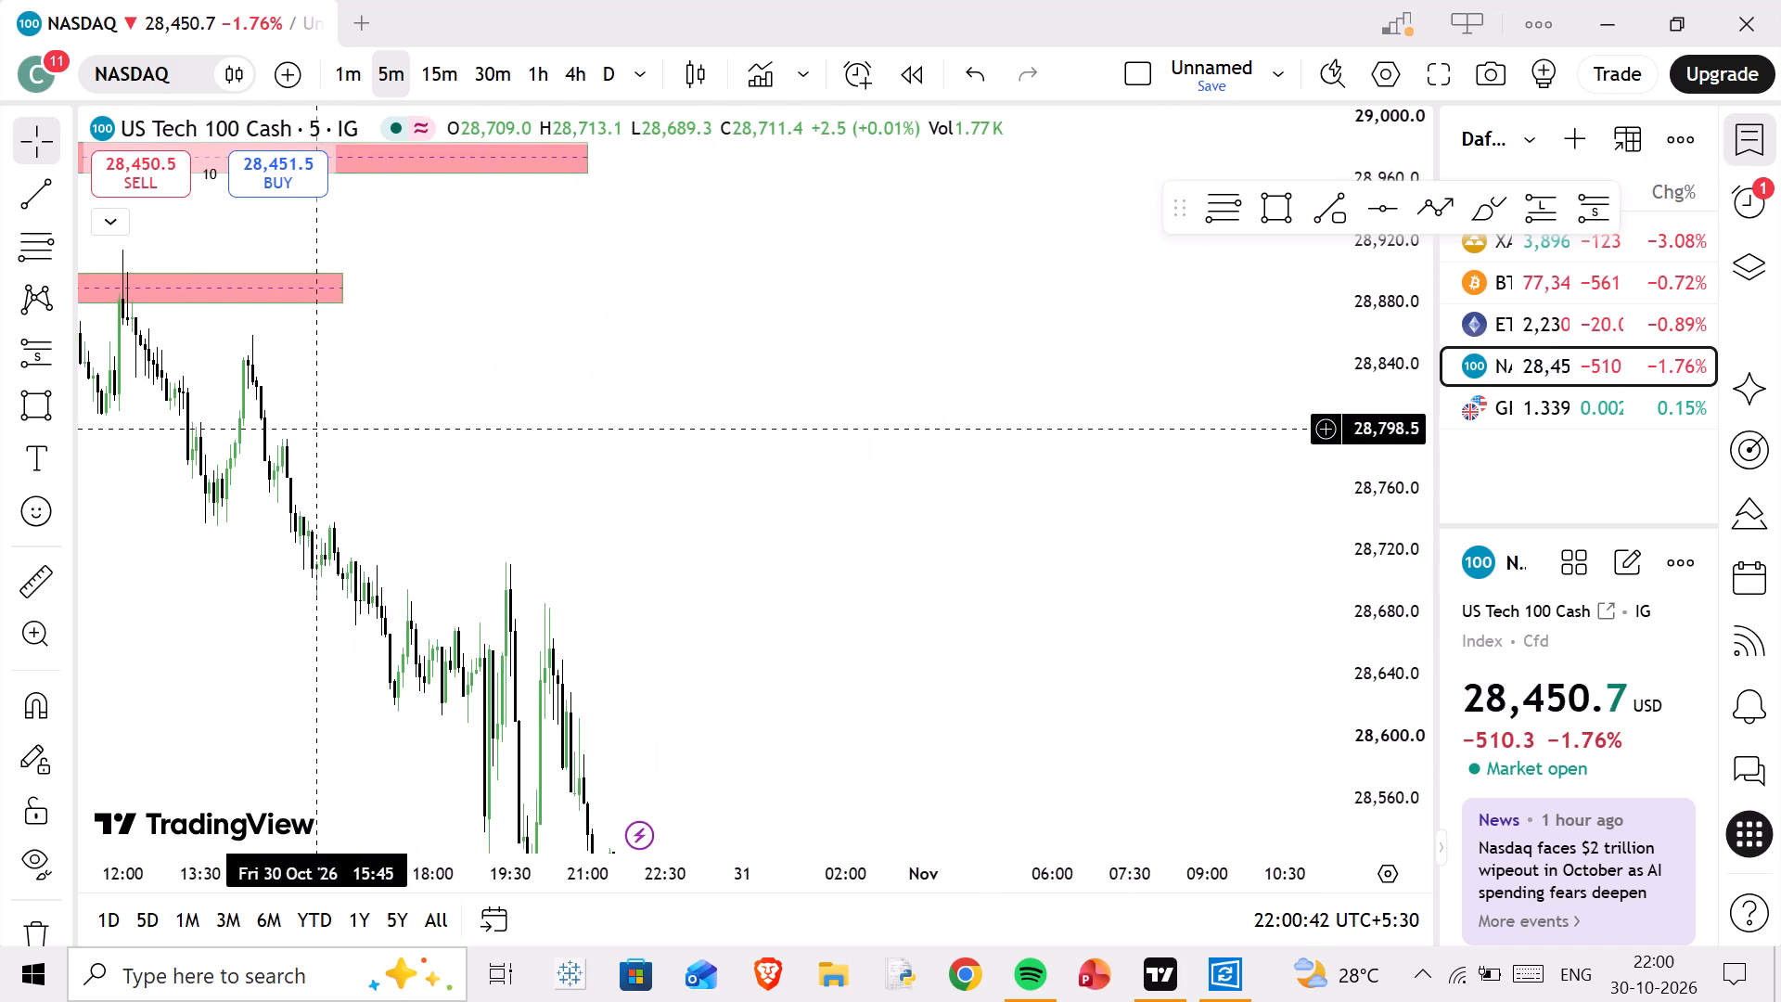
scroll(504, 464, "up", 3)
left_click_drag(598, 597, 844, 118)
scroll(800, 365, "up", 3)
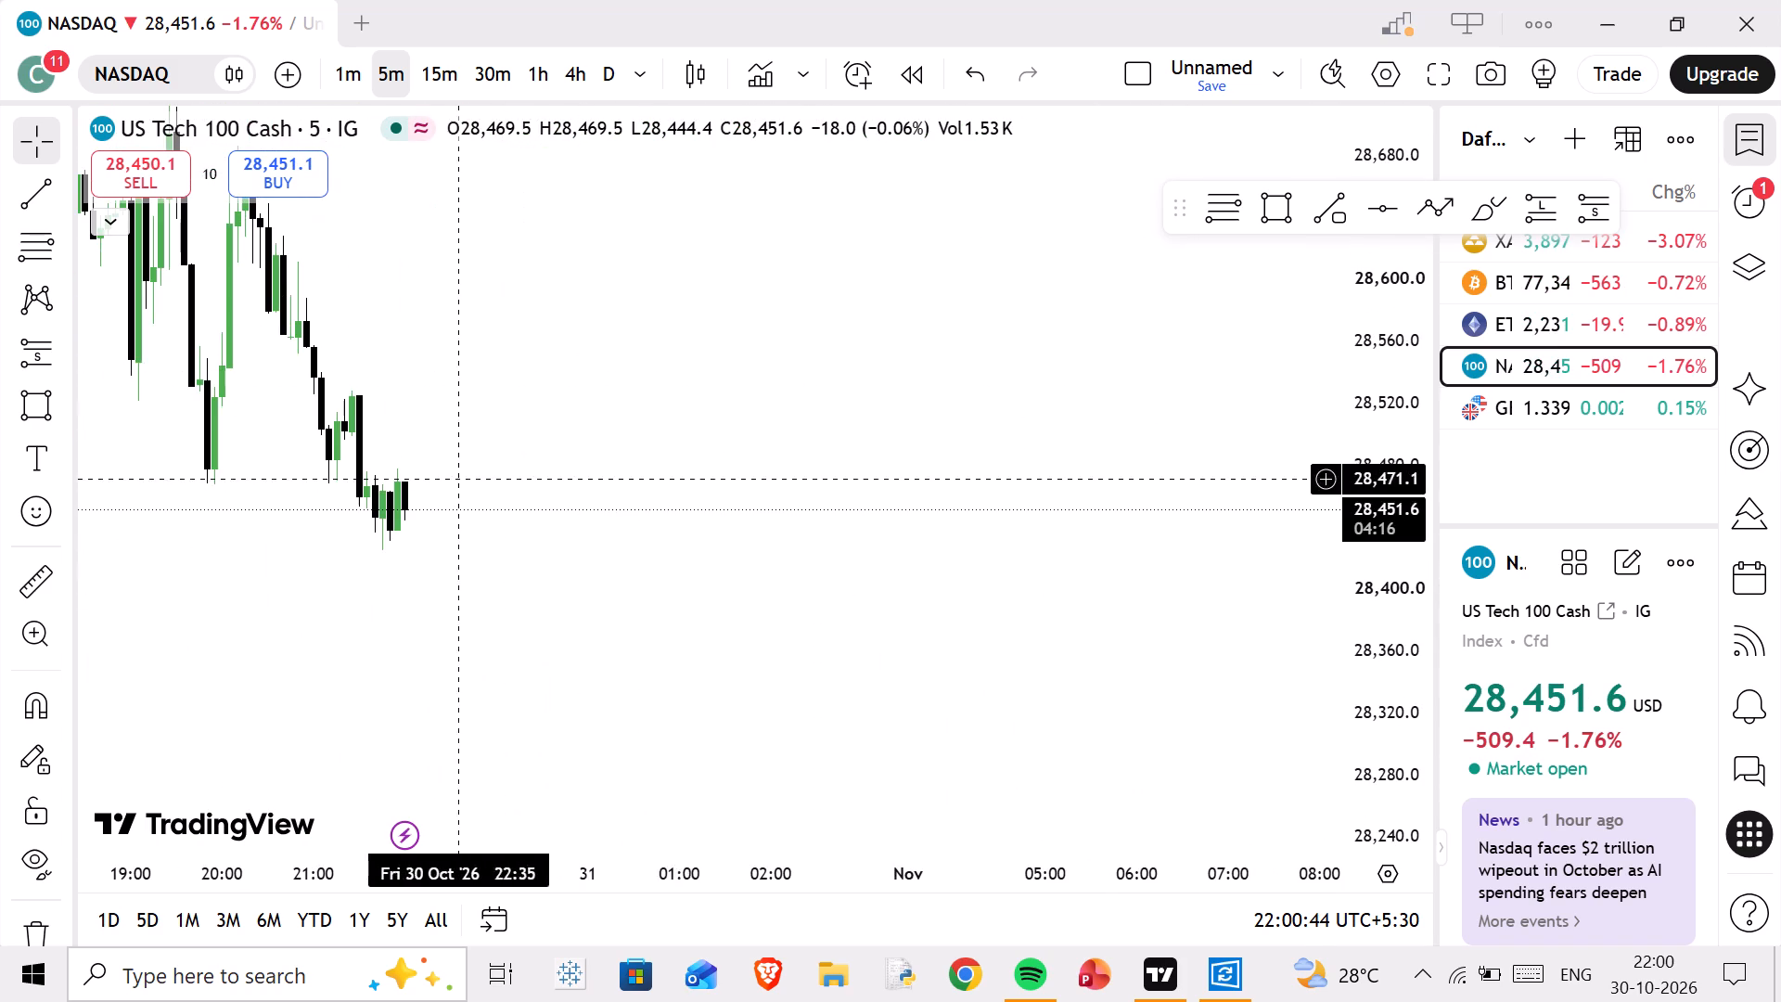
left_click(1749, 155)
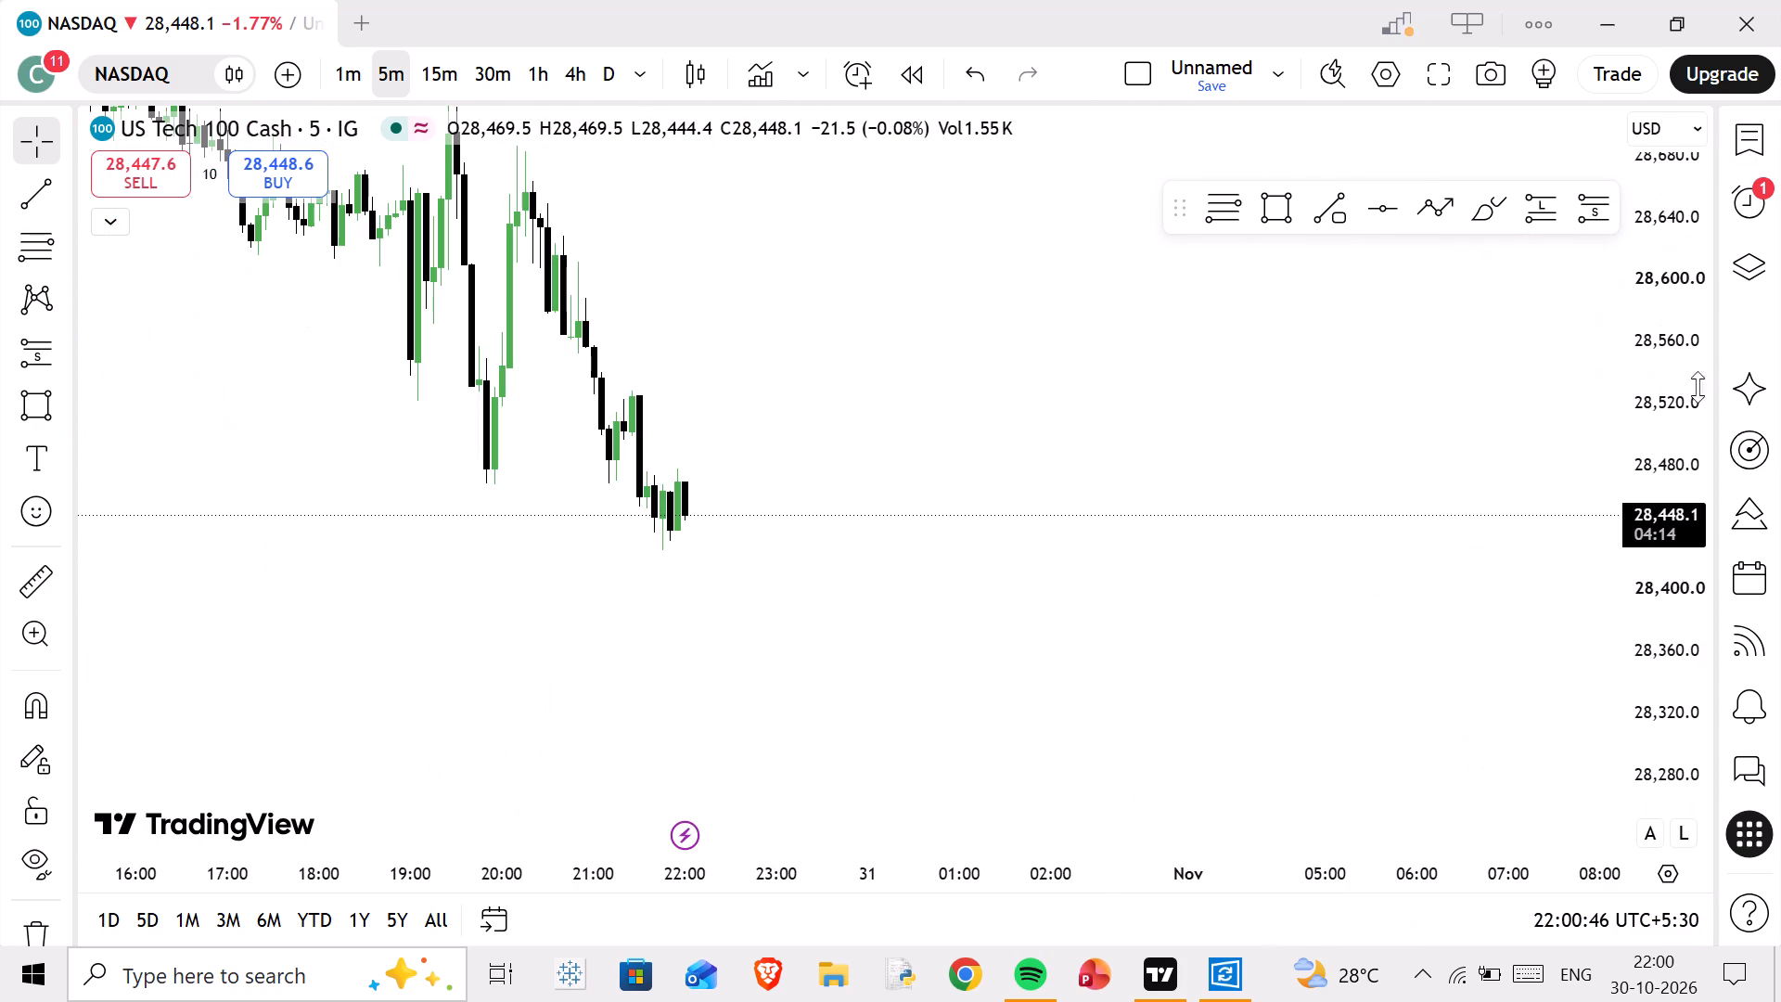
left_click(1768, 154)
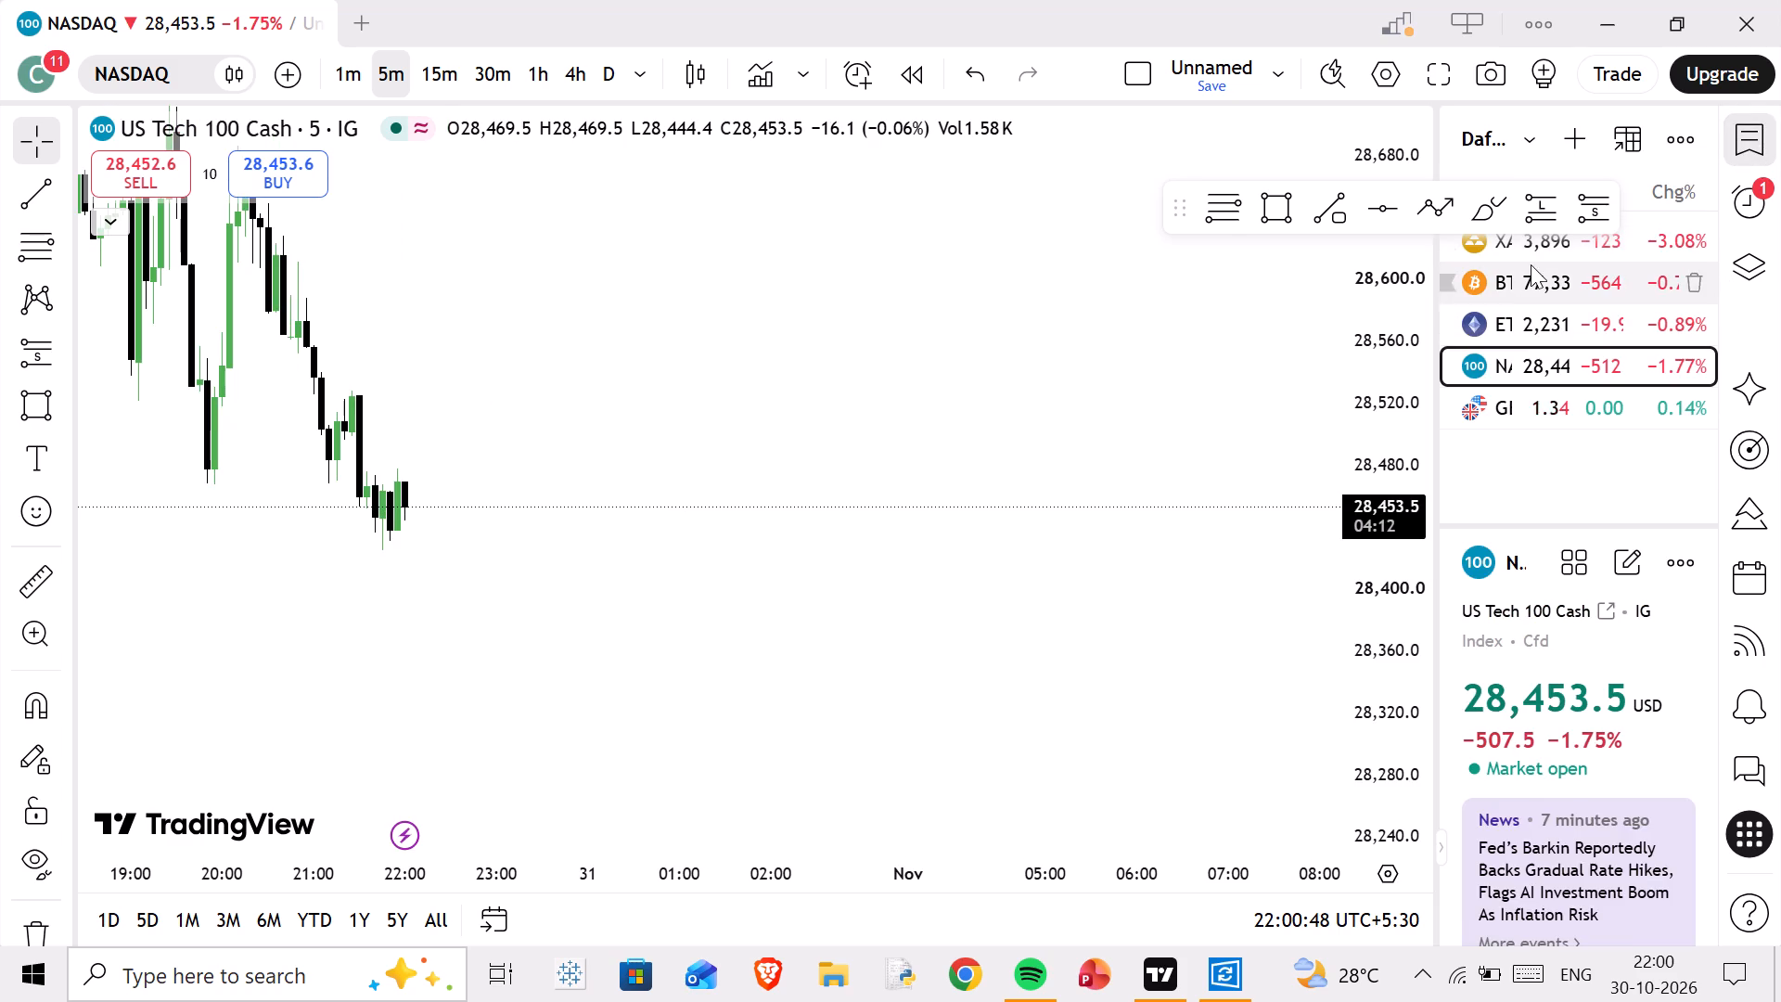
left_click(1528, 243)
Examine the red zones, the two horizontal levels and the existing long position on the 5-minute XAUUSD chart.
left_click_drag(523, 459, 1119, 610)
scroll(1352, 433, "down", 11)
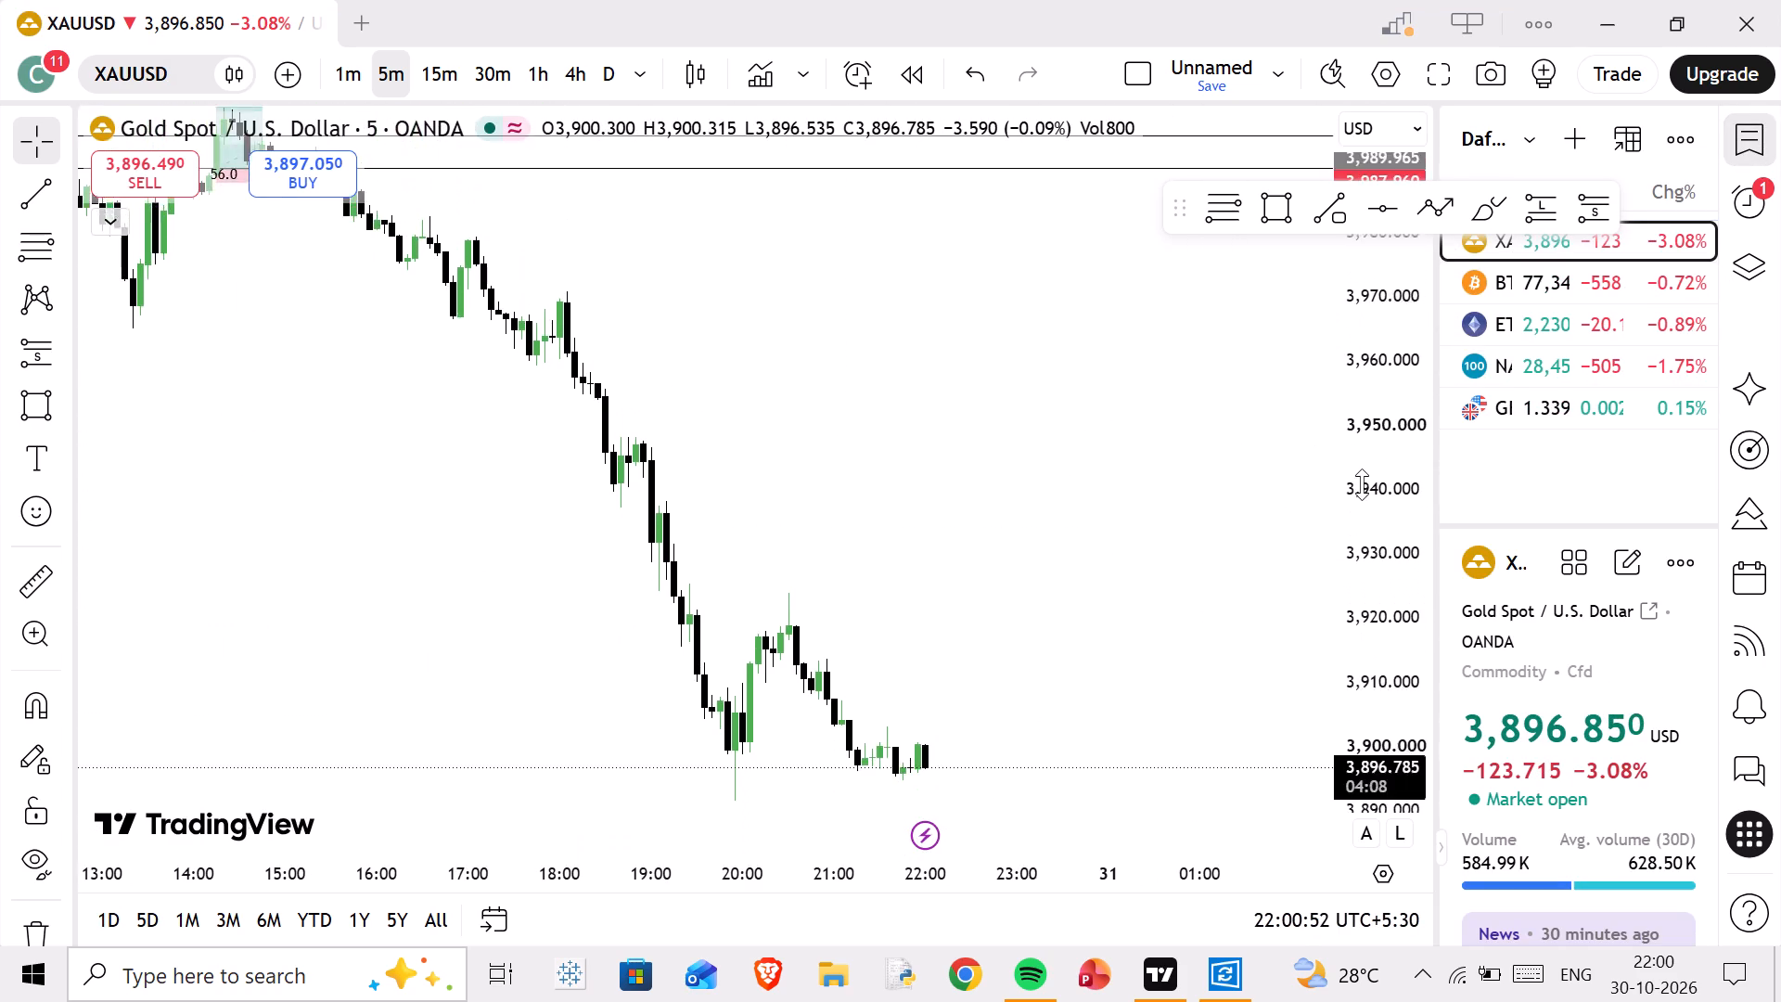
scroll(1362, 484, "down", 8)
left_click_drag(1018, 364, 1160, 663)
scroll(1145, 599, "down", 5)
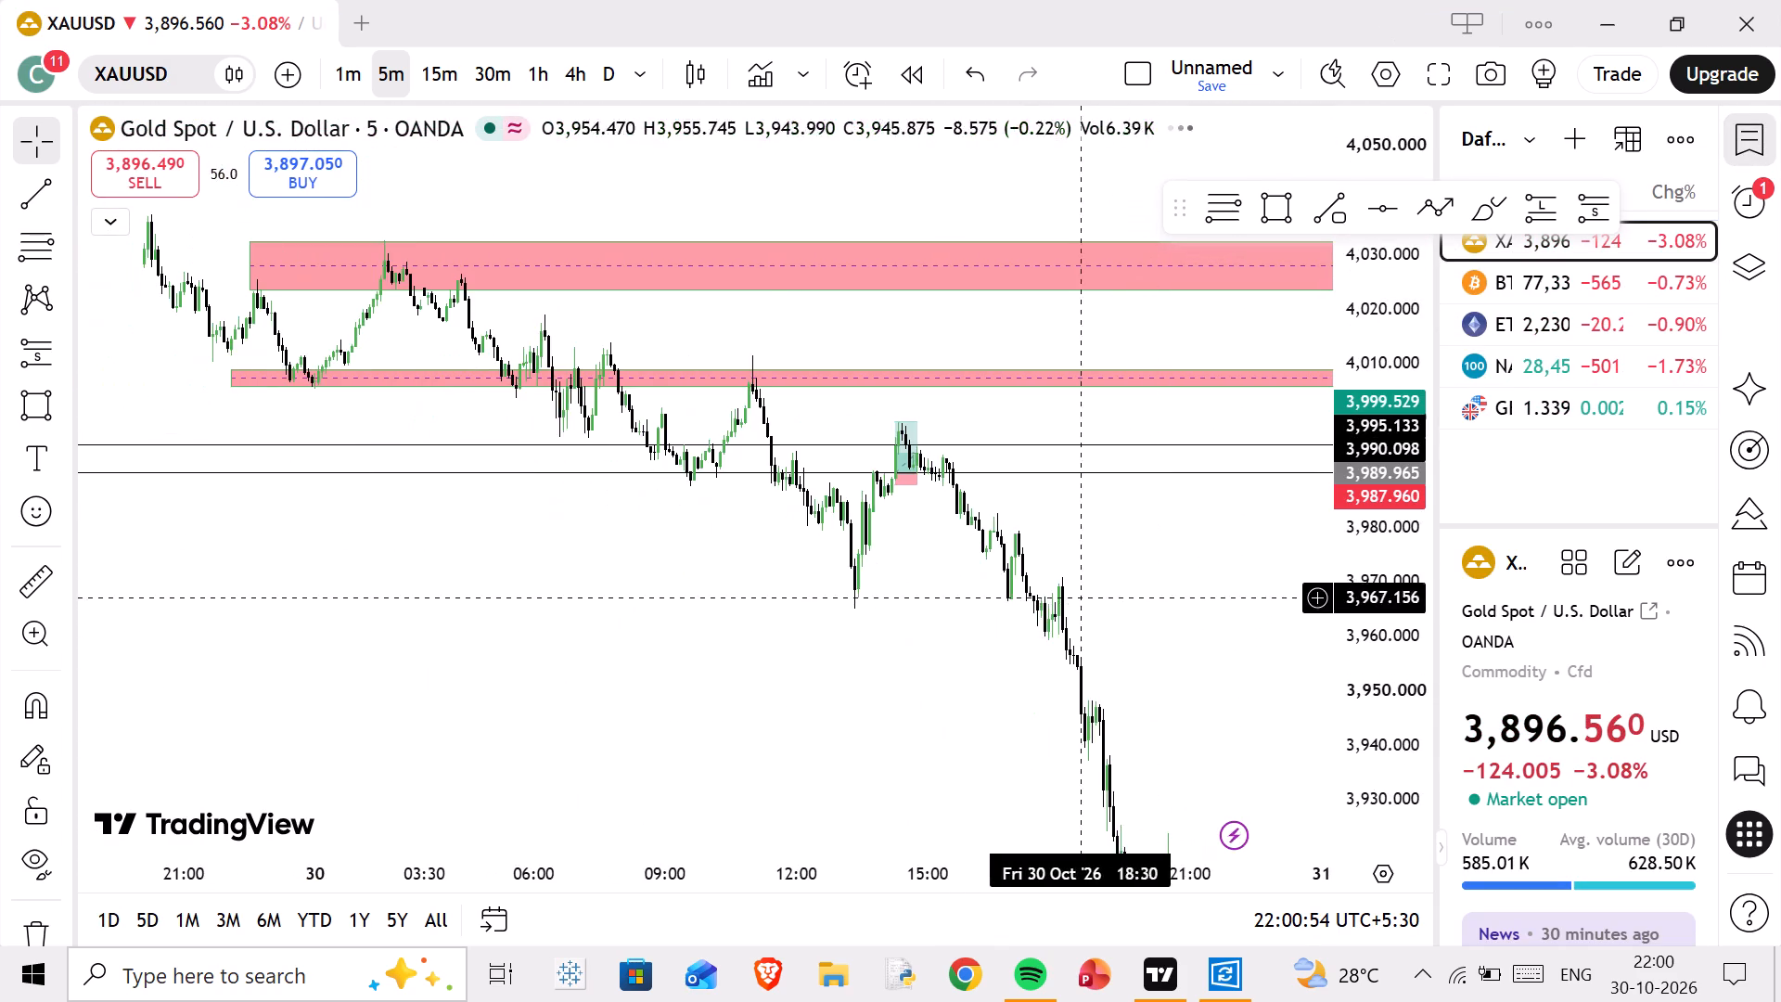
scroll(786, 517, "up", 4)
left_click_drag(1038, 535, 1142, 674)
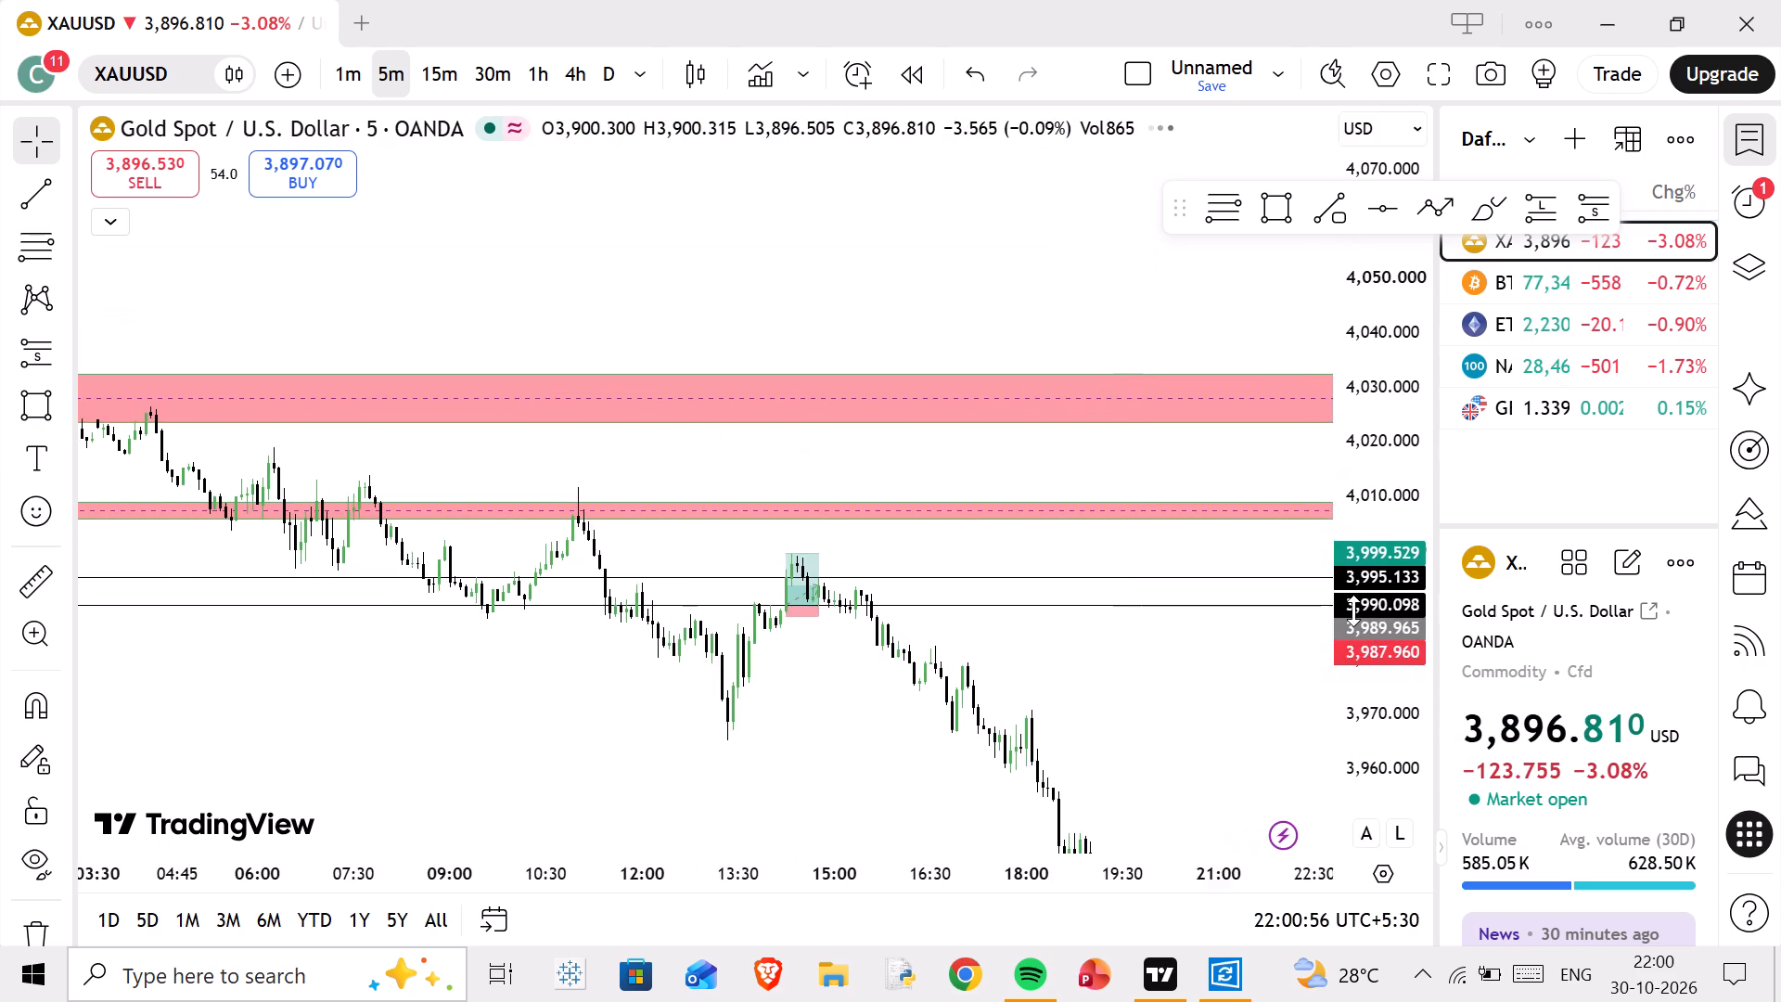
scroll(1328, 636, "up", 6)
scroll(1371, 674, "up", 17)
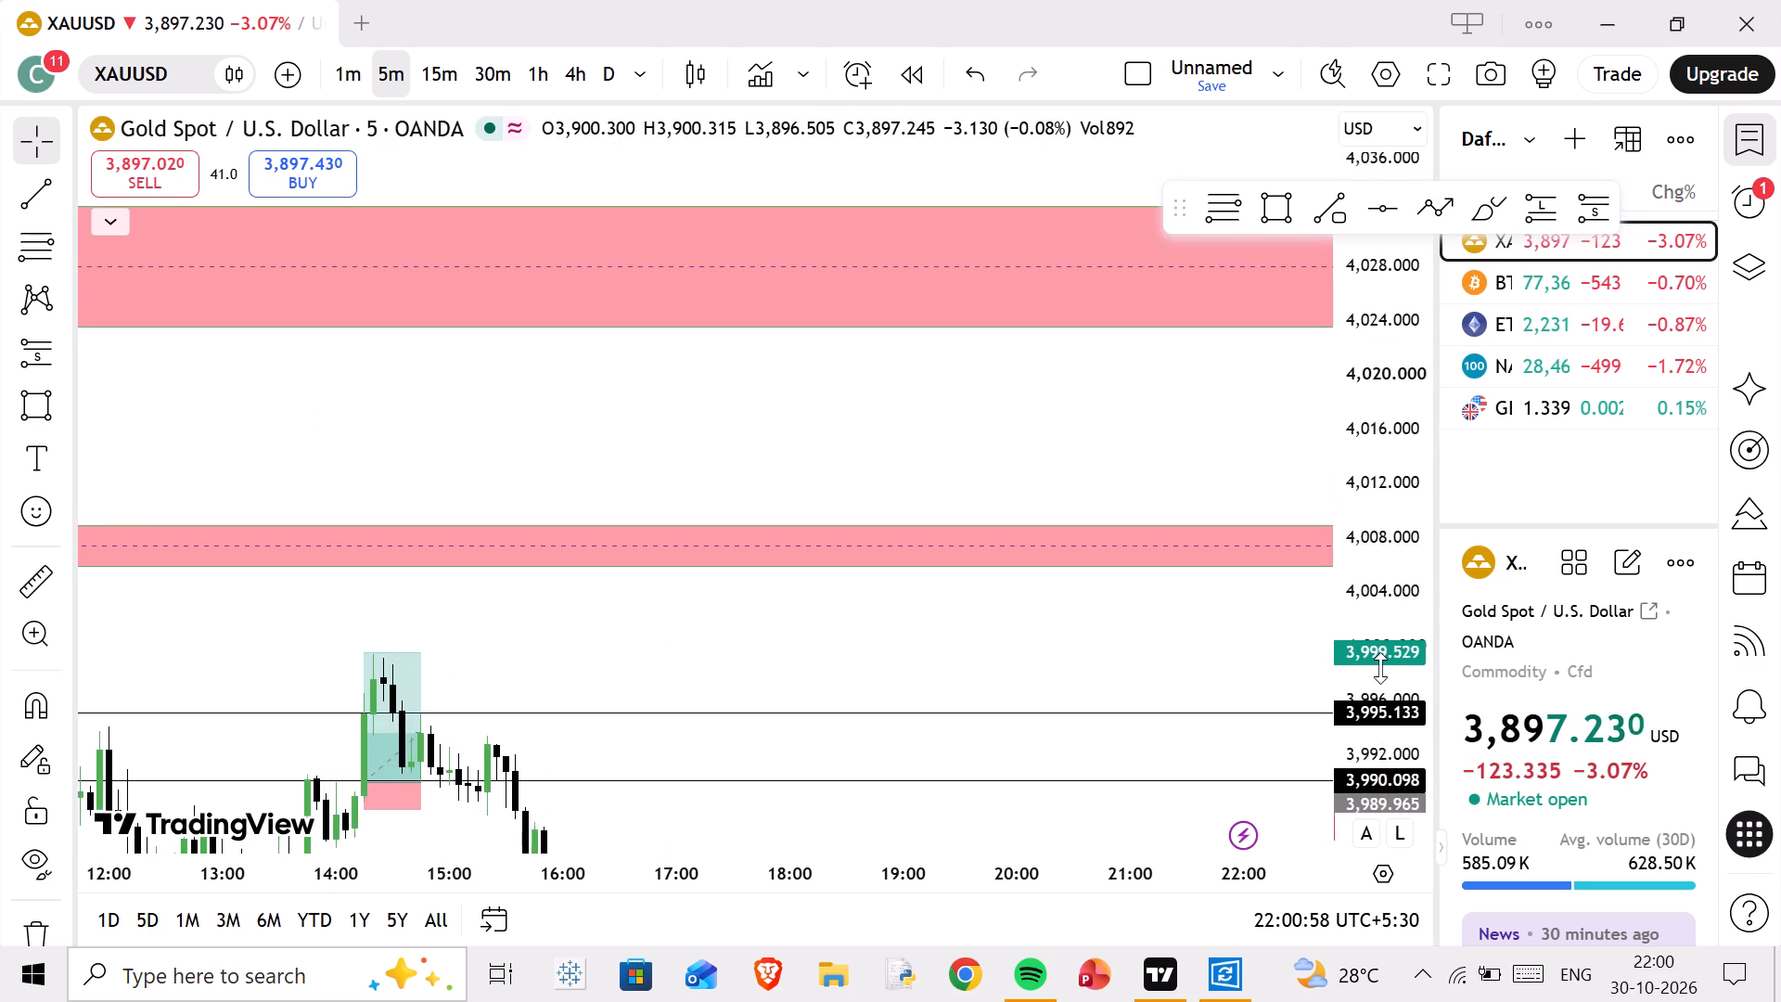
scroll(1380, 668, "up", 2)
left_click_drag(539, 683, 1098, 562)
scroll(1065, 576, "up", 4)
left_click_drag(881, 585, 980, 504)
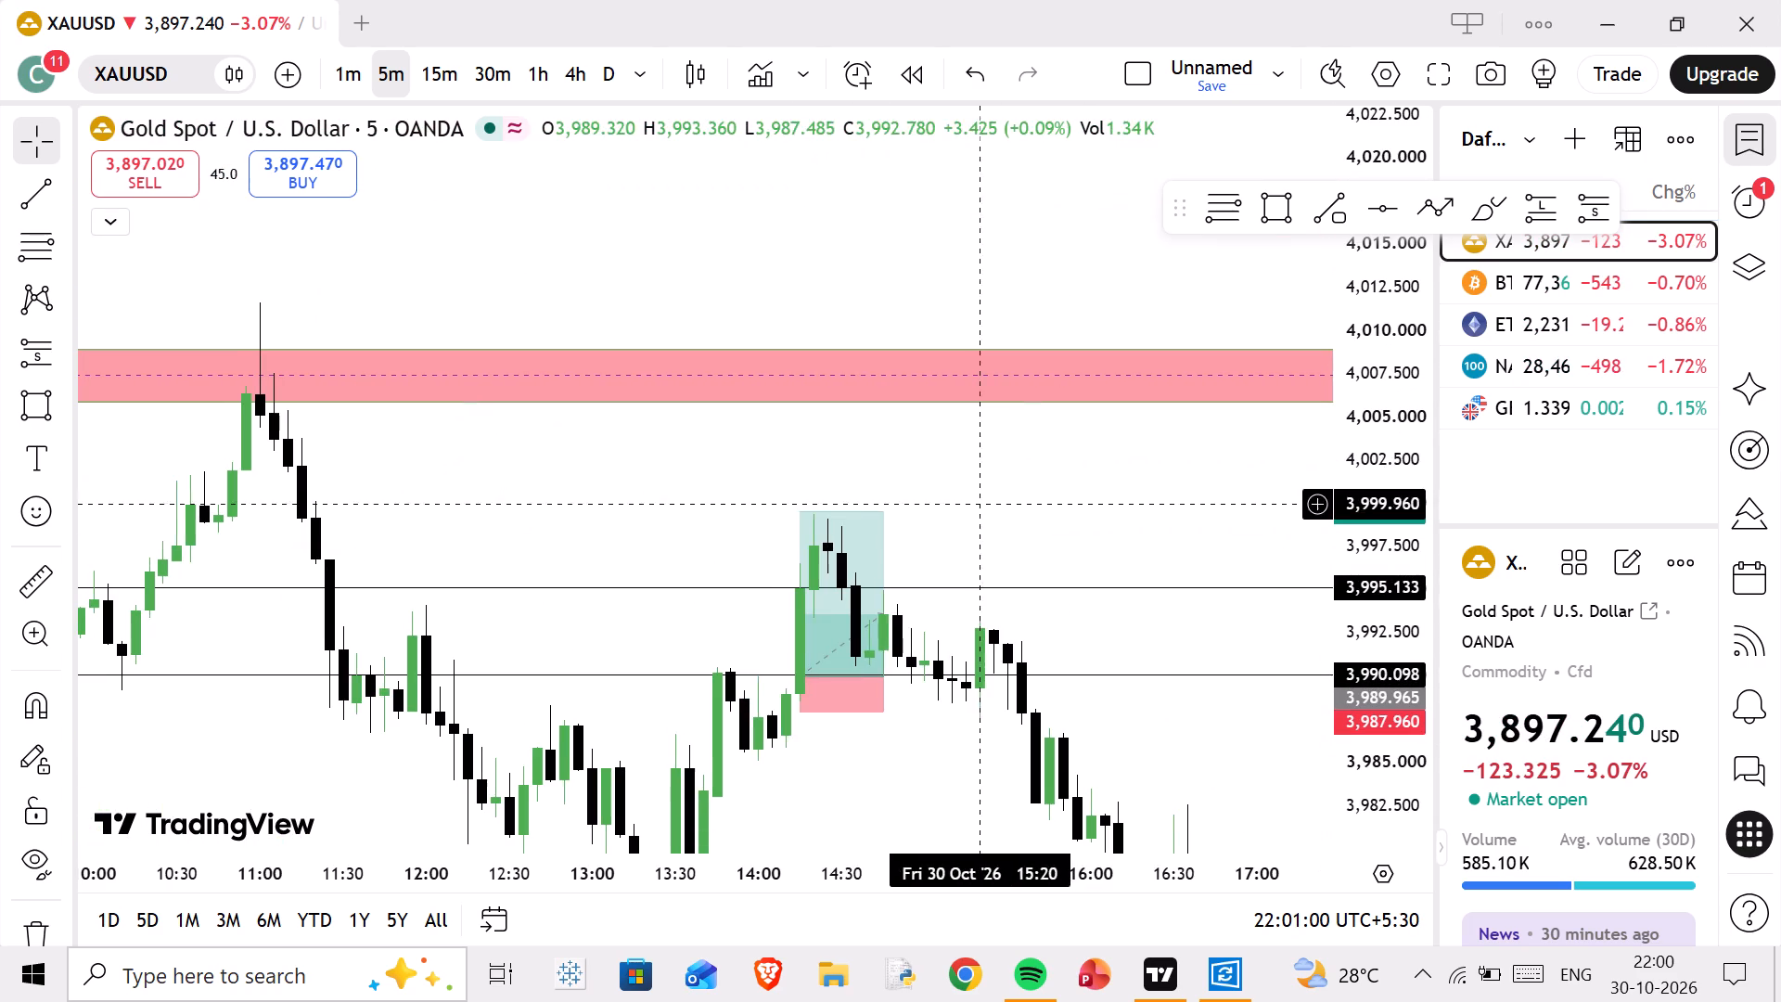
left_click(942, 527)
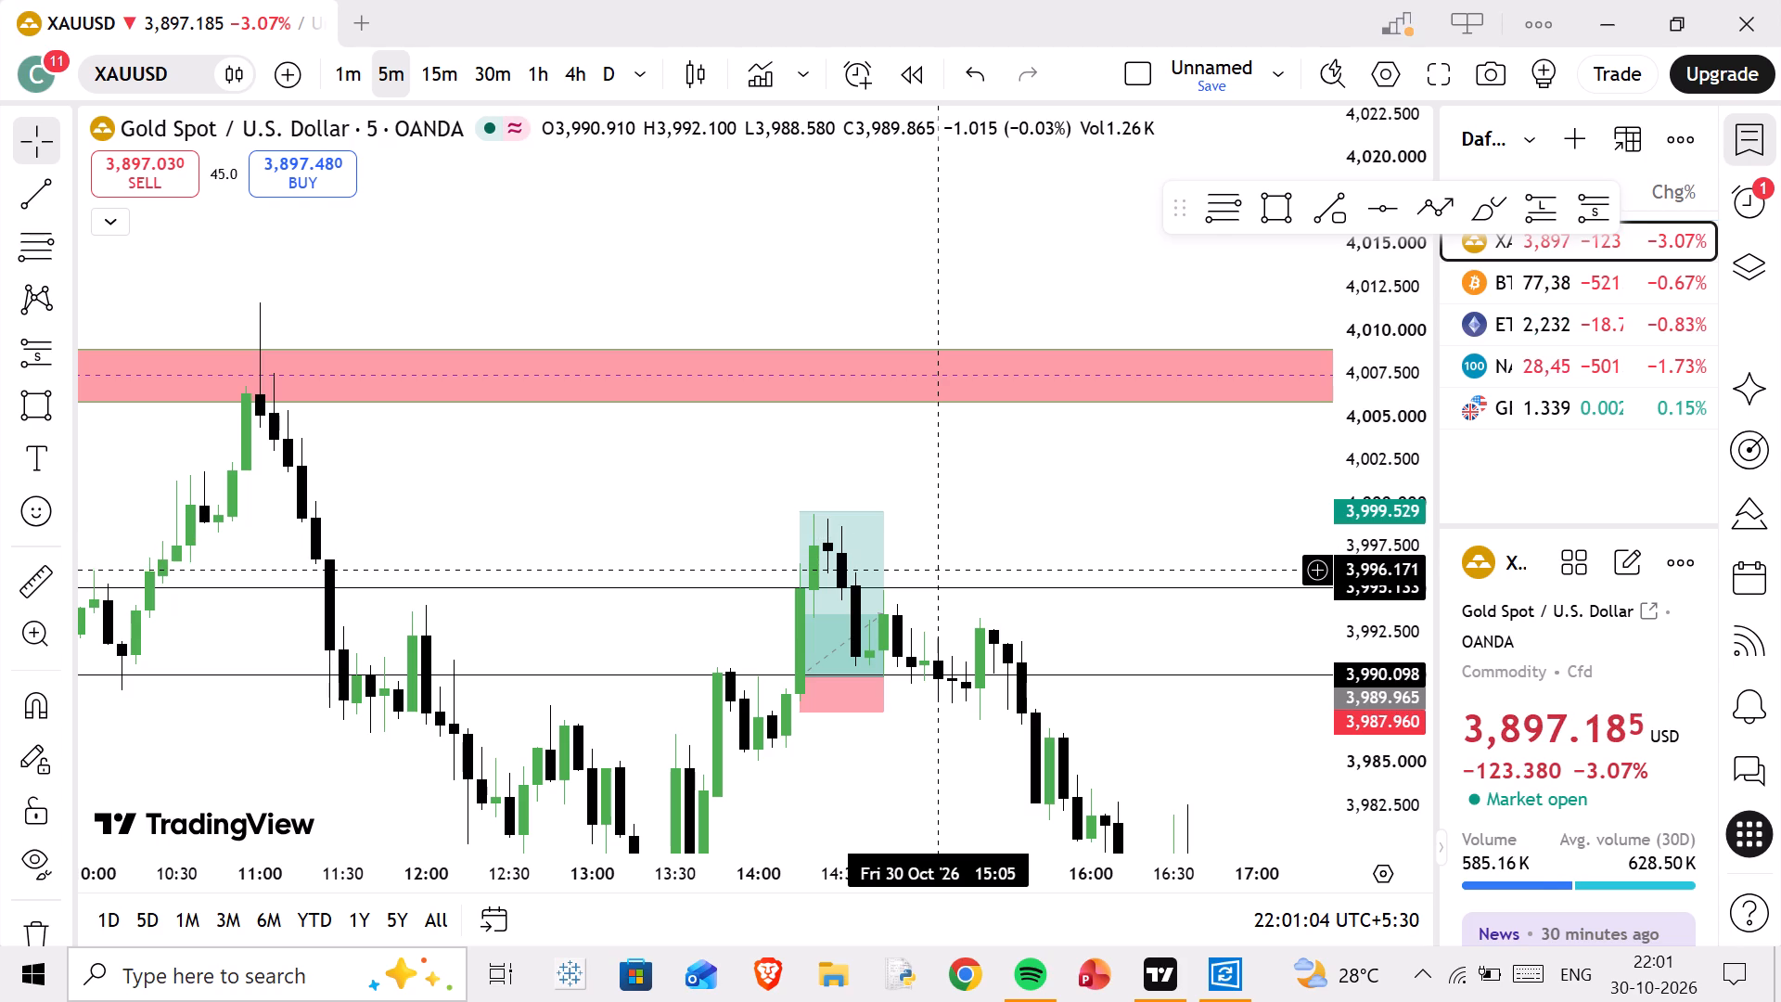
Examine the XAUUSD price moves after the long position, through to the latest 5-minute candles.
left_click_drag(950, 549, 396, 293)
left_click_drag(960, 654, 791, 296)
scroll(863, 475, "up", 2)
left_click_drag(1010, 447, 1100, 585)
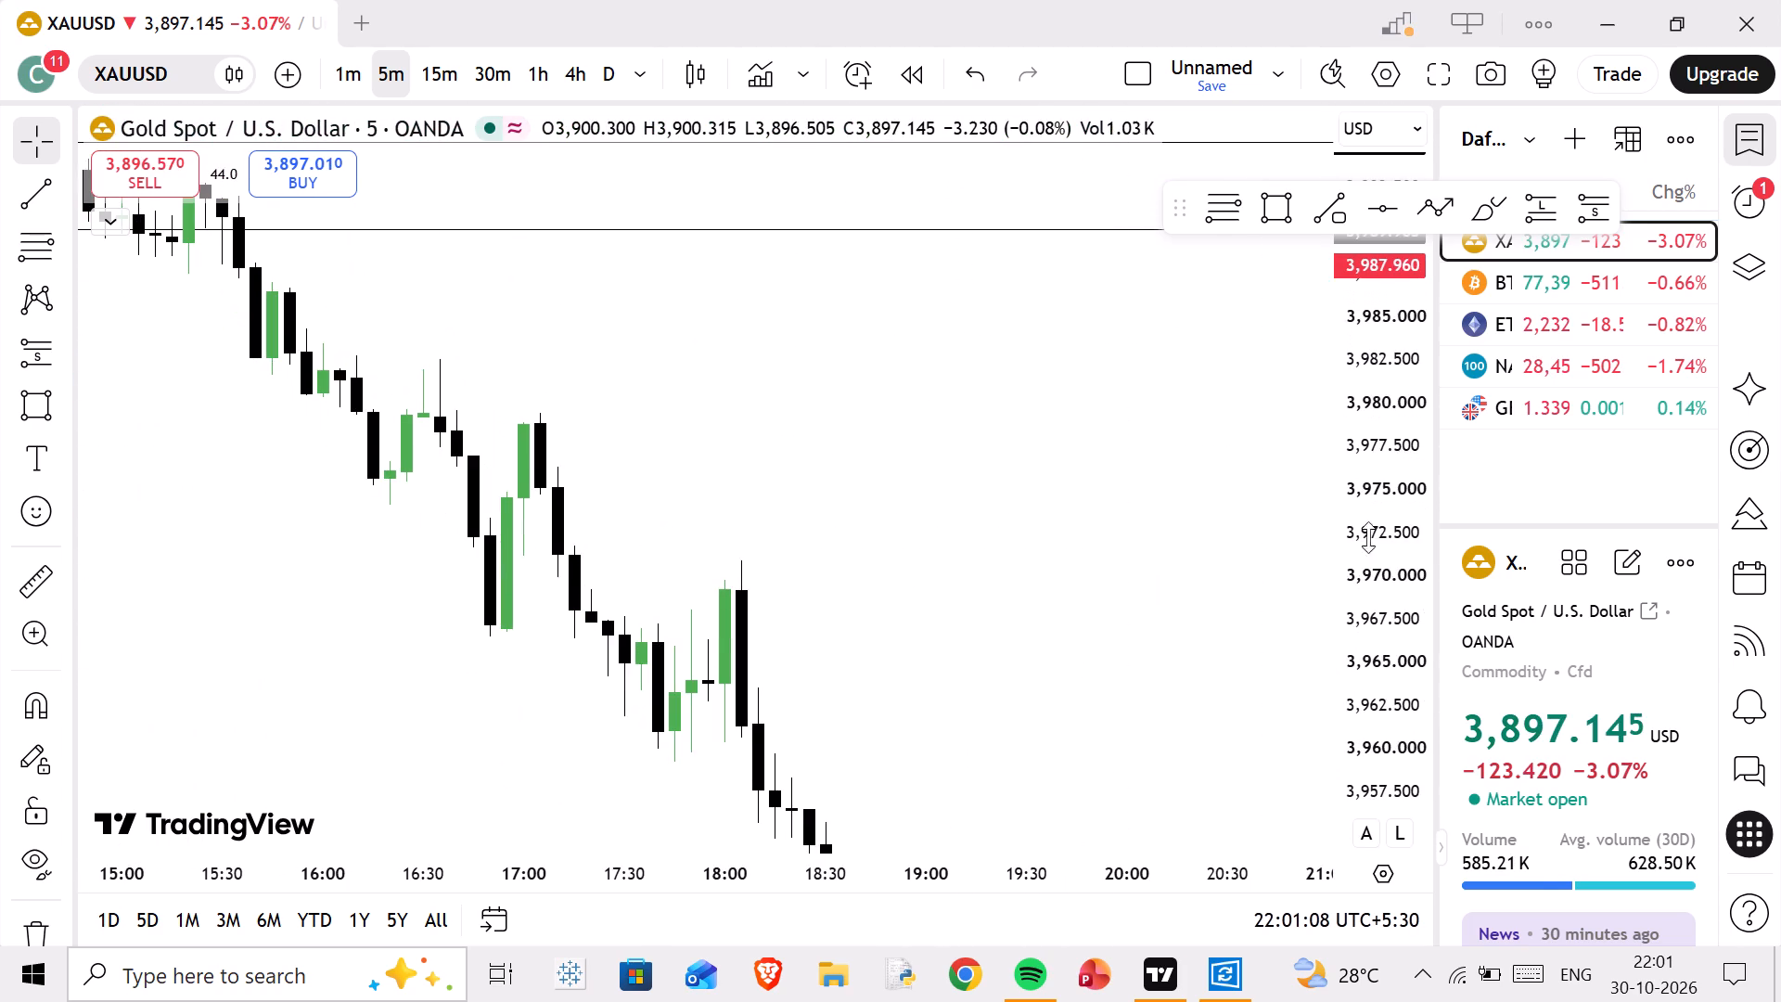
scroll(1384, 527, "down", 3)
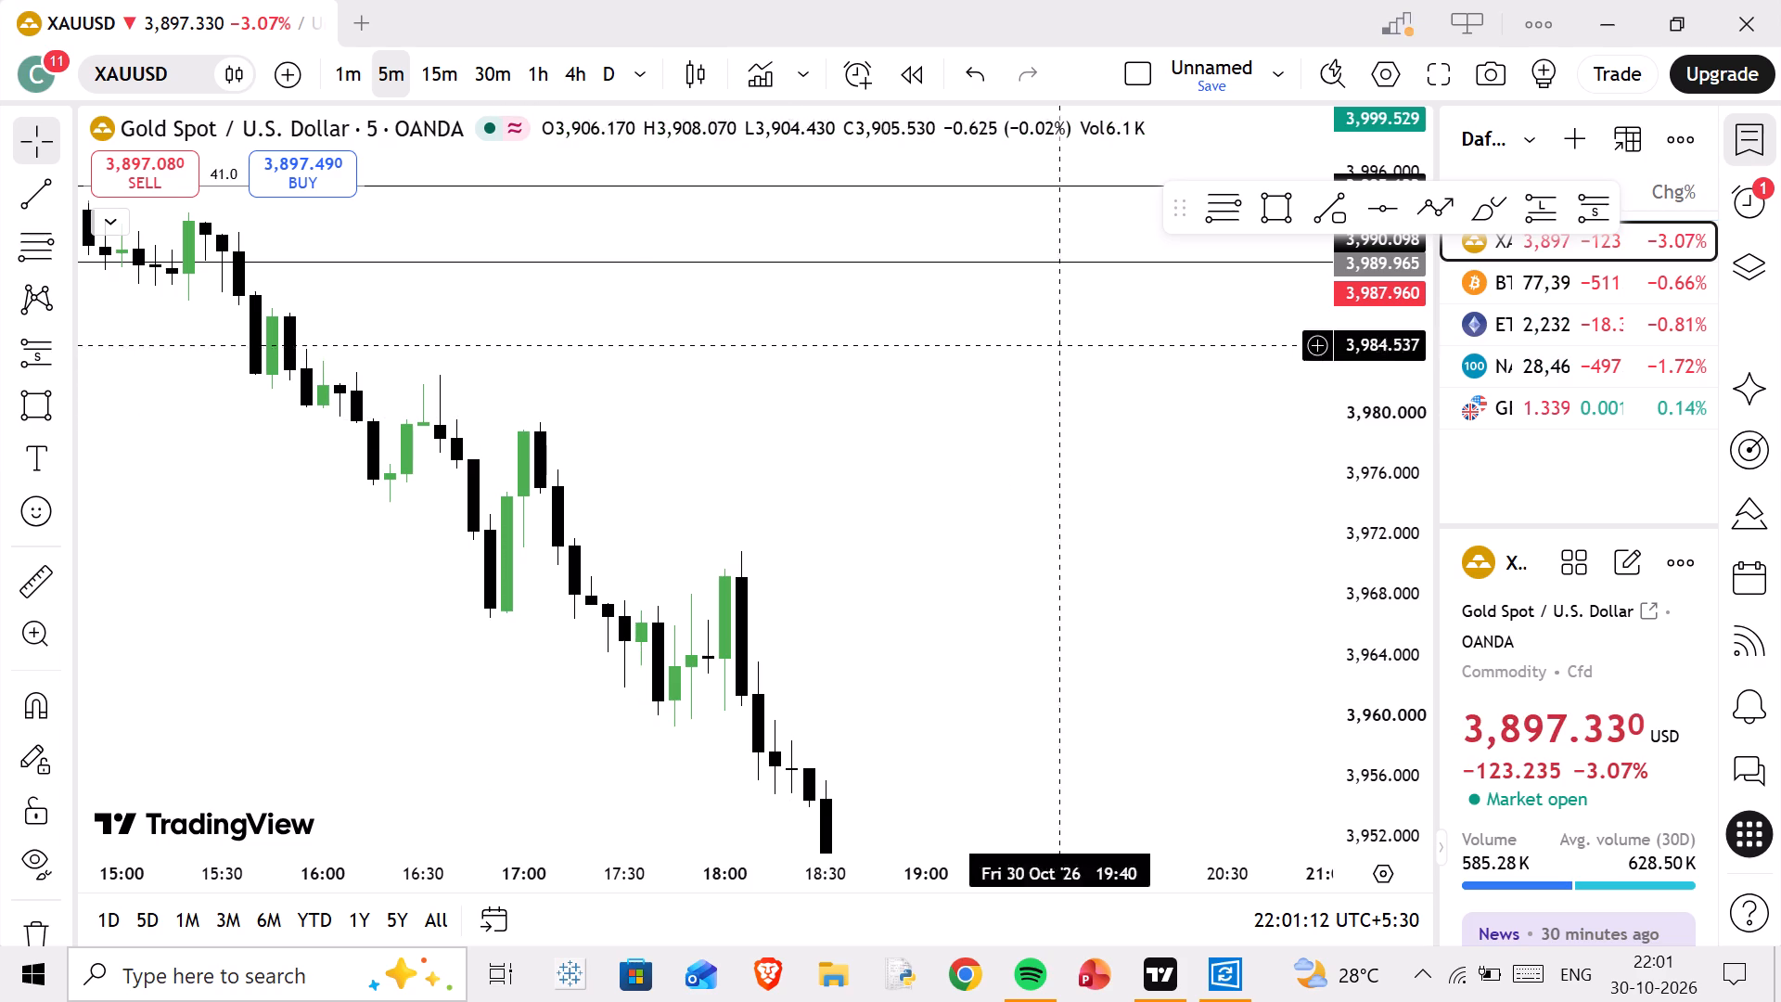
scroll(1383, 531, "up", 5)
scroll(224, 369, "down", 1)
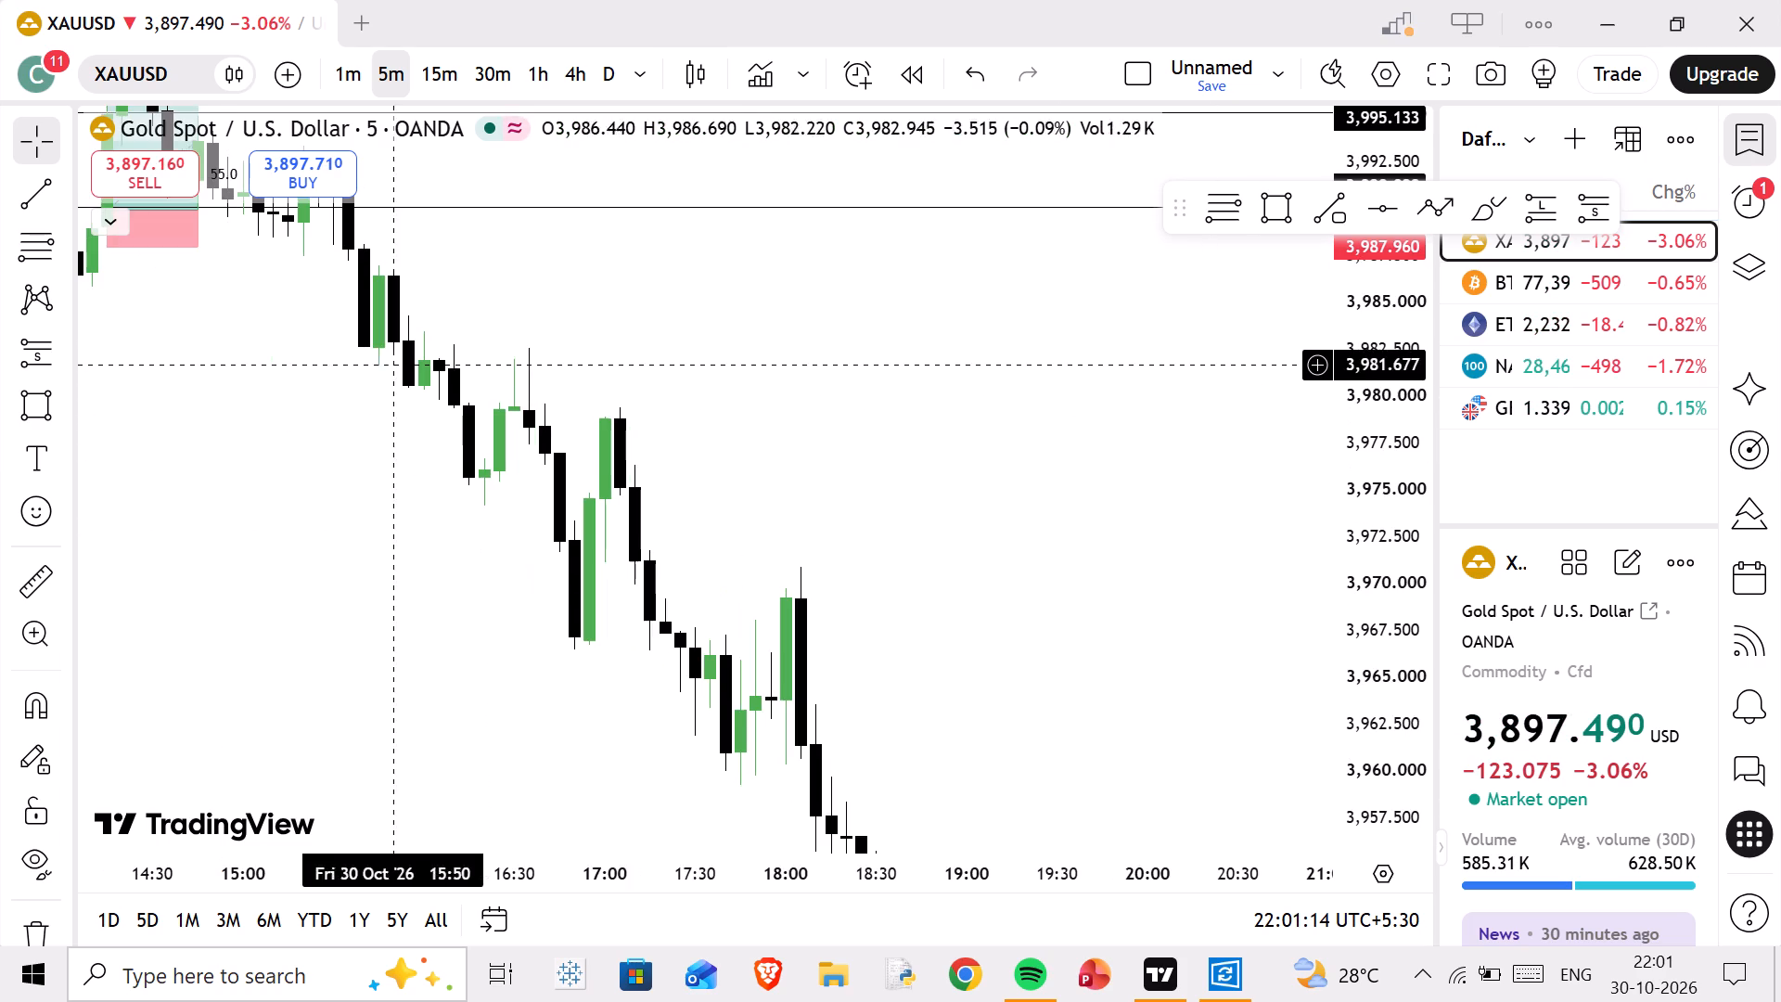
left_click_drag(857, 457, 637, 72)
left_click_drag(865, 512, 633, 64)
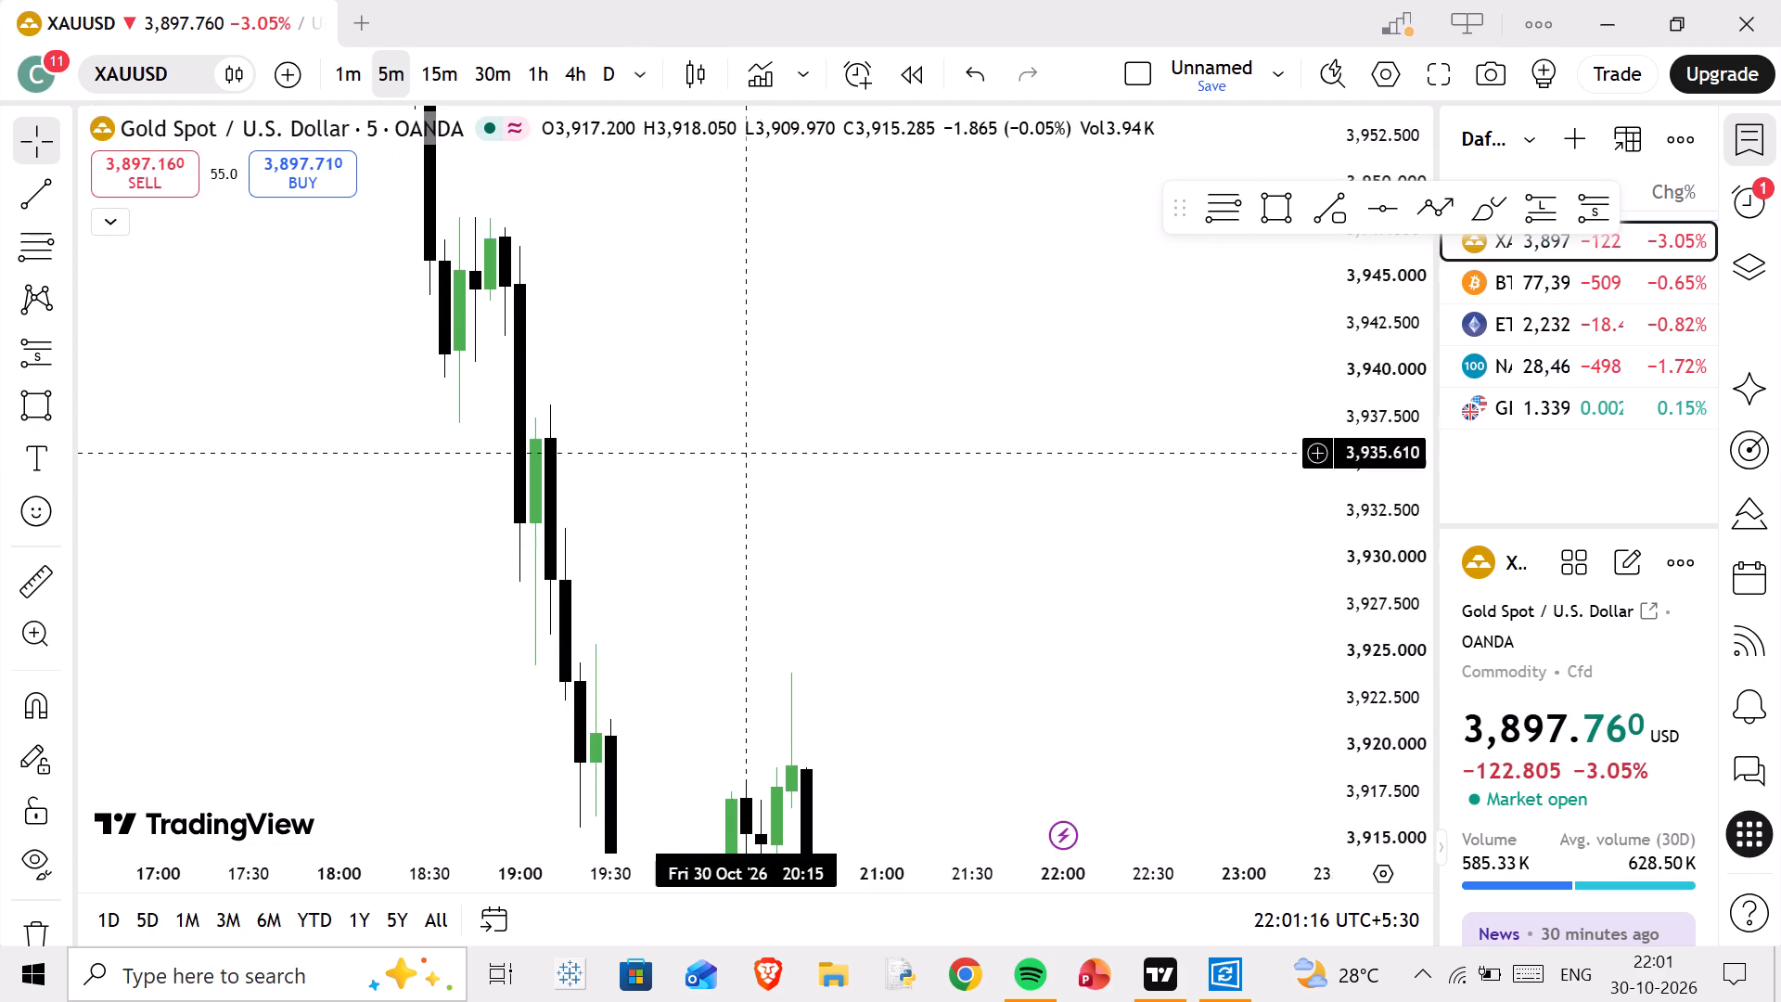
left_click_drag(764, 548, 698, 333)
left_click_drag(739, 479, 564, 71)
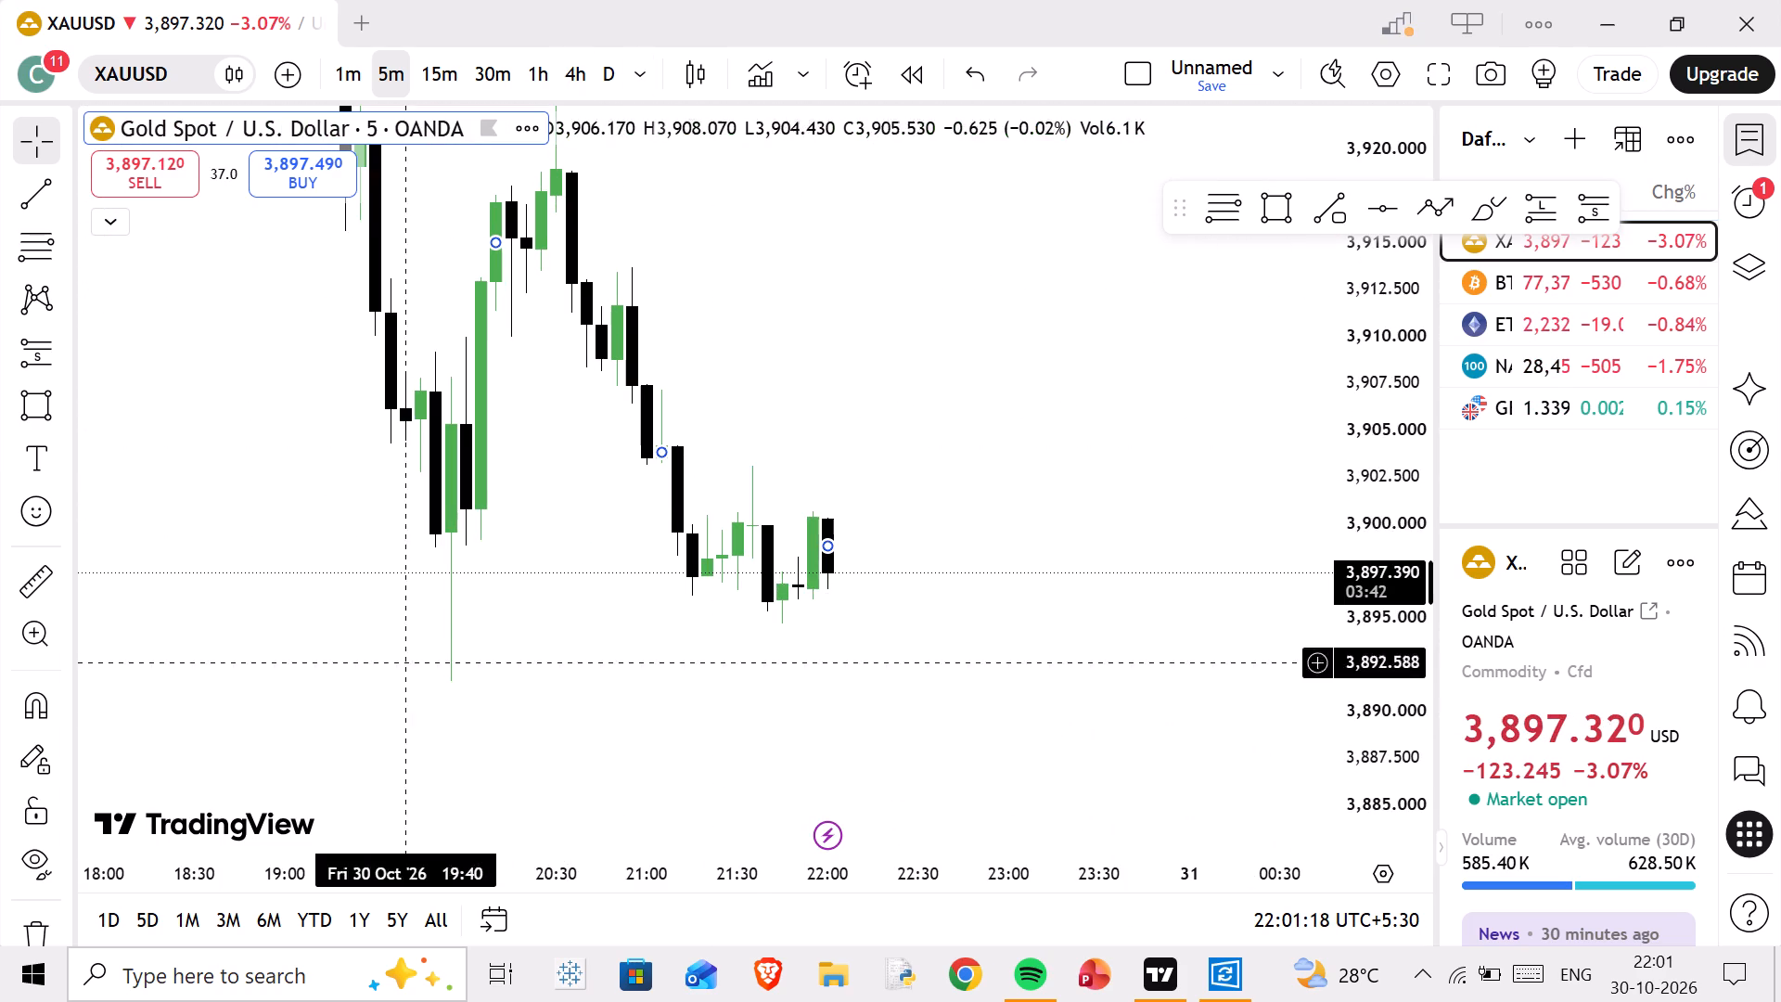
left_click_drag(372, 678, 431, 665)
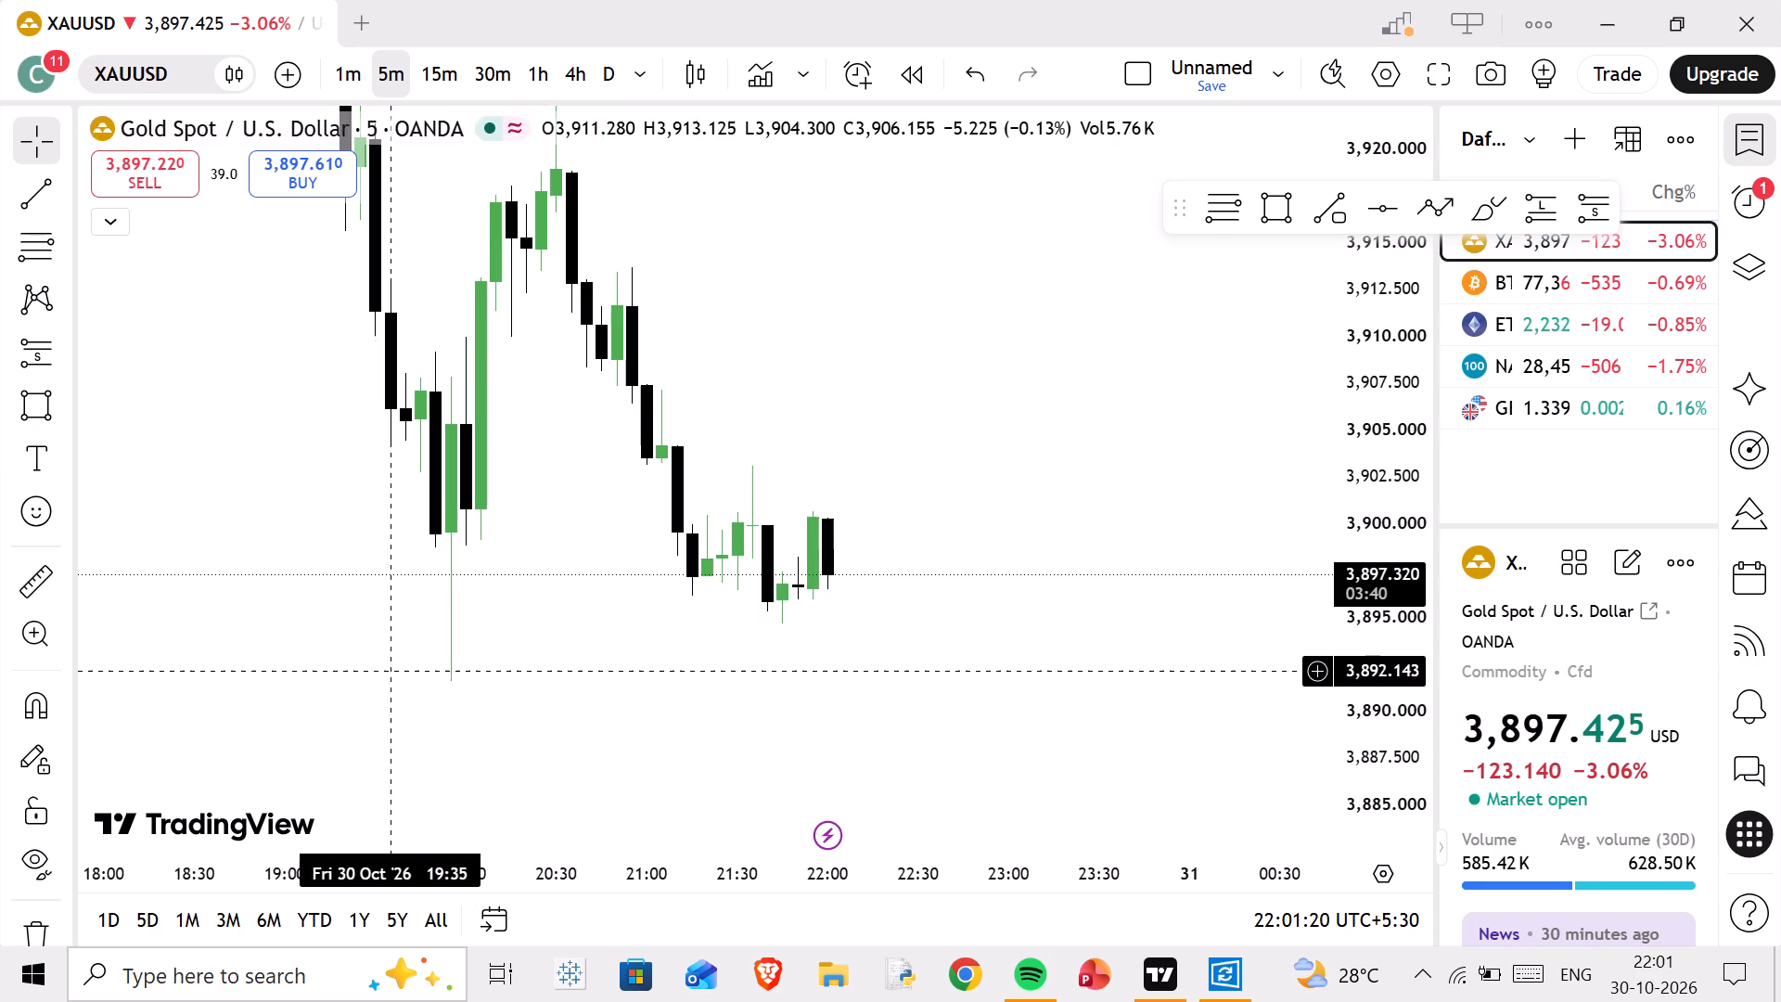
left_click_drag(431, 665, 595, 653)
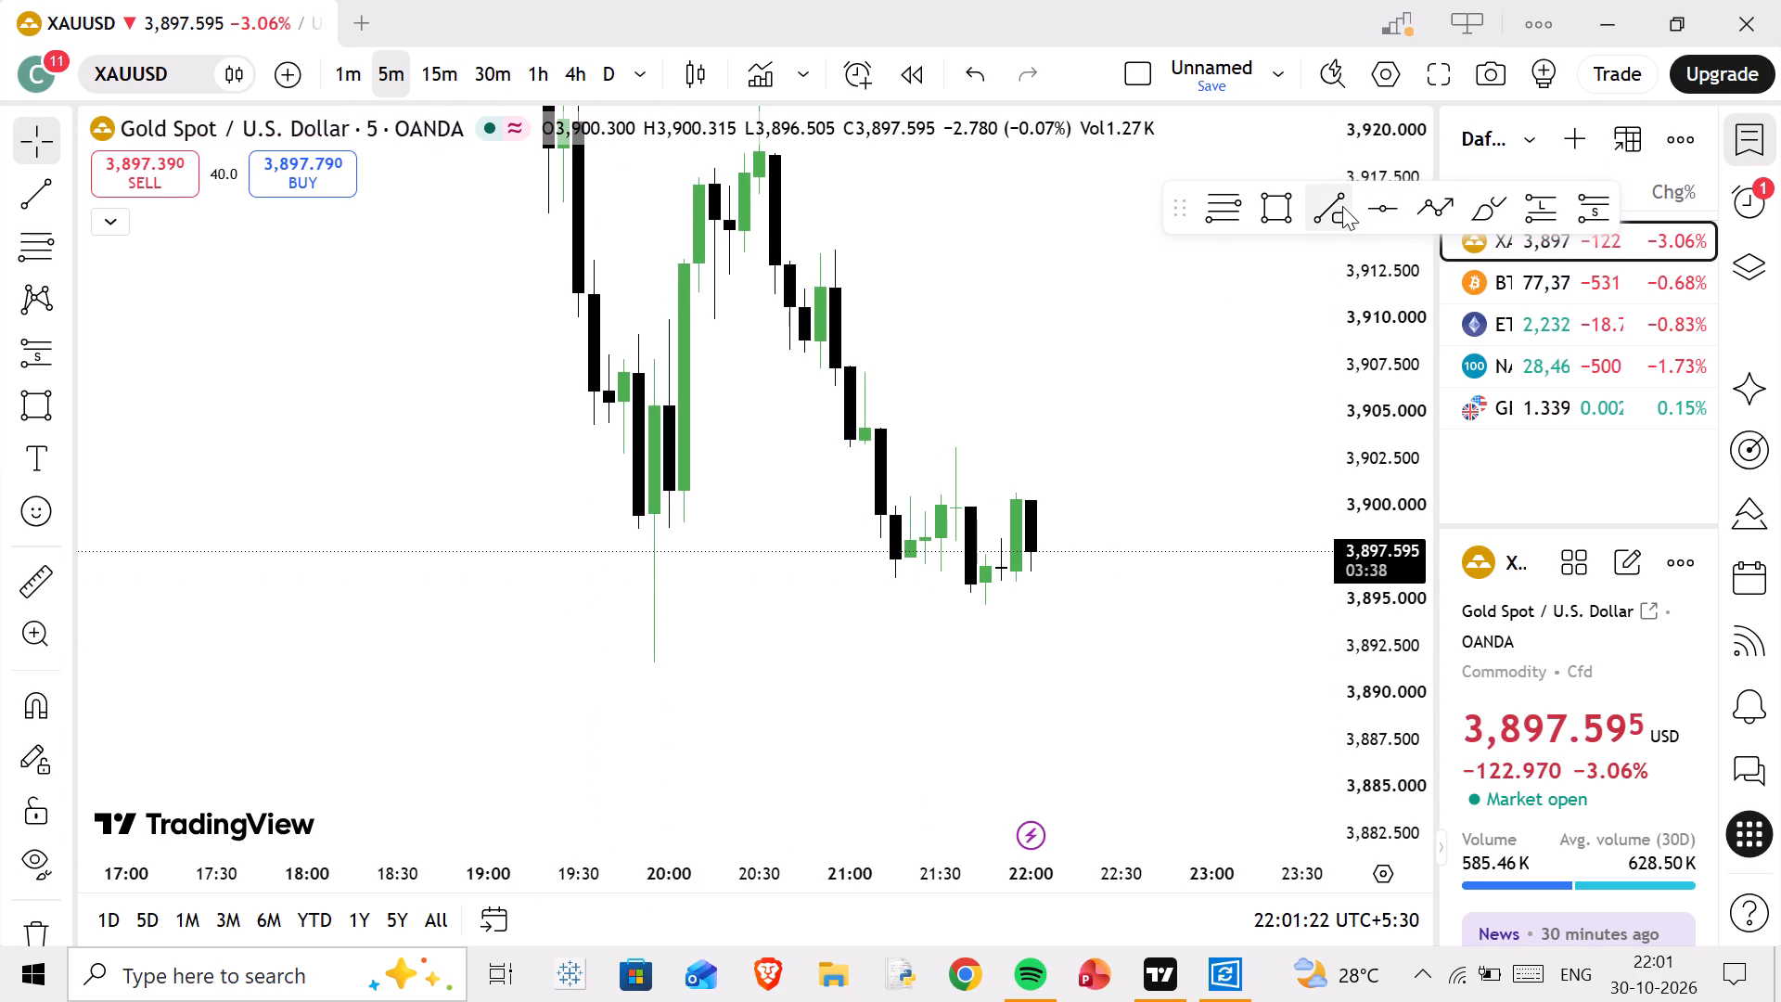
Draw a level trend line at about 3,891.6 from the 30 October 19:55 wick low to 22:35.
left_click(1342, 206)
left_click_drag(651, 662, 747, 653)
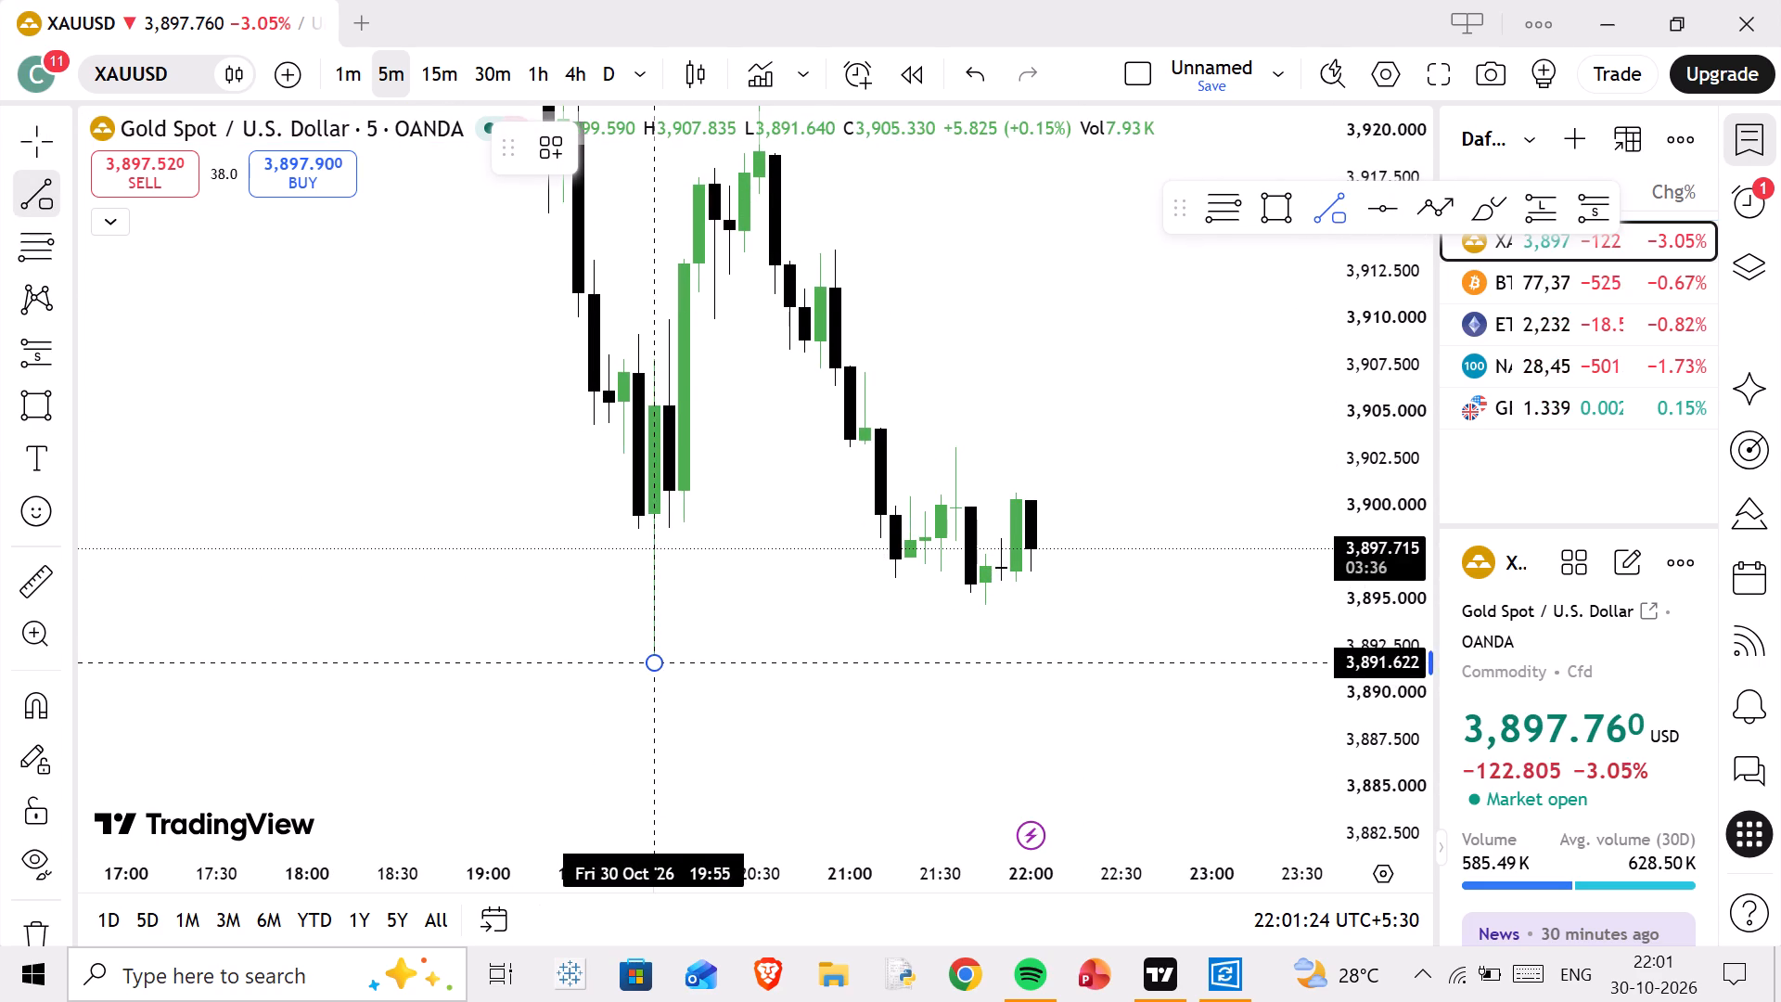
left_click_drag(747, 653, 1141, 662)
left_click(1141, 662)
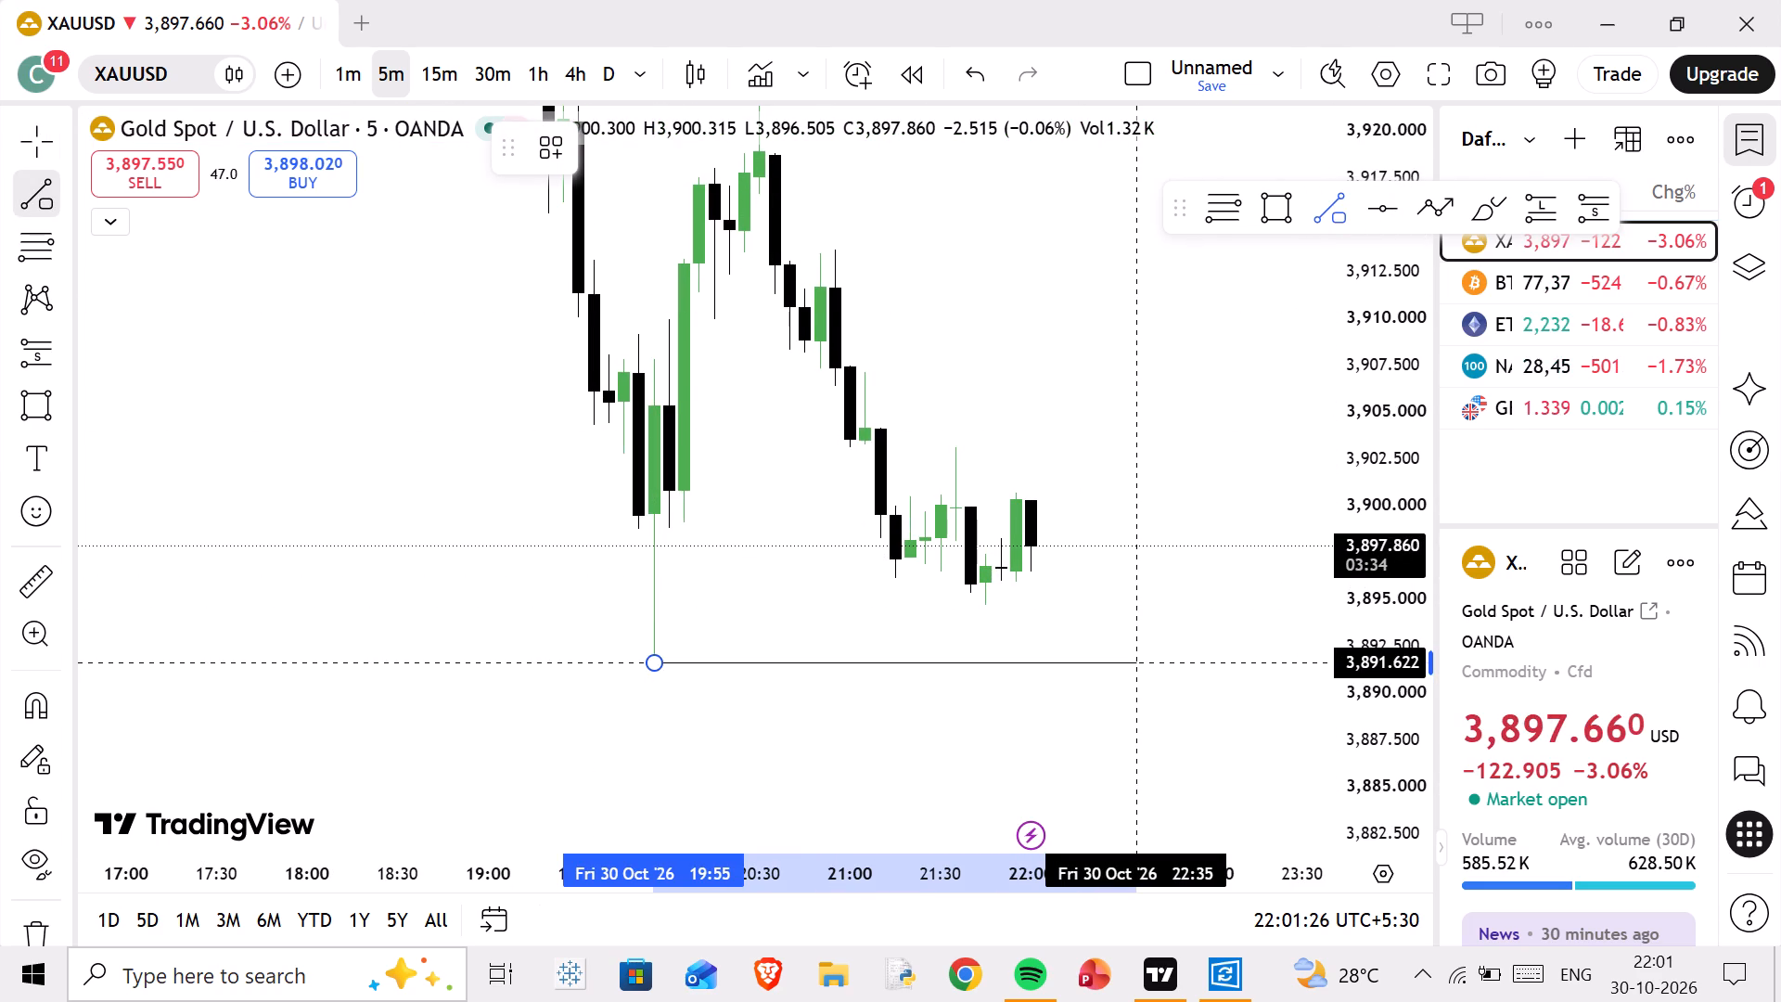
left_click(1085, 620)
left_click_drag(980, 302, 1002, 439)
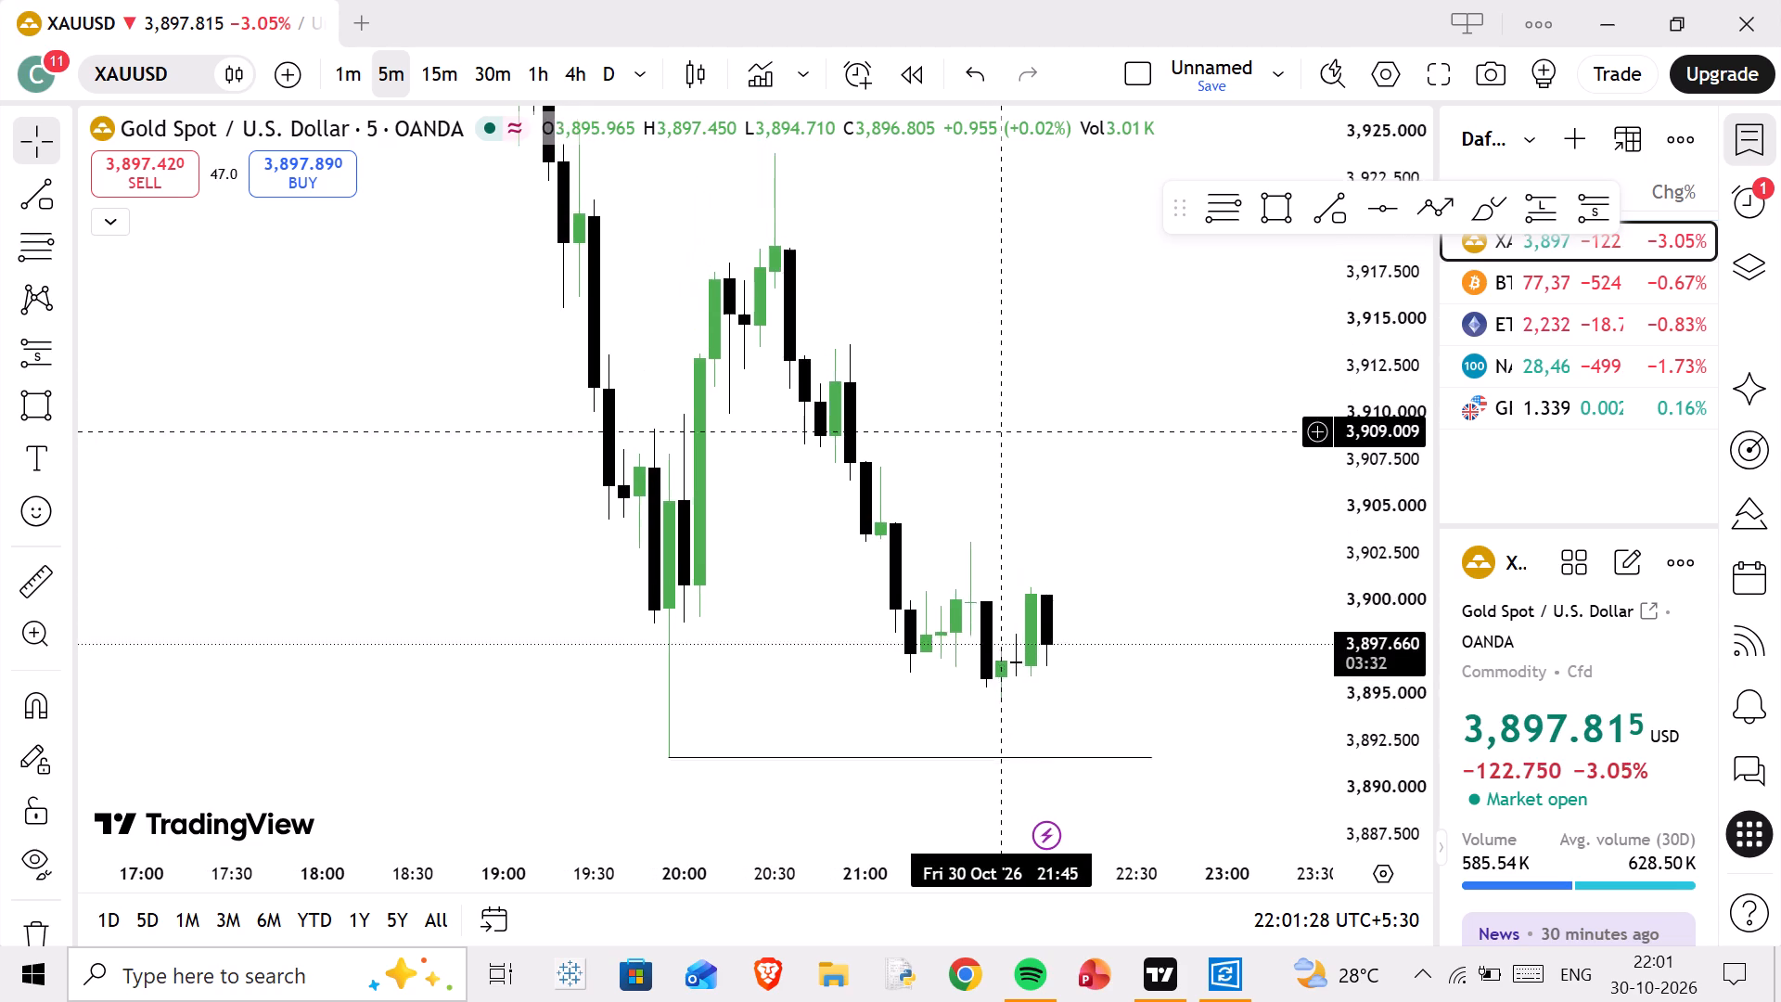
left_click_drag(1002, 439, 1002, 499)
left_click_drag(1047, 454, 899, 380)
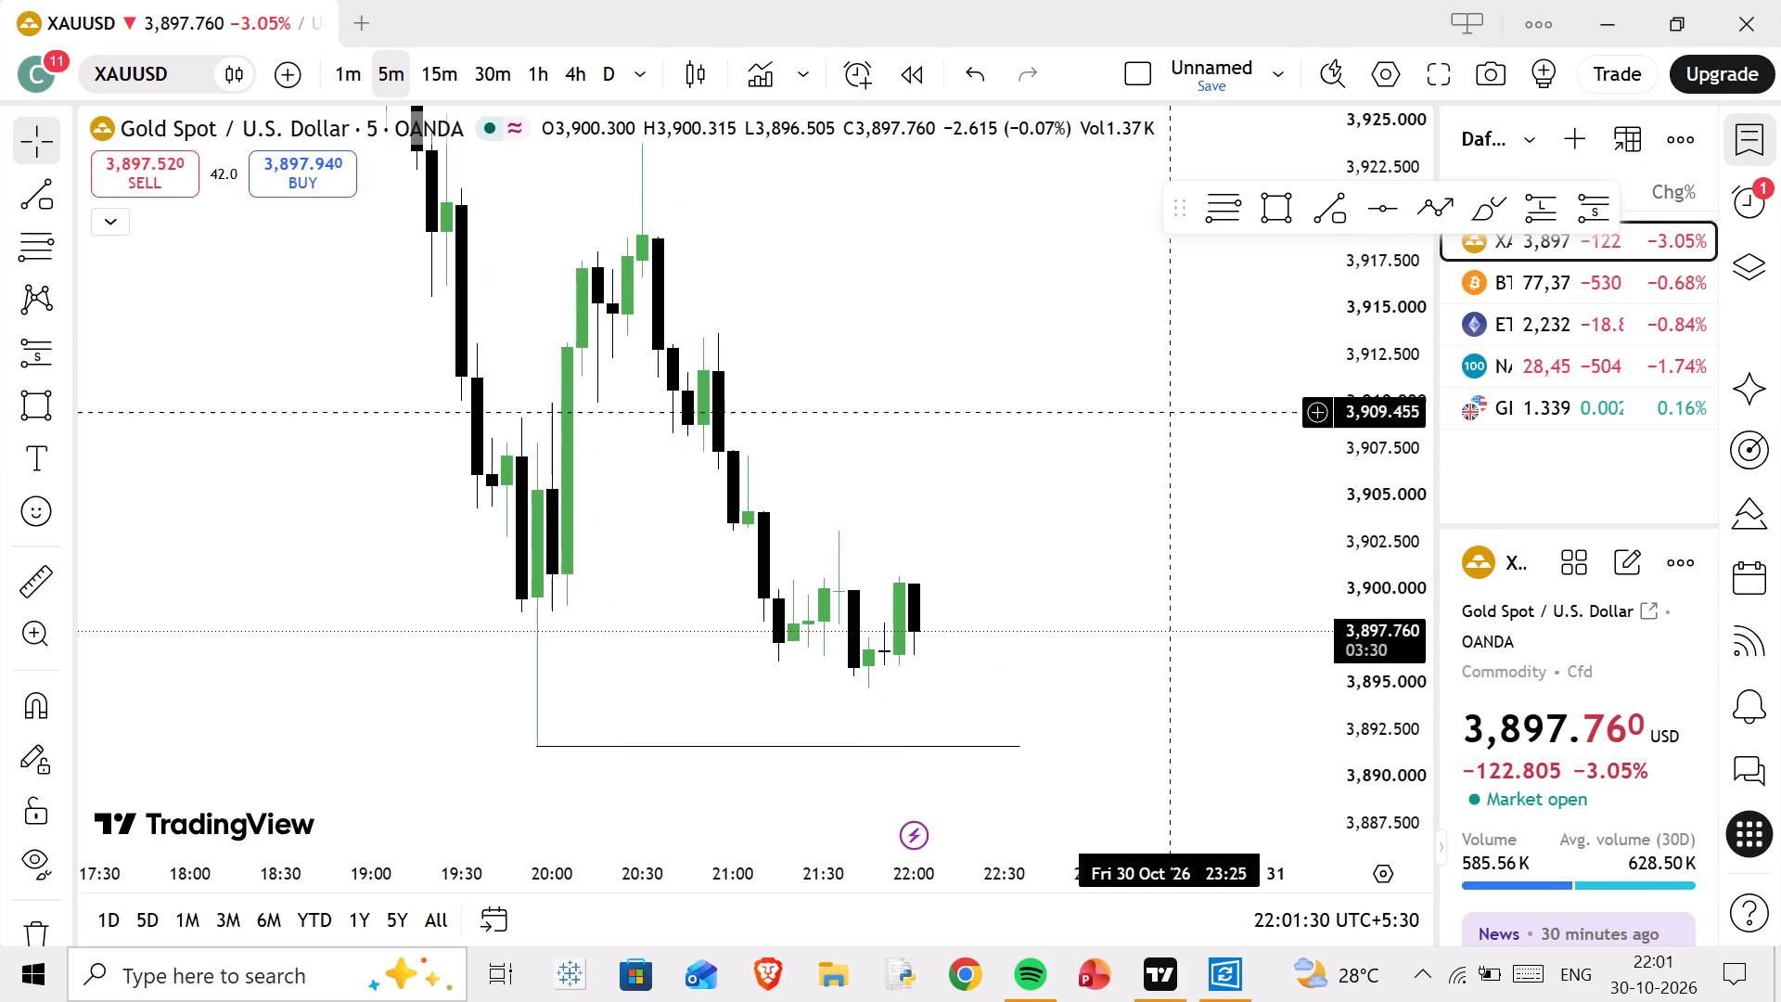
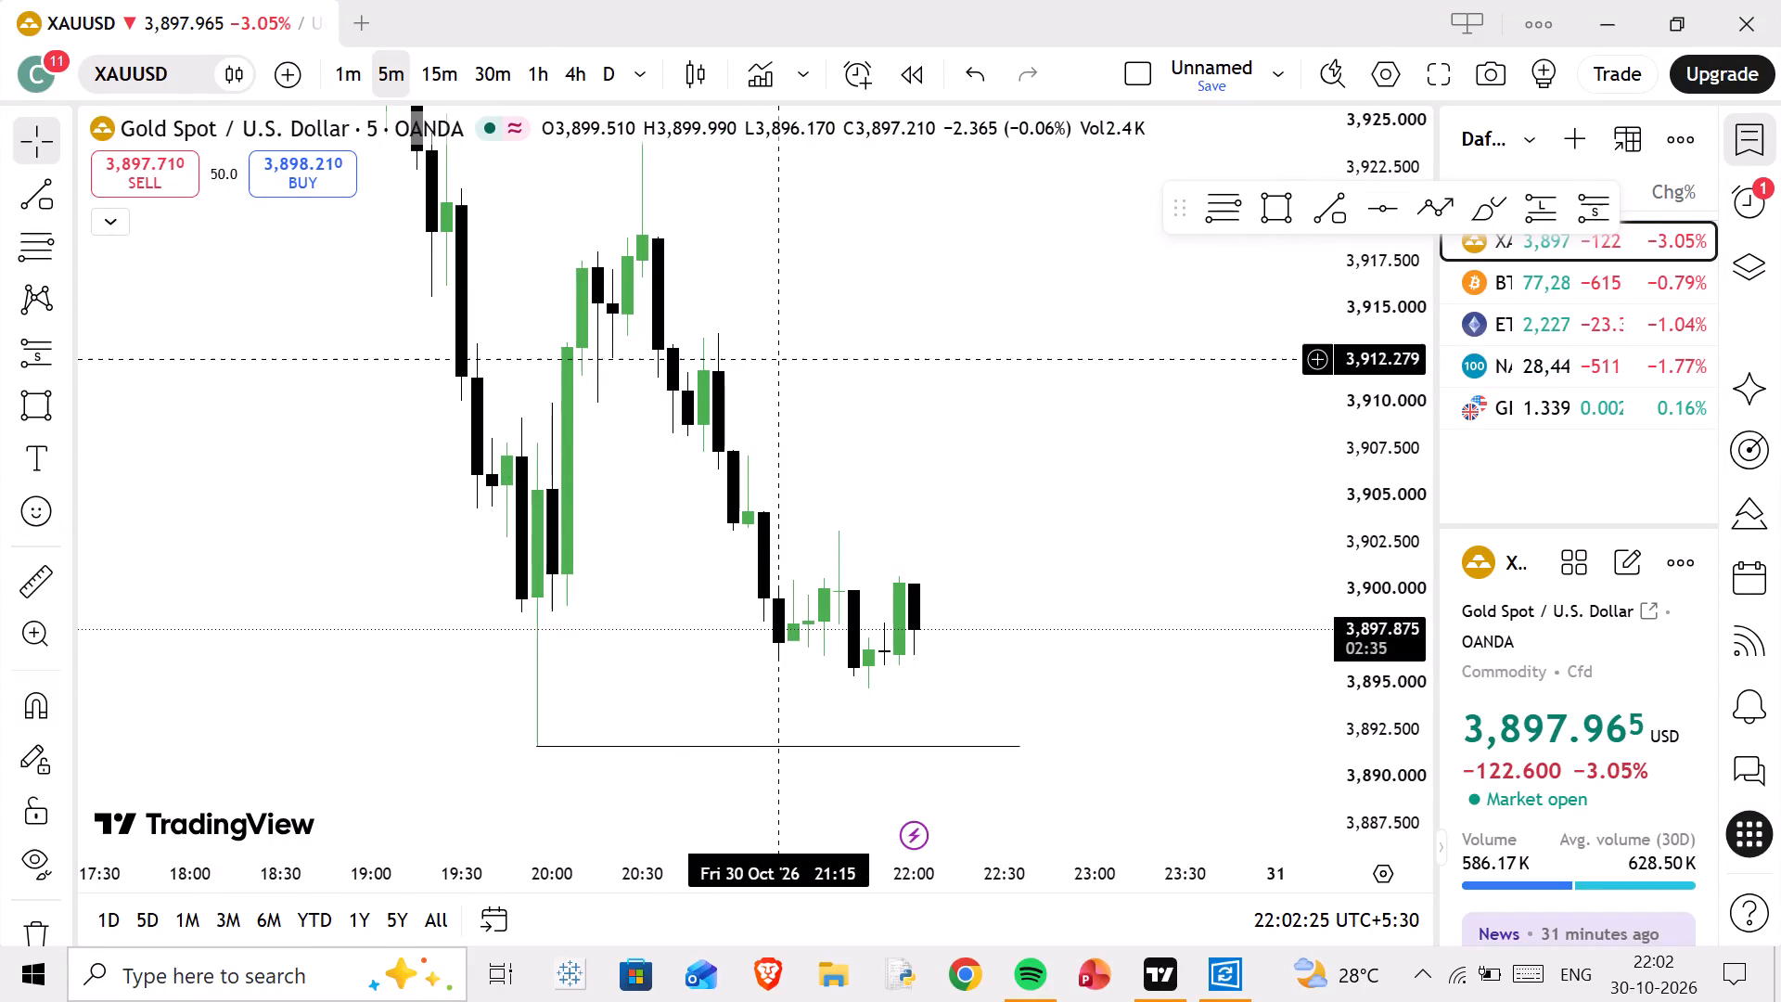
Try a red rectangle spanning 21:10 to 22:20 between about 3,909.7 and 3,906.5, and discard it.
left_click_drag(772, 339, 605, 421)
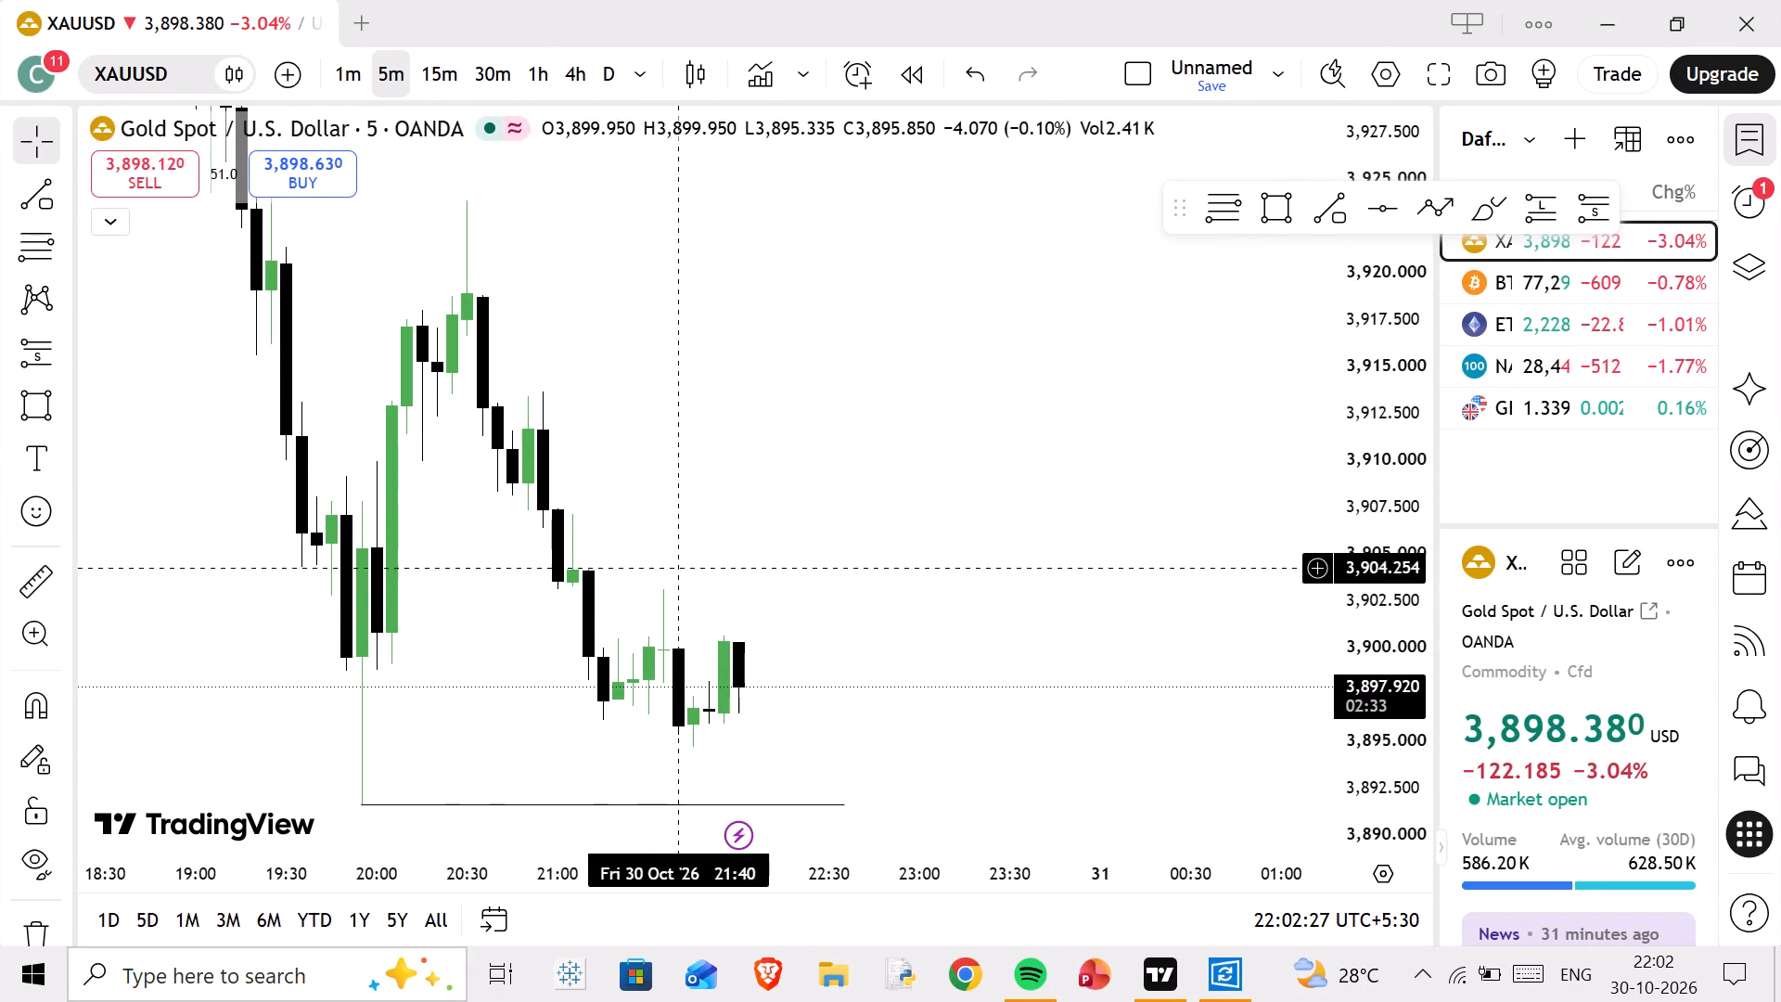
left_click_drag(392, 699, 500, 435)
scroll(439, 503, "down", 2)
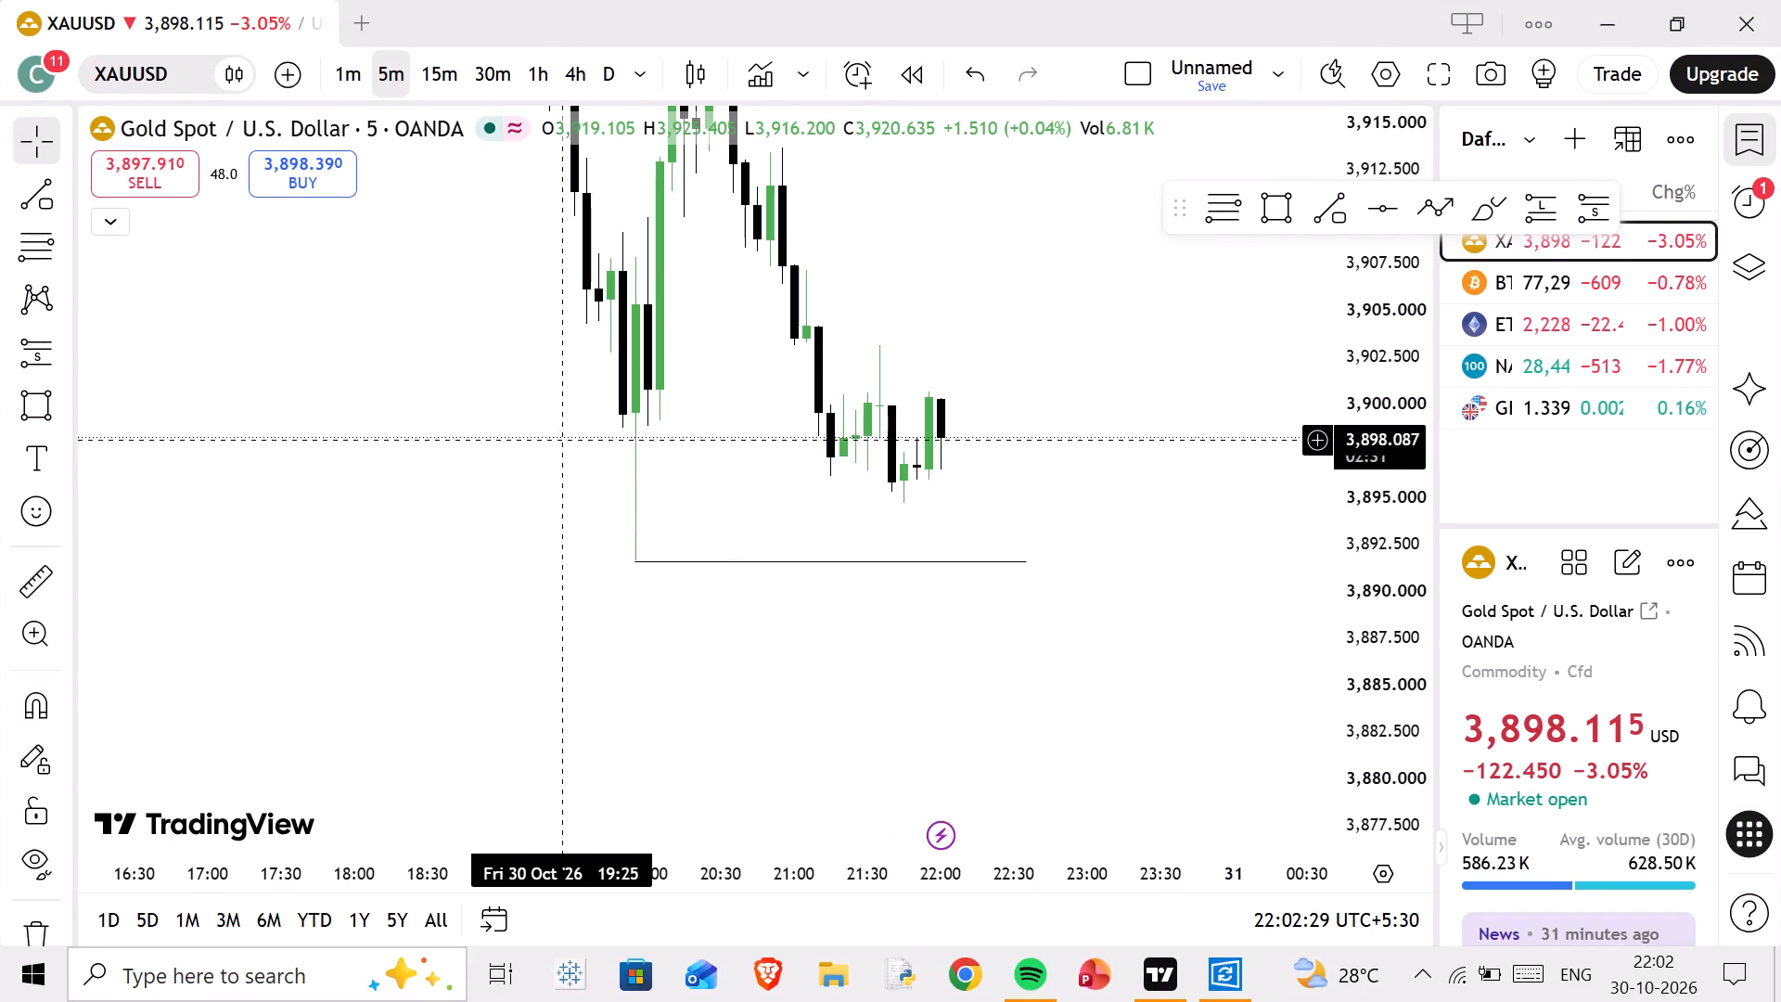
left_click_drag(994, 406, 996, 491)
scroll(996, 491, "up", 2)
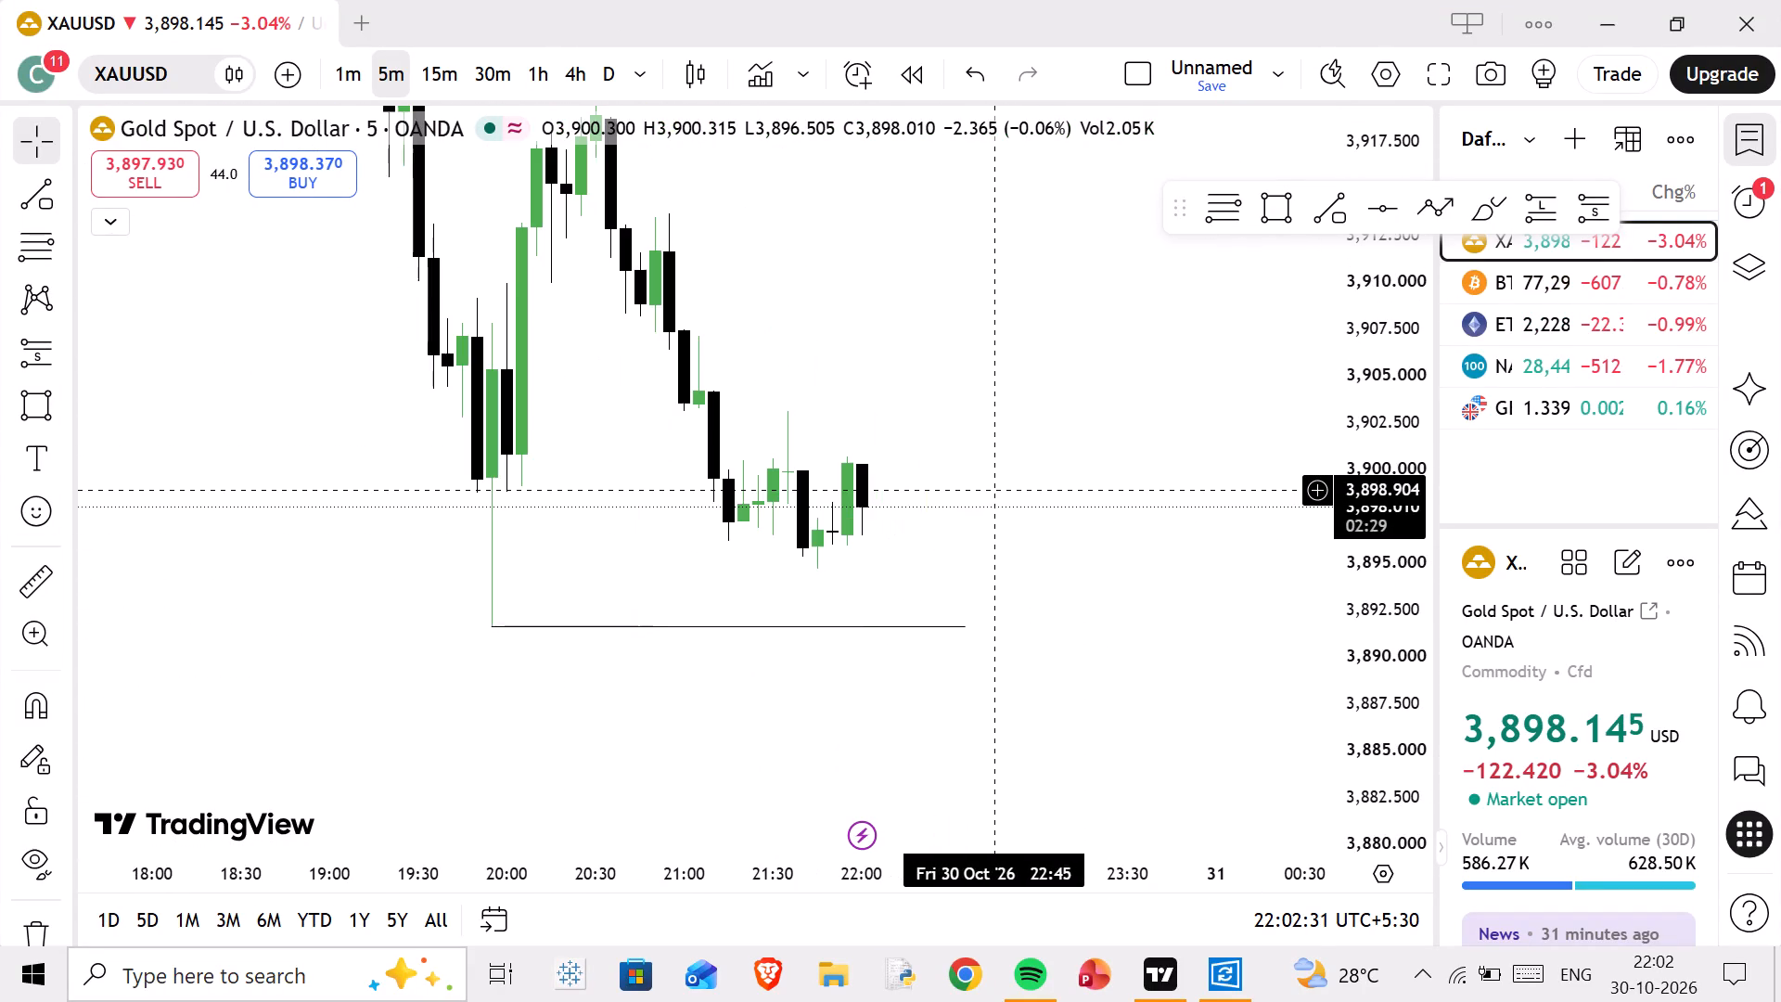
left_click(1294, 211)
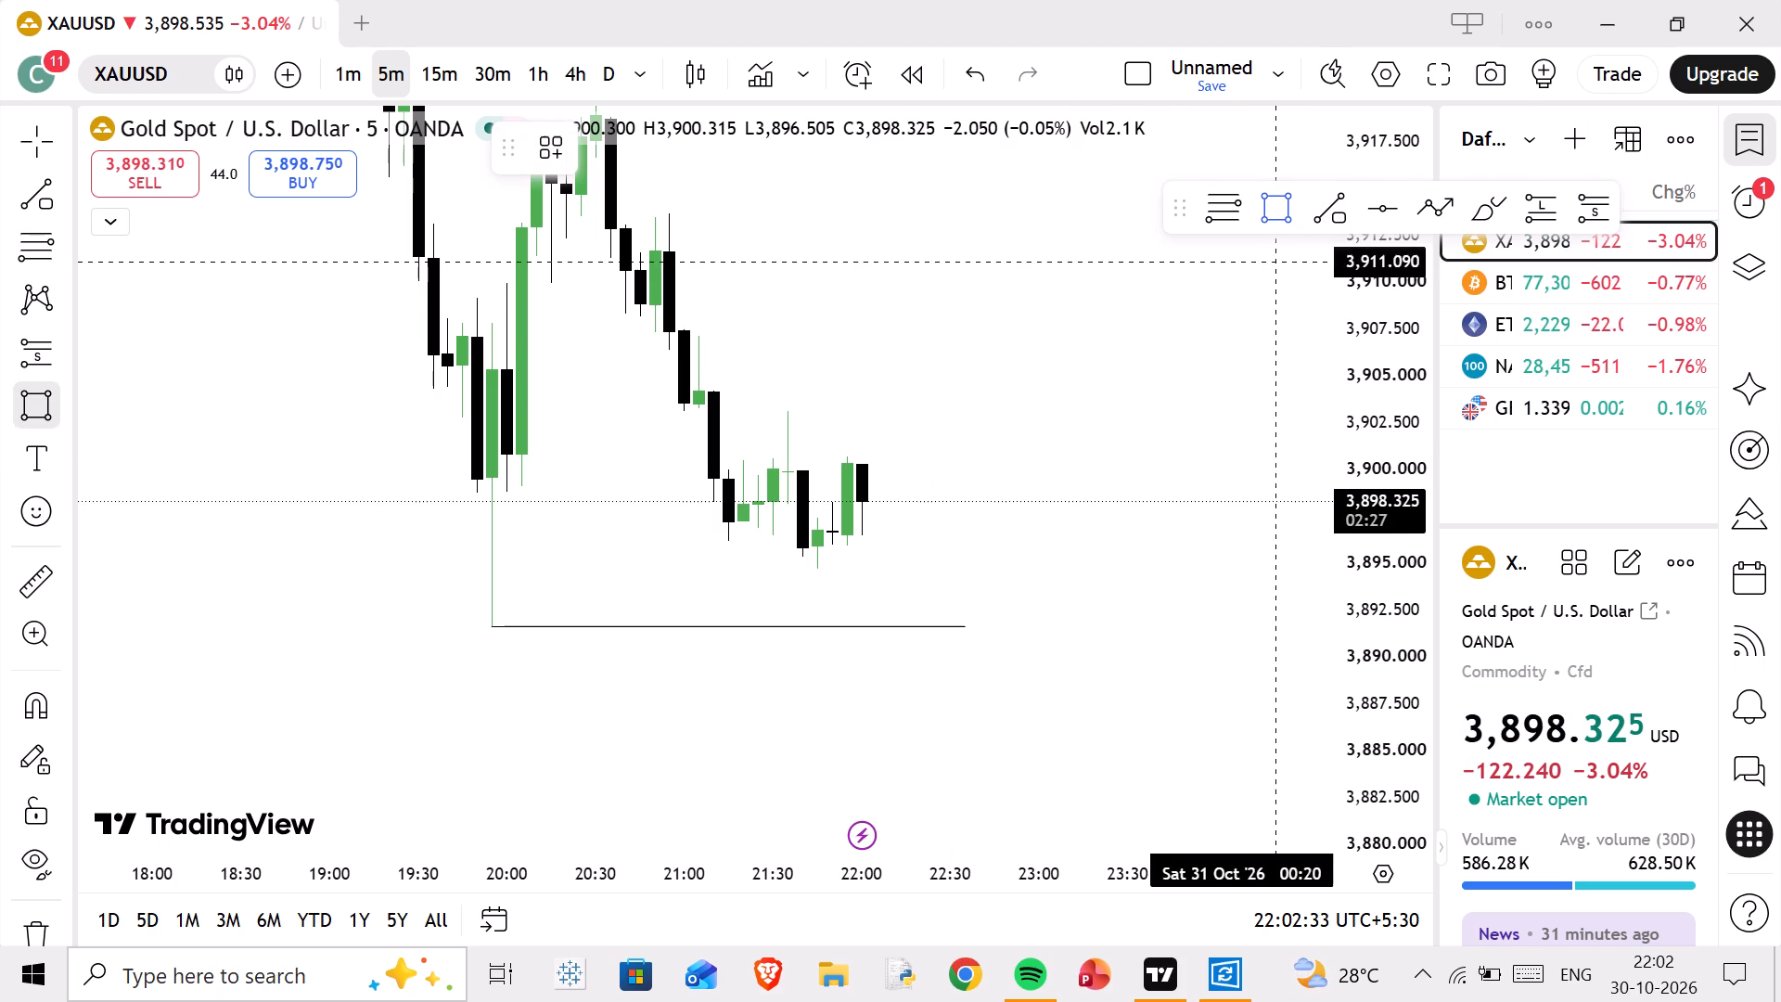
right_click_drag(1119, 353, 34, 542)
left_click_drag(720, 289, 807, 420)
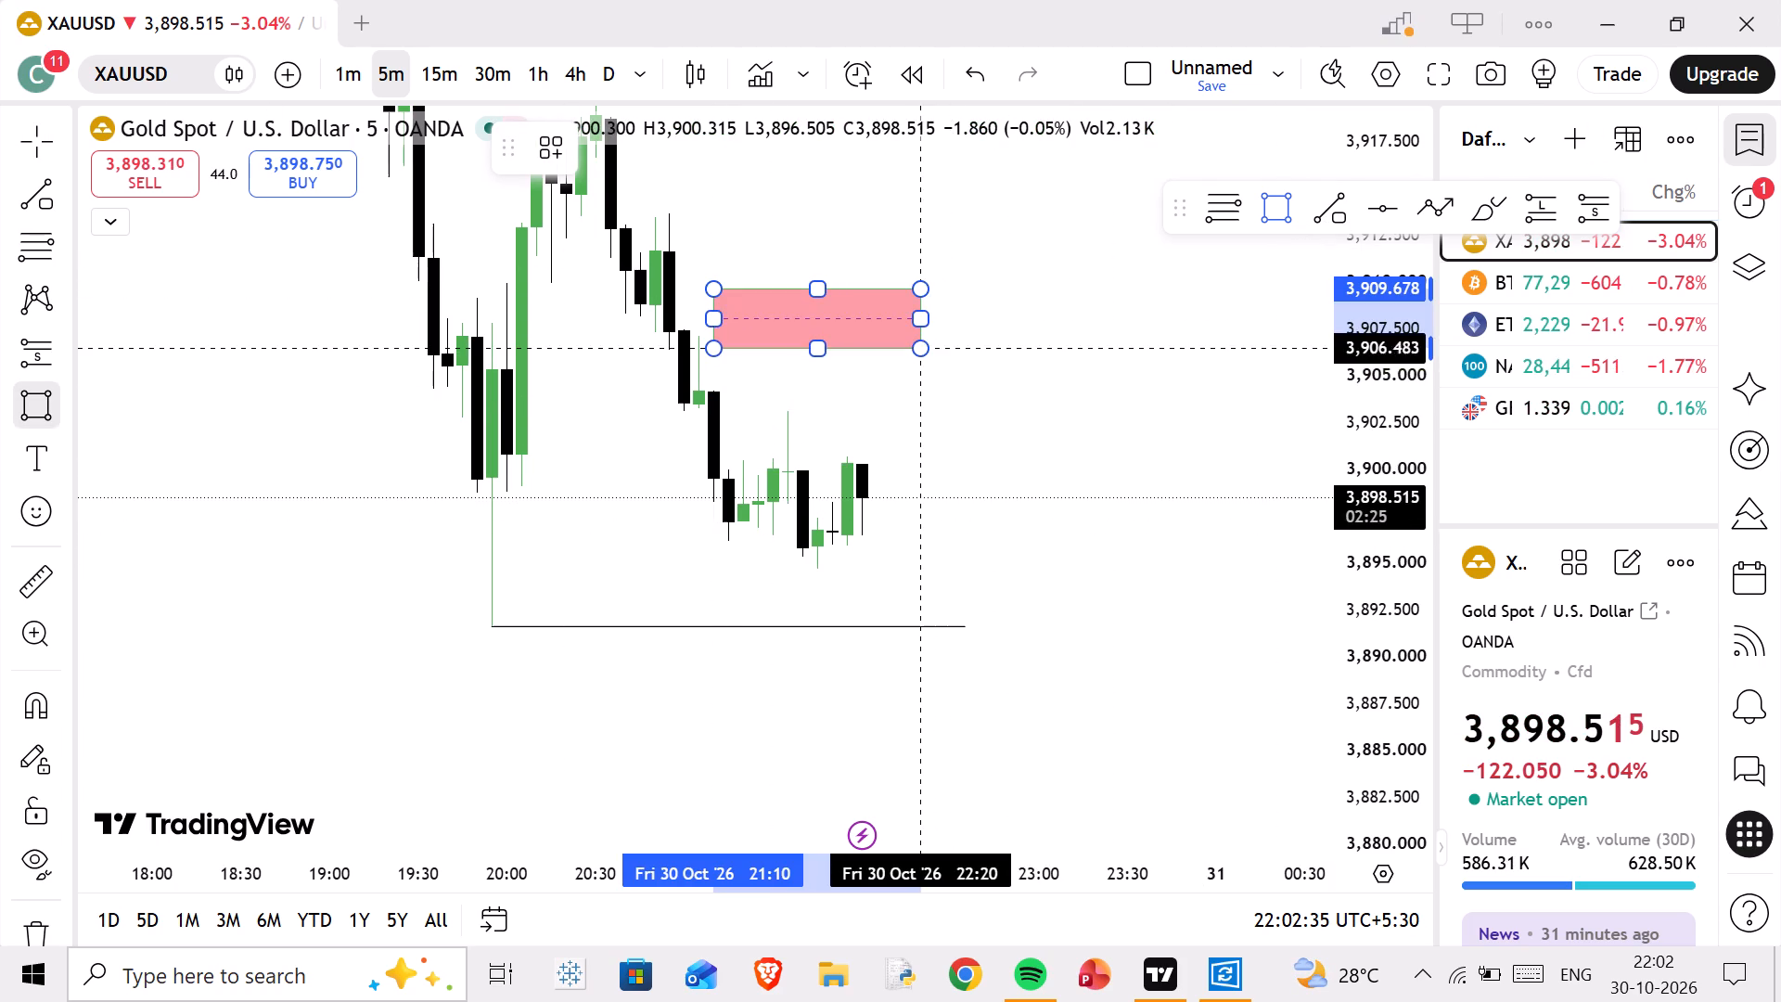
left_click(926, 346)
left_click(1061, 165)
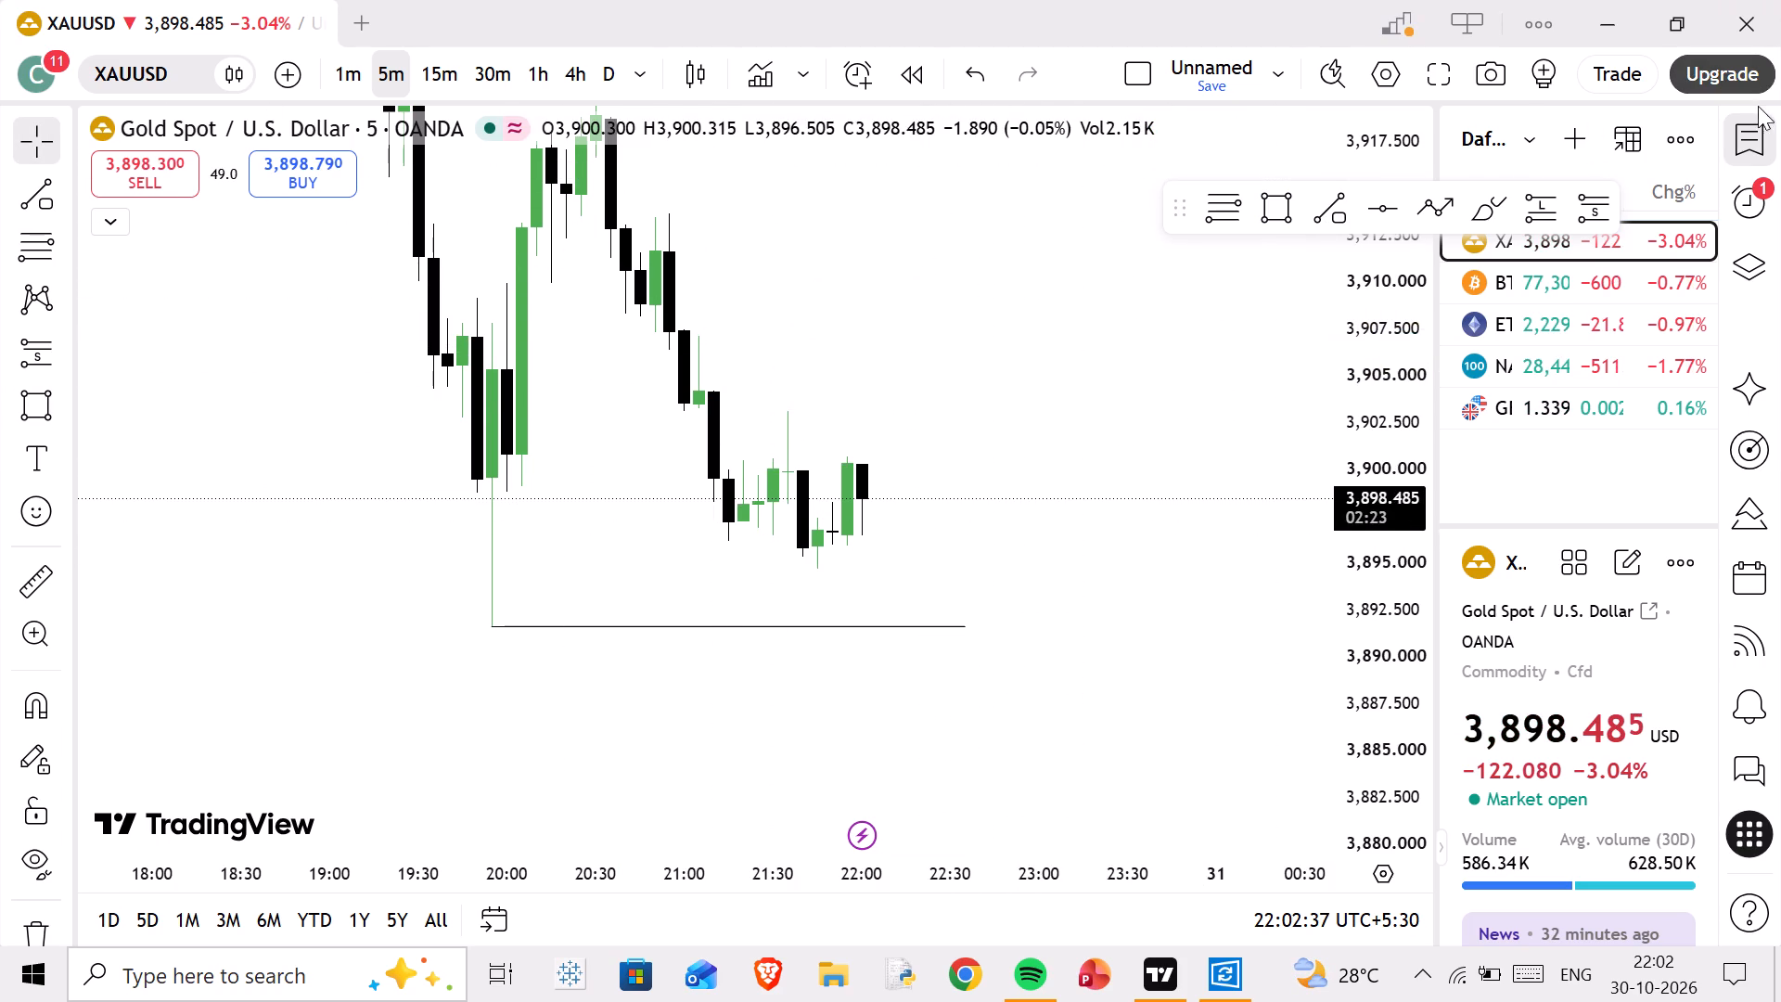
Hide the watchlist to widen the chart.
left_click(1757, 118)
Examine the 30 October XAUUSD sell-off down to the level trend line on the 15-minute timeframe.
scroll(1681, 263, "down", 3)
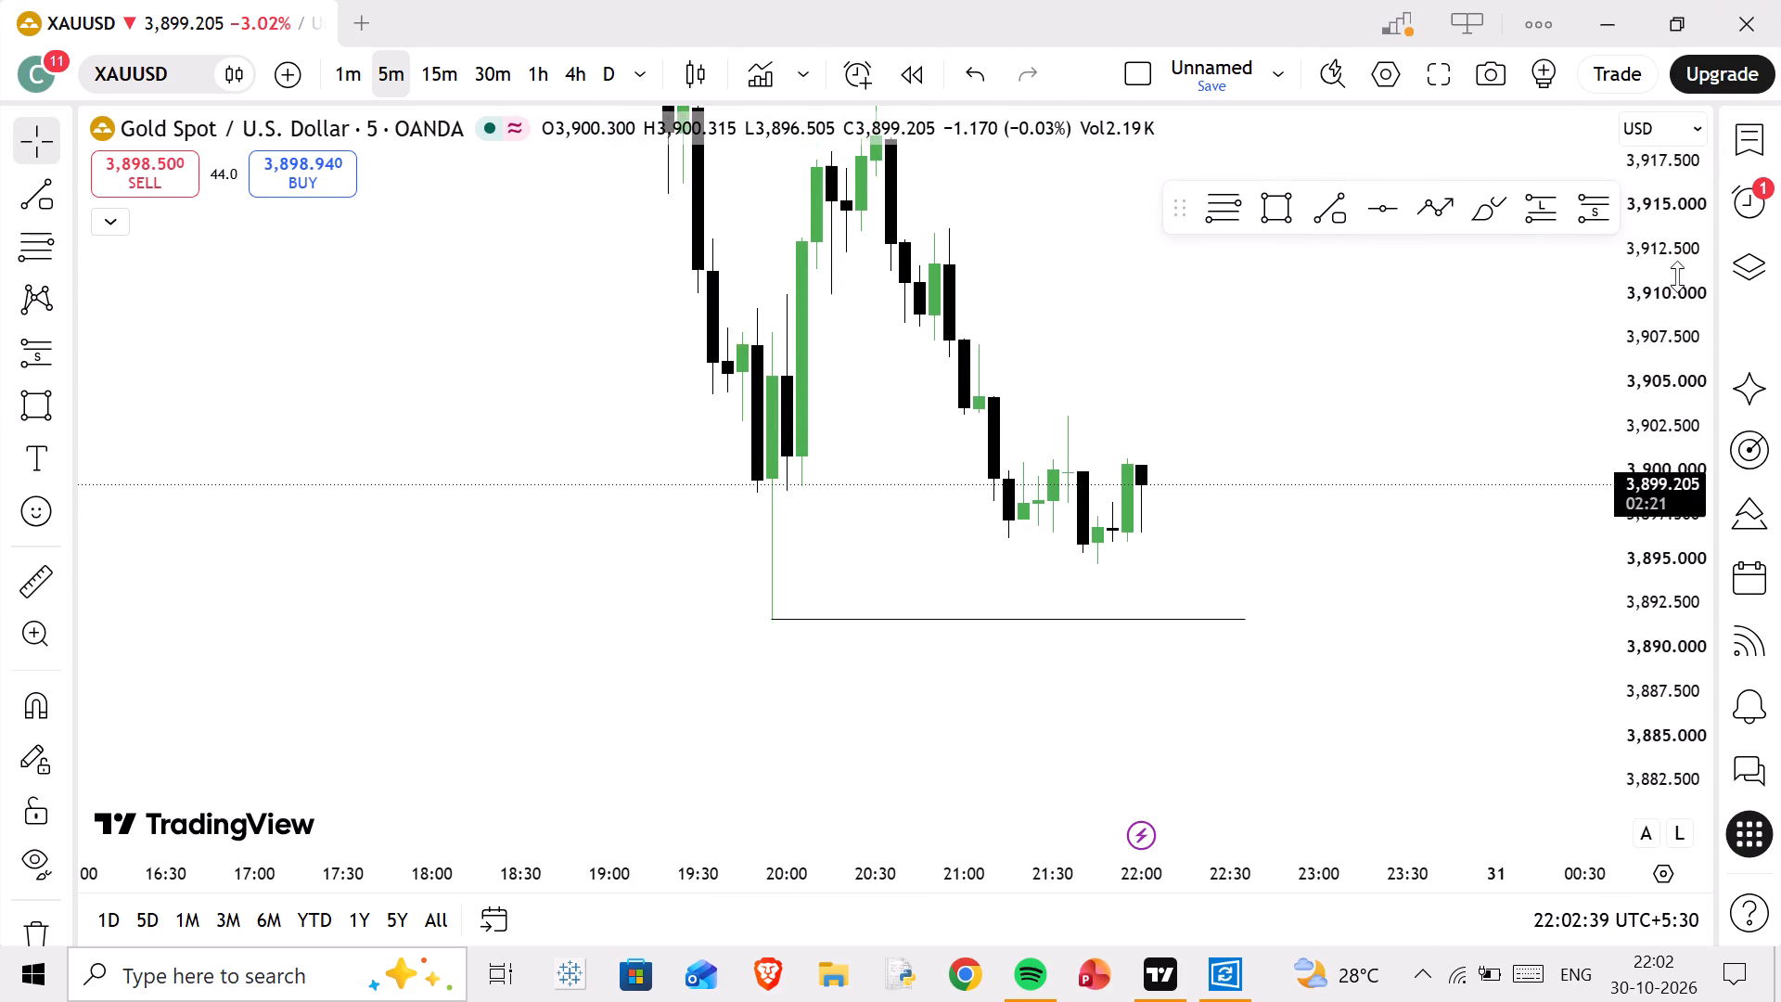
scroll(1677, 276, "down", 13)
scroll(1506, 411, "down", 7)
left_click_drag(1347, 355, 1260, 808)
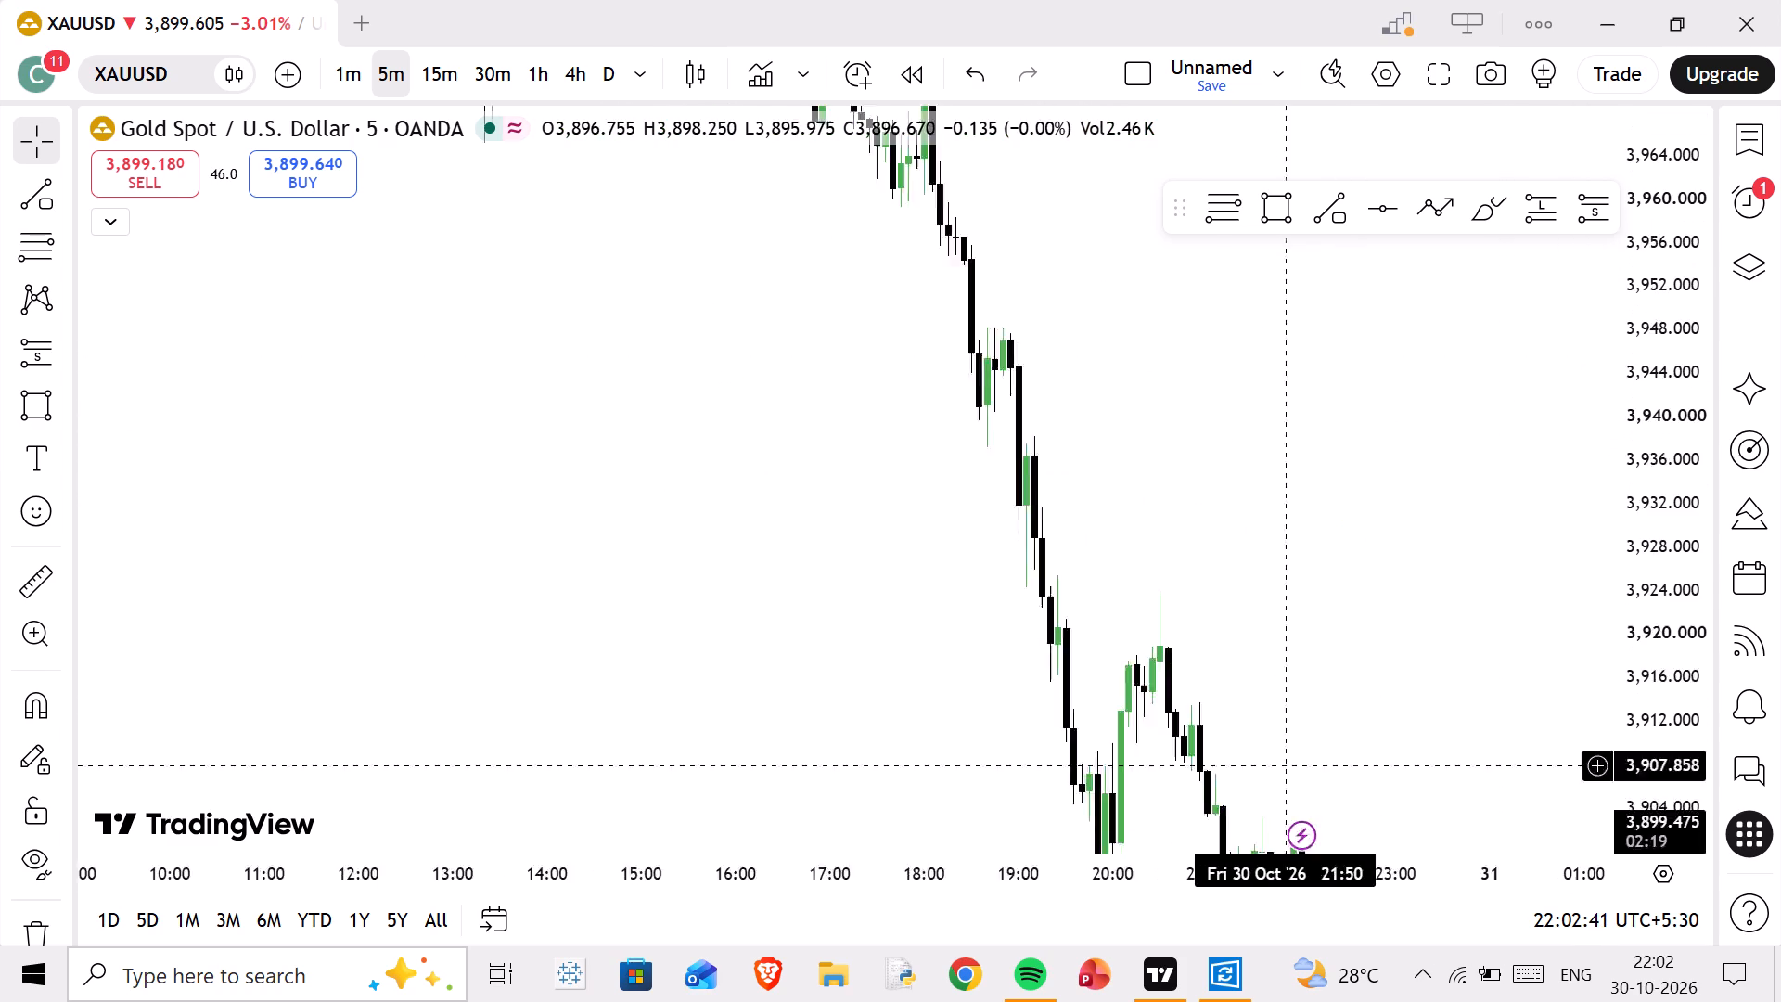
left_click_drag(1260, 808, 1252, 807)
left_click(424, 77)
scroll(1059, 309, "up", 3)
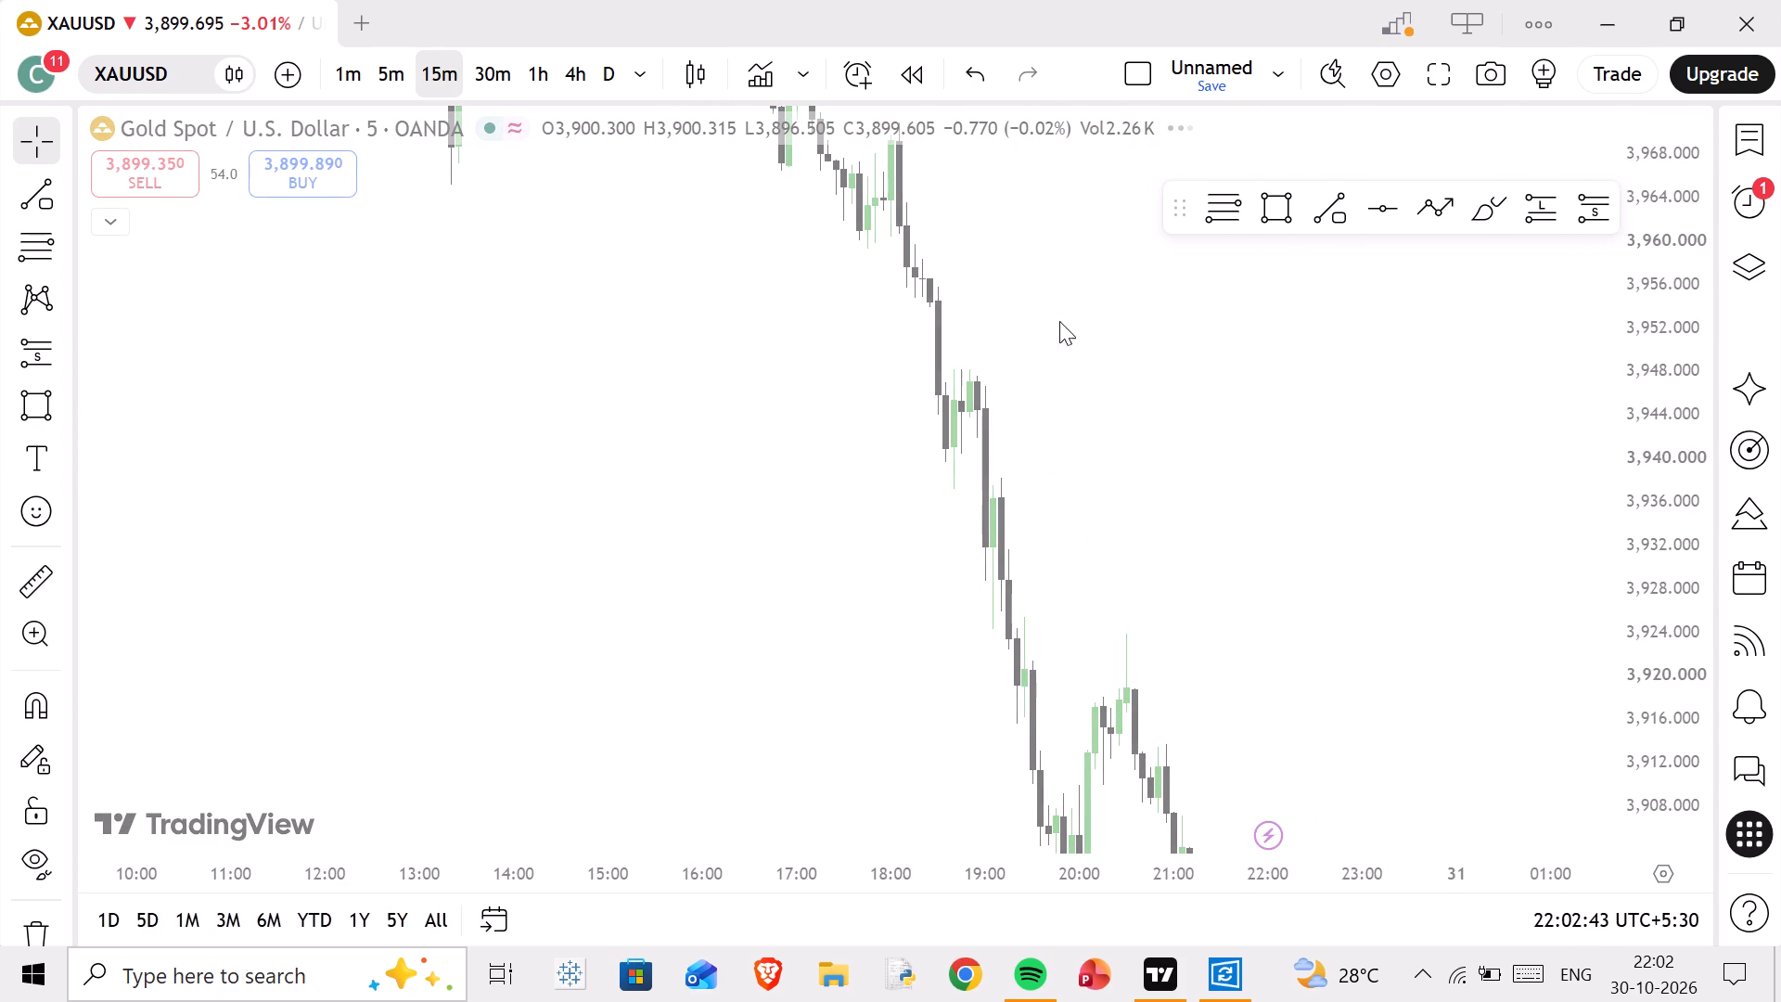
scroll(1634, 444, "down", 8)
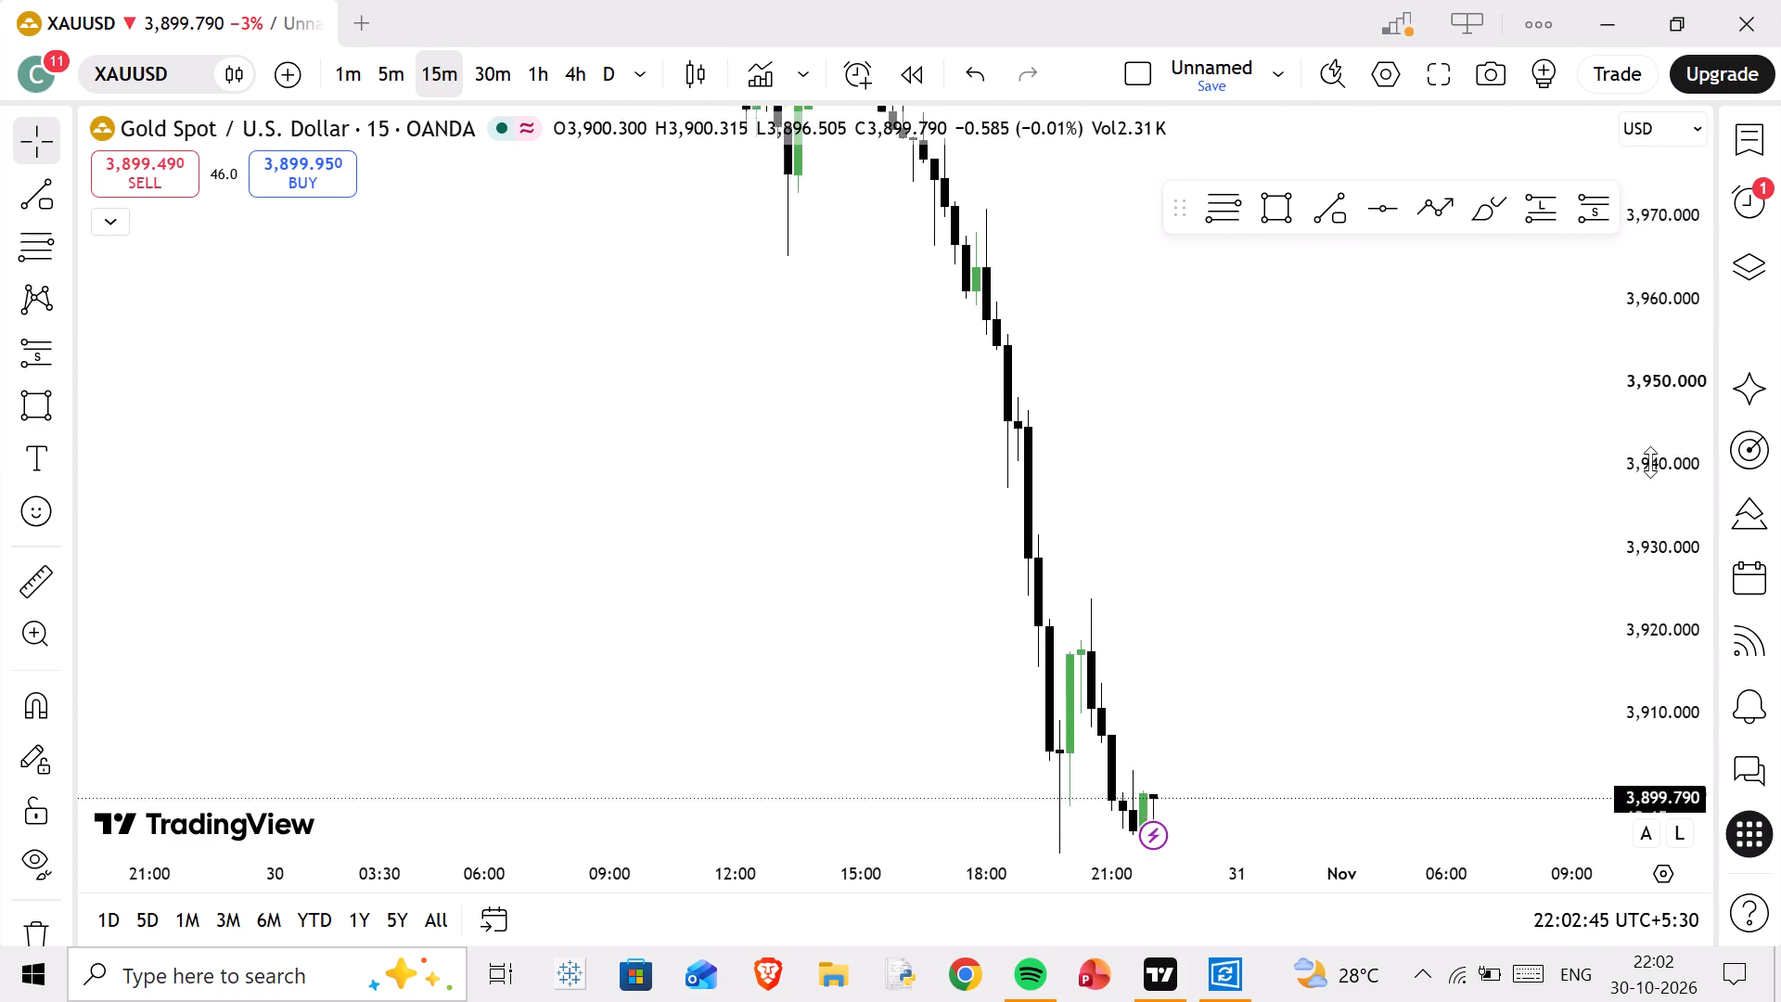
scroll(1650, 462, "down", 11)
scroll(1279, 402, "down", 3)
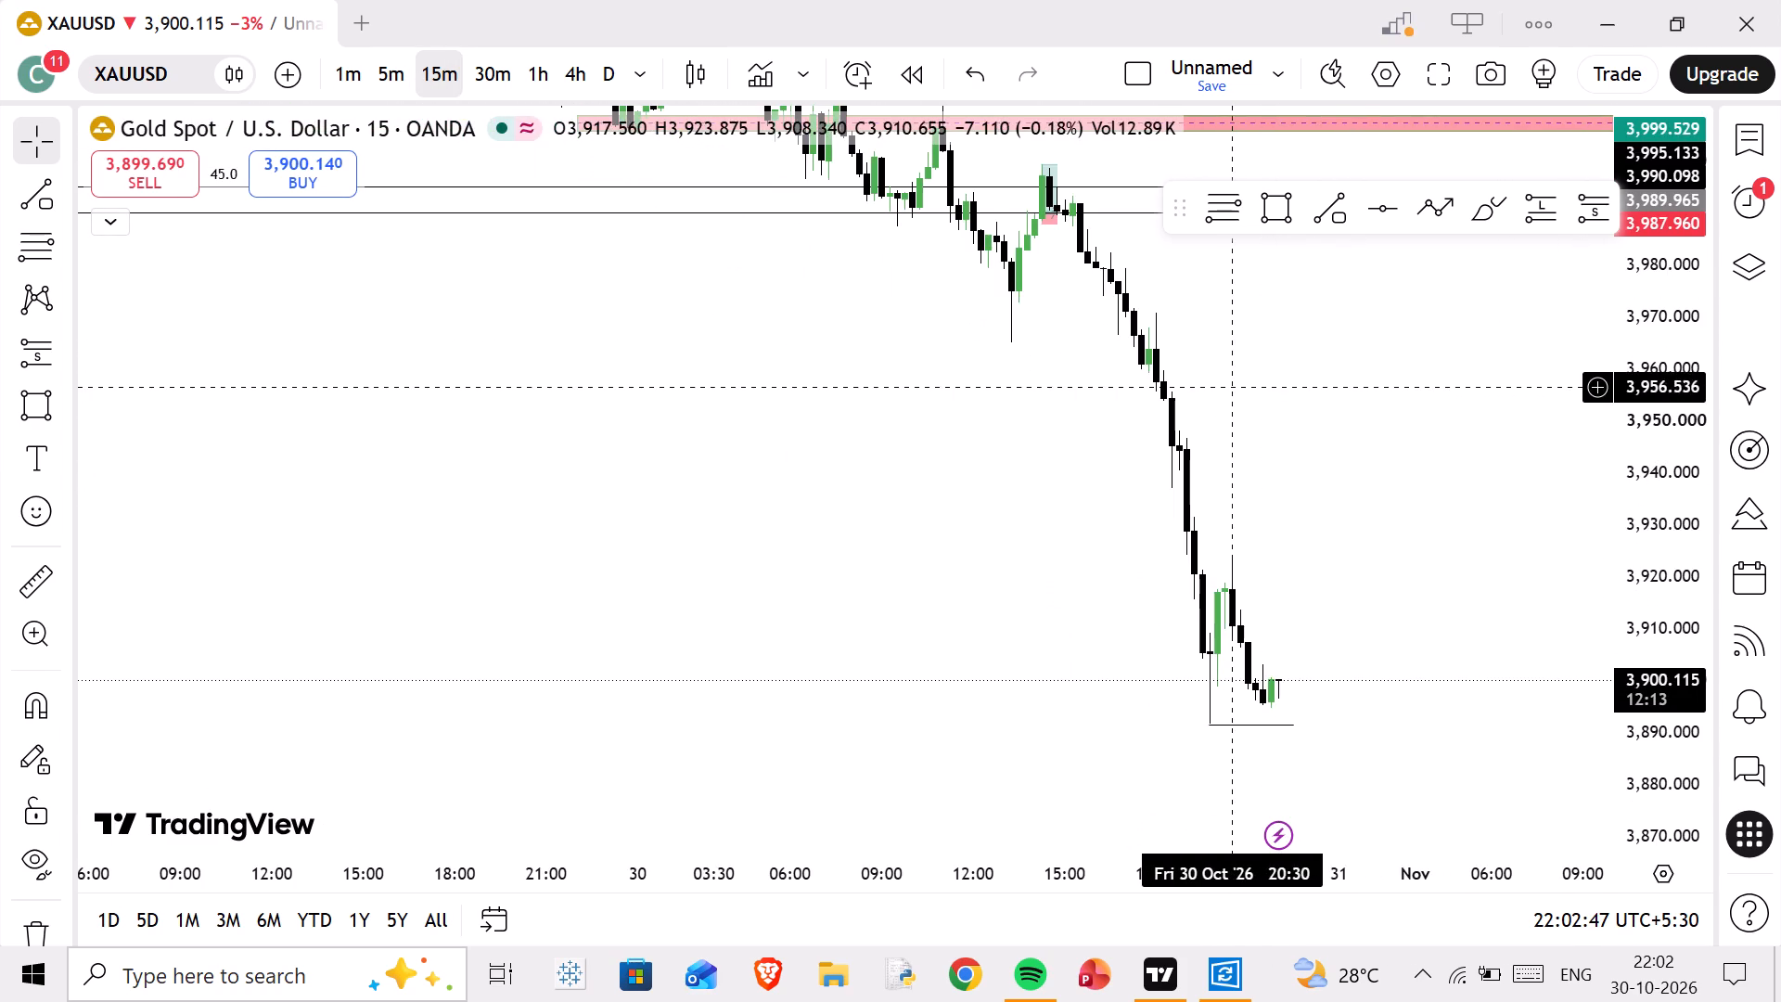
scroll(1234, 379, "up", 6)
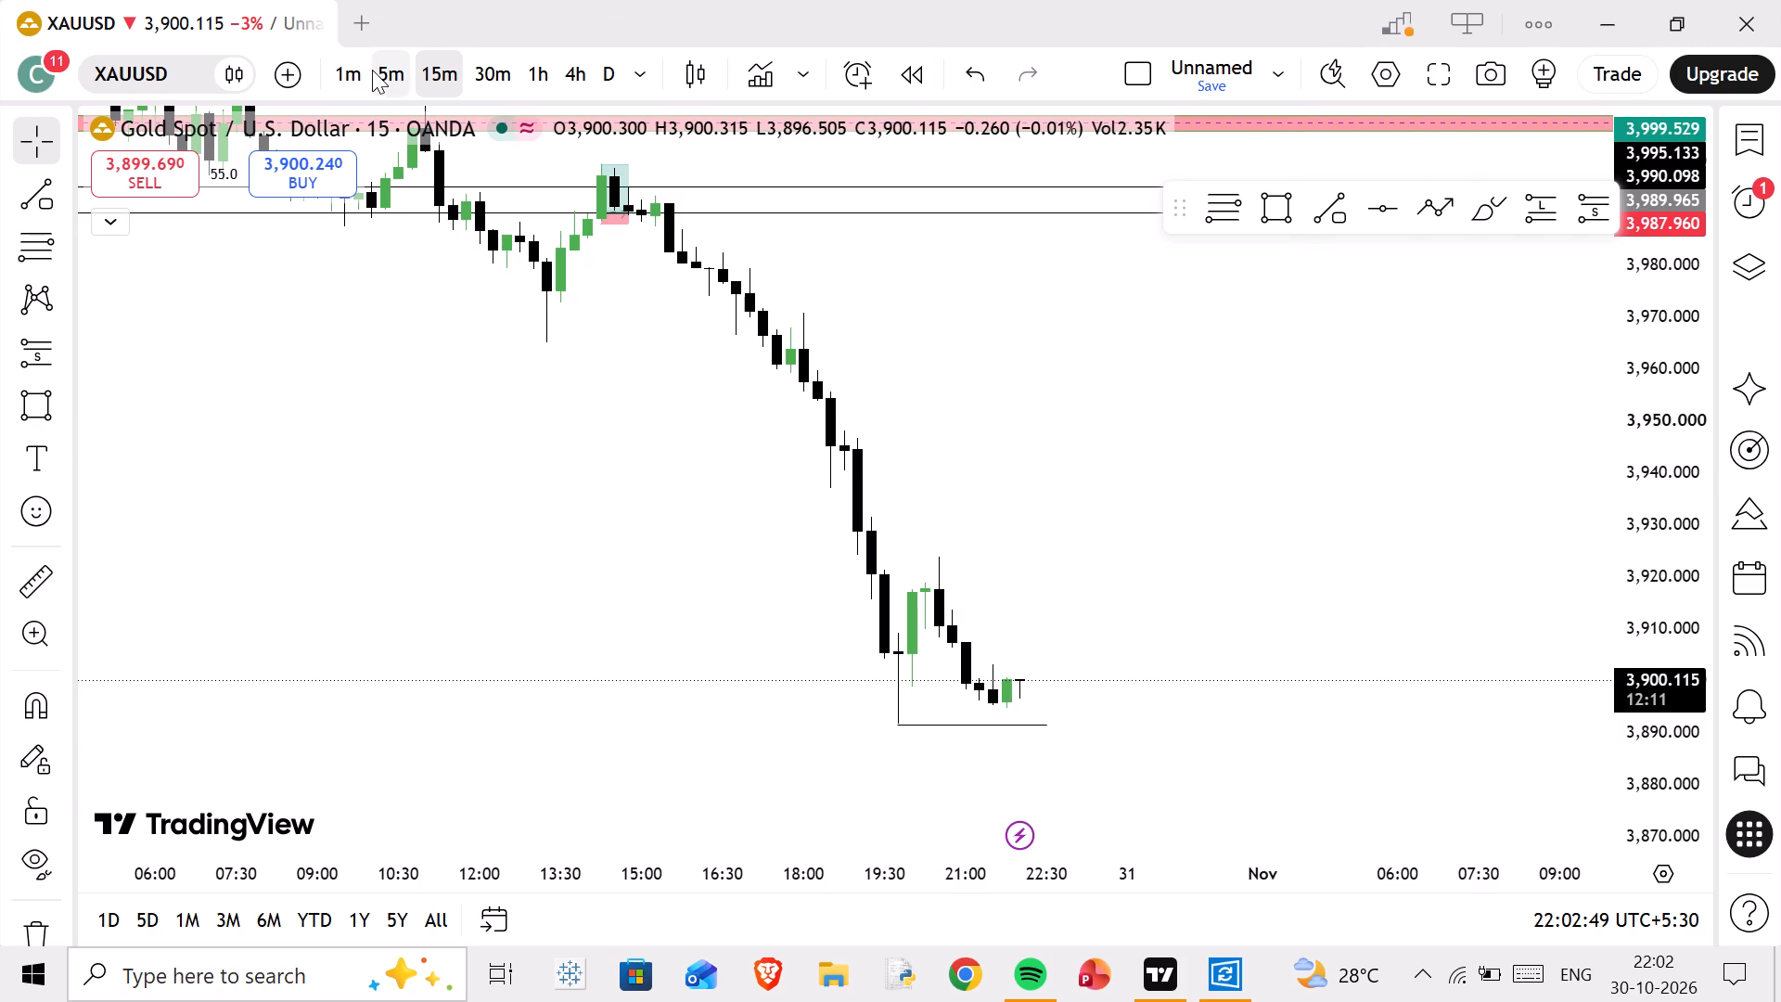
Return XAUUSD to the 5-minute timeframe and look back over the decline from the two red zones.
left_click(406, 80)
scroll(563, 247, "down", 9)
left_click_drag(811, 399, 816, 402)
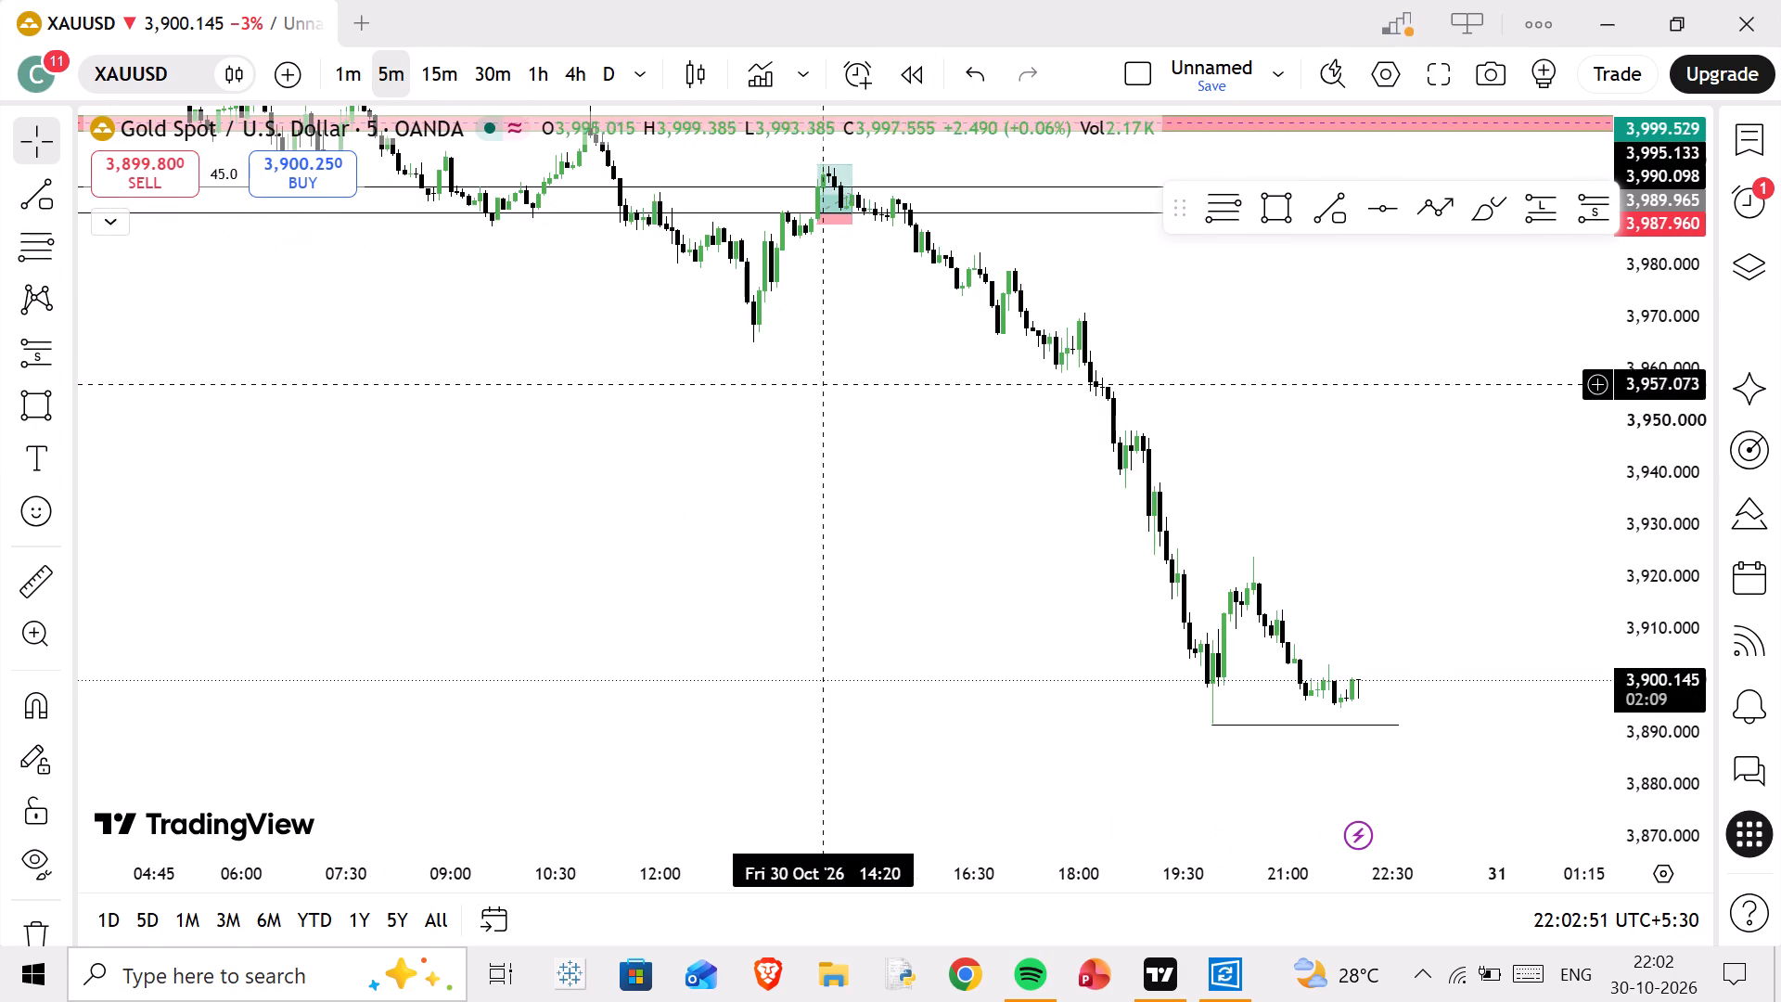
left_click_drag(816, 402, 967, 677)
scroll(506, 402, "down", 9)
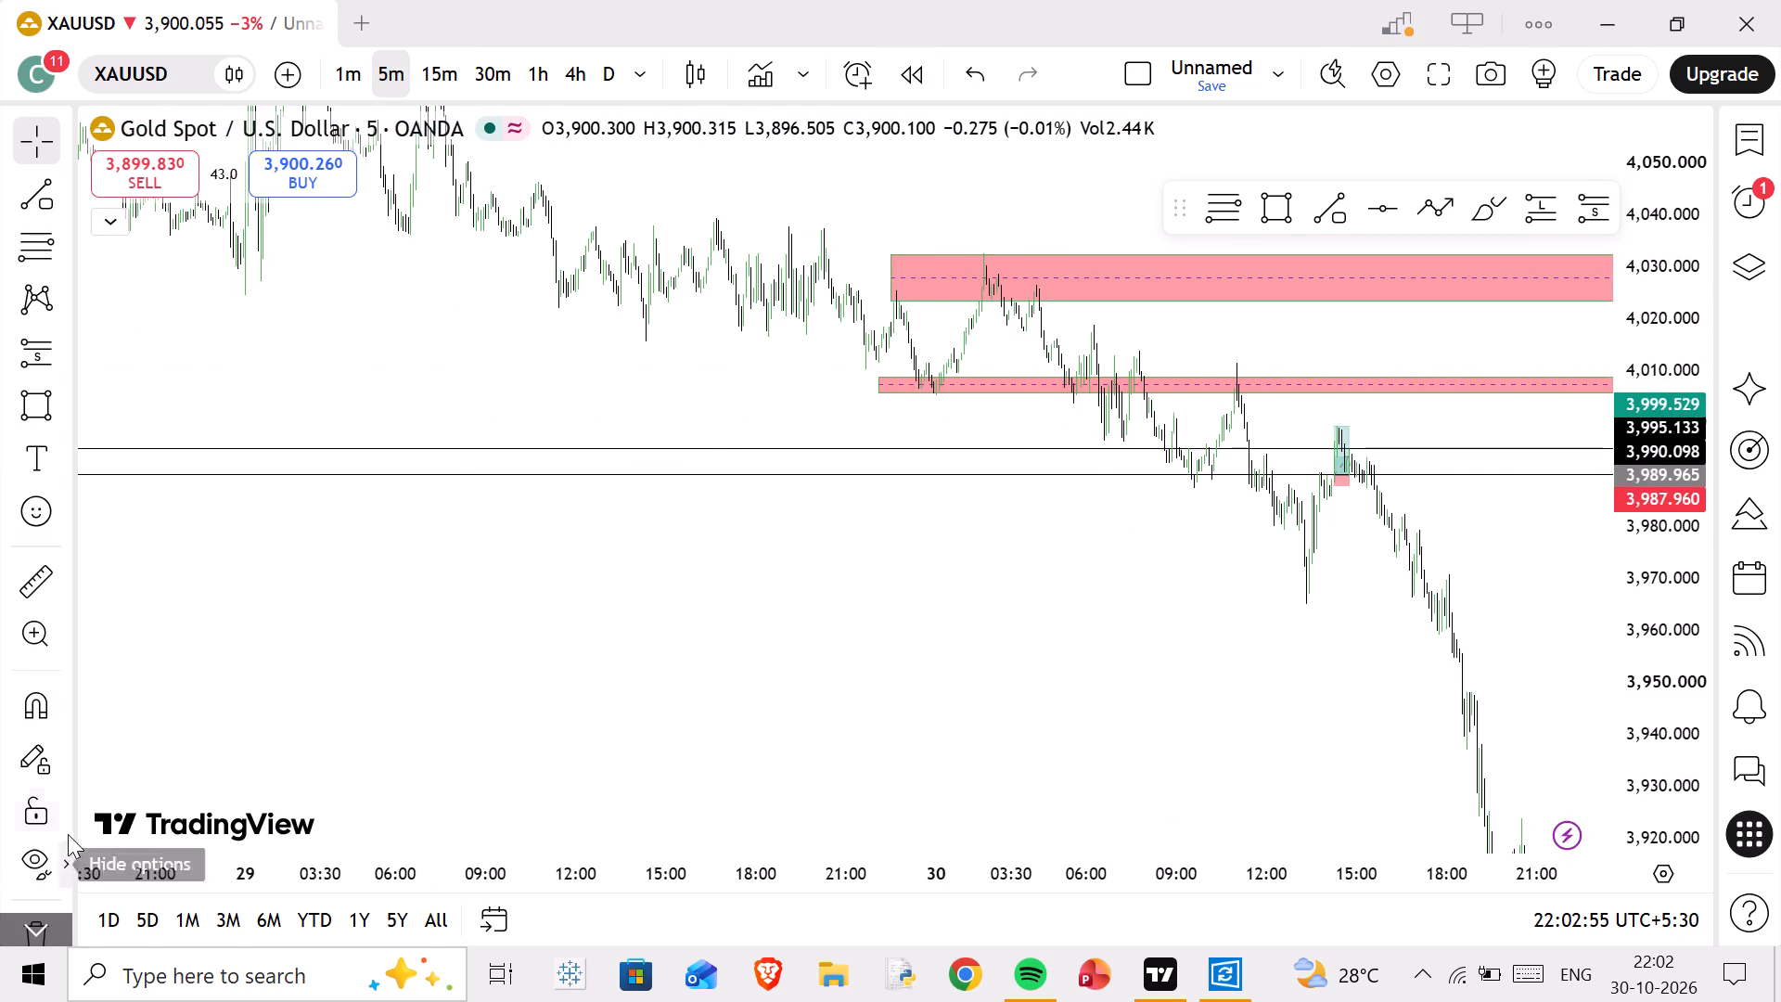
Remove all drawings from the XAUUSD chart, including the red zones, level lines and long position.
scroll(57, 804, "down", 3)
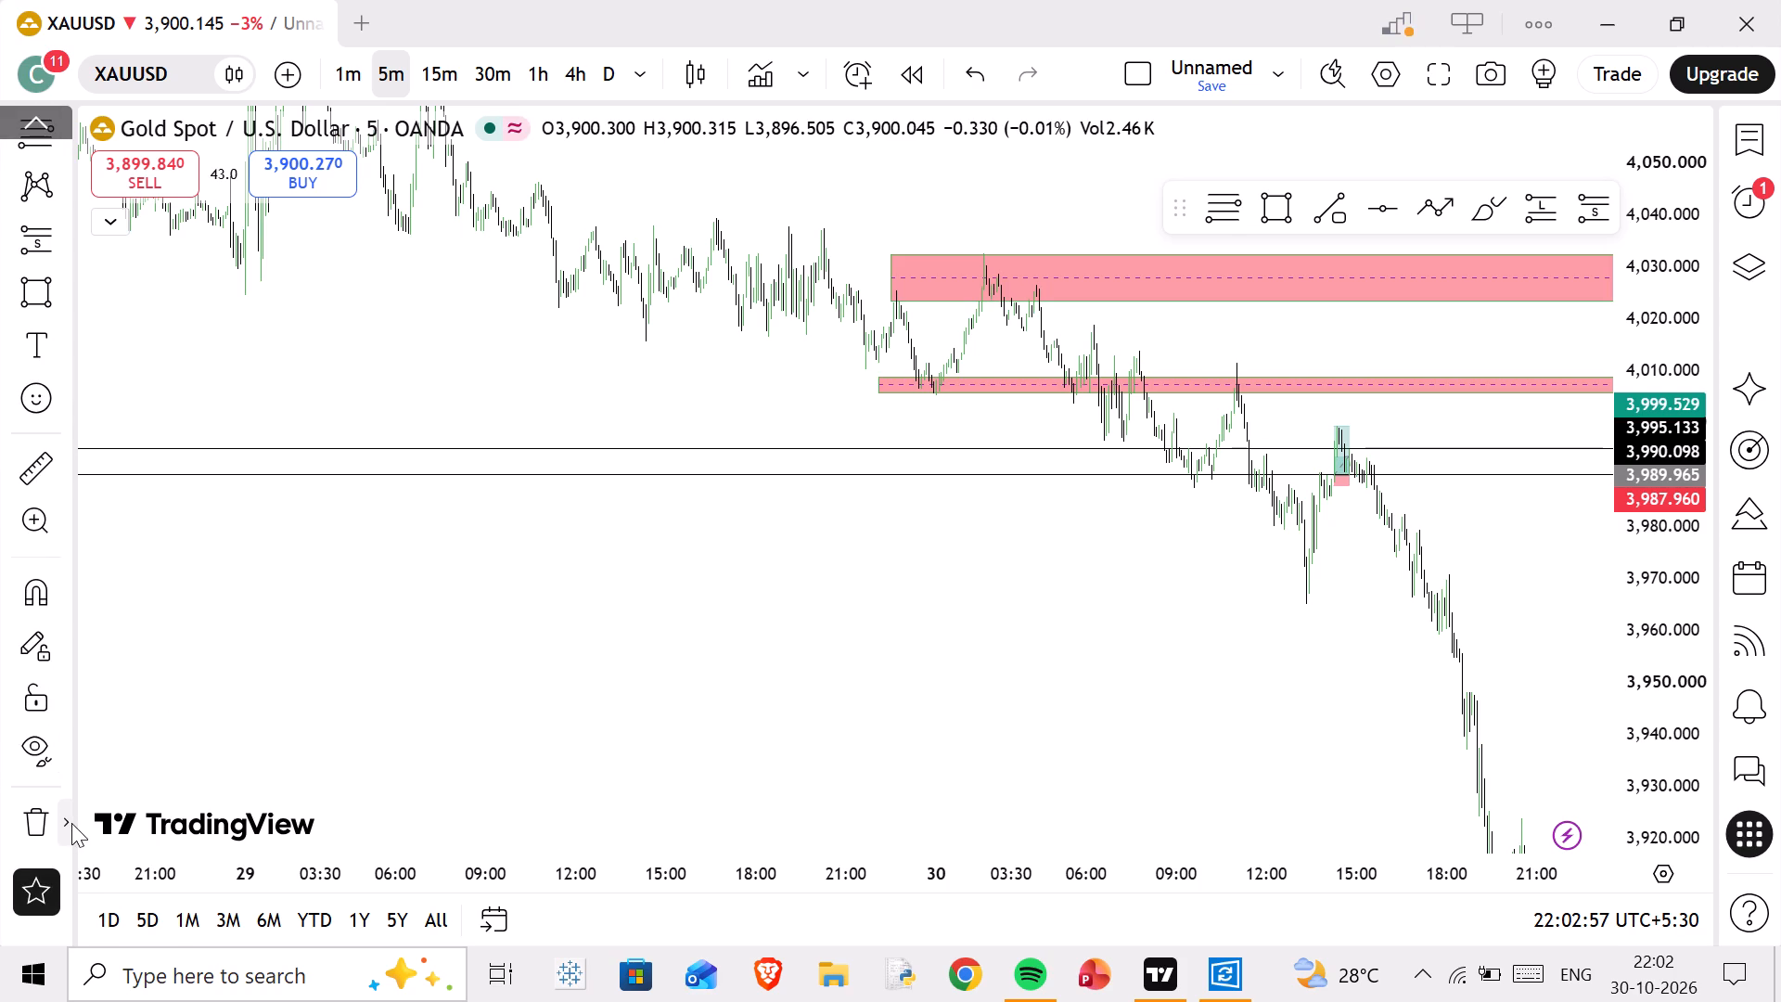
left_click(71, 823)
left_click(96, 765)
Start a path at the 30 October 04:15 high near 4,026, tracing swings at 04:45 and 05:00 to the 05:30 low near 4,004.
scroll(1014, 426, "up", 4)
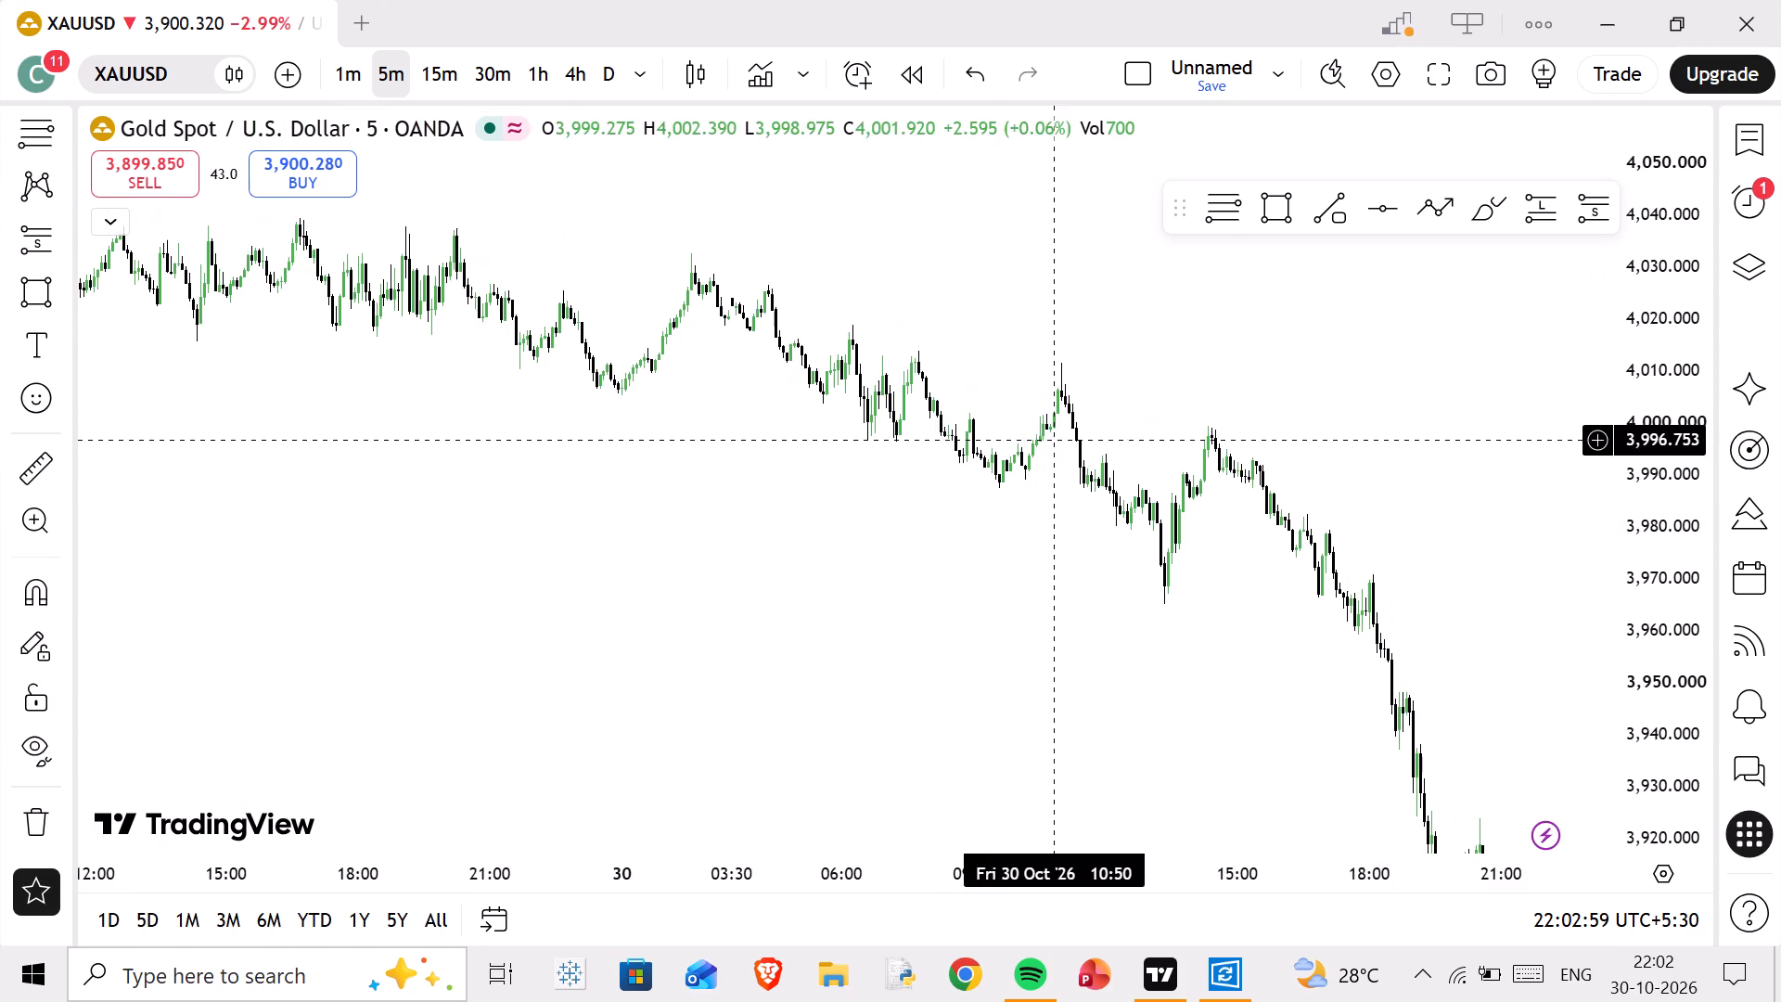
scroll(1621, 578, "up", 10)
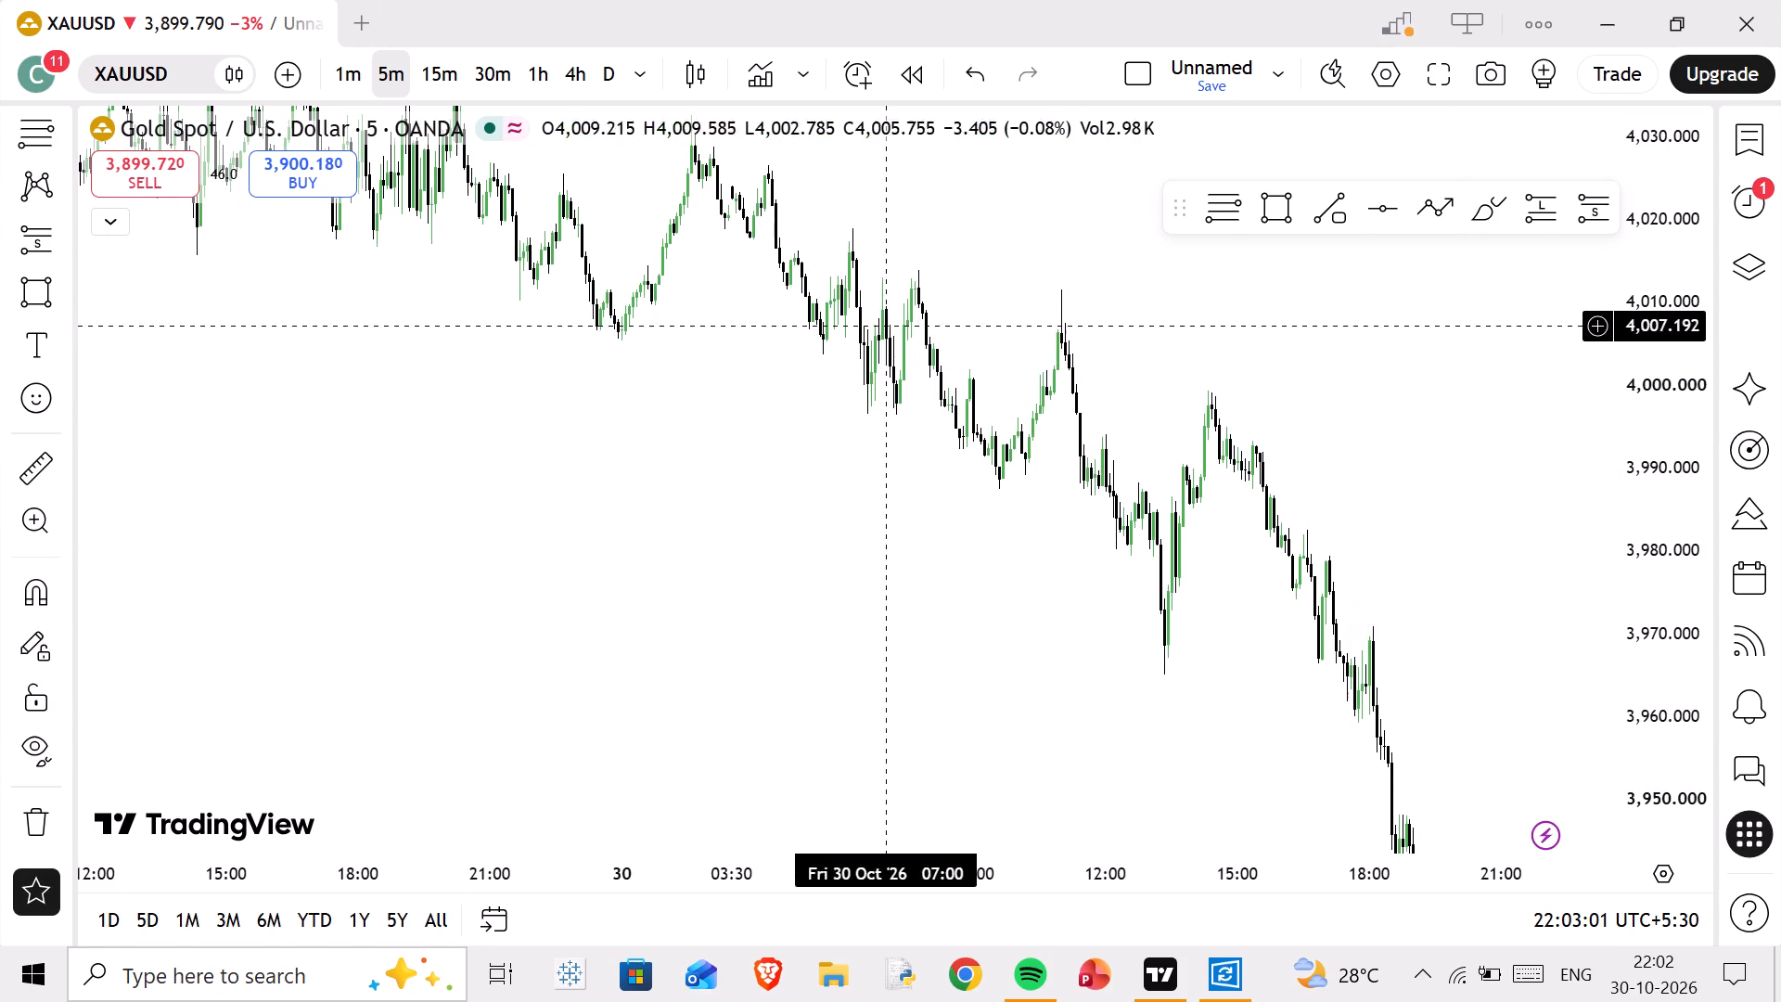
left_click_drag(956, 253, 1092, 676)
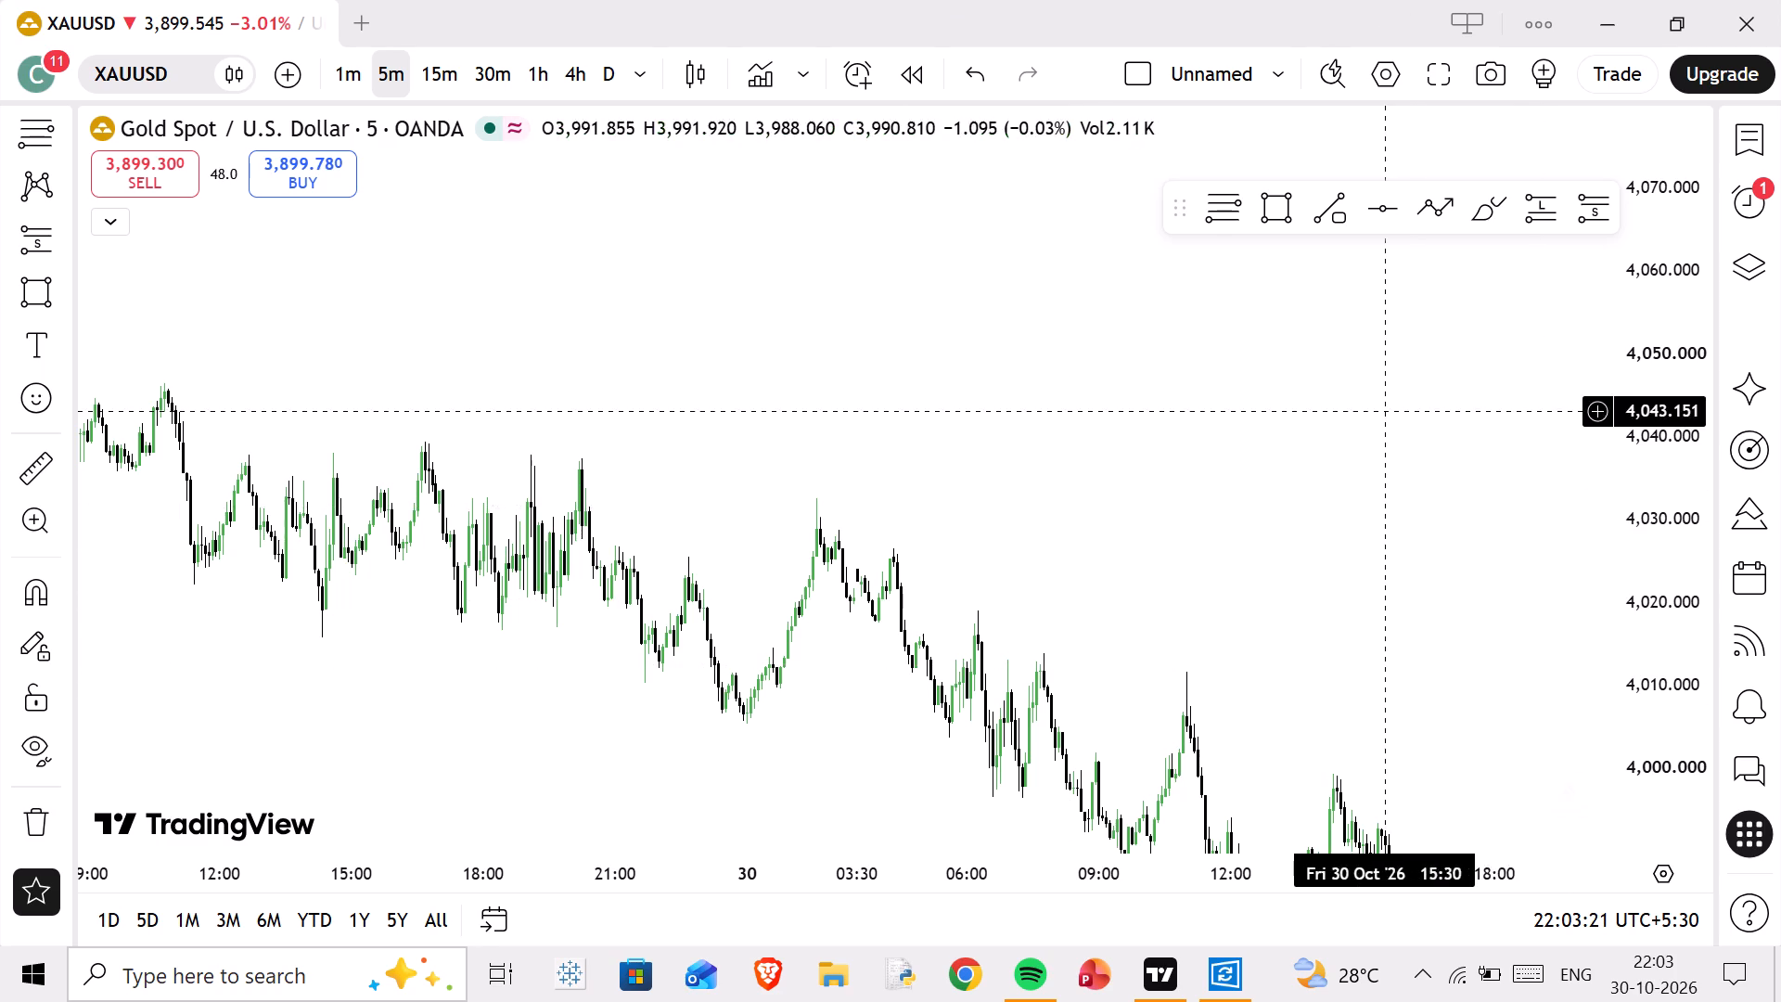
scroll(1385, 408, "up", 4)
scroll(1654, 617, "up", 8)
left_click_drag(889, 544, 990, 295)
scroll(980, 339, "up", 3)
left_click_drag(925, 436, 984, 289)
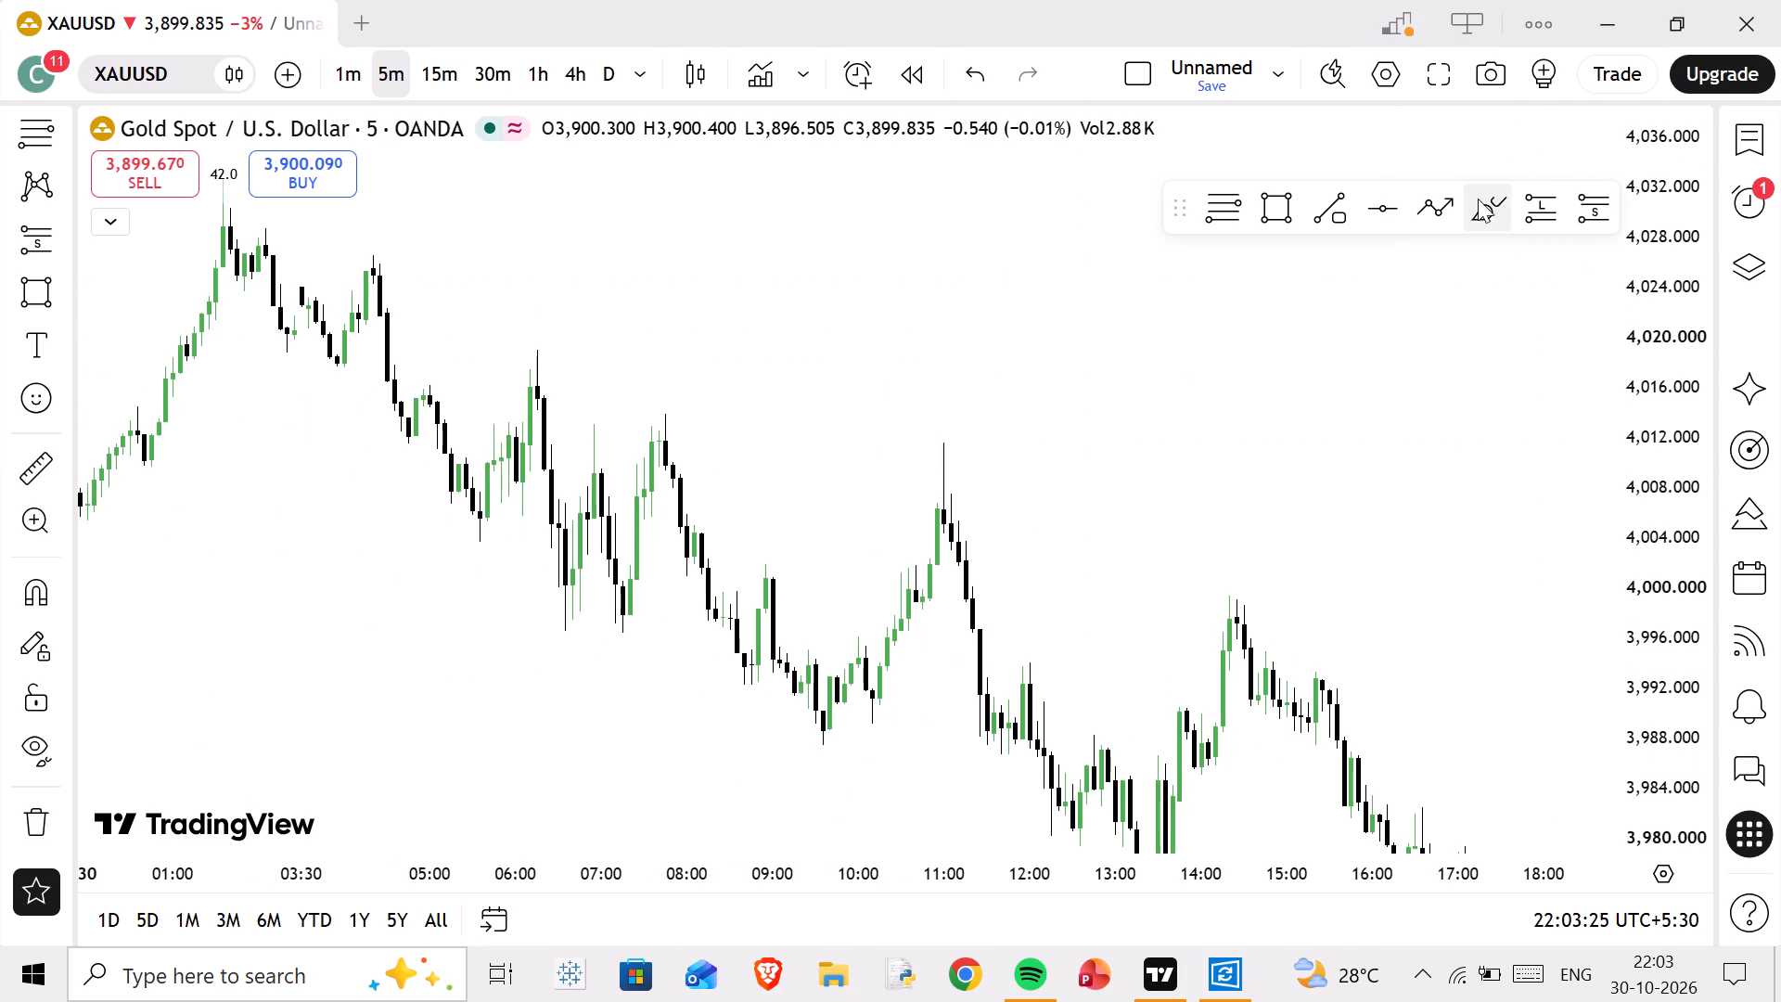
left_click(1430, 198)
left_click(367, 258)
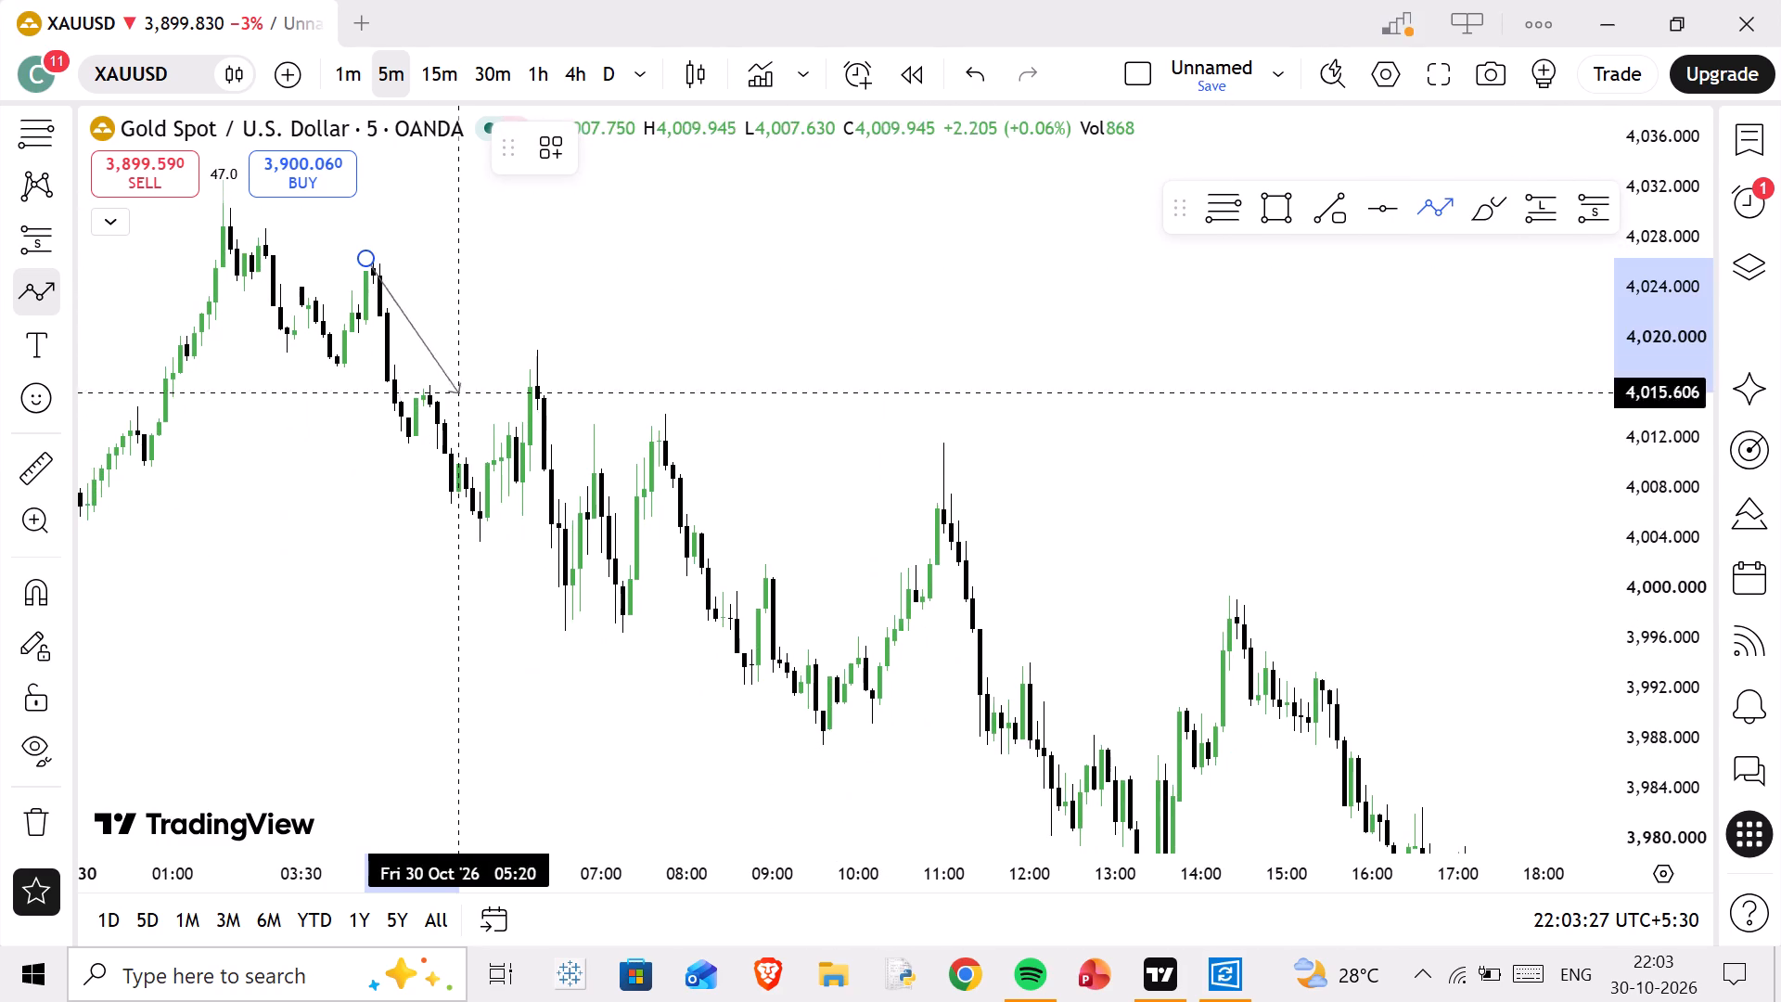
left_click_drag(410, 449, 416, 438)
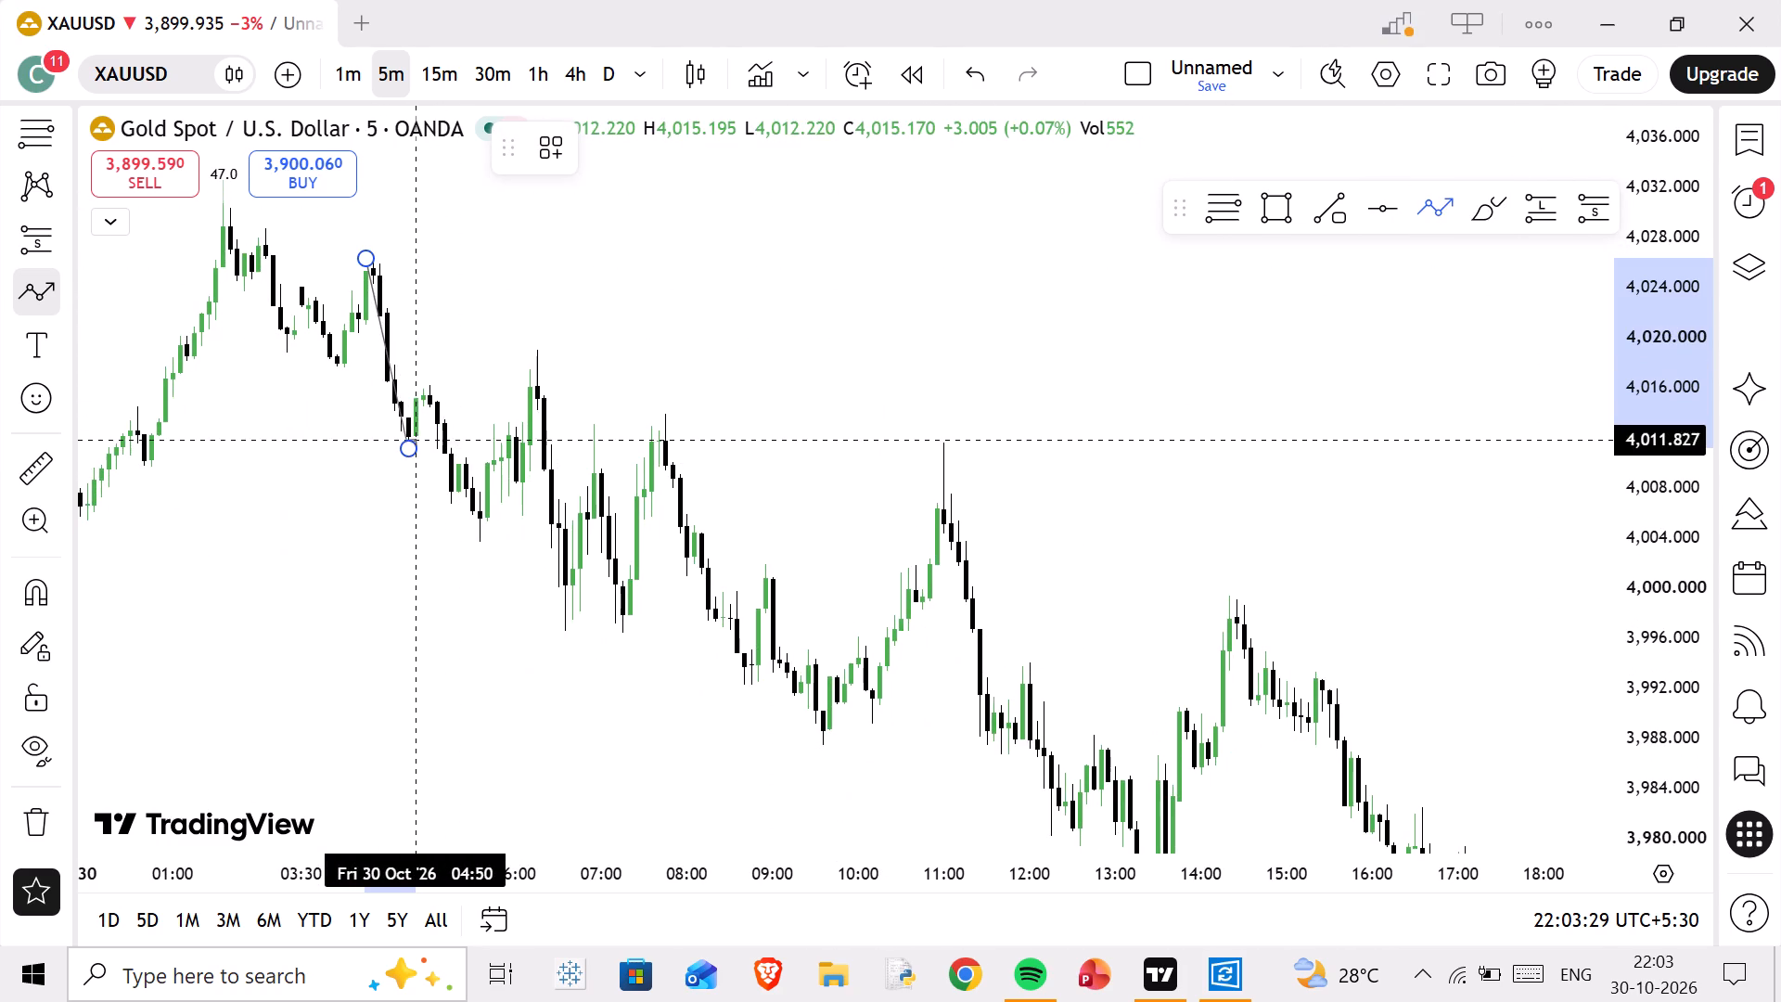
left_click_drag(416, 438, 430, 383)
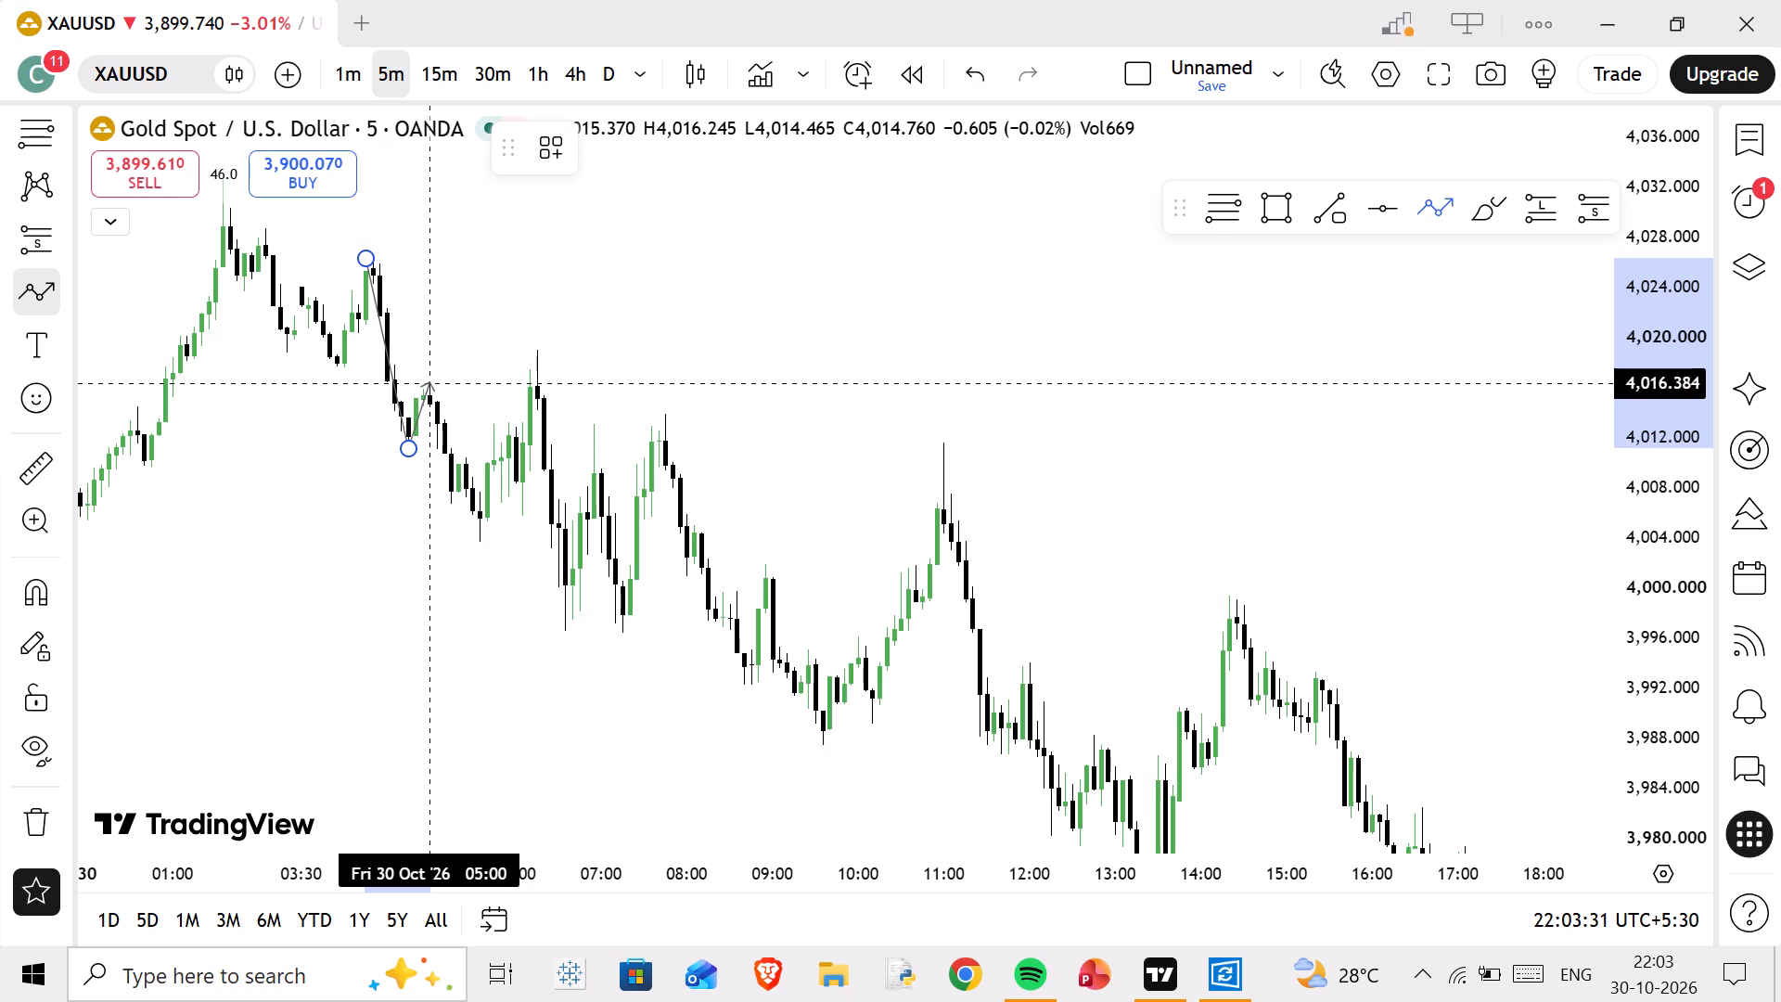
left_click_drag(430, 383, 267, 394)
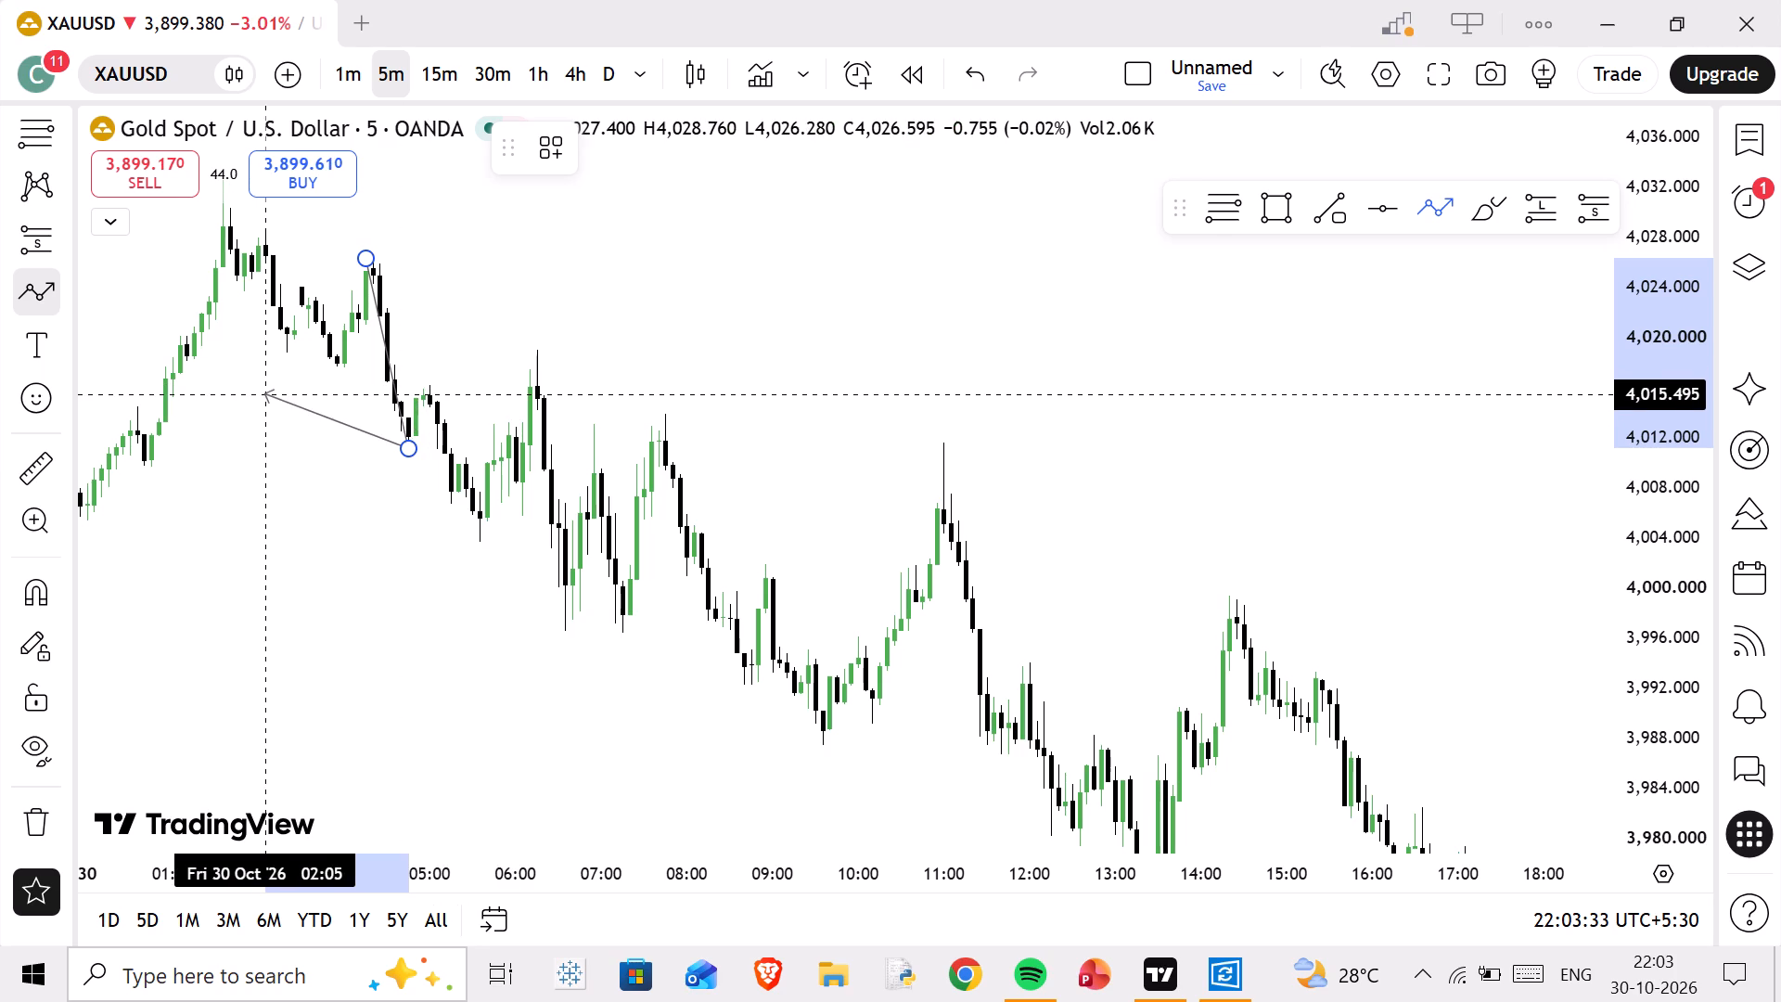
left_click_drag(267, 394, 432, 380)
left_click_drag(432, 380, 455, 459)
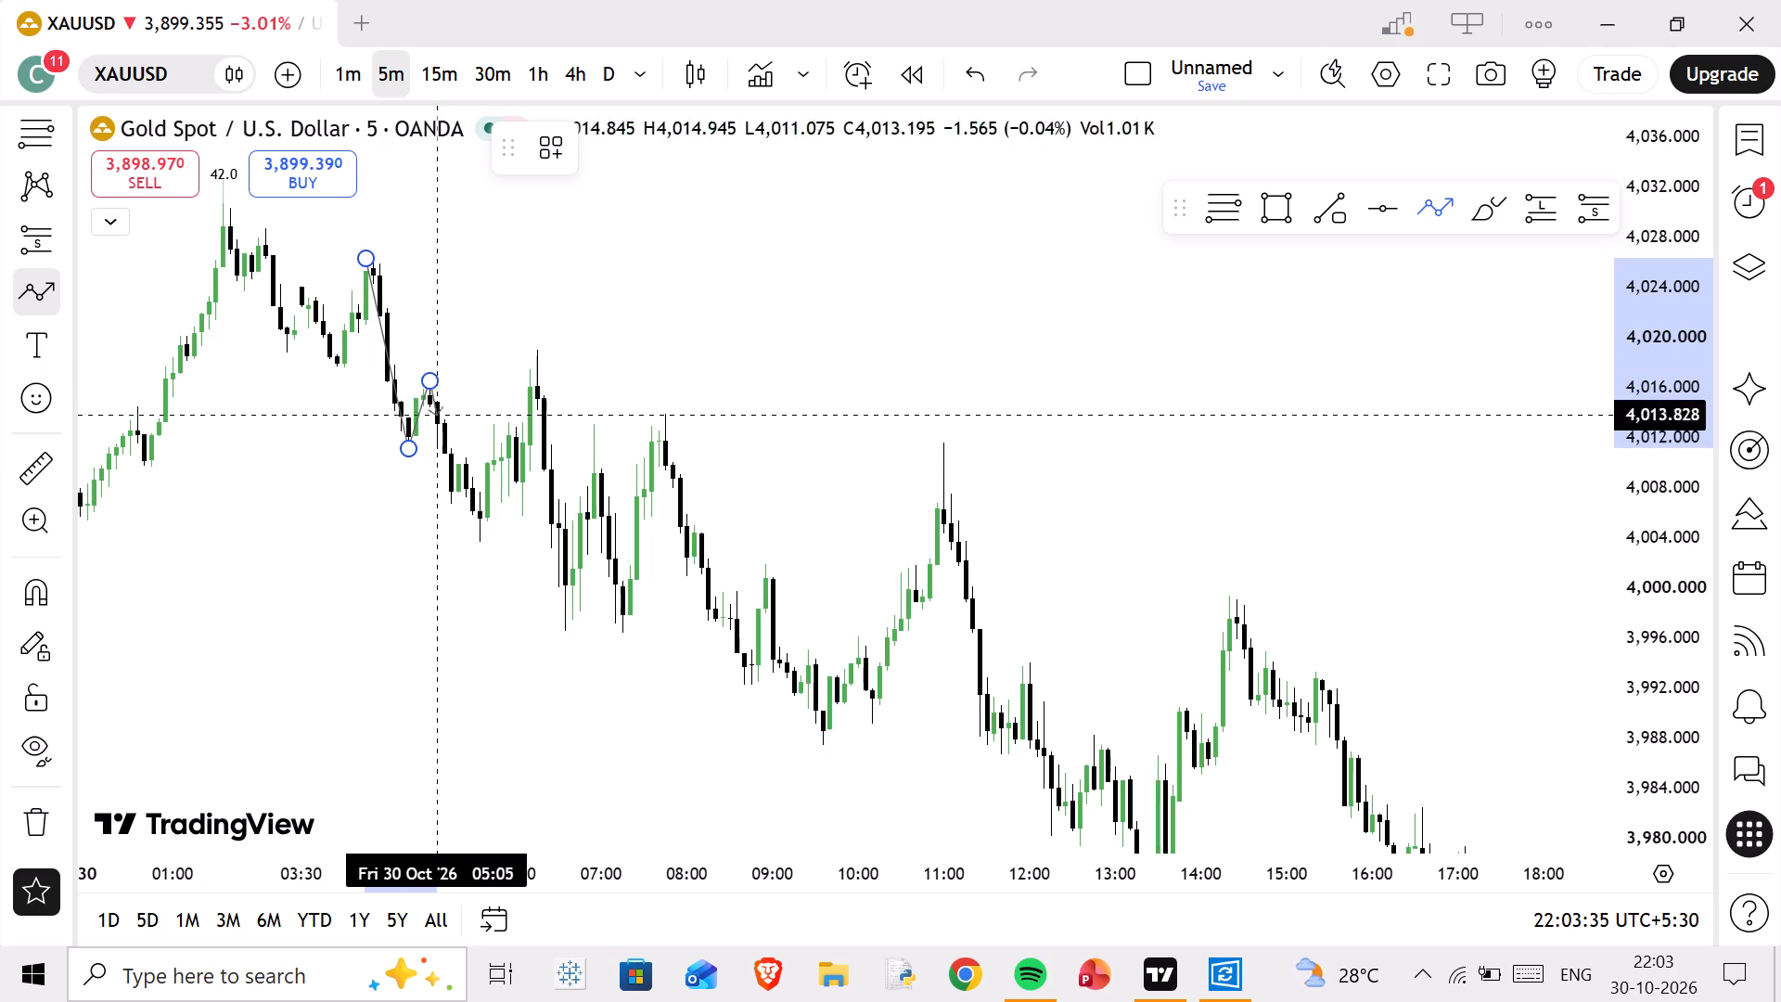
left_click_drag(455, 459, 470, 534)
left_click_drag(470, 533, 538, 405)
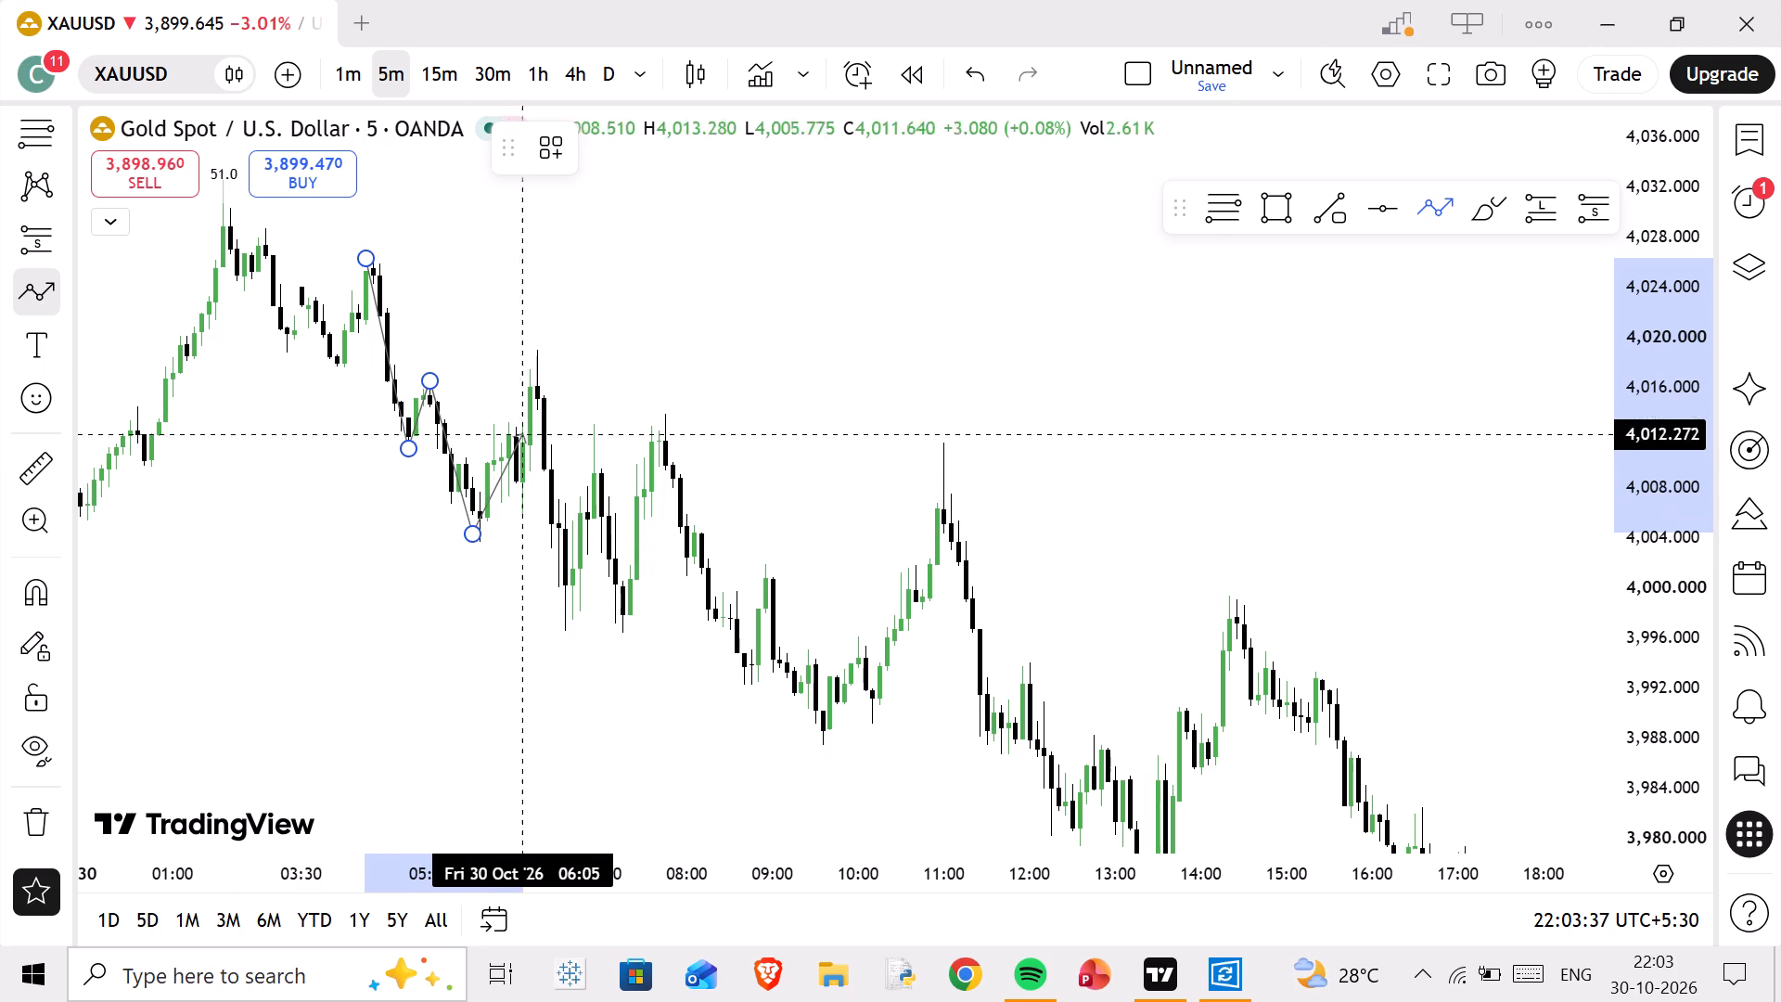
Extend the path through the 06:15 high near 4,018, the 06:40 low and 07:00 high, to the 07:15 low near 3,997.
left_click_drag(538, 405, 529, 343)
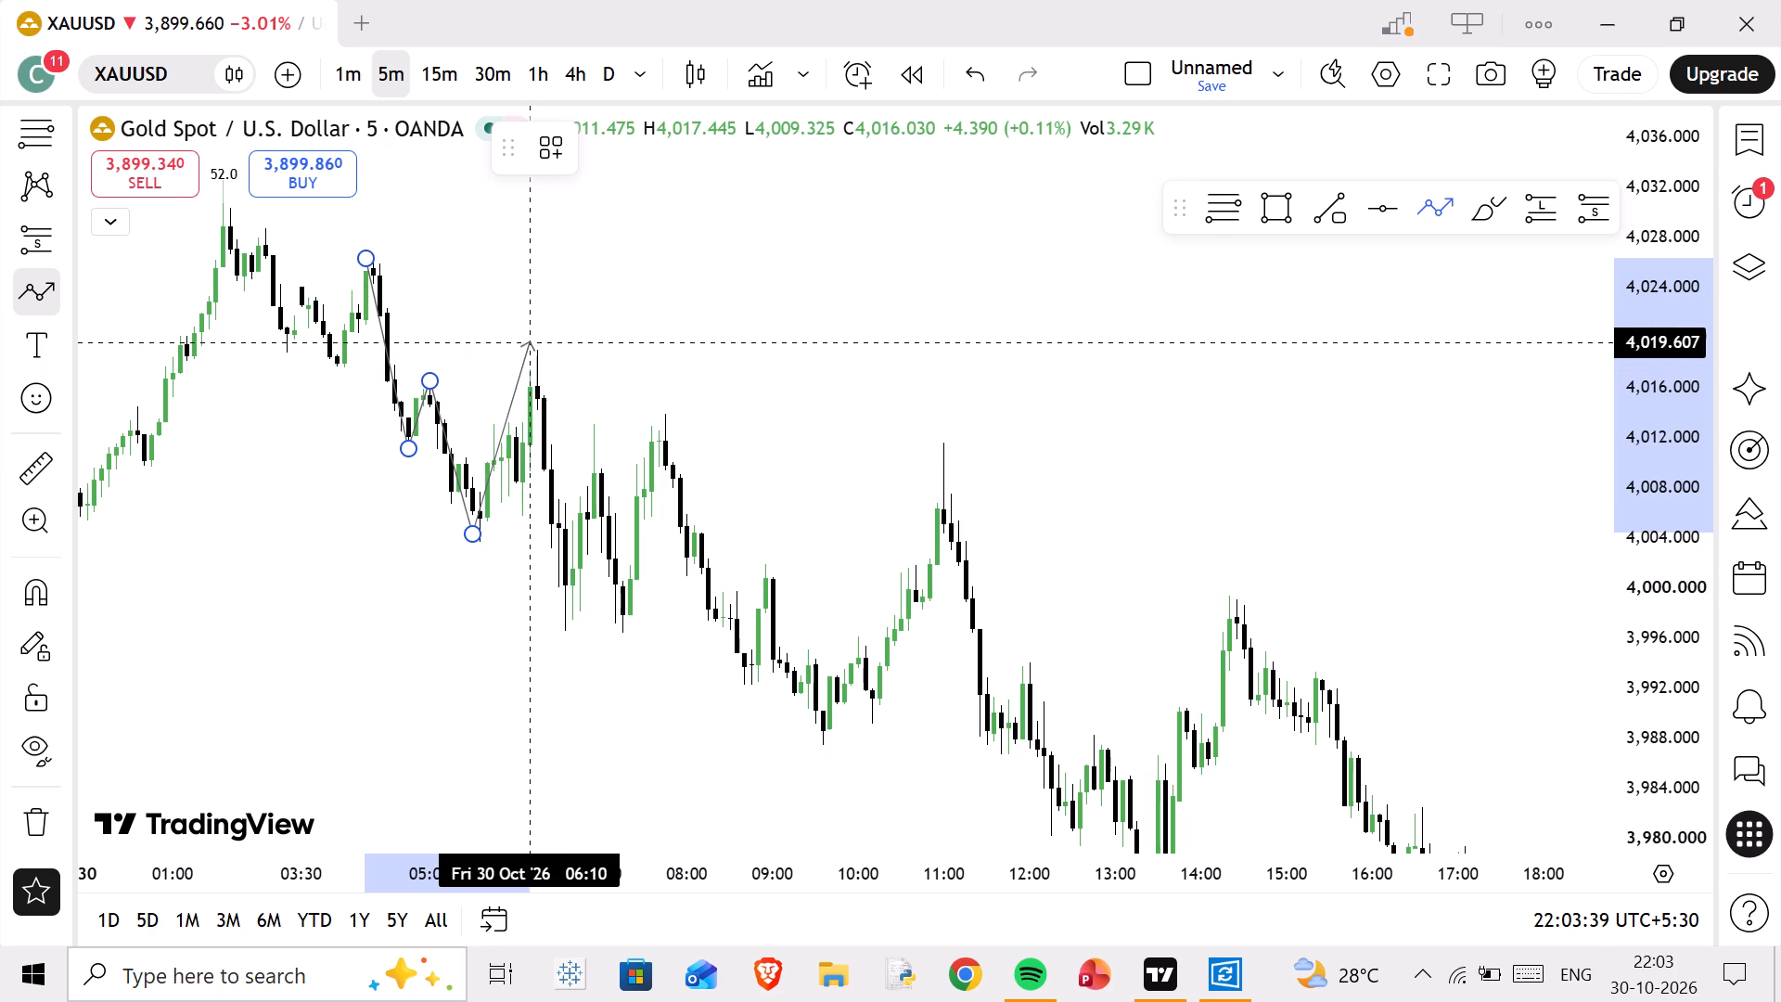
left_click_drag(529, 343, 532, 357)
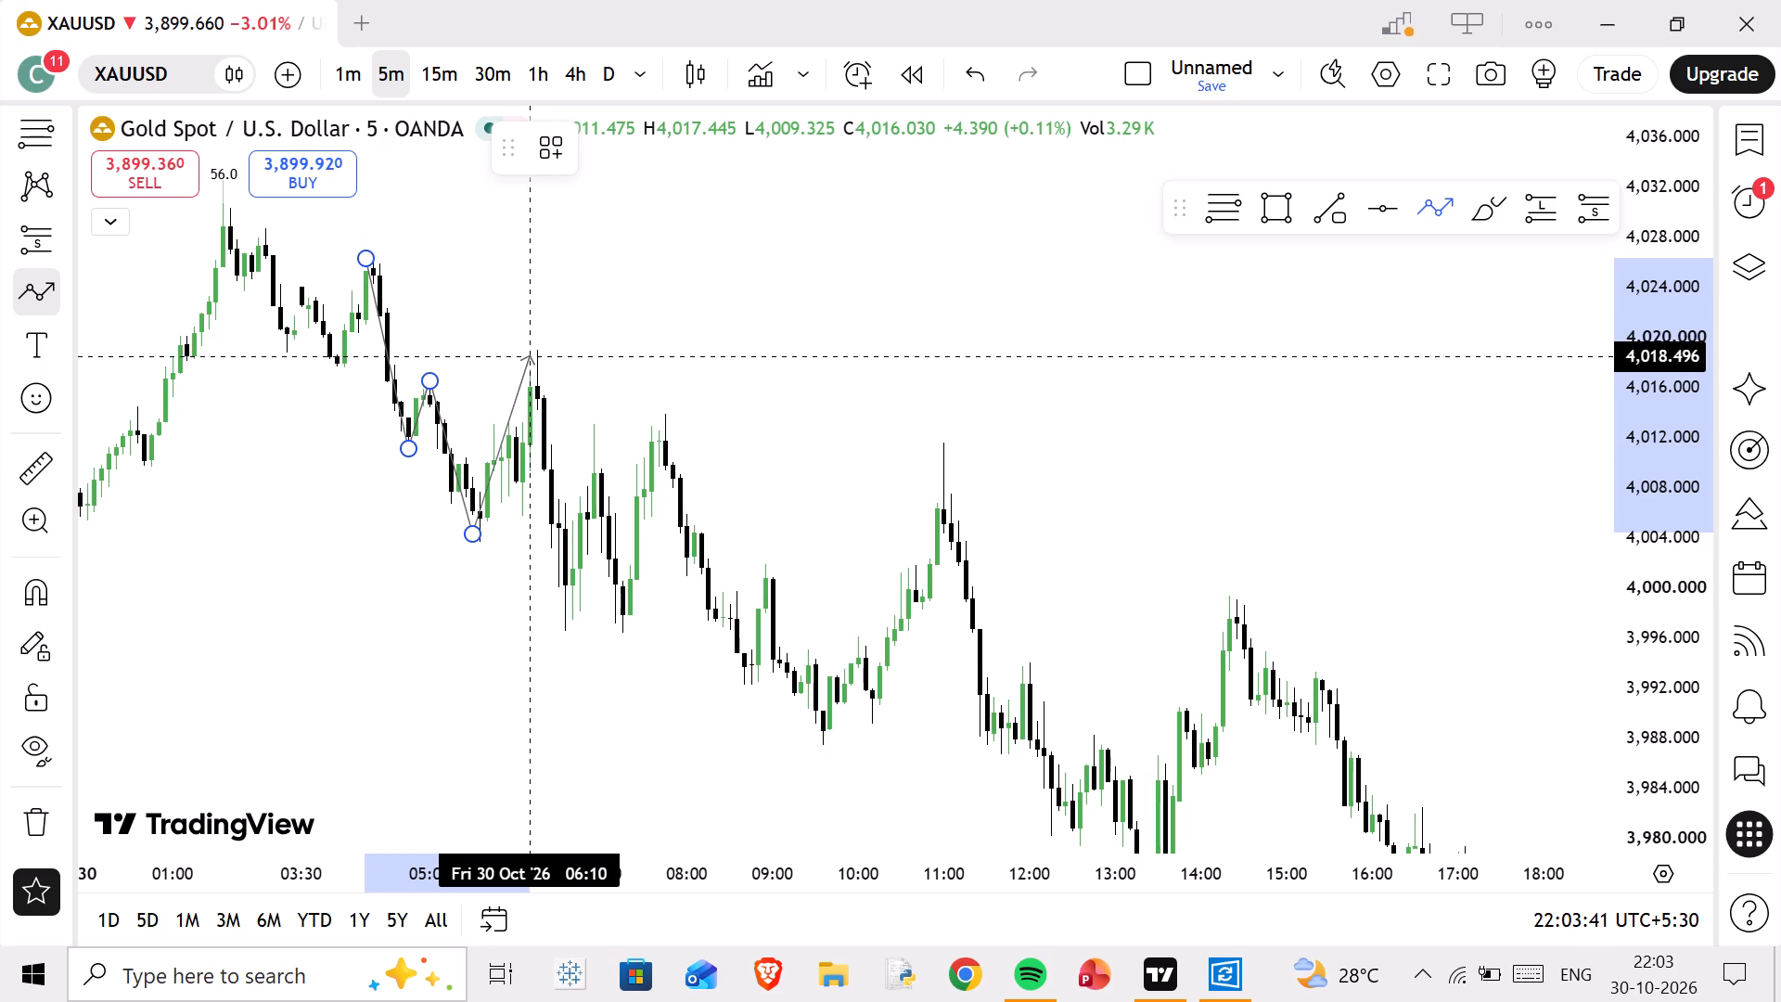
left_click_drag(532, 357, 558, 380)
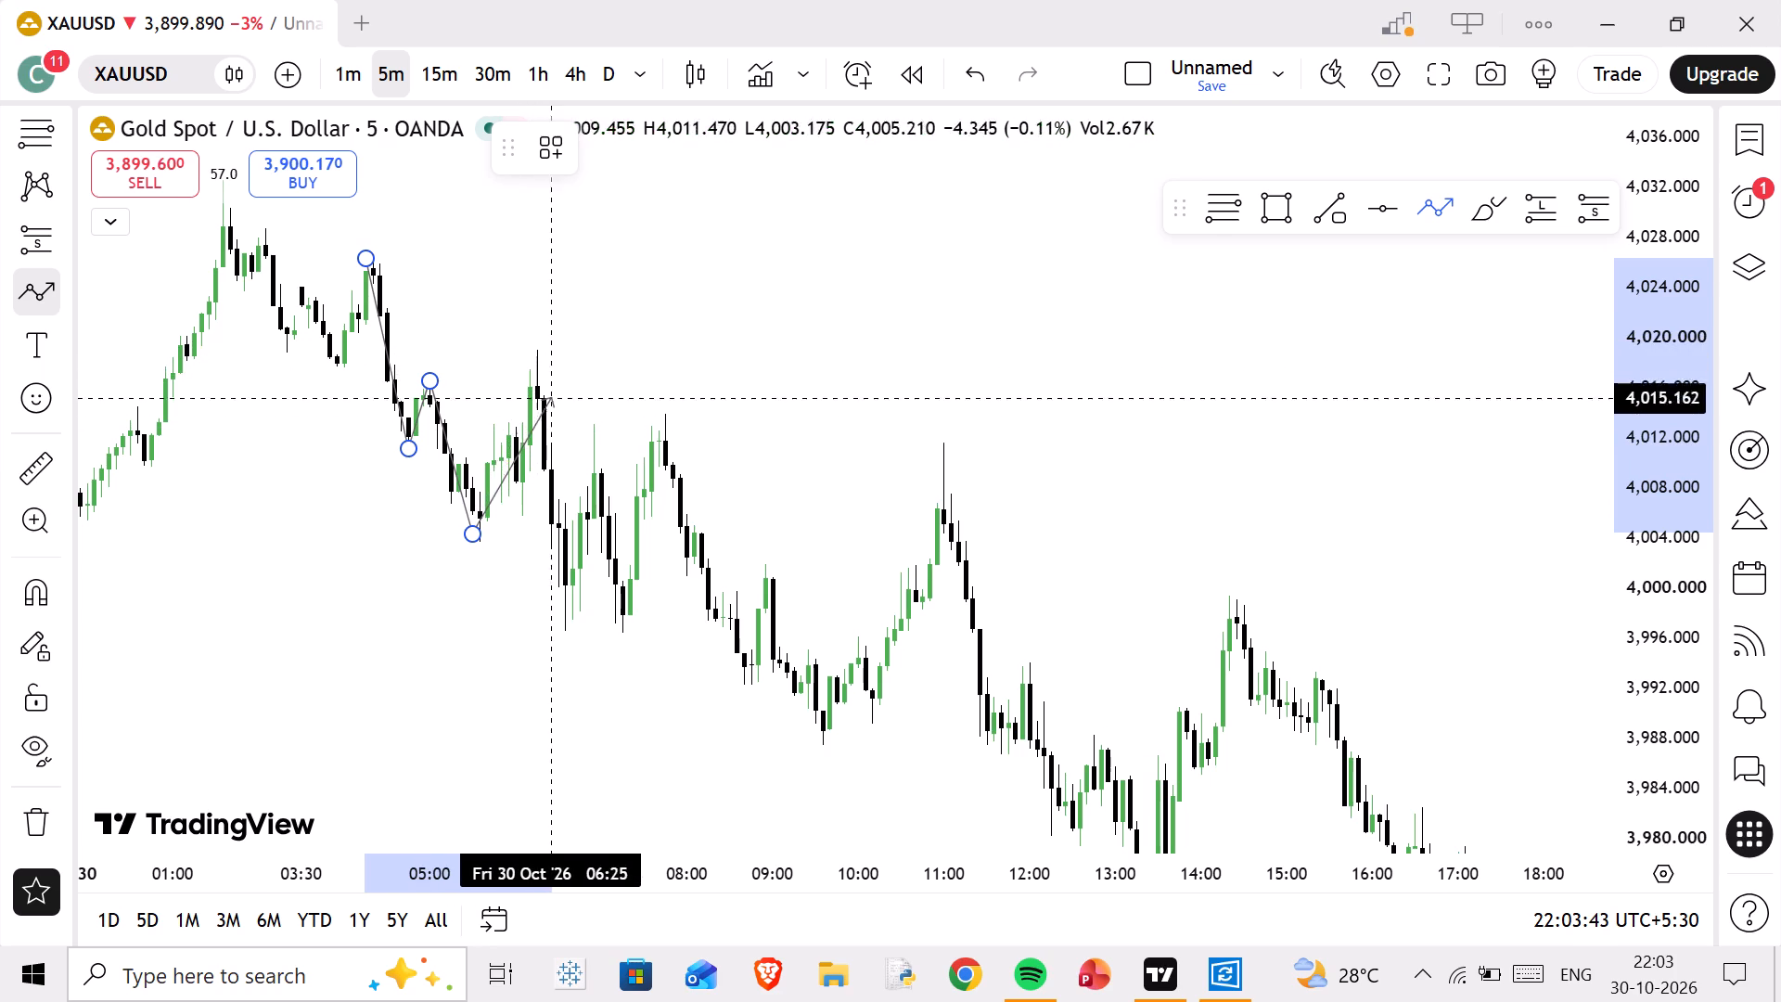
left_click_drag(558, 380, 541, 361)
left_click_drag(541, 361, 564, 545)
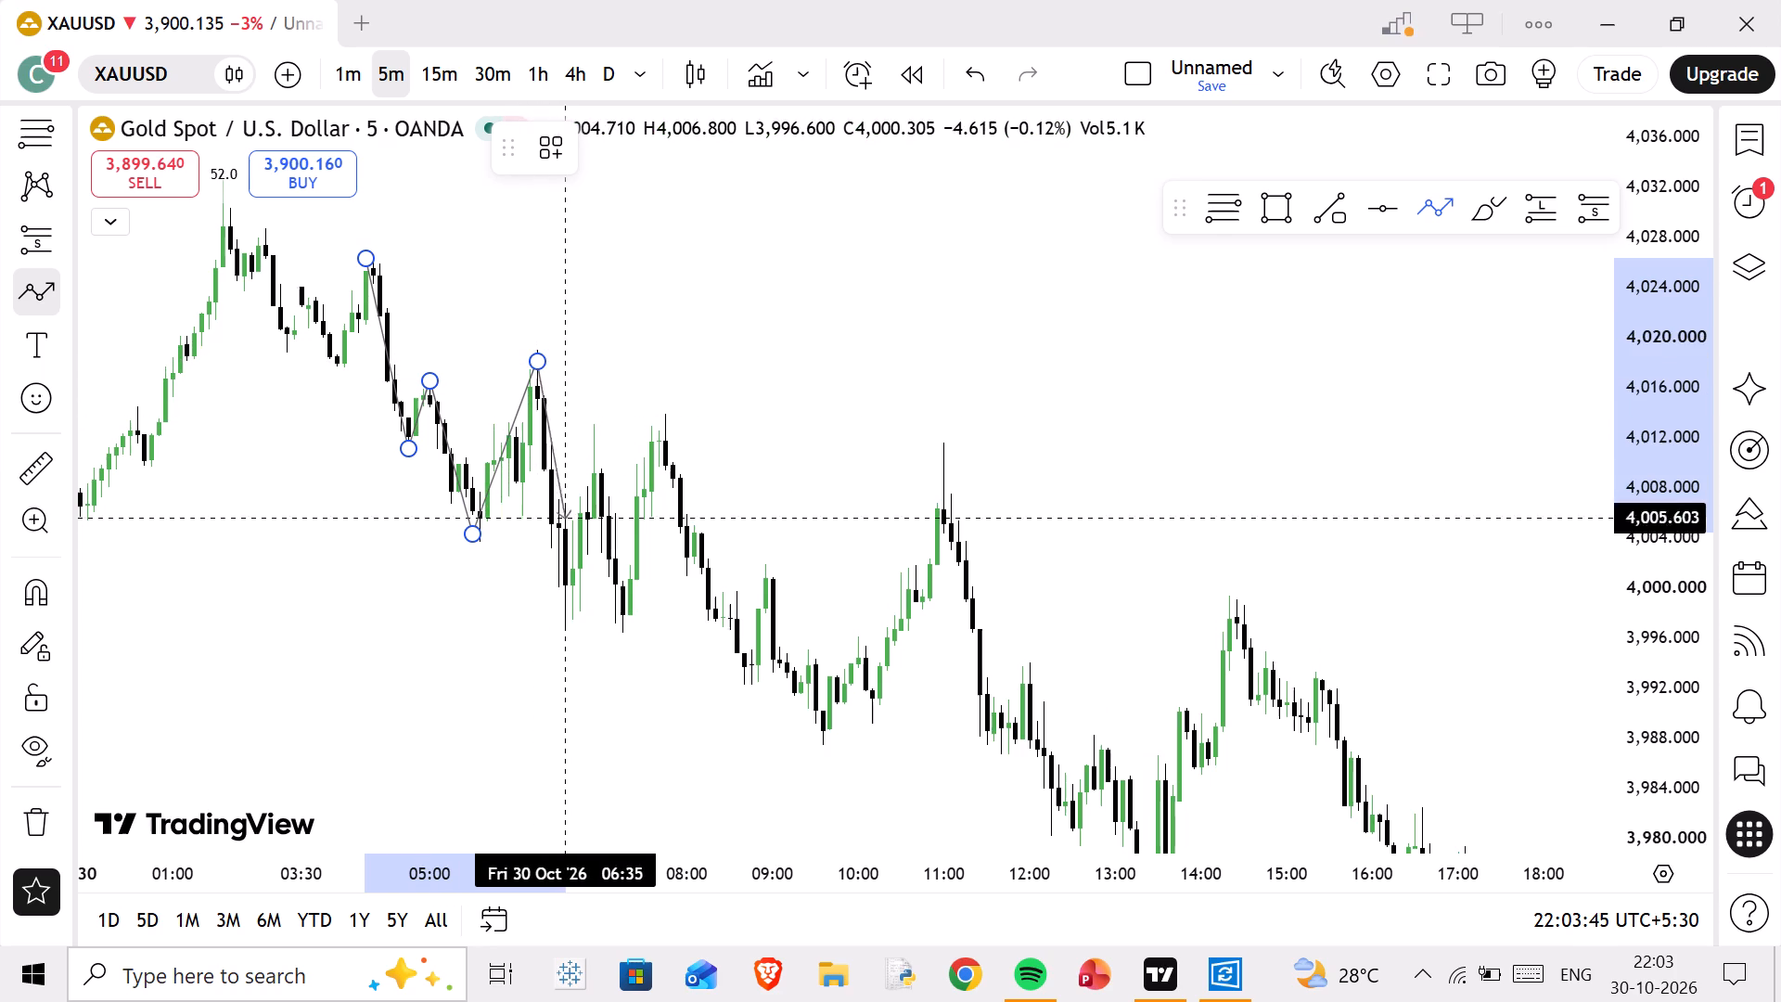
left_click_drag(564, 545, 571, 616)
left_click_drag(571, 617, 598, 437)
left_click_drag(598, 437, 621, 623)
left_click_drag(621, 621, 667, 410)
Extend the path through the 07:45 high, 08:35 low, 09:05 high and 09:40 low to the 11:00 high near 4,010.
left_click_drag(667, 410, 738, 683)
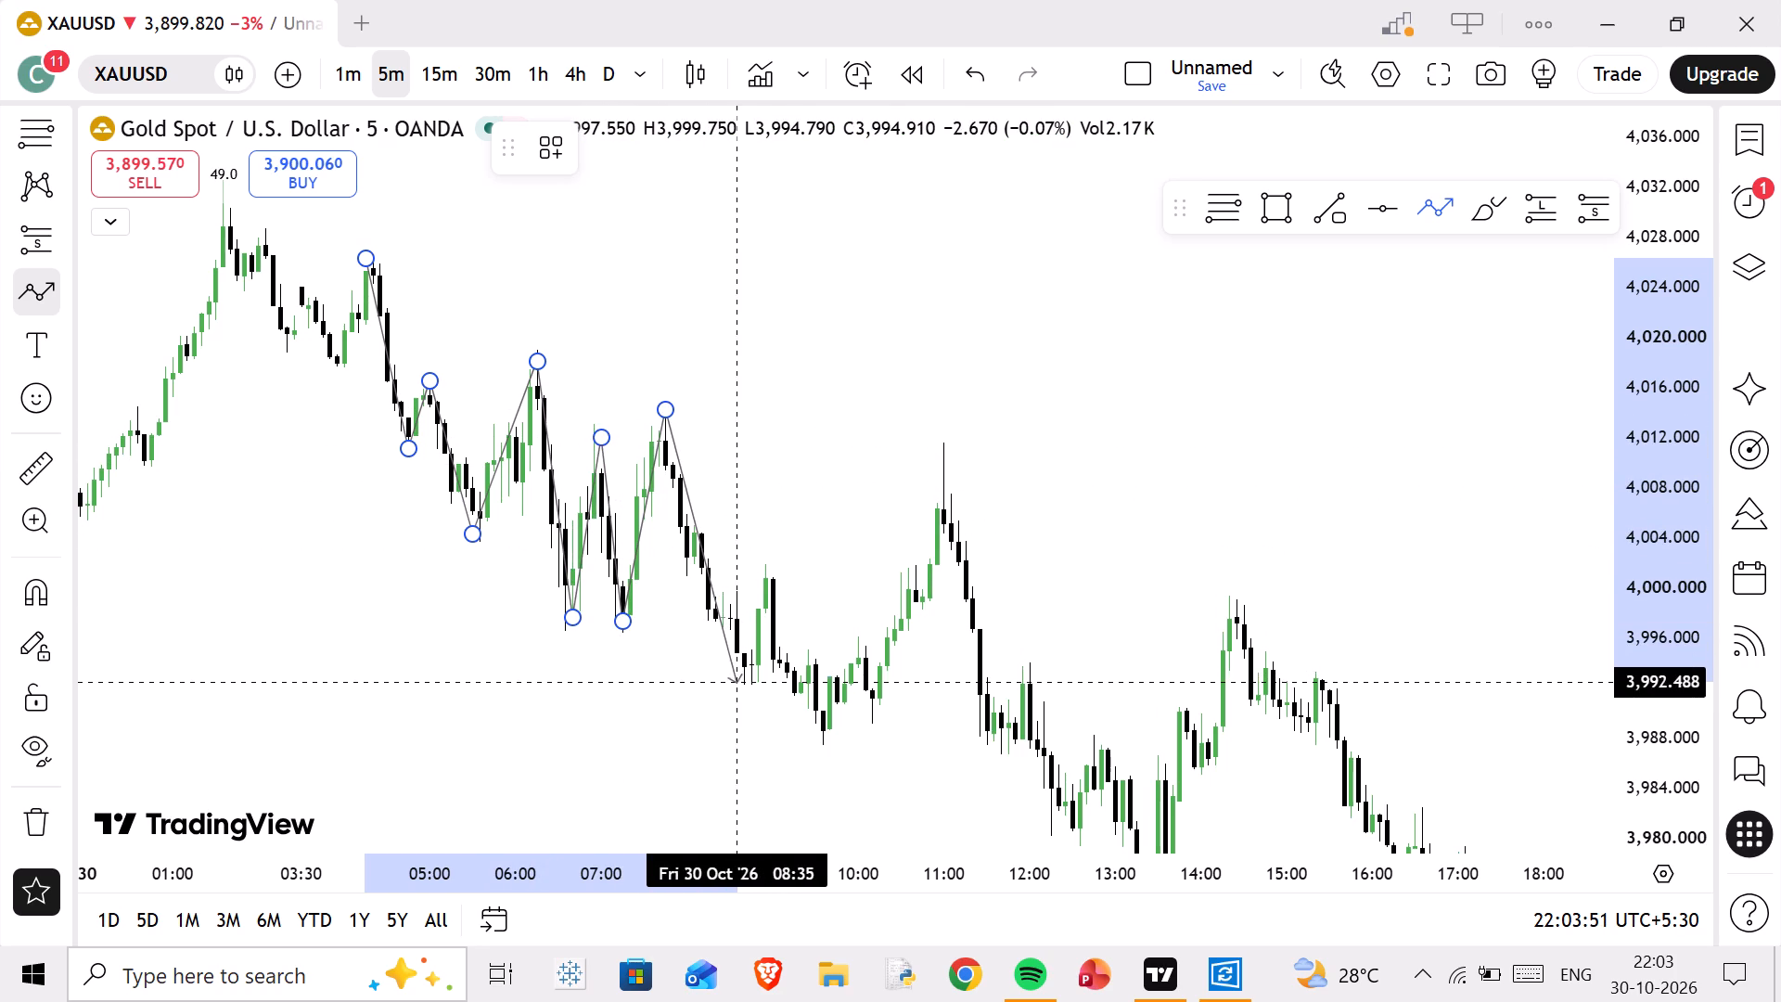
left_click_drag(738, 683, 782, 572)
left_click_drag(782, 572, 832, 753)
left_click_drag(832, 753, 944, 458)
left_click_drag(944, 458, 1017, 761)
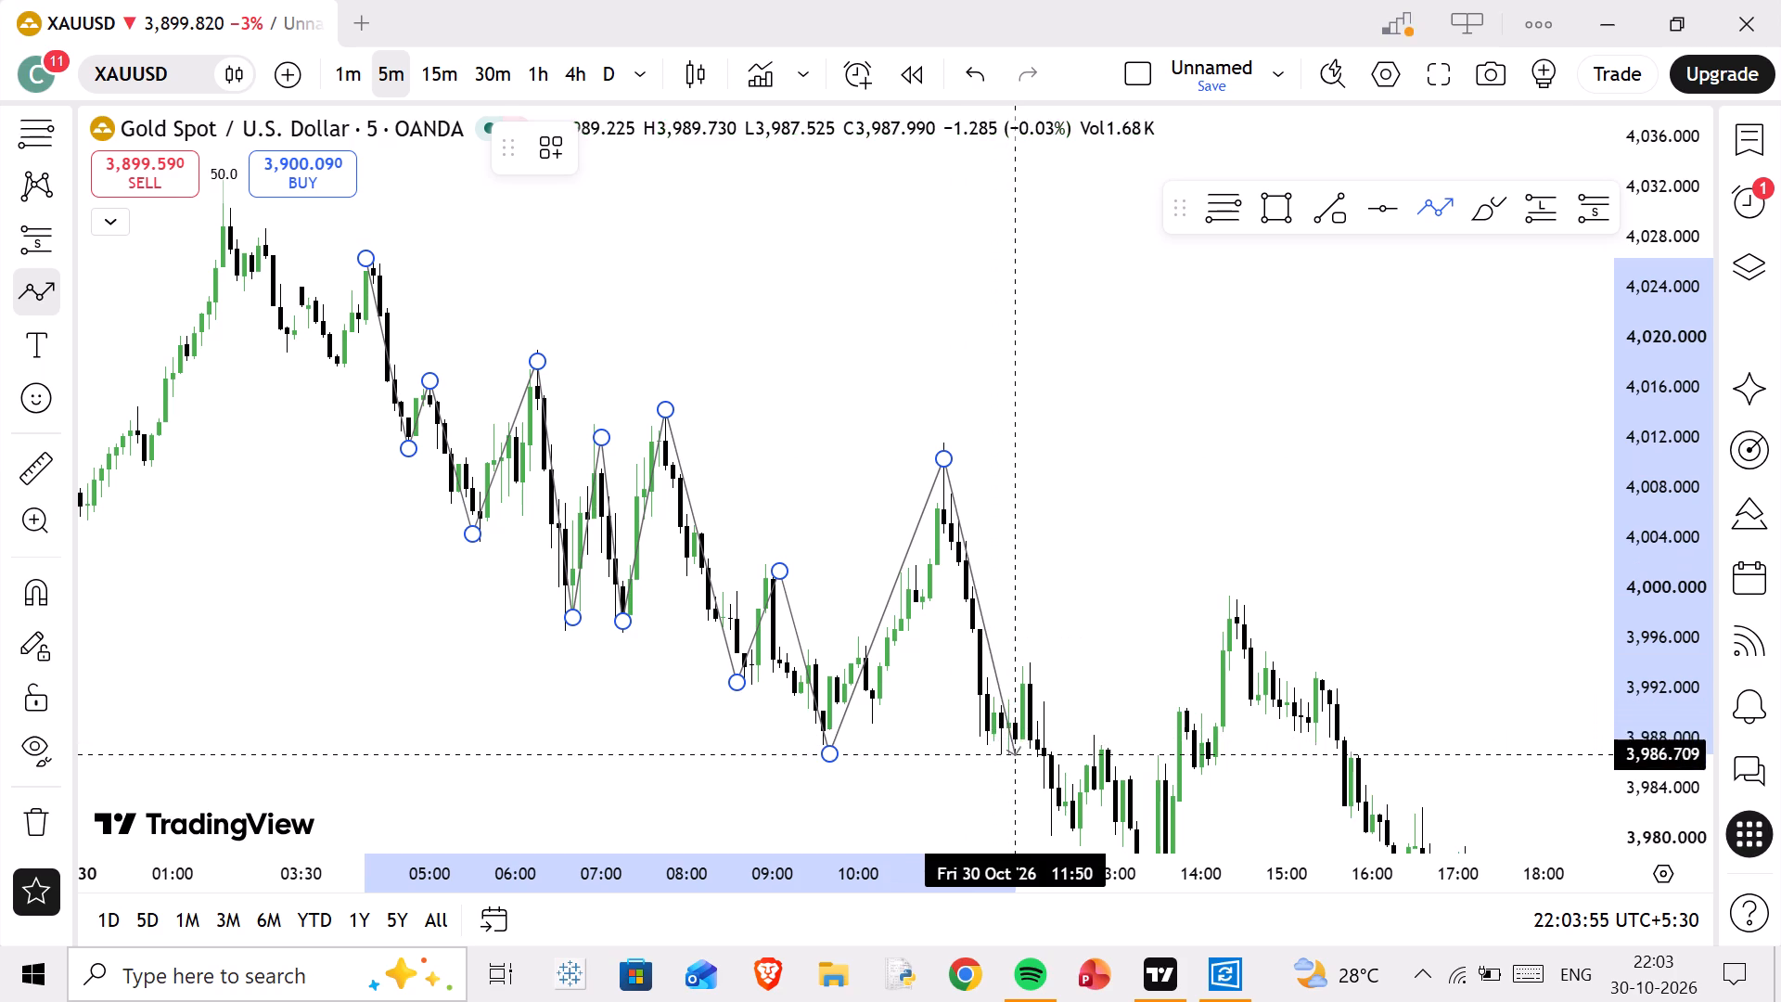
Extend the path through the 12:30 low near 3,980 and the 12:50 high near 3,988 to the 13:20 low near 3,970.
left_click_drag(1017, 761, 1679, 585)
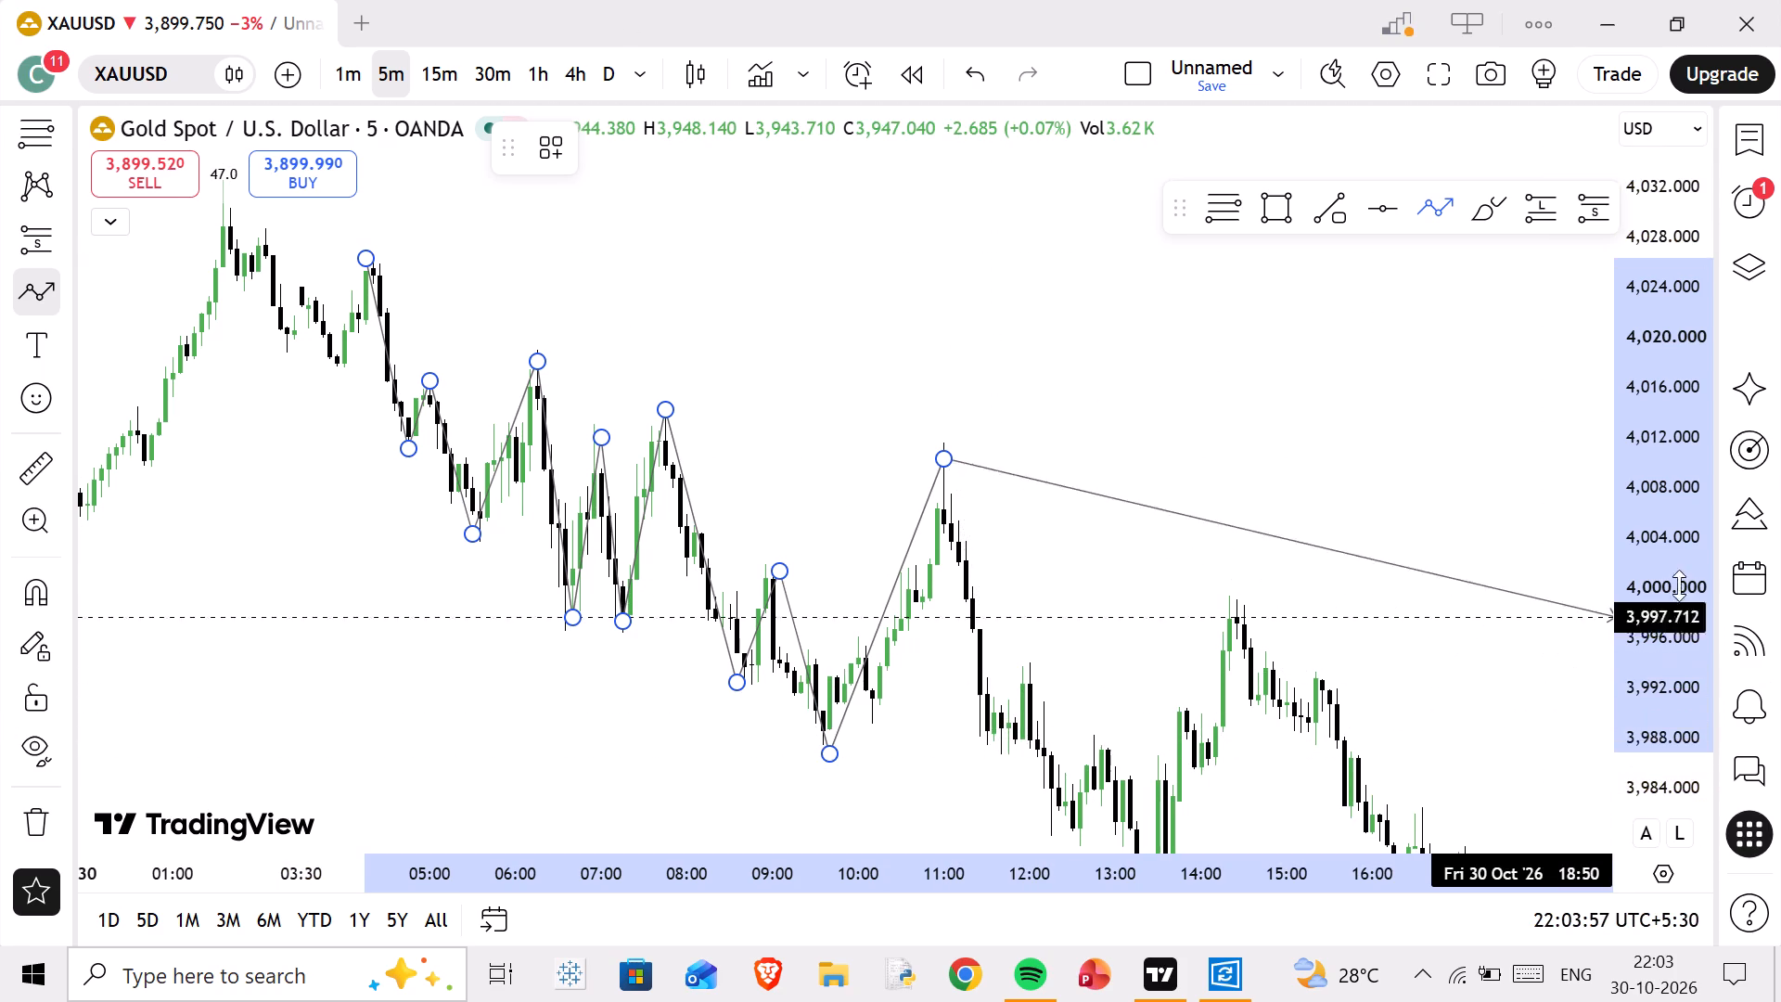
left_click_drag(1679, 585, 1067, 728)
scroll(1674, 572, "up", 1)
scroll(1657, 547, "down", 10)
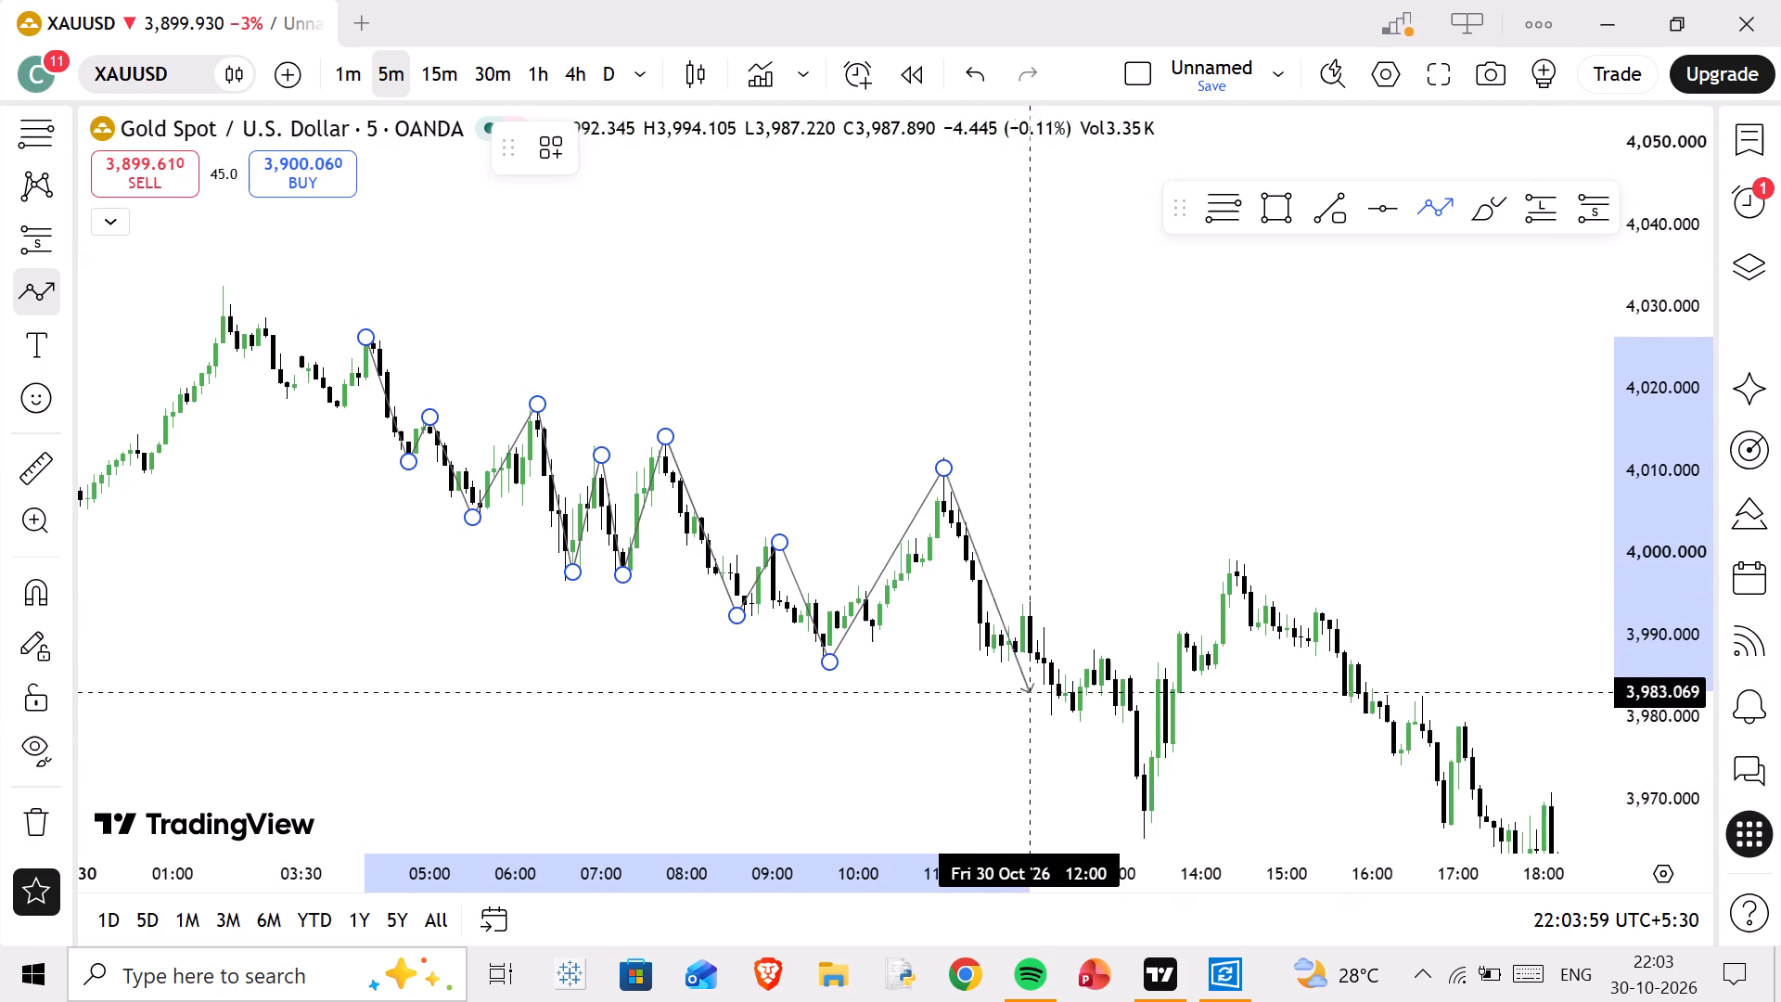
left_click_drag(1067, 728, 1070, 715)
left_click_drag(1070, 715, 1102, 652)
left_click_drag(1102, 652, 1147, 802)
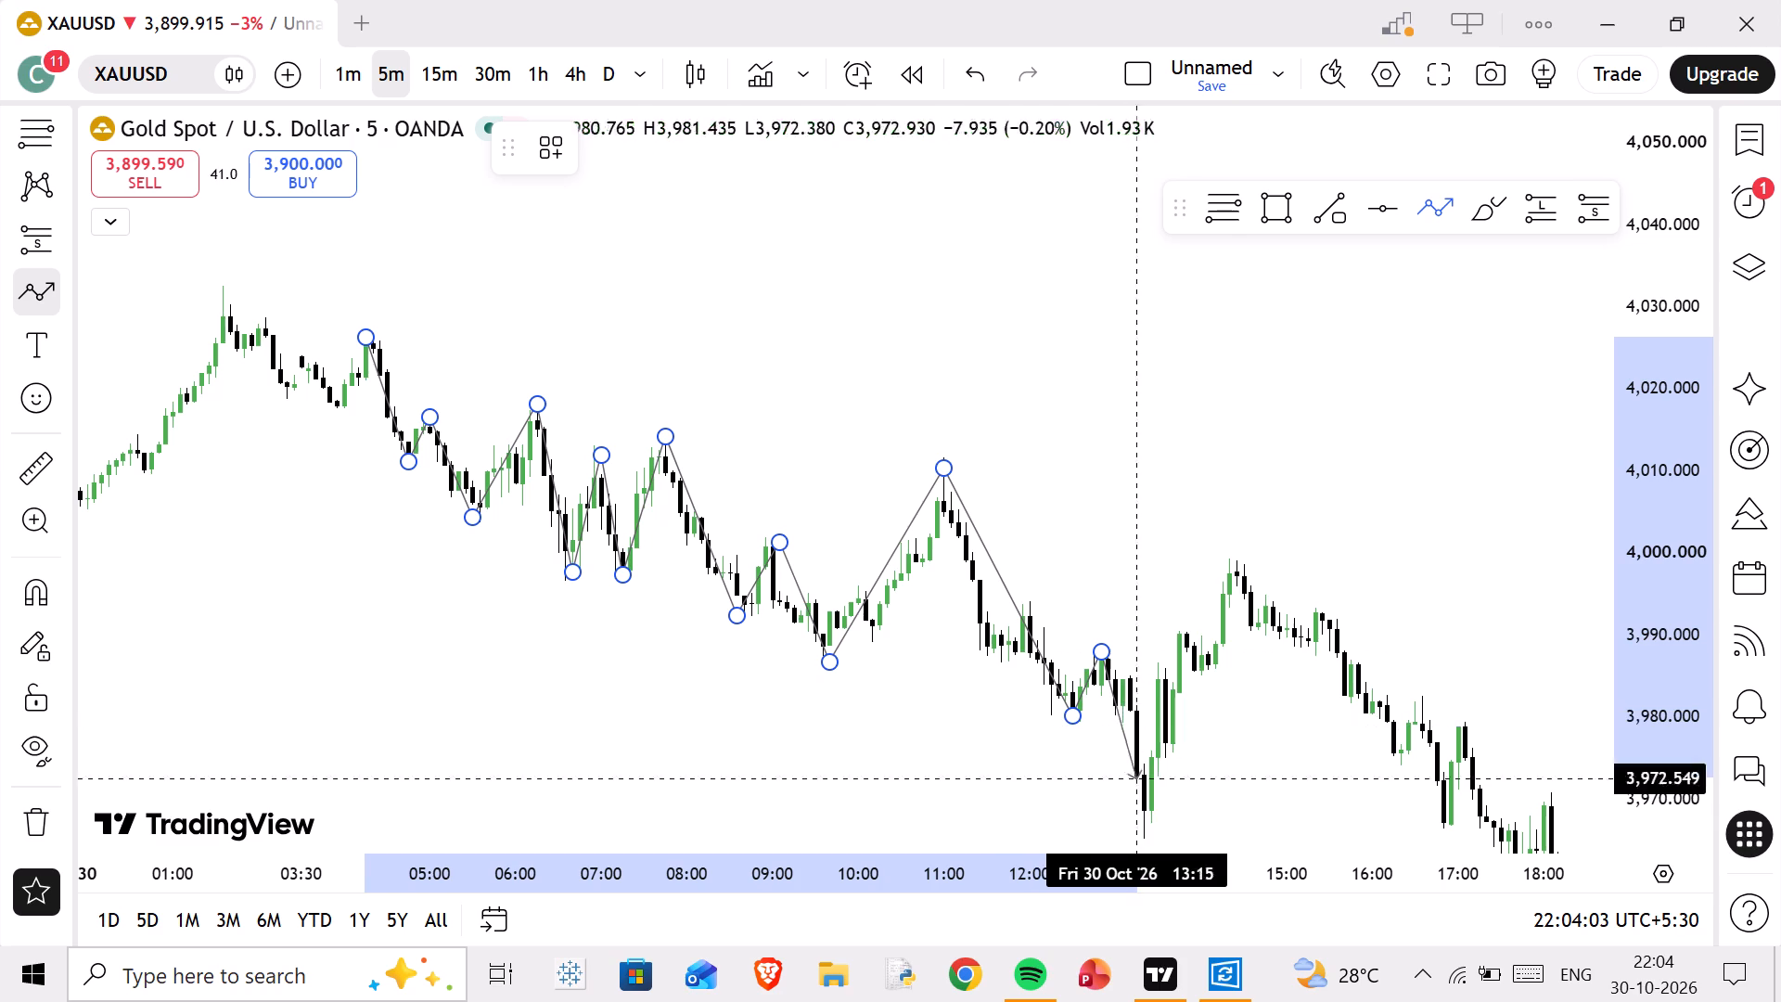
left_click_drag(1147, 802, 1145, 810)
left_click_drag(1145, 802, 1200, 602)
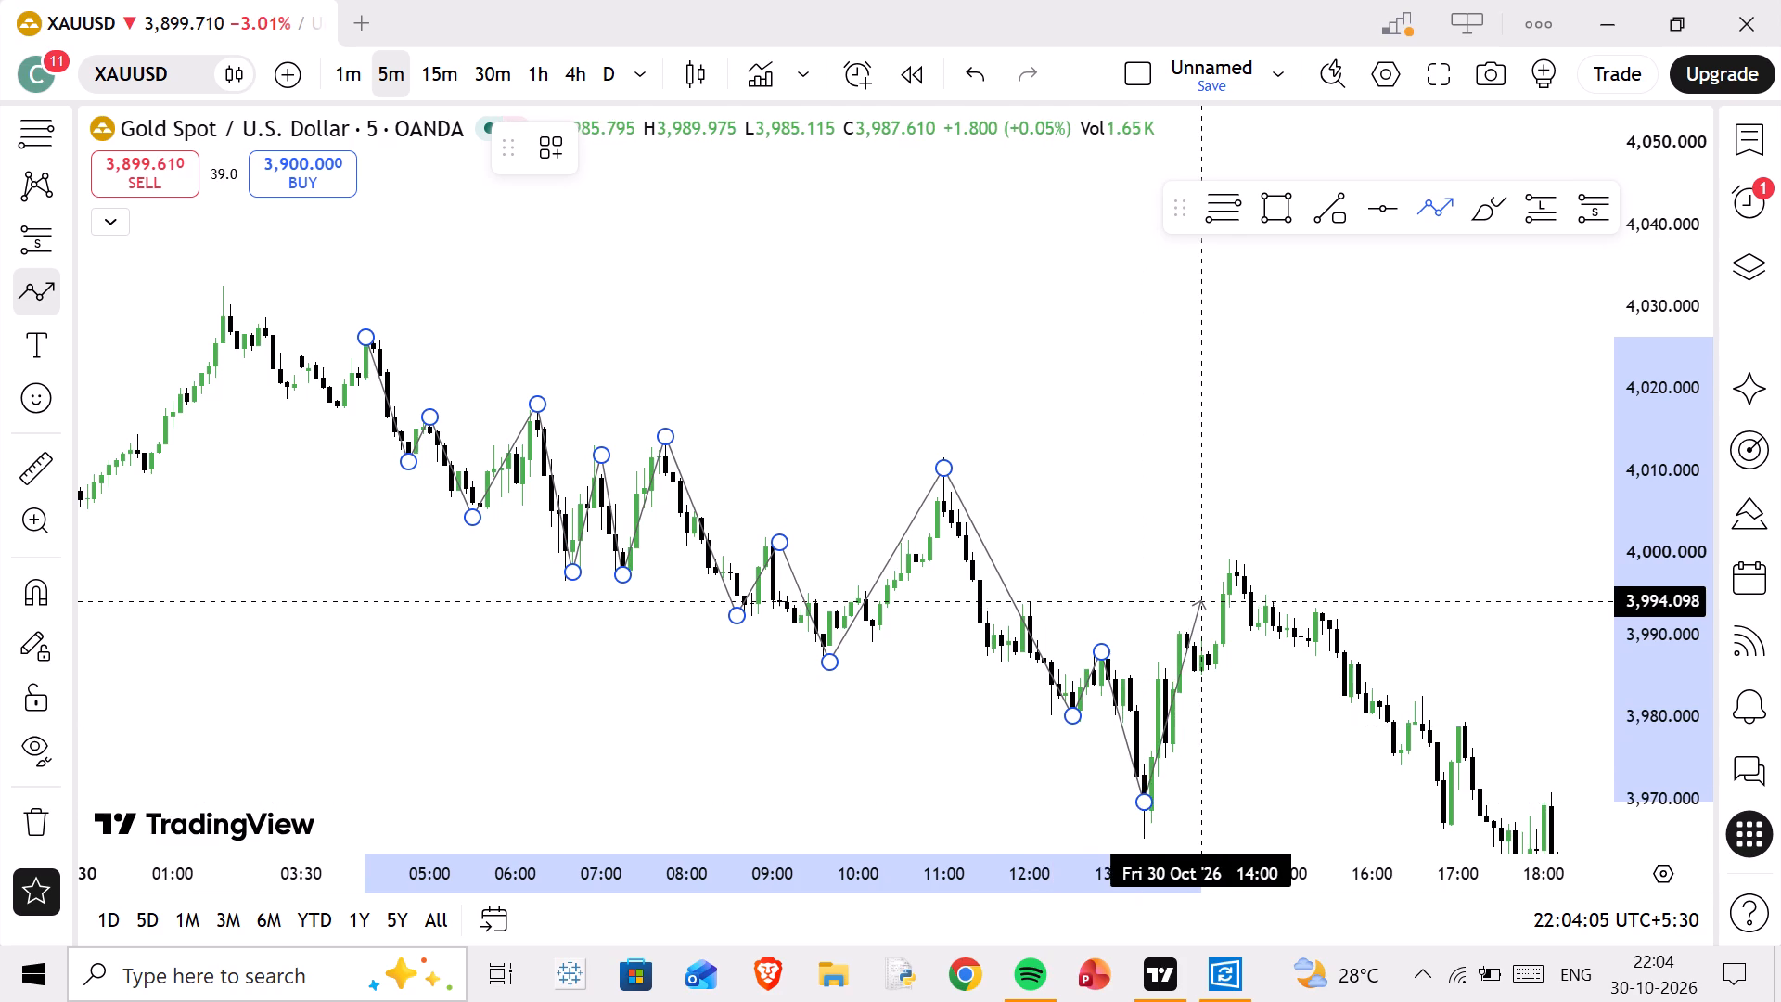
Extend the path through the 13:45 high near 3,991 and 14:05 low near 3,985, finishing it at the 14:25 high near 3,999.
left_click_drag(1200, 602, 1183, 623)
left_click_drag(1182, 623, 1207, 672)
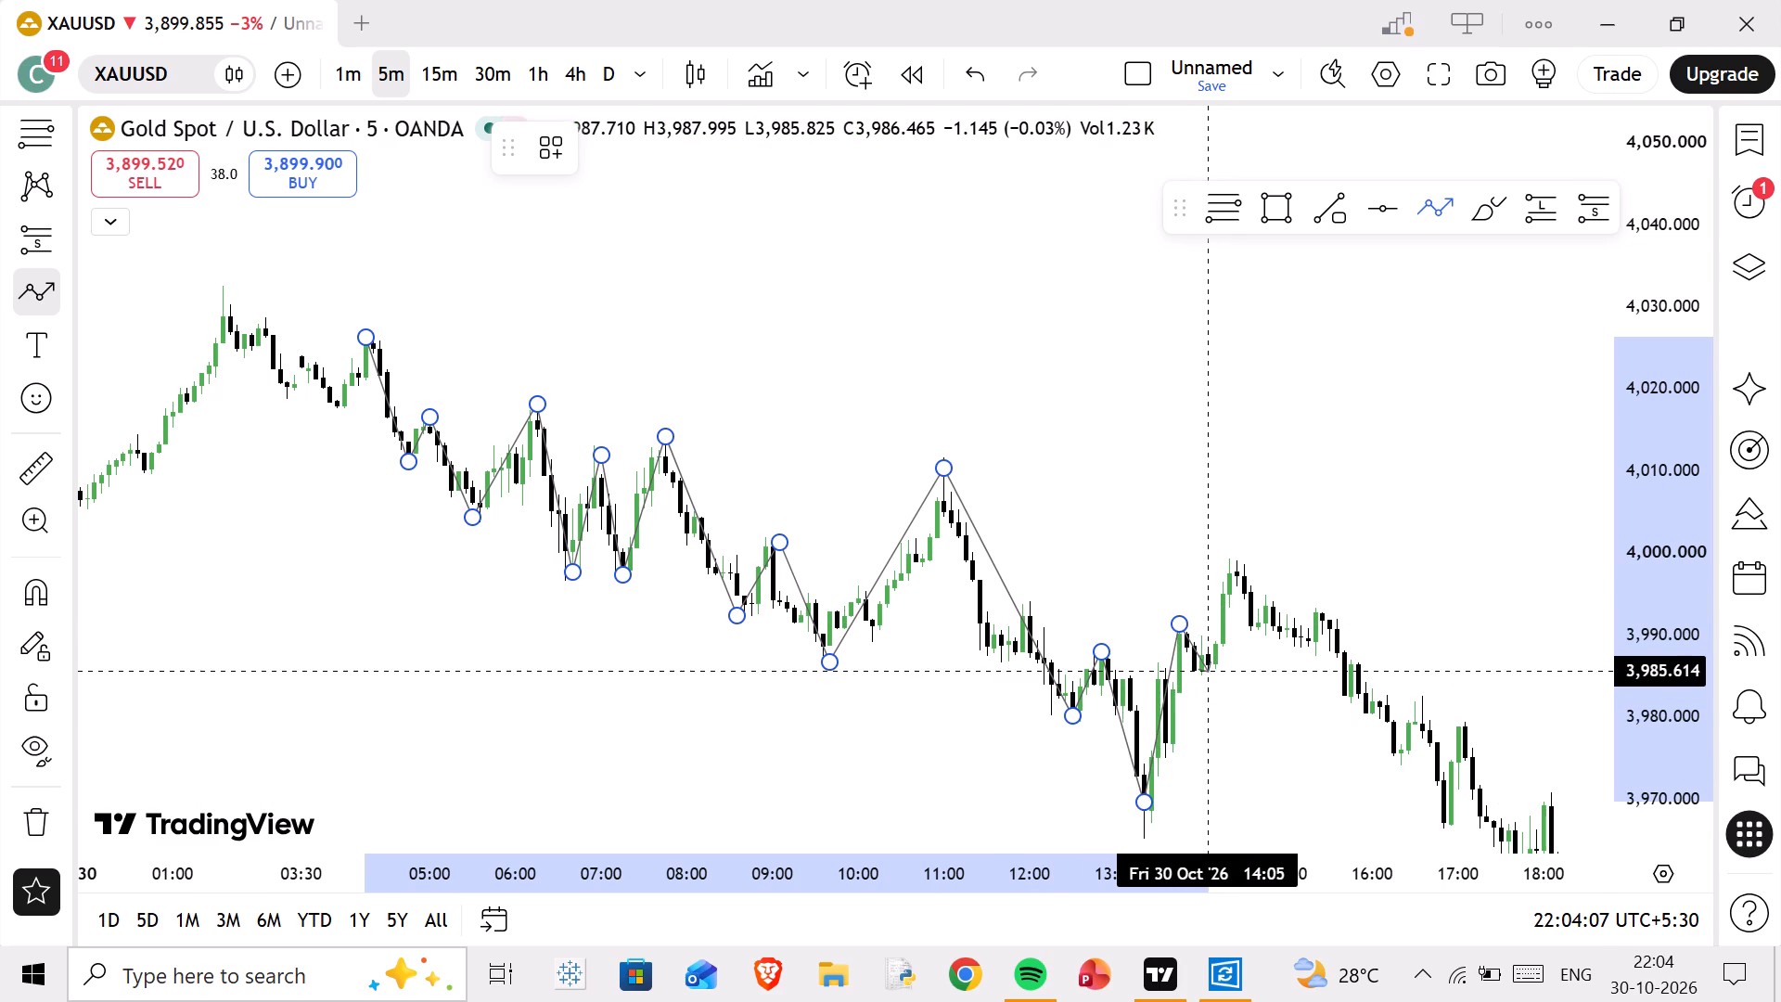
left_click_drag(1207, 672, 1206, 676)
left_click_drag(1206, 676, 1252, 562)
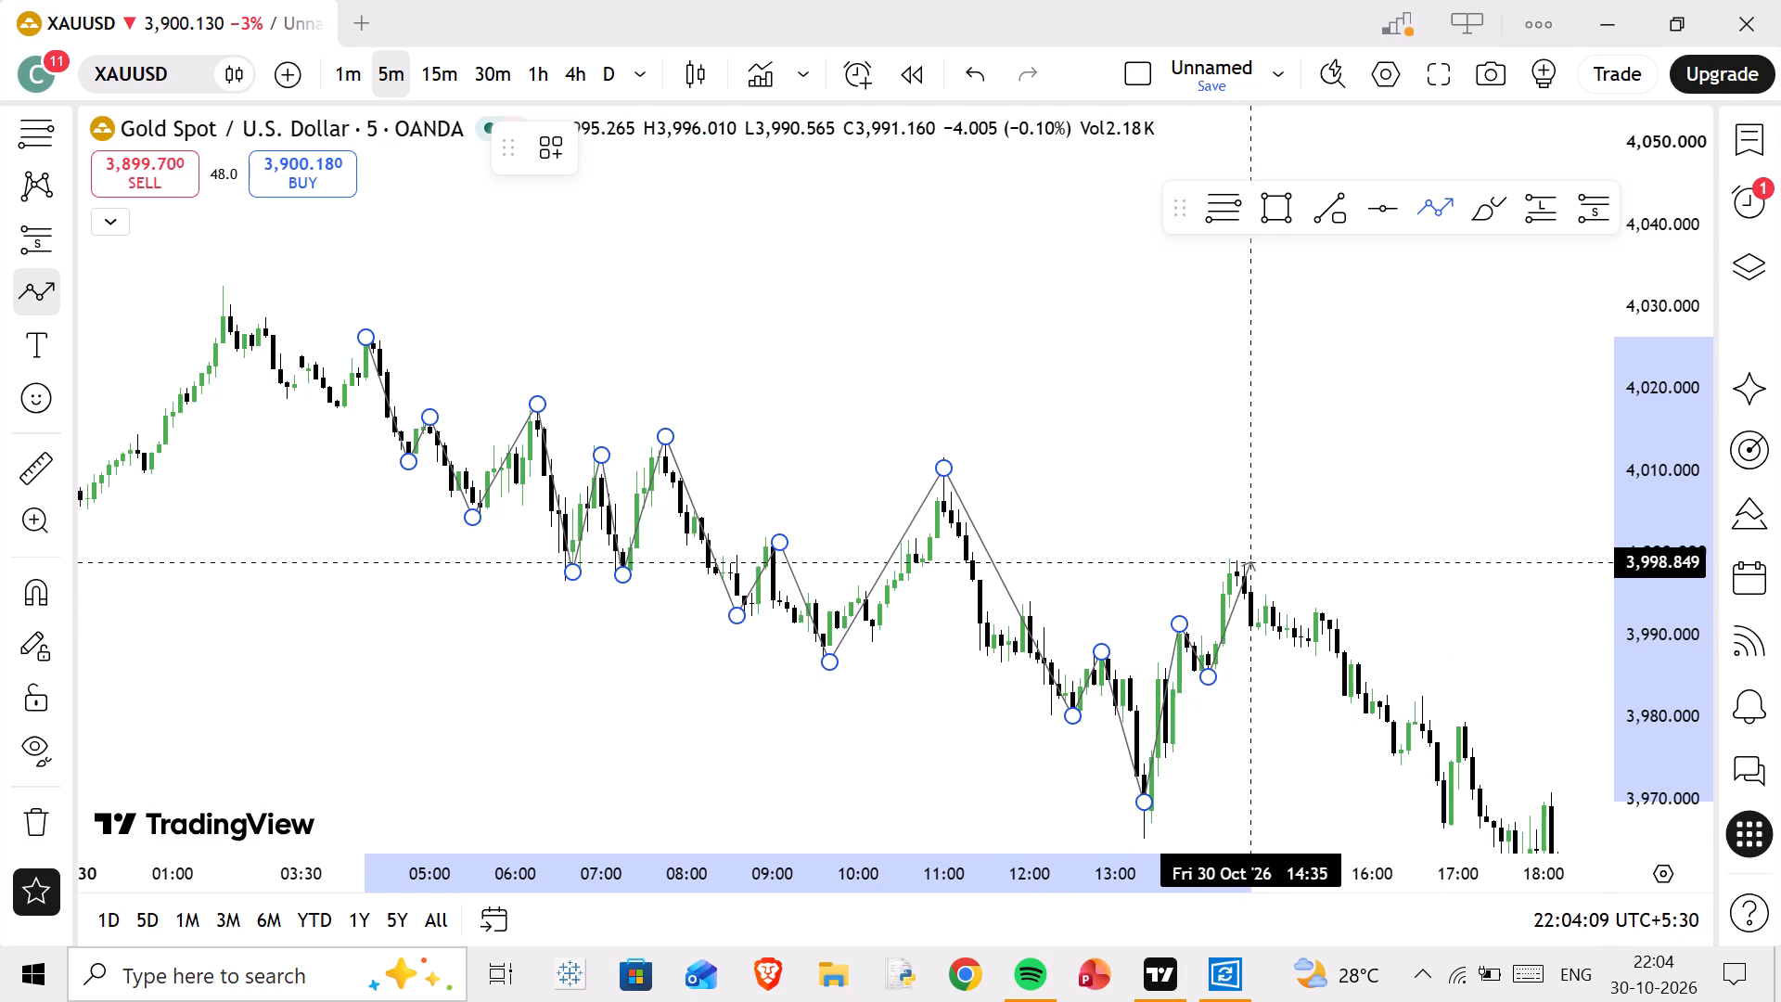
left_click_drag(1252, 562, 1240, 563)
double_click(1240, 563)
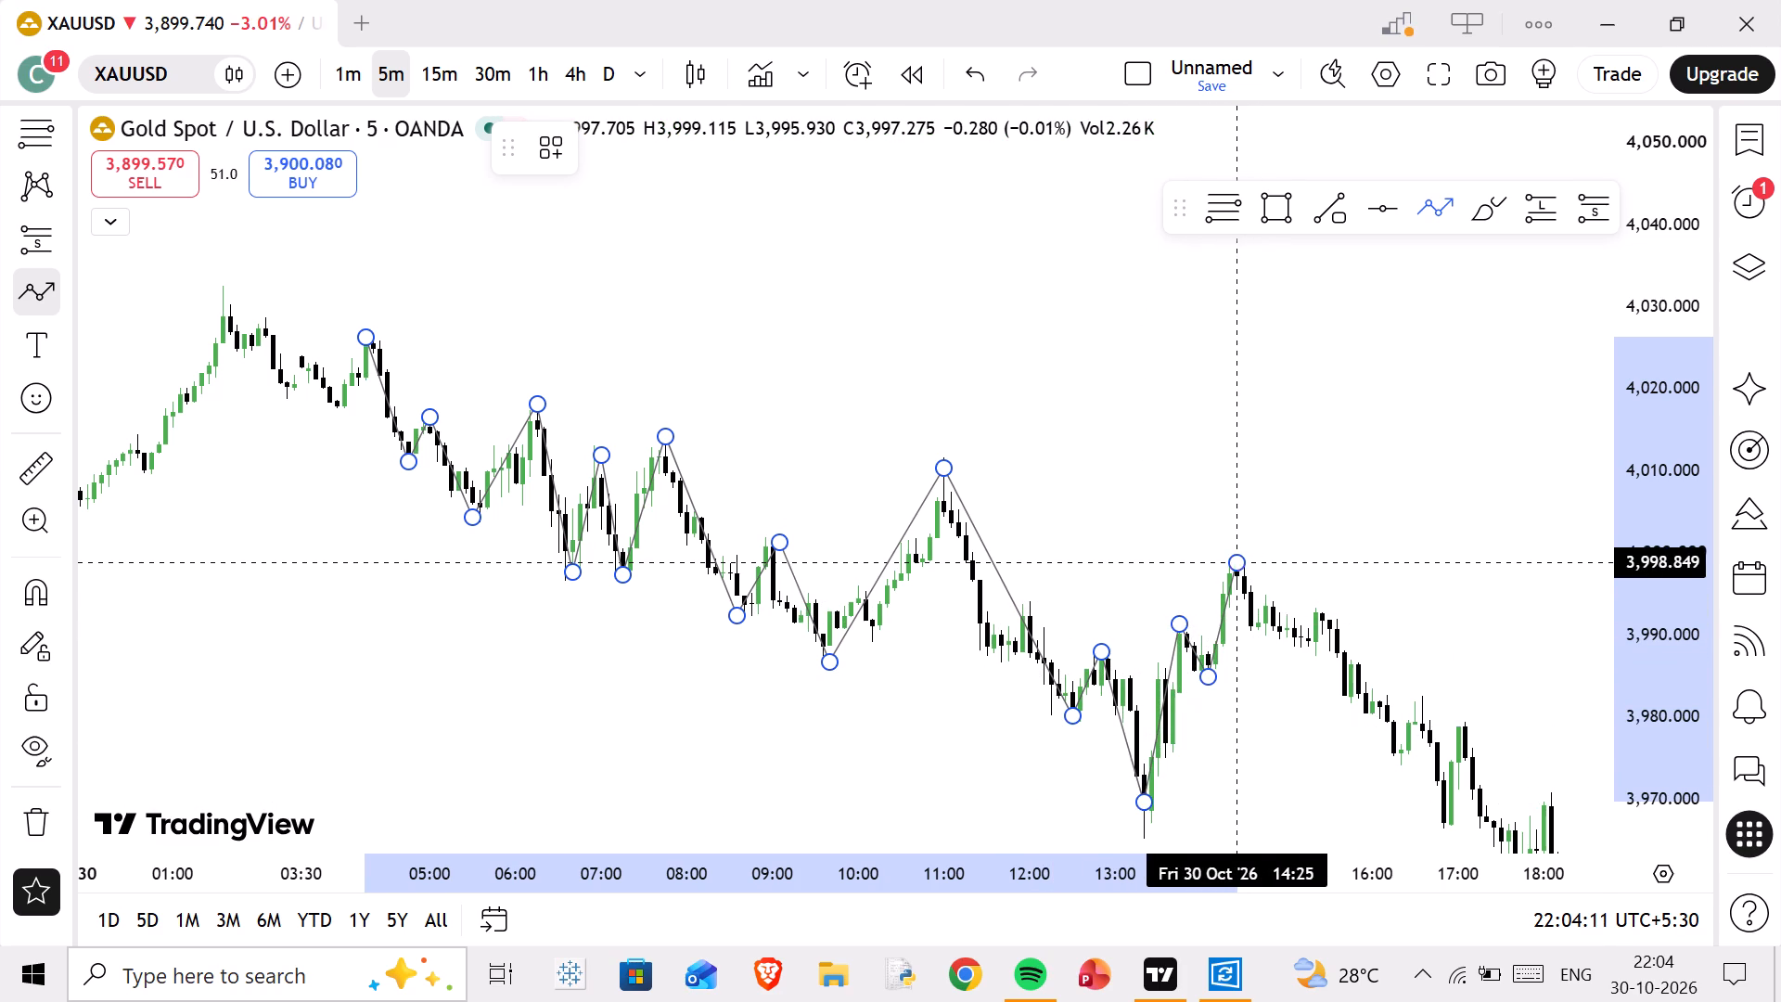
left_click(1285, 557)
Examine the traced swing path and the price action that follows its 14:25 high.
left_click_drag(1382, 562, 1314, 365)
scroll(1305, 472, "up", 1)
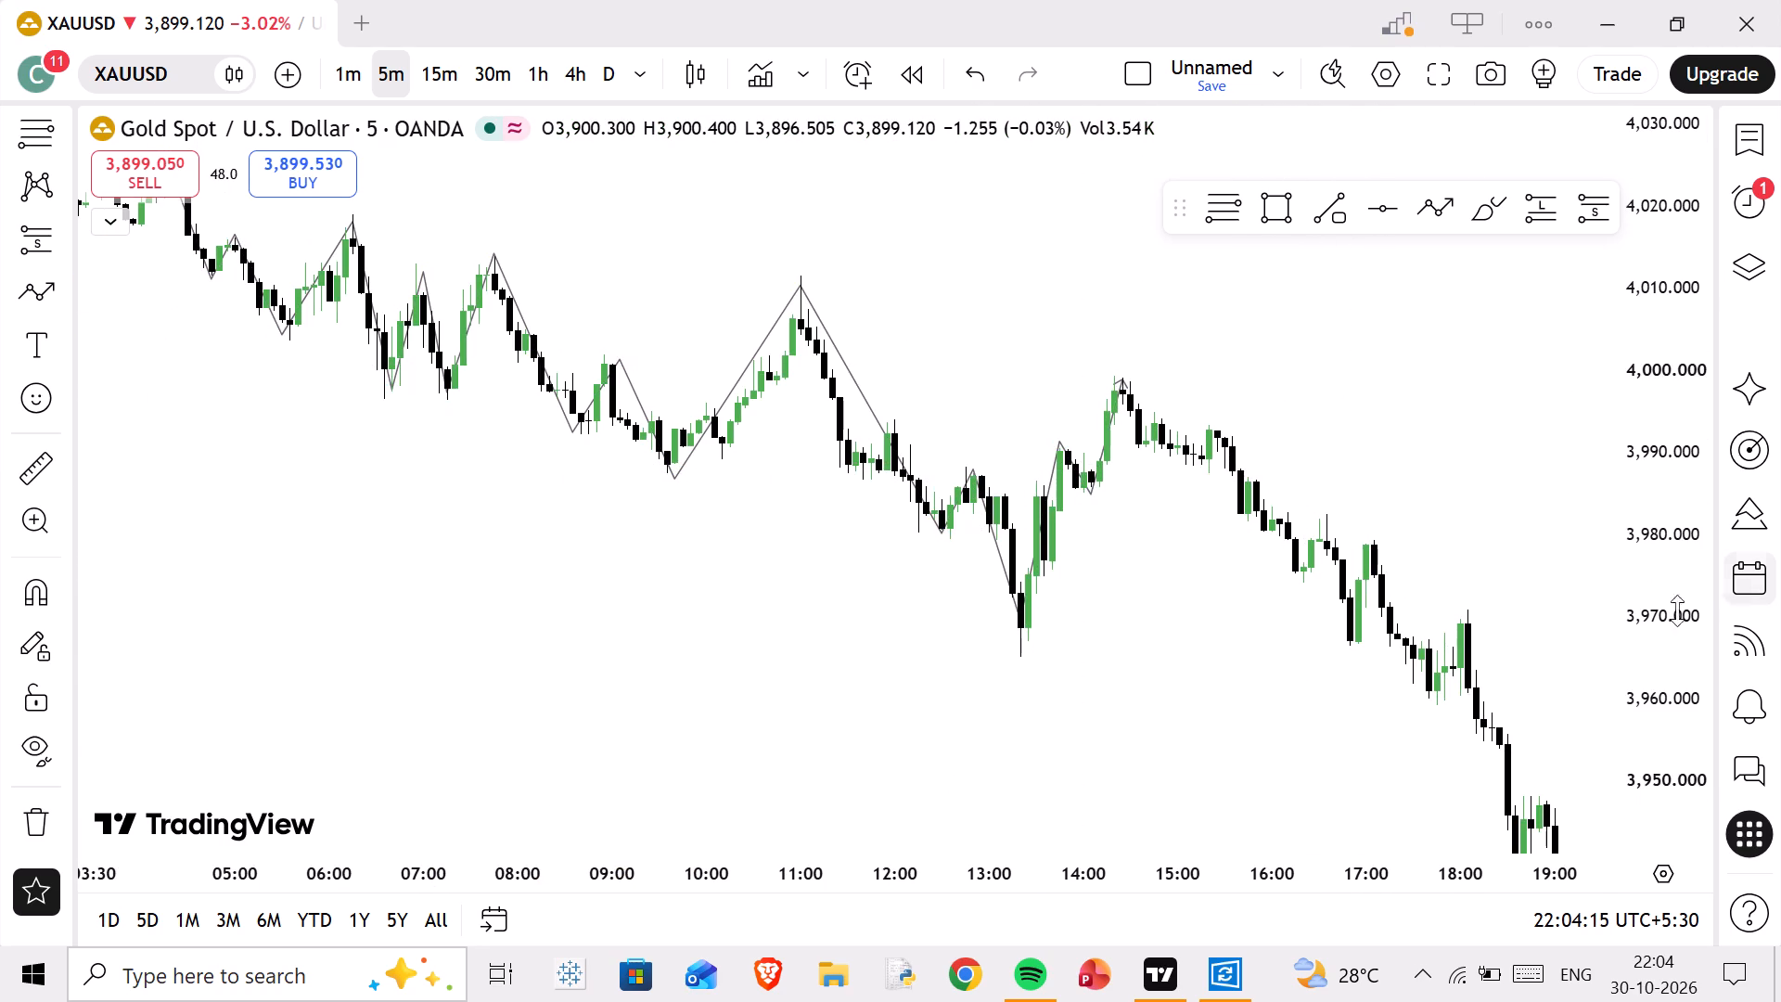
scroll(1659, 610, "up", 18)
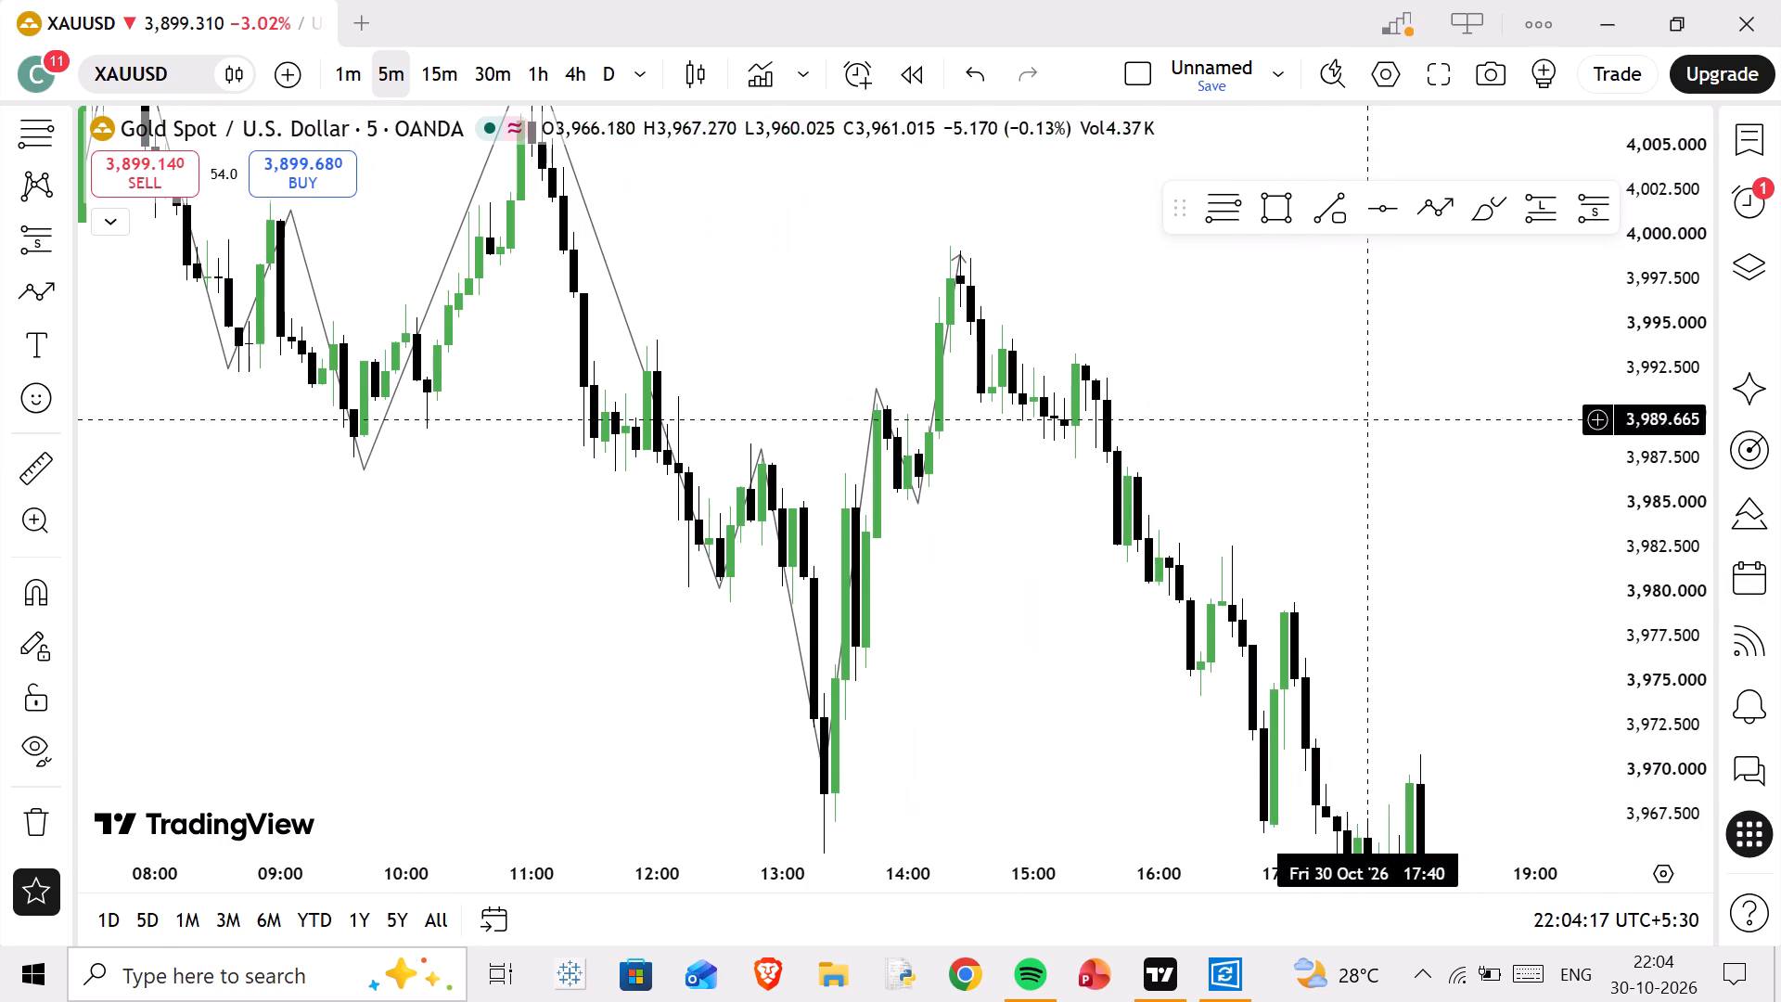
scroll(1642, 503, "down", 8)
left_click_drag(974, 536, 1031, 579)
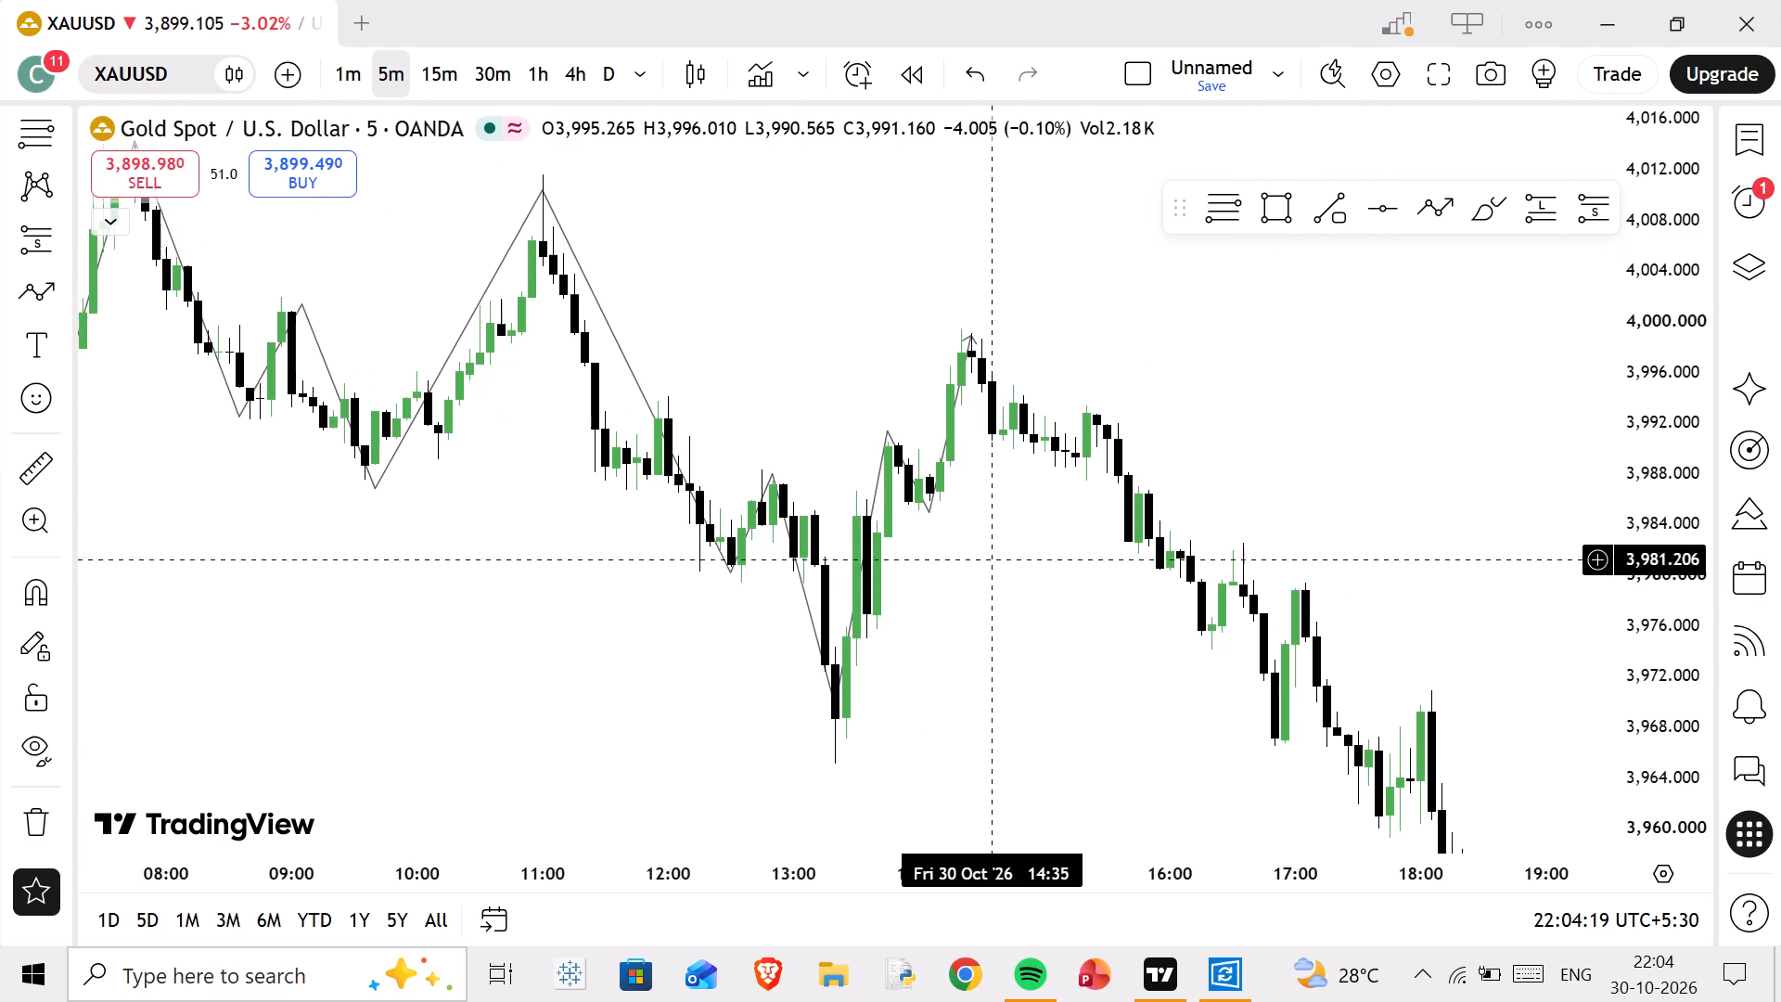
left_click_drag(1031, 579, 1128, 700)
scroll(1118, 666, "down", 5)
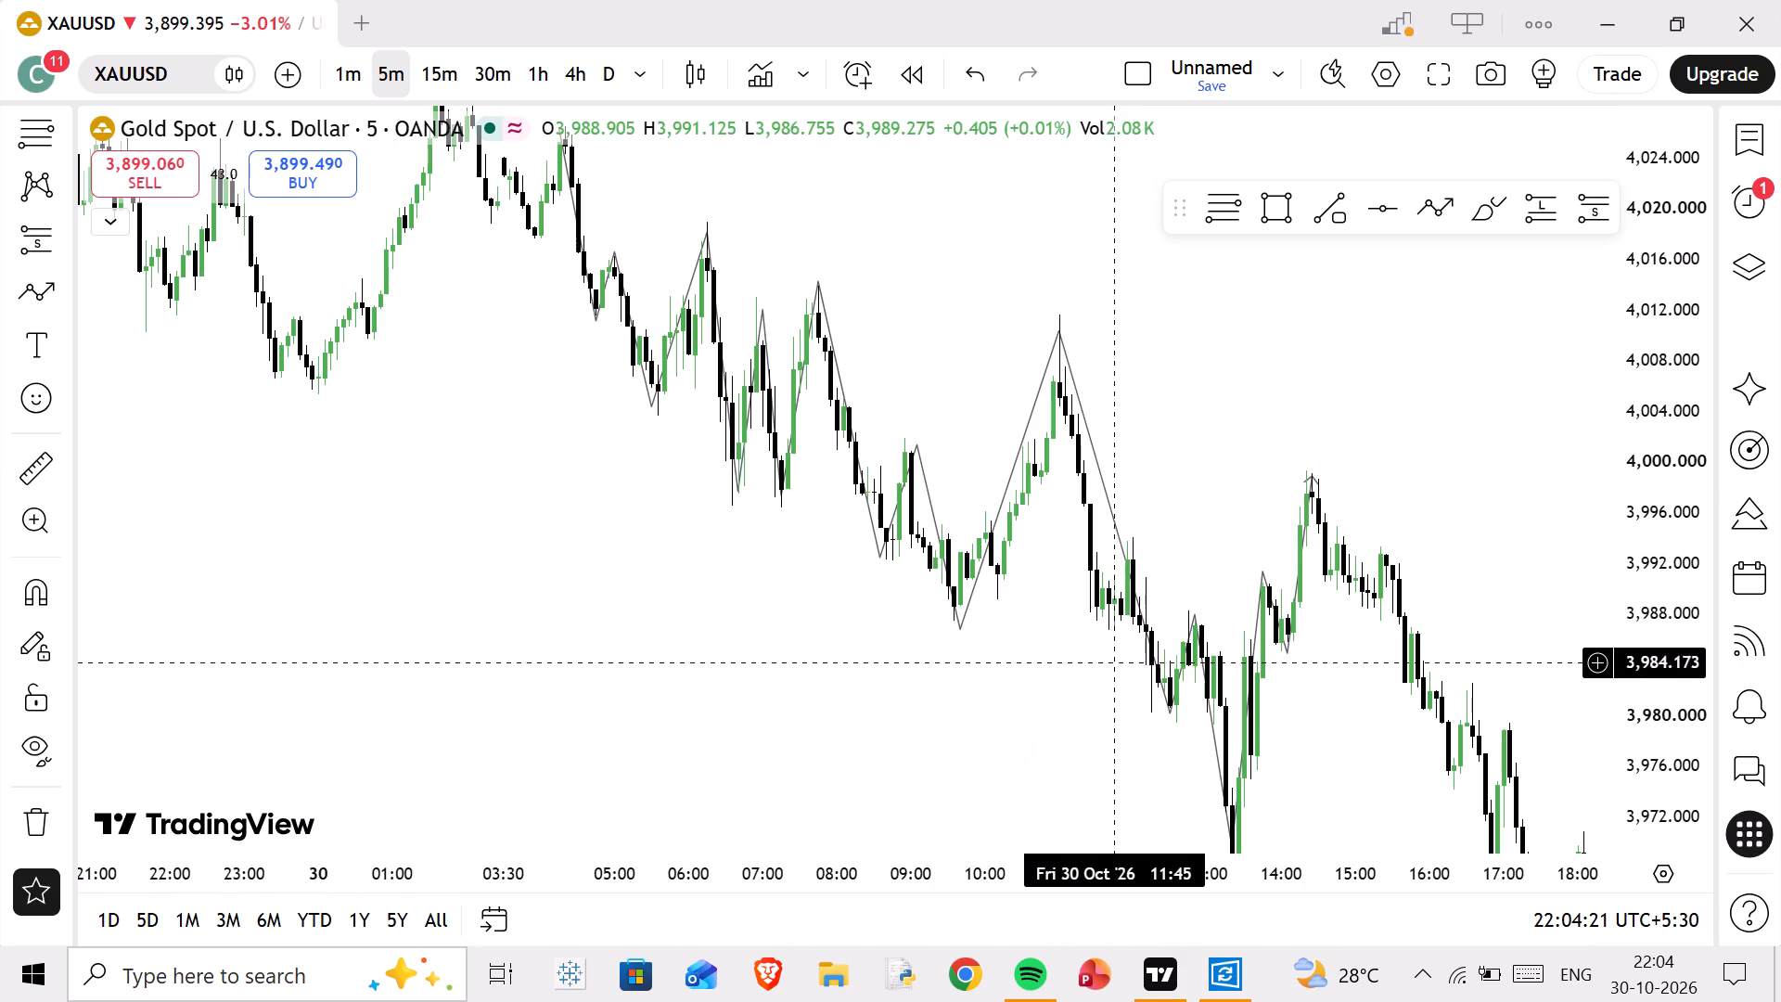
scroll(1193, 626, "up", 3)
scroll(1313, 597, "up", 3)
left_click_drag(1410, 547, 1218, 479)
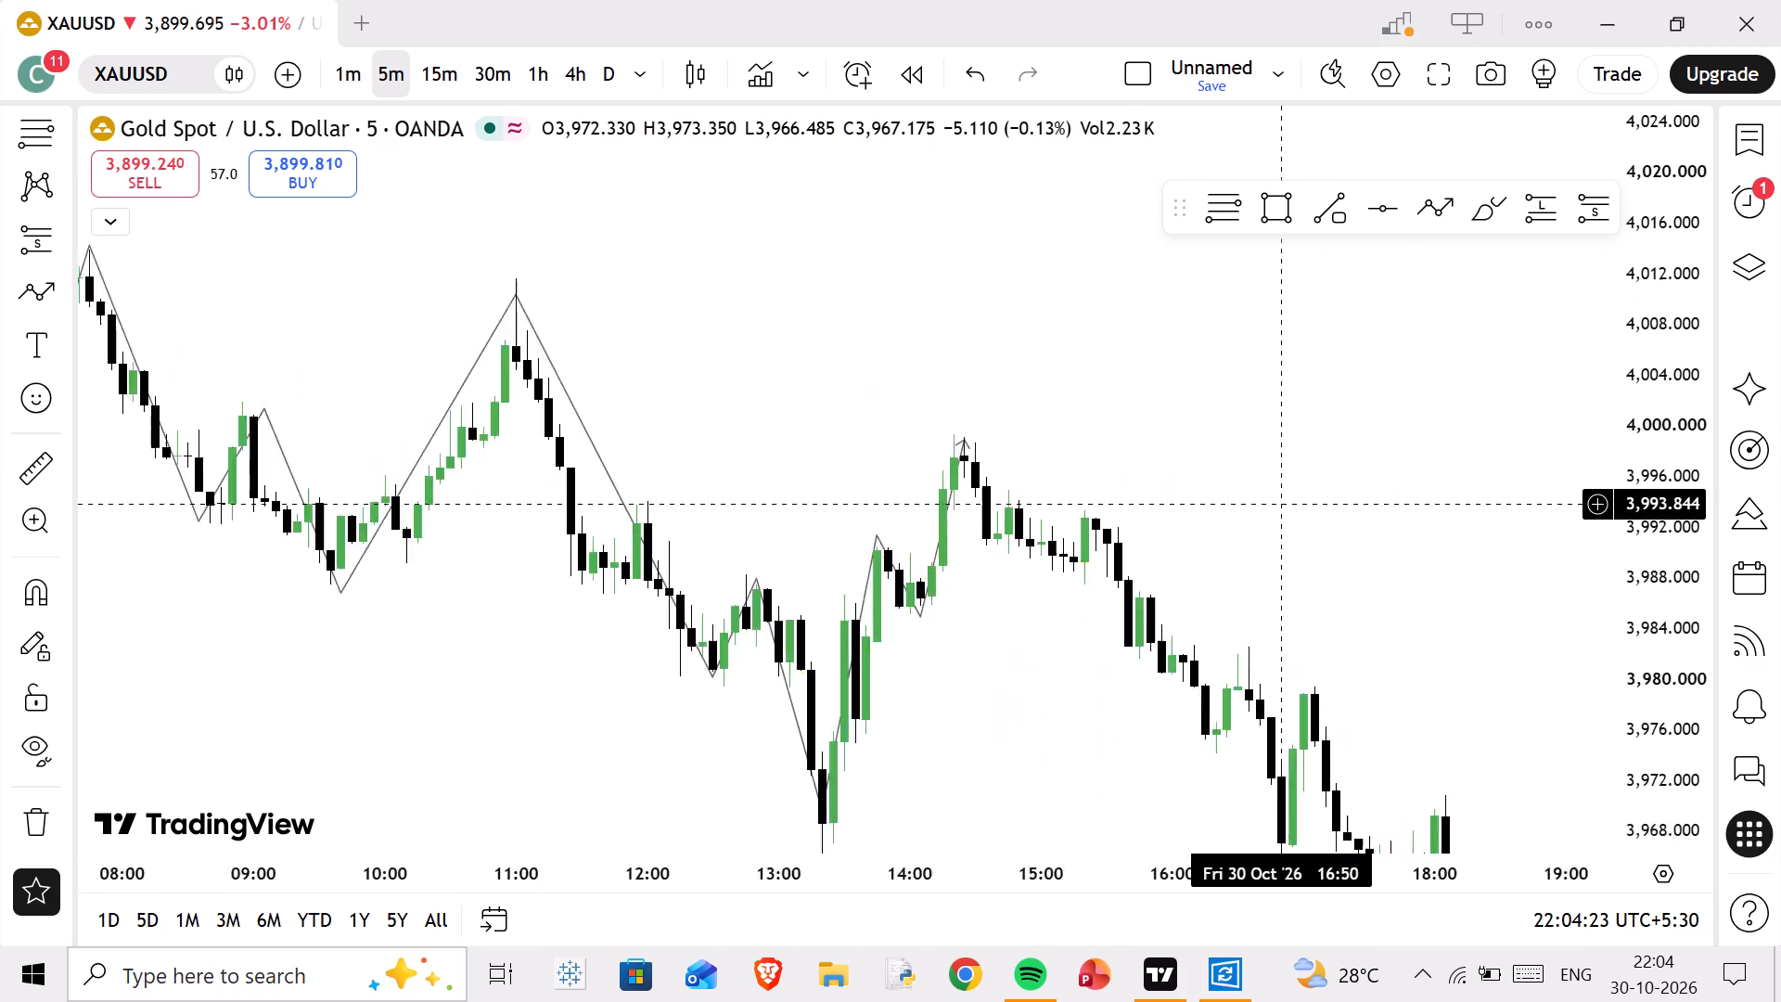
left_click_drag(1218, 479, 833, 305)
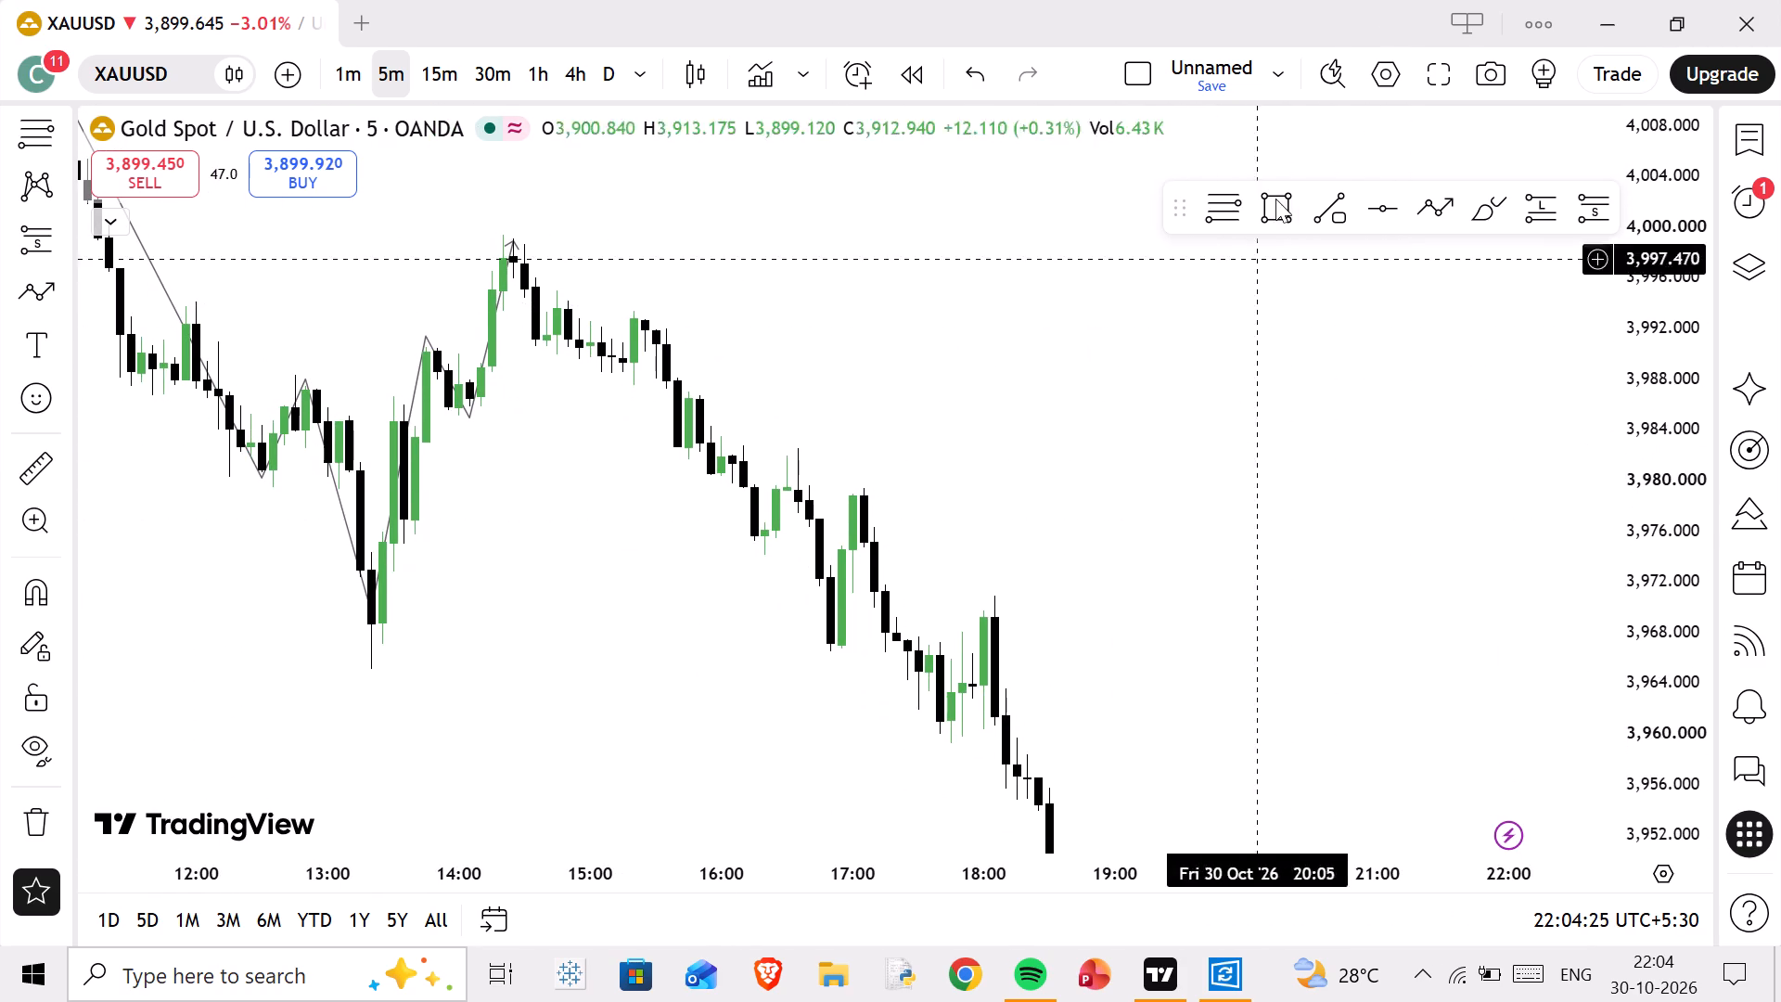
Start a second path at the 15:30 high near 3,993, tracing swings at 16:15, 16:35 and 16:50 to the 17:00 high near 3,980.
left_click(1416, 211)
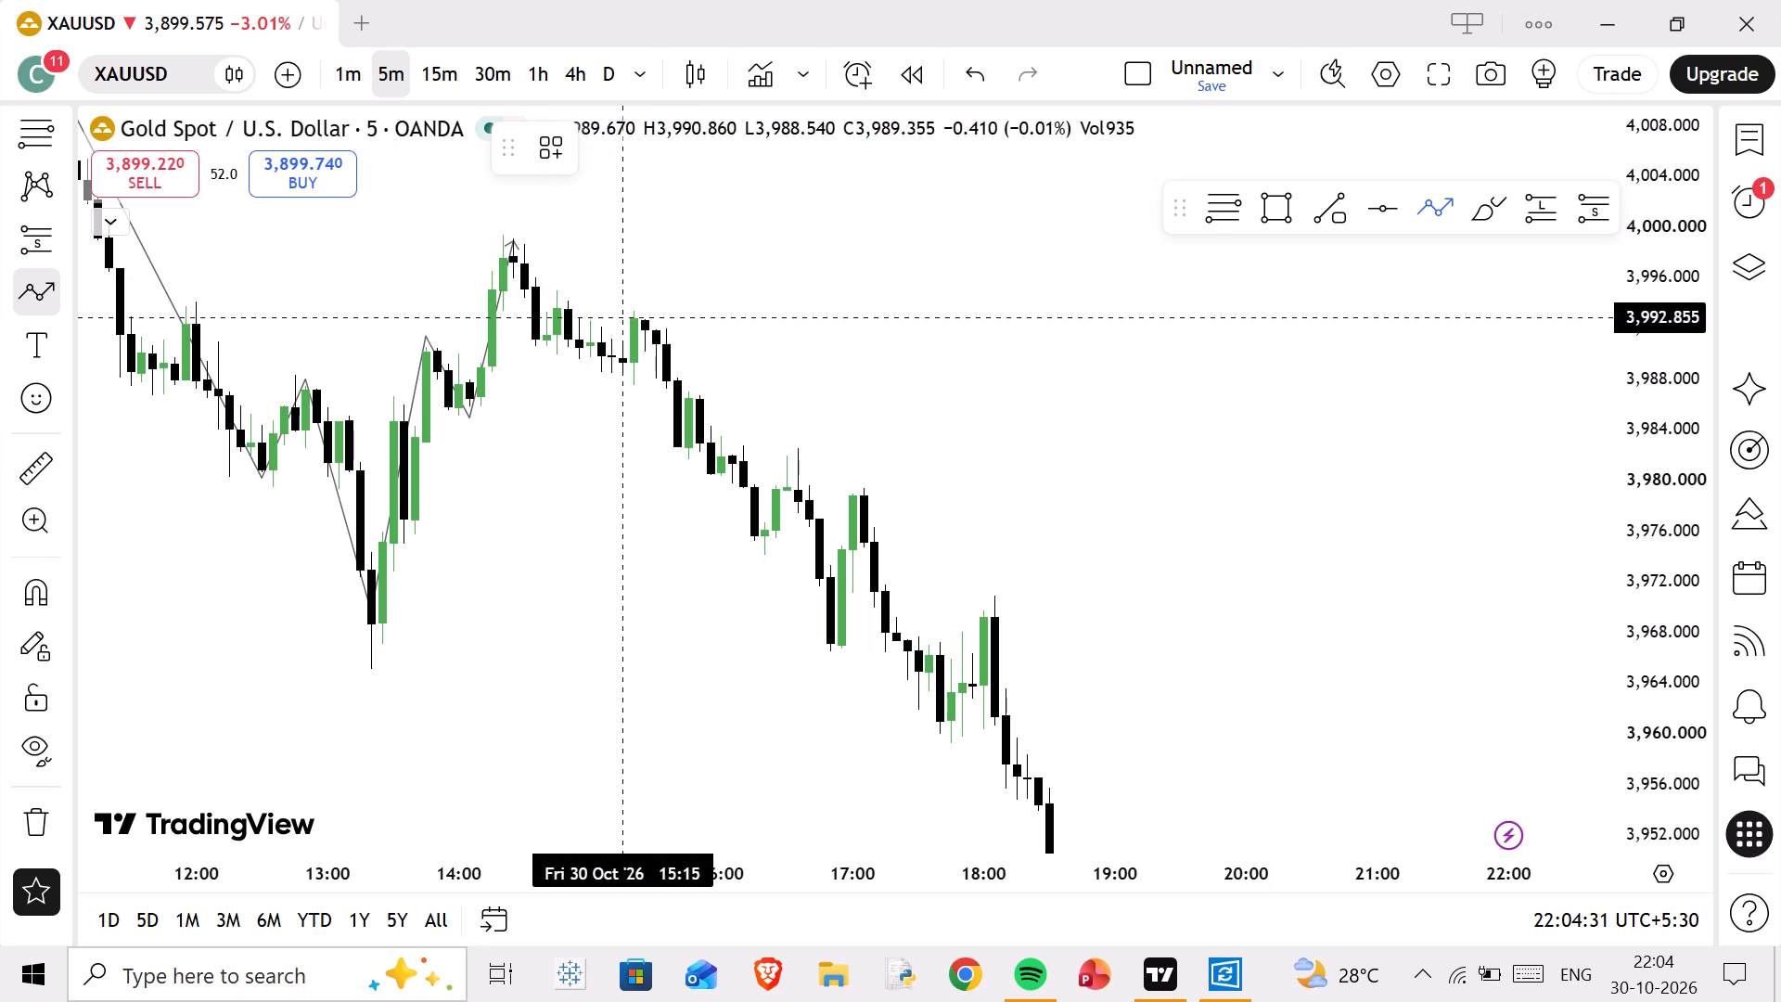
left_click(652, 316)
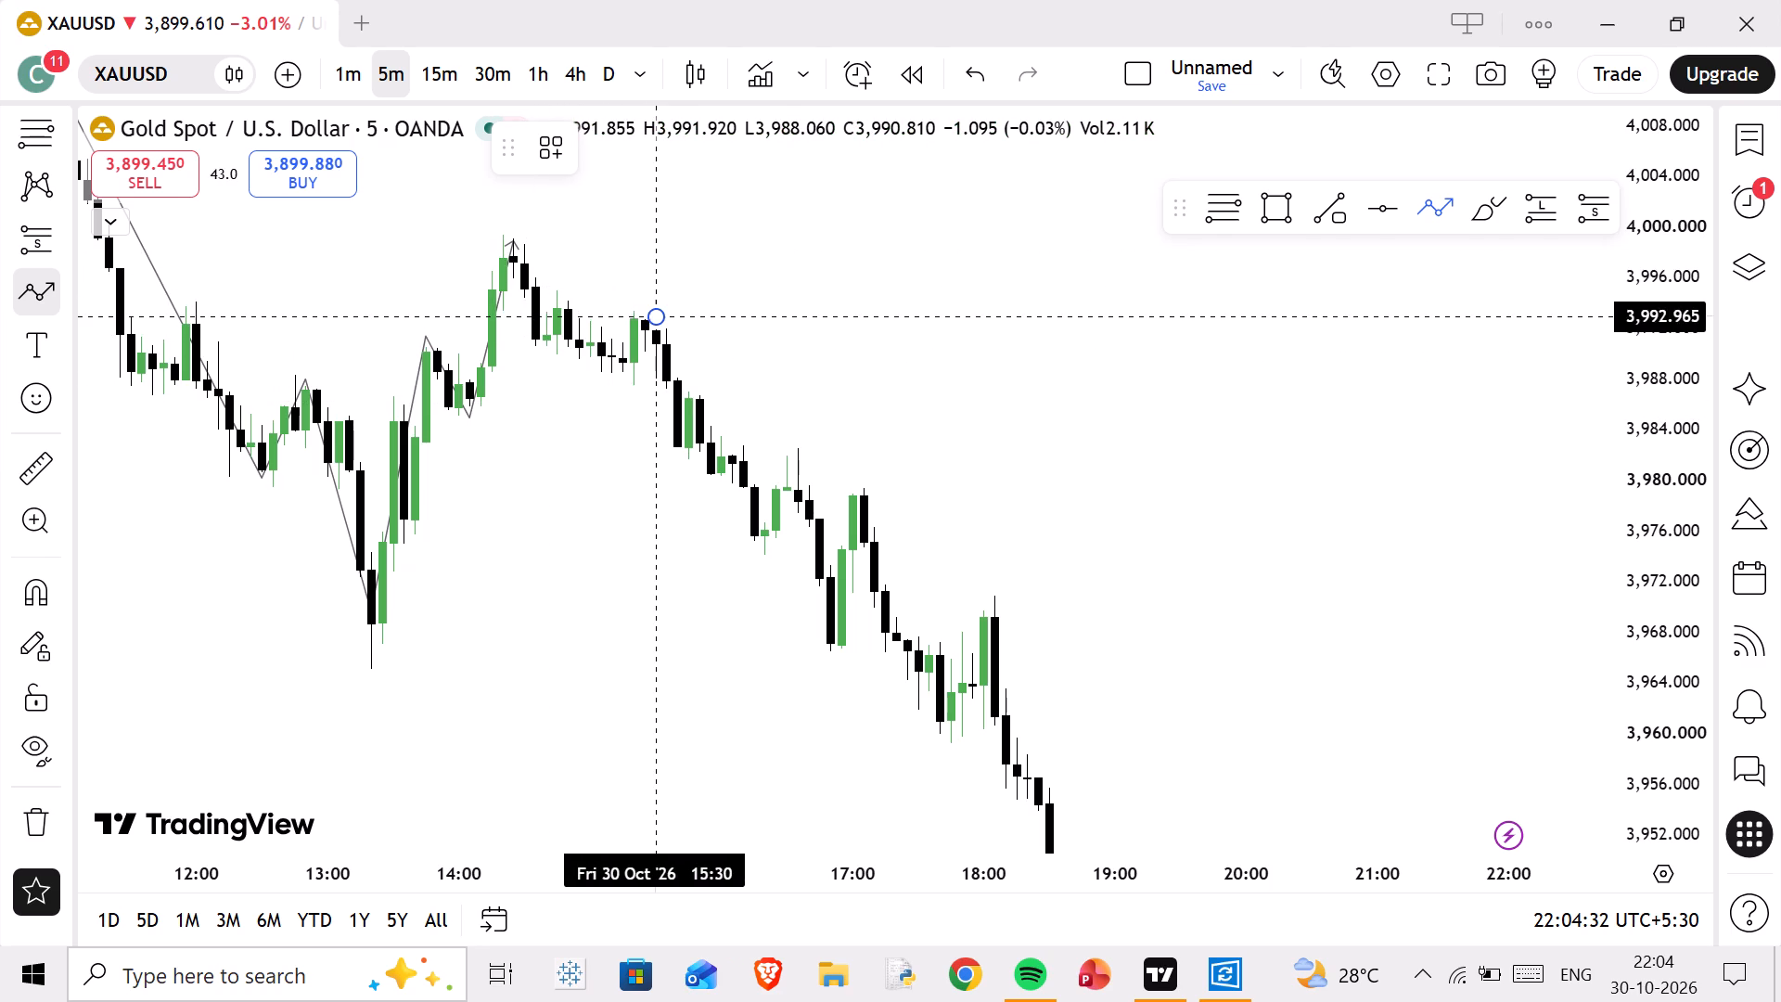
left_click(758, 556)
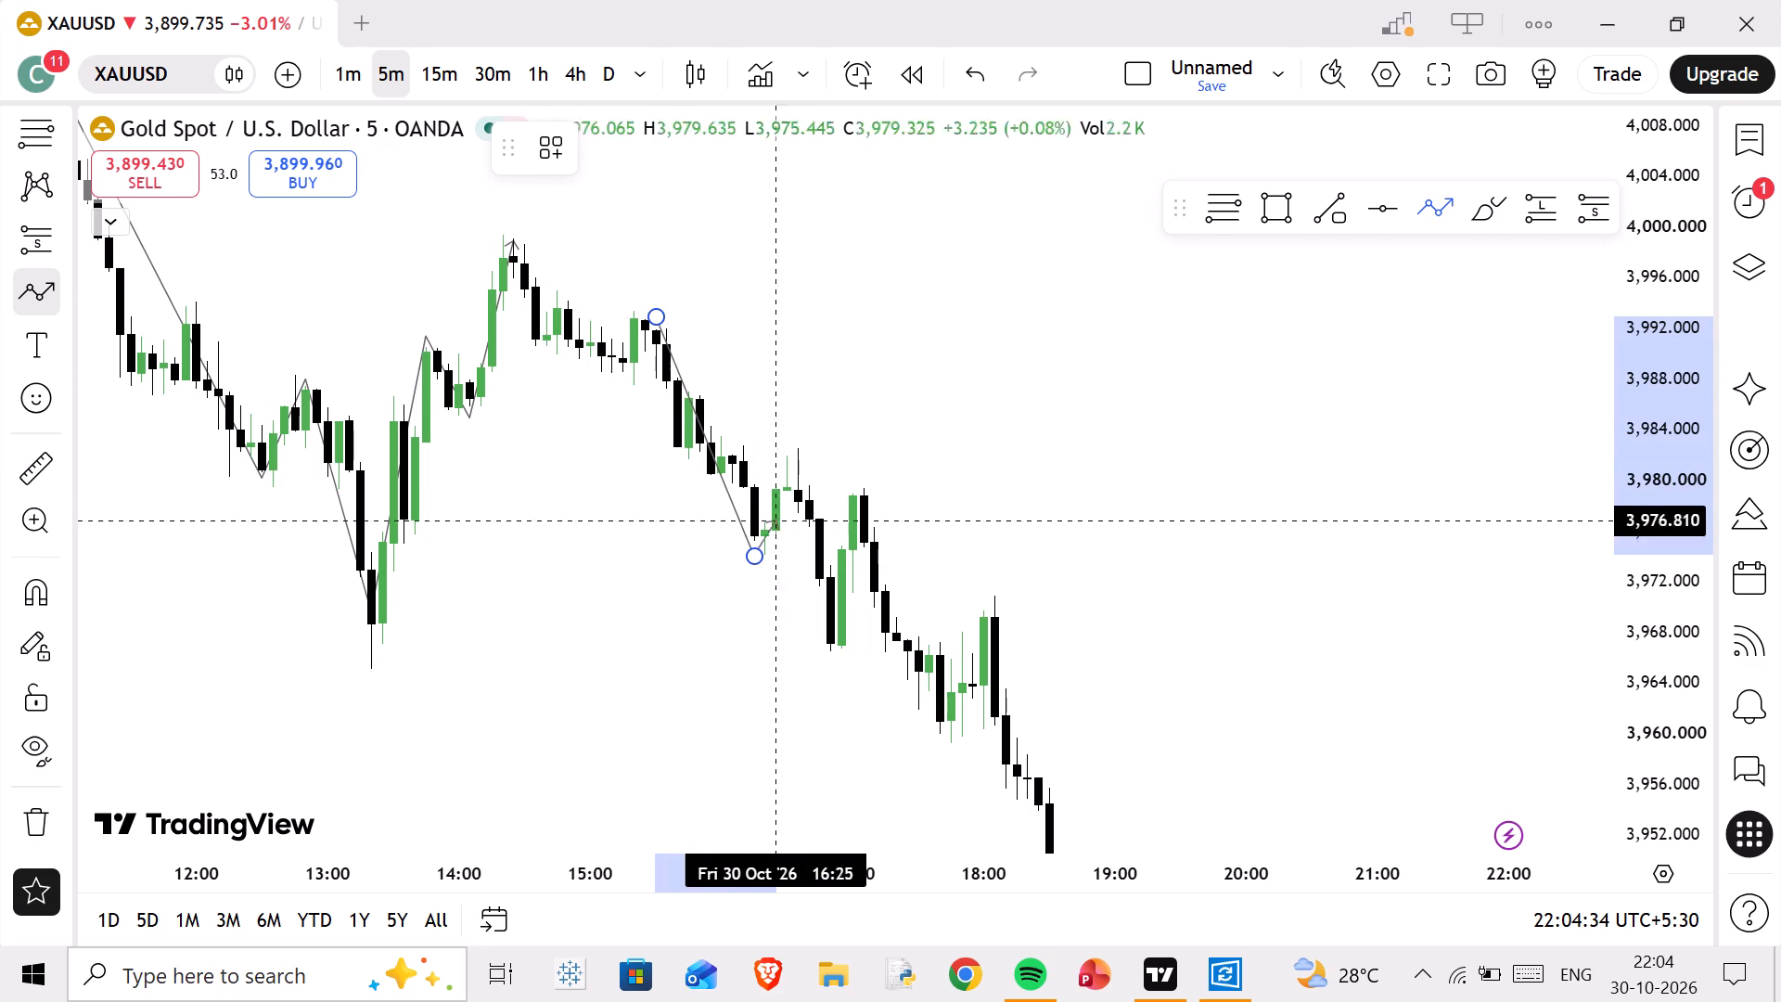
left_click(795, 435)
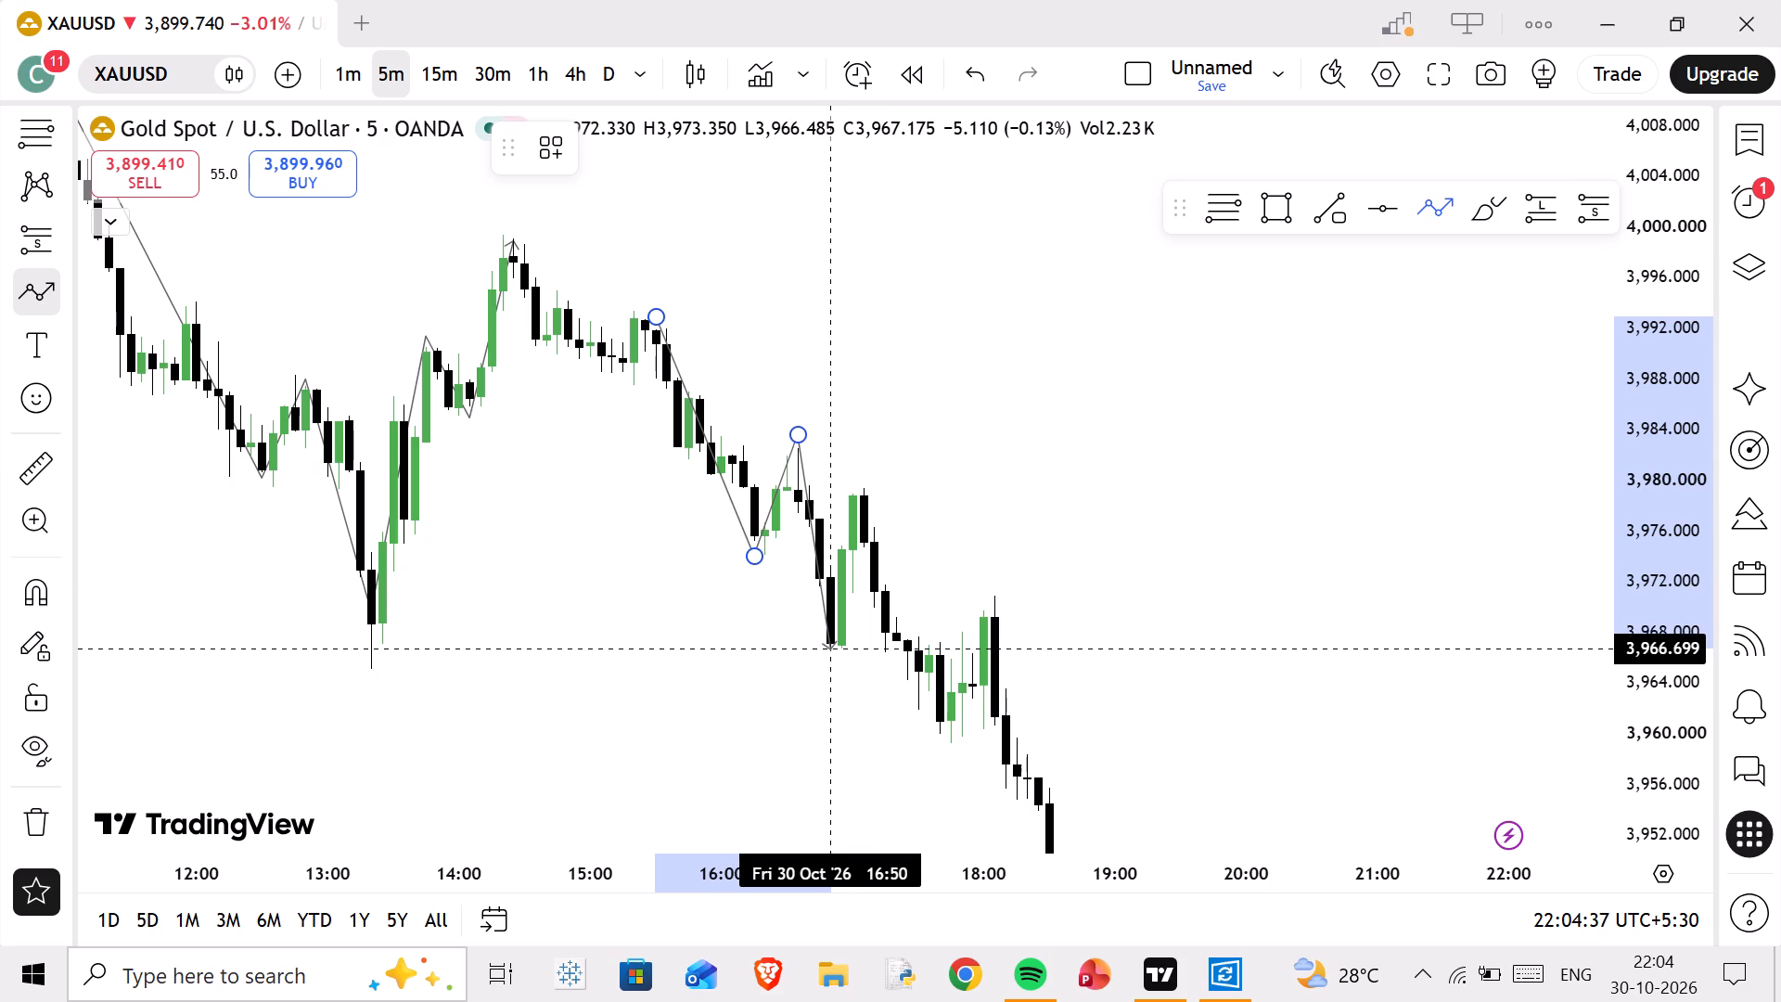
left_click(828, 648)
left_click(857, 482)
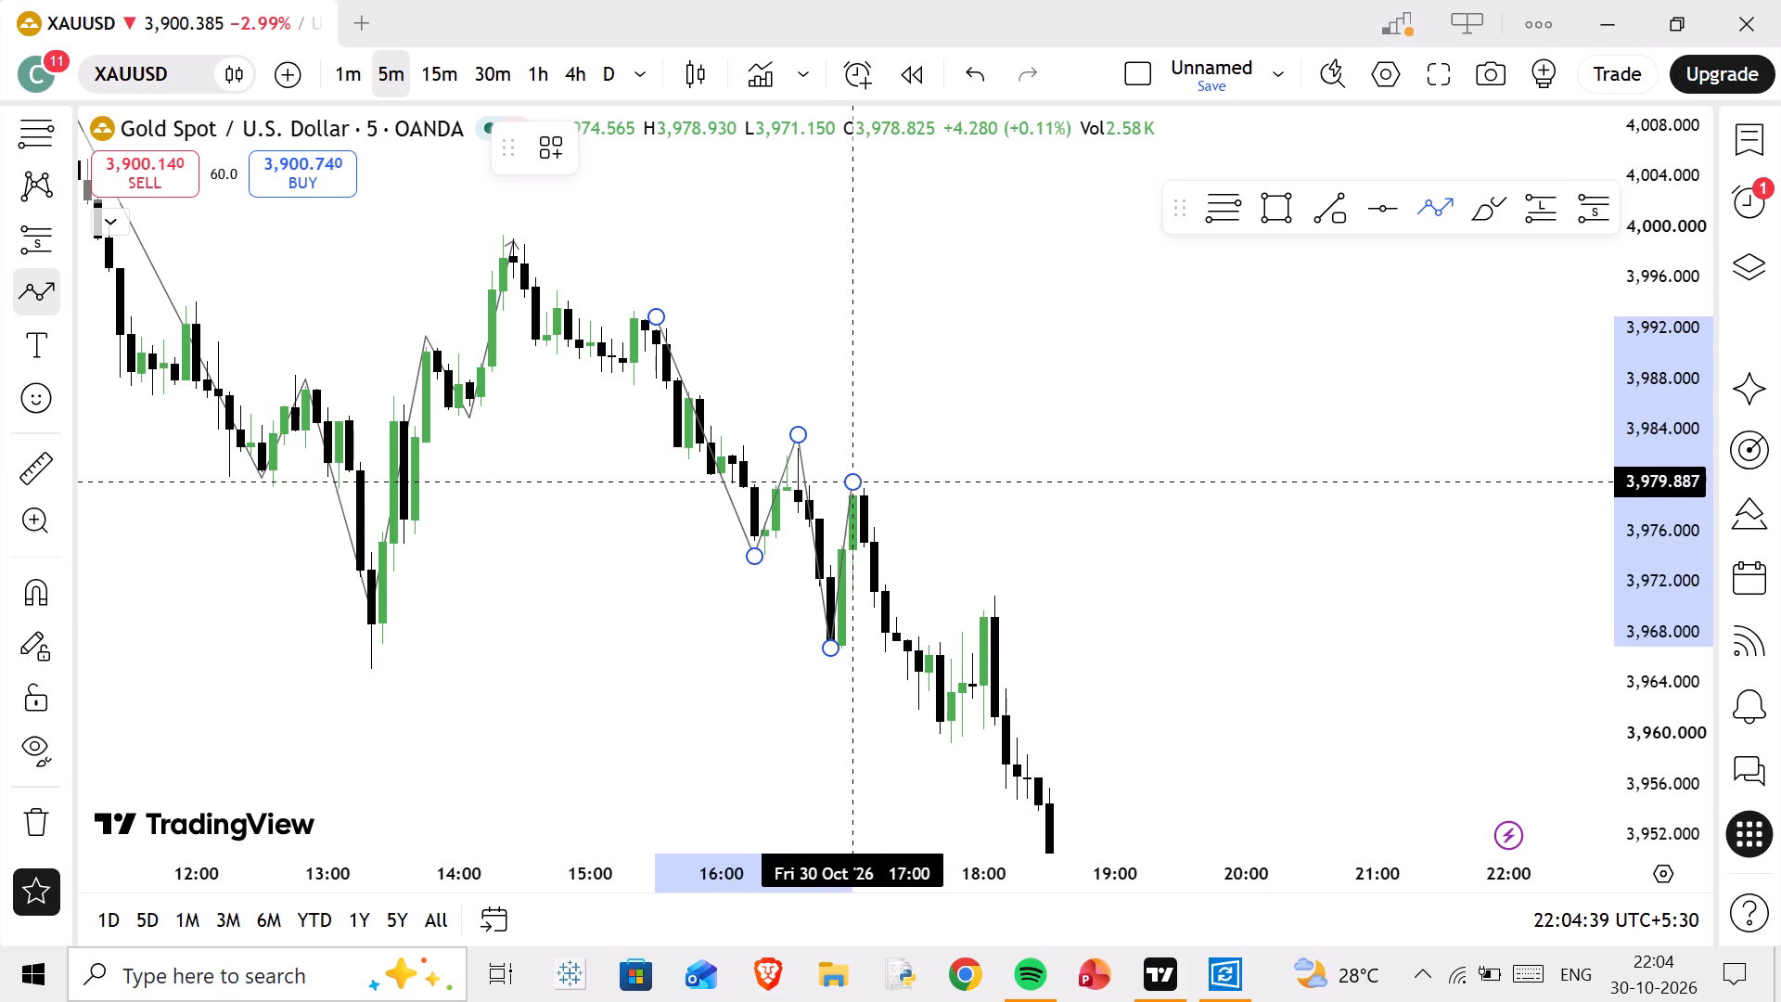
Extend the second path through the 17:40 low, 18:05 high and 19:55 low near 3,896, finishing it at the 20:35 high near 3,924.
left_click(938, 738)
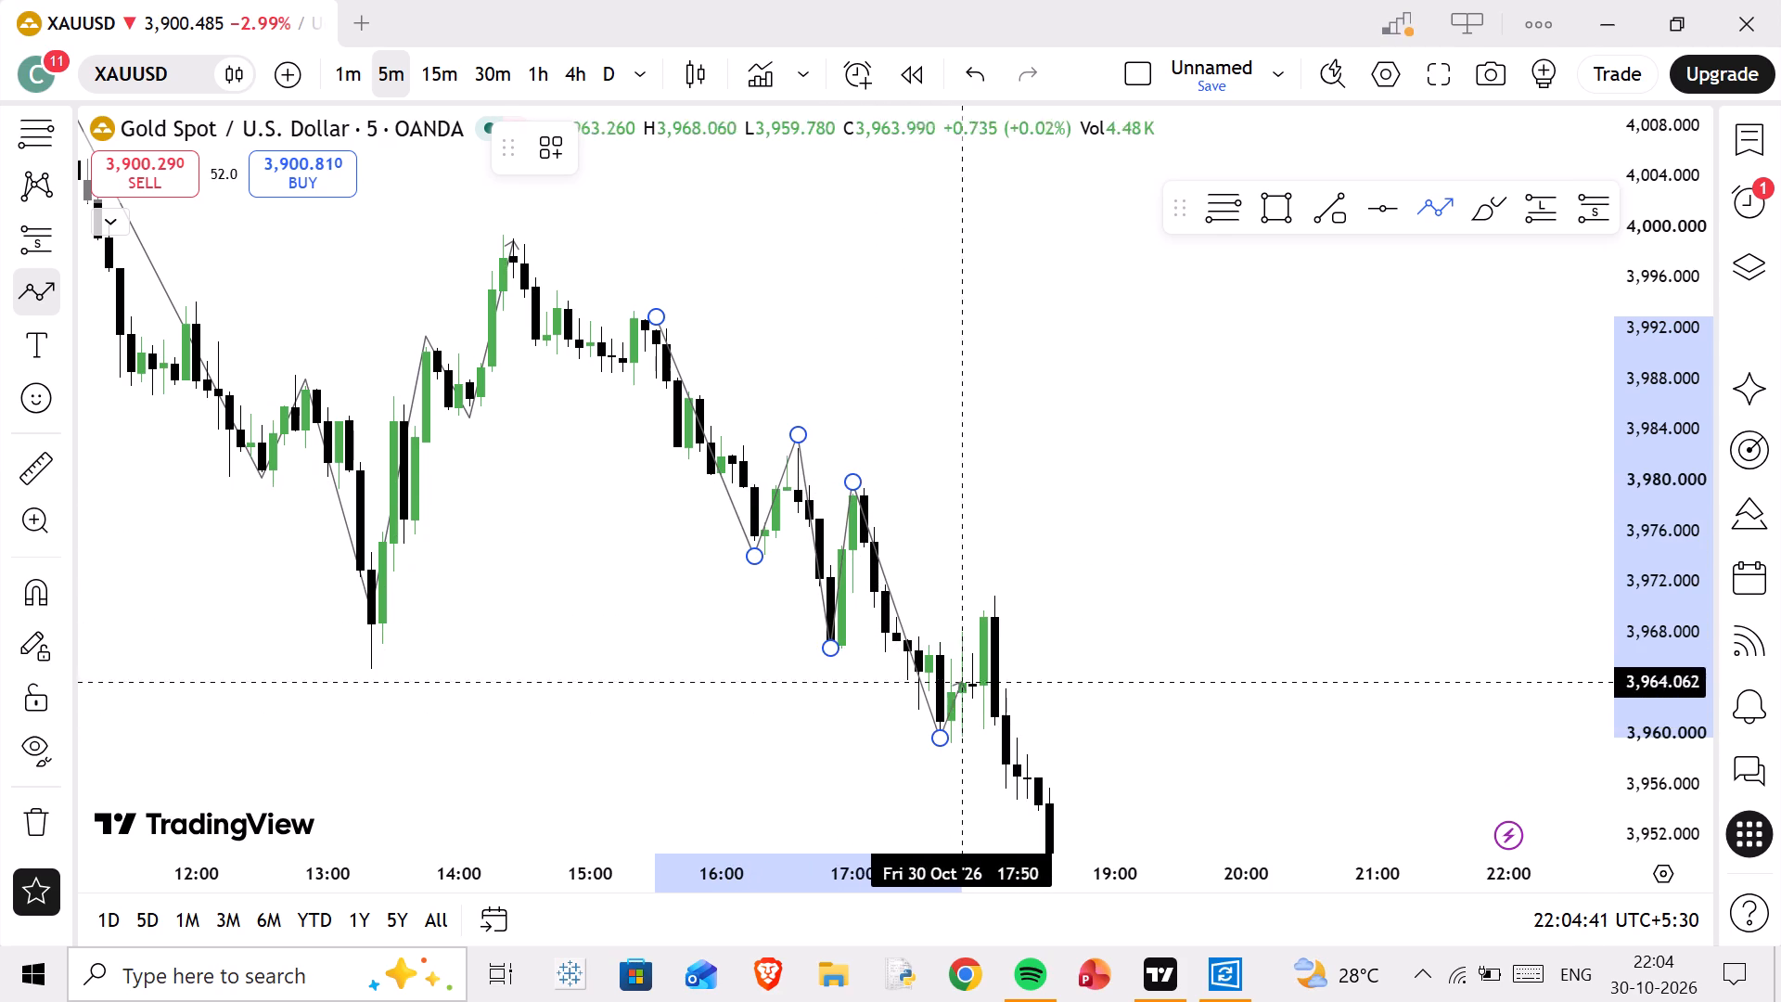
left_click(996, 595)
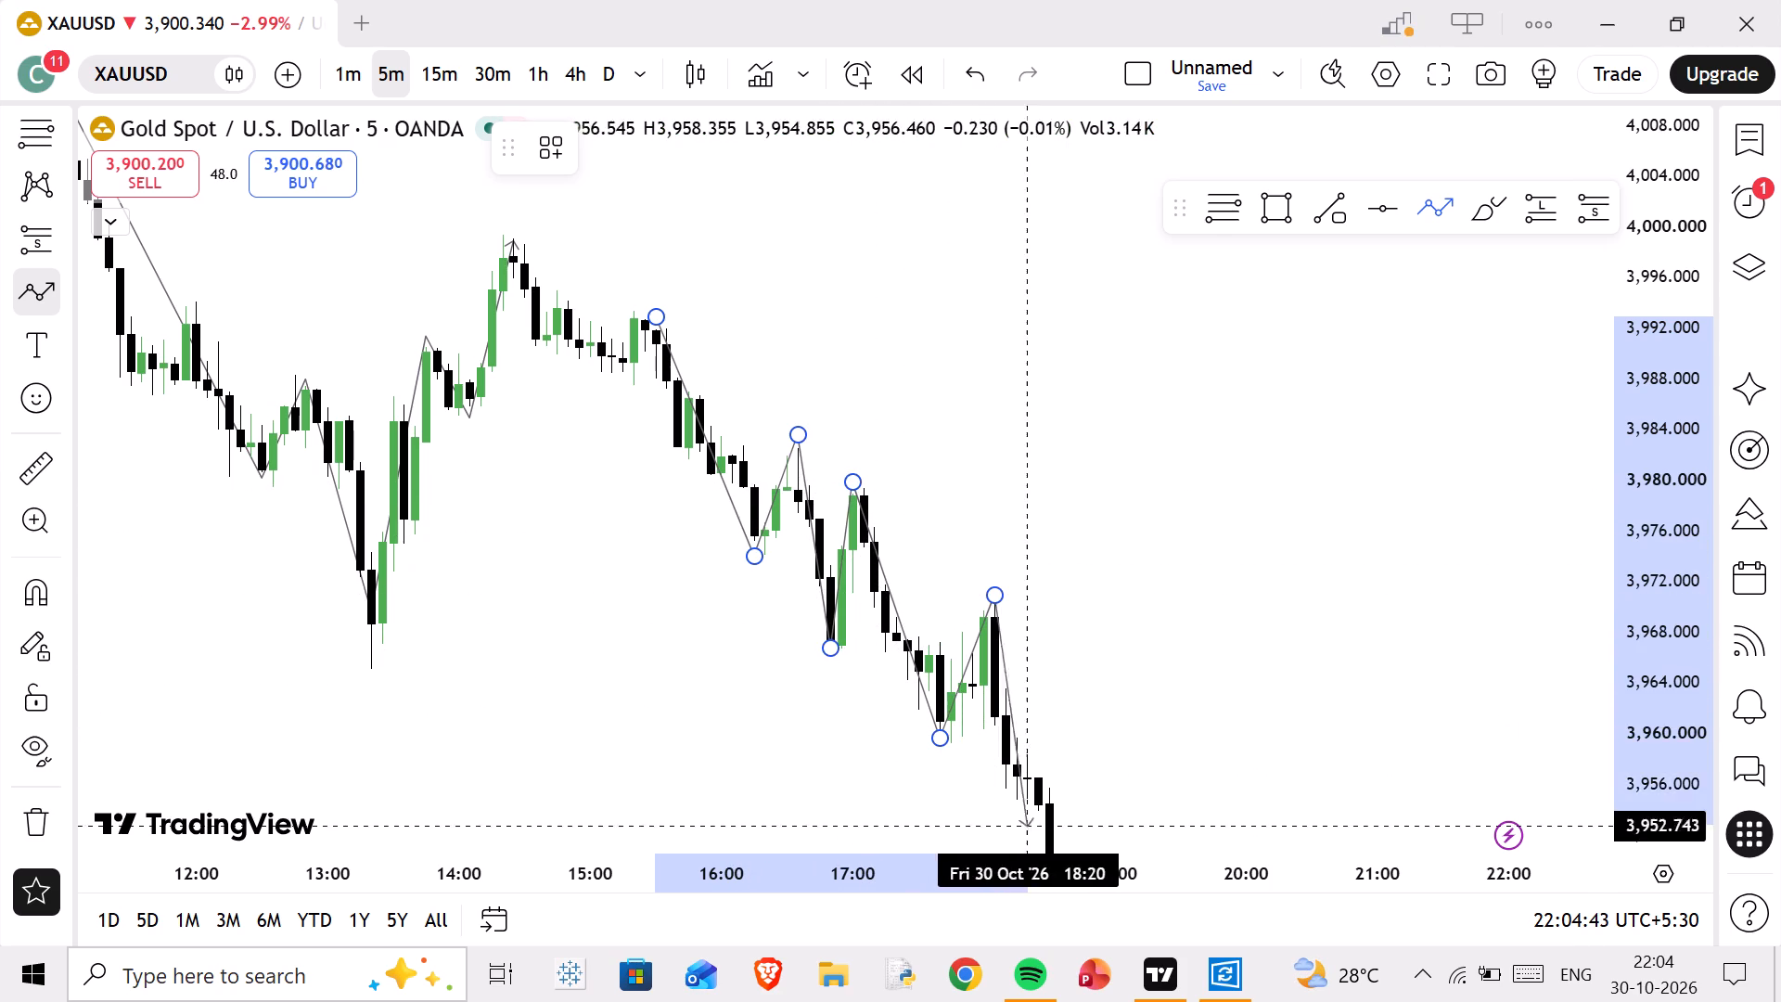
scroll(1773, 565, "down", 4)
scroll(1626, 621, "down", 14)
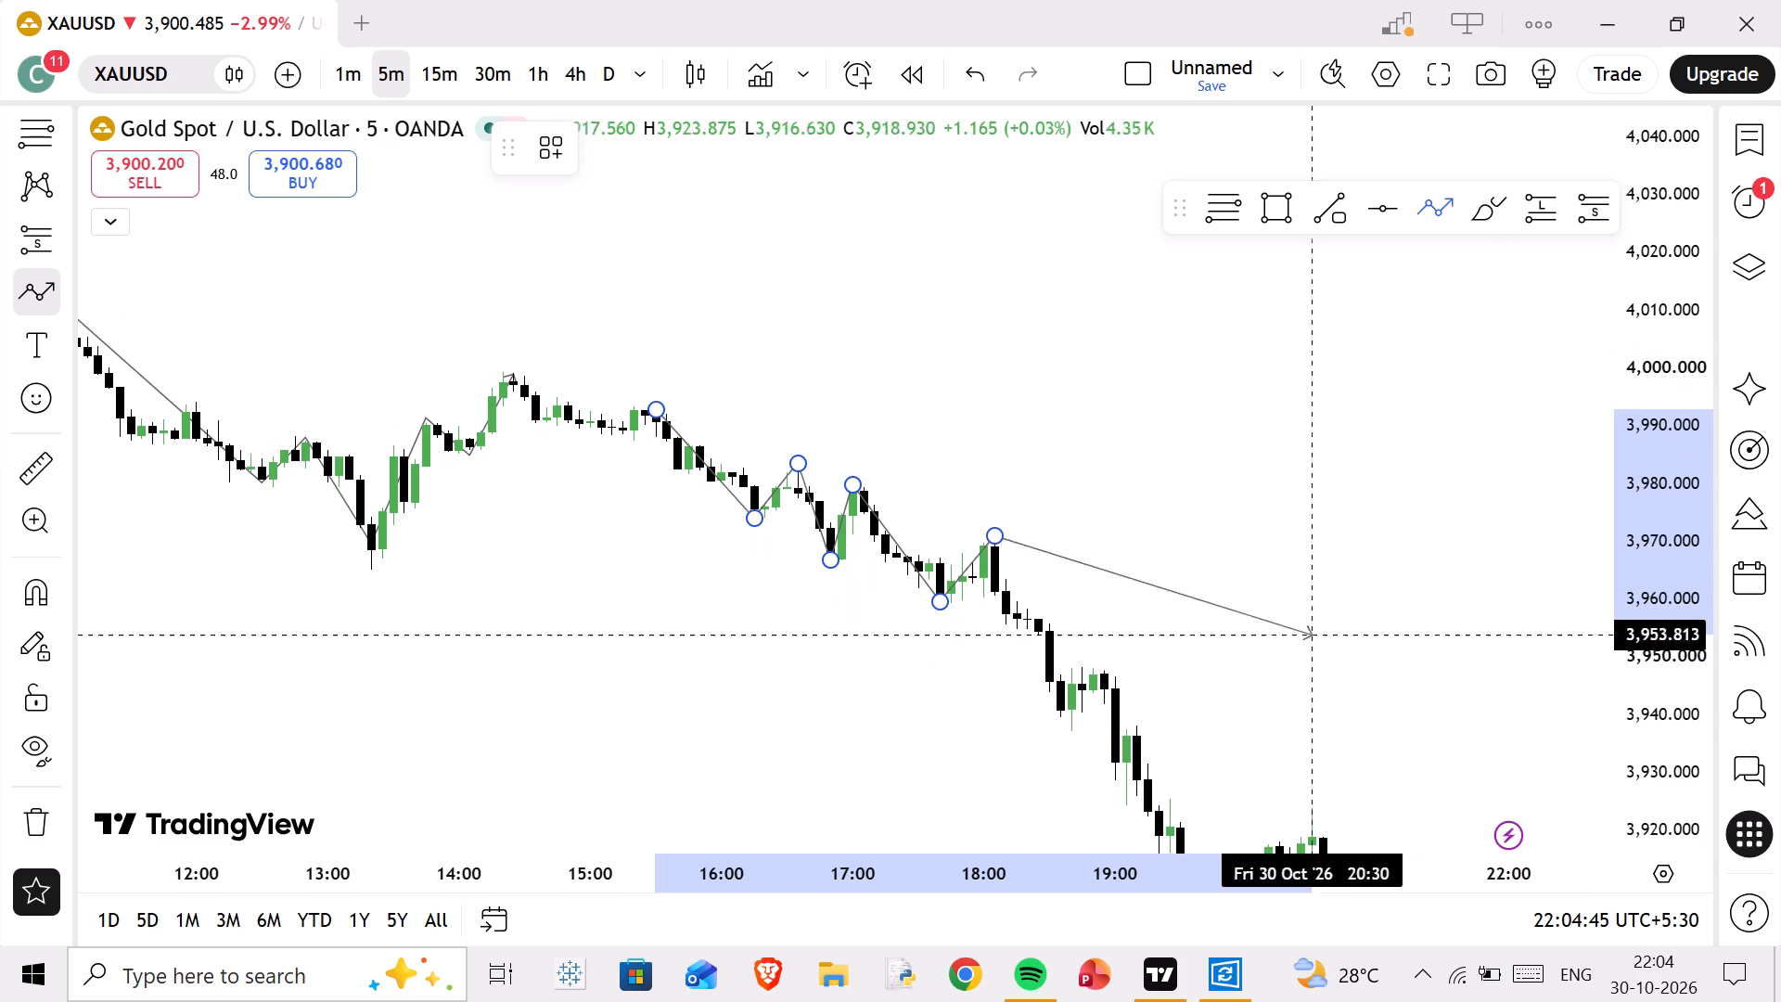
scroll(1224, 647, "down", 6)
scroll(1389, 728, "down", 5)
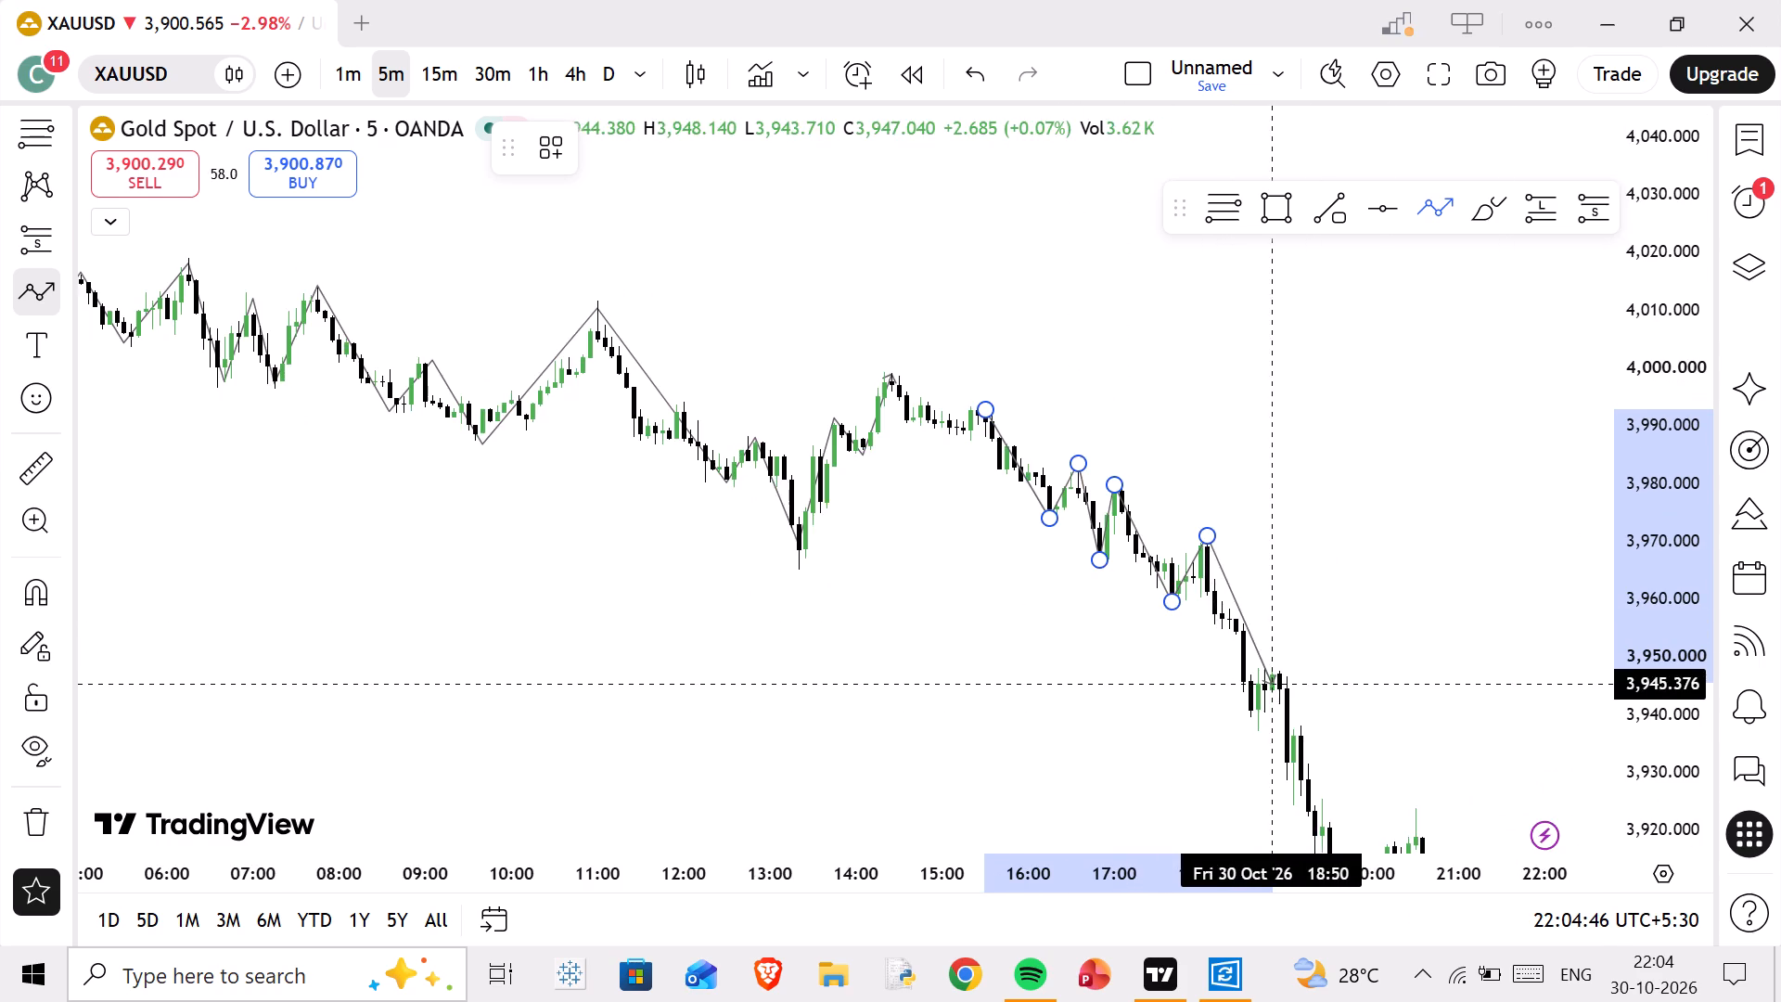
scroll(1630, 694, "down", 8)
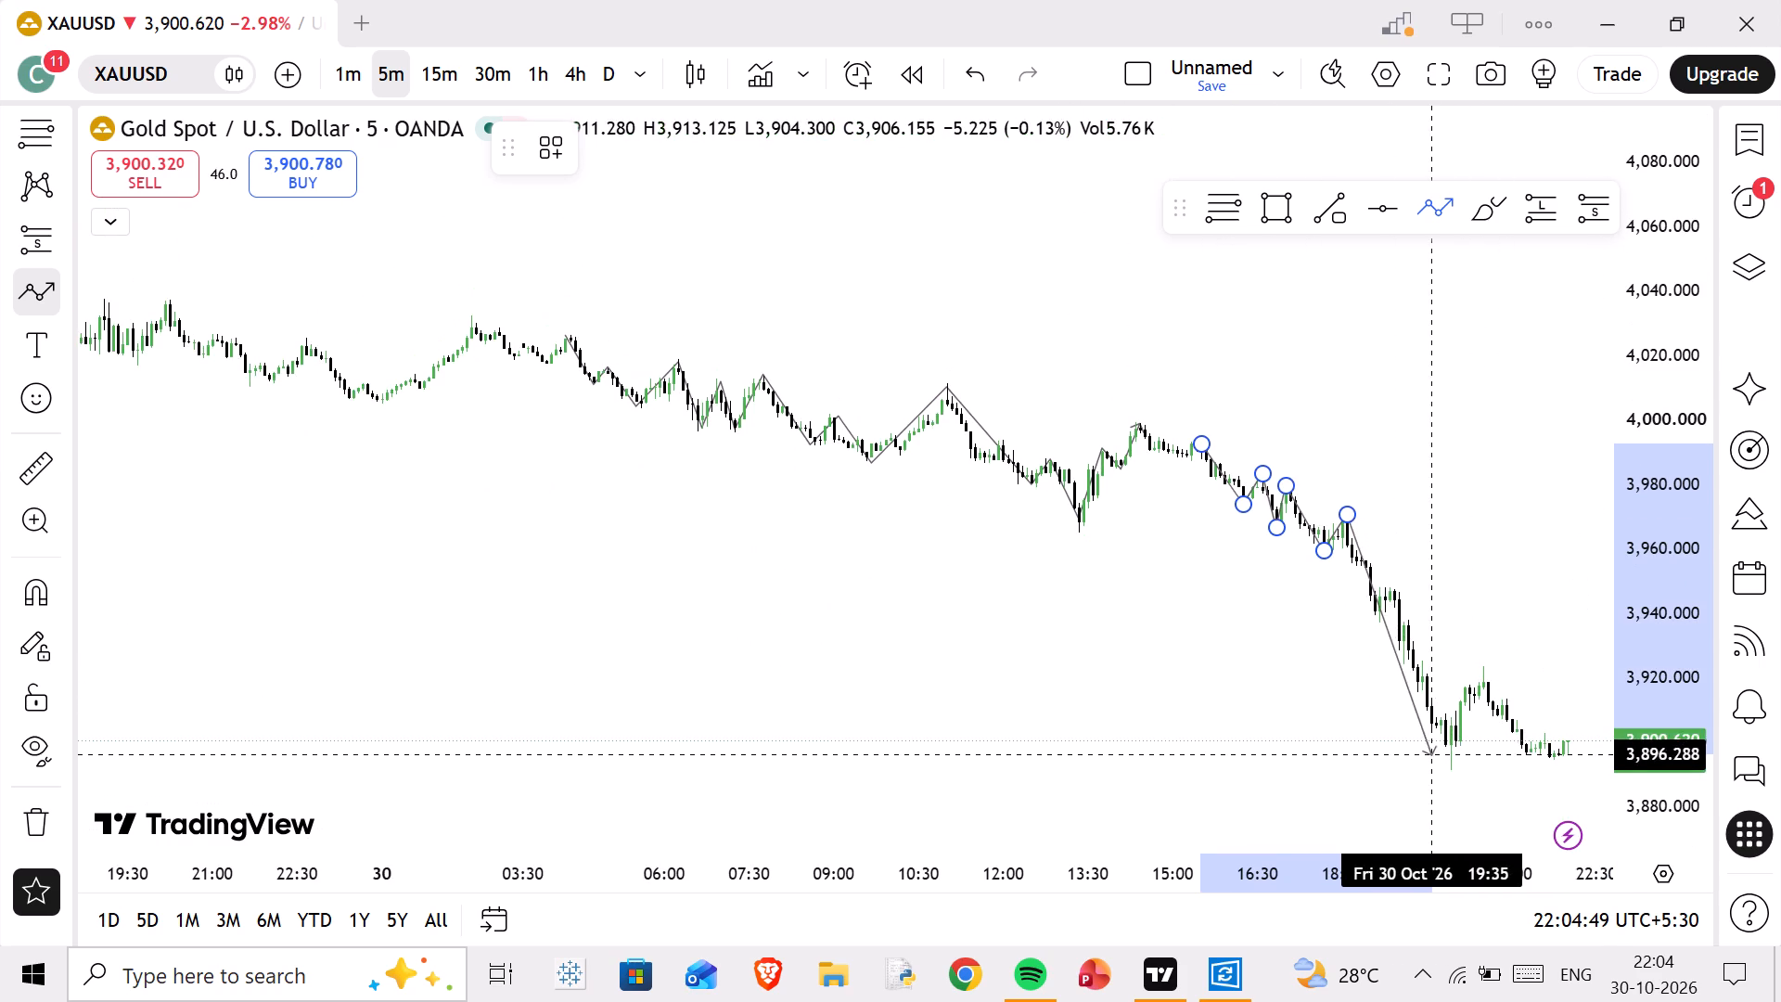
left_click(1451, 754)
double_click(1486, 664)
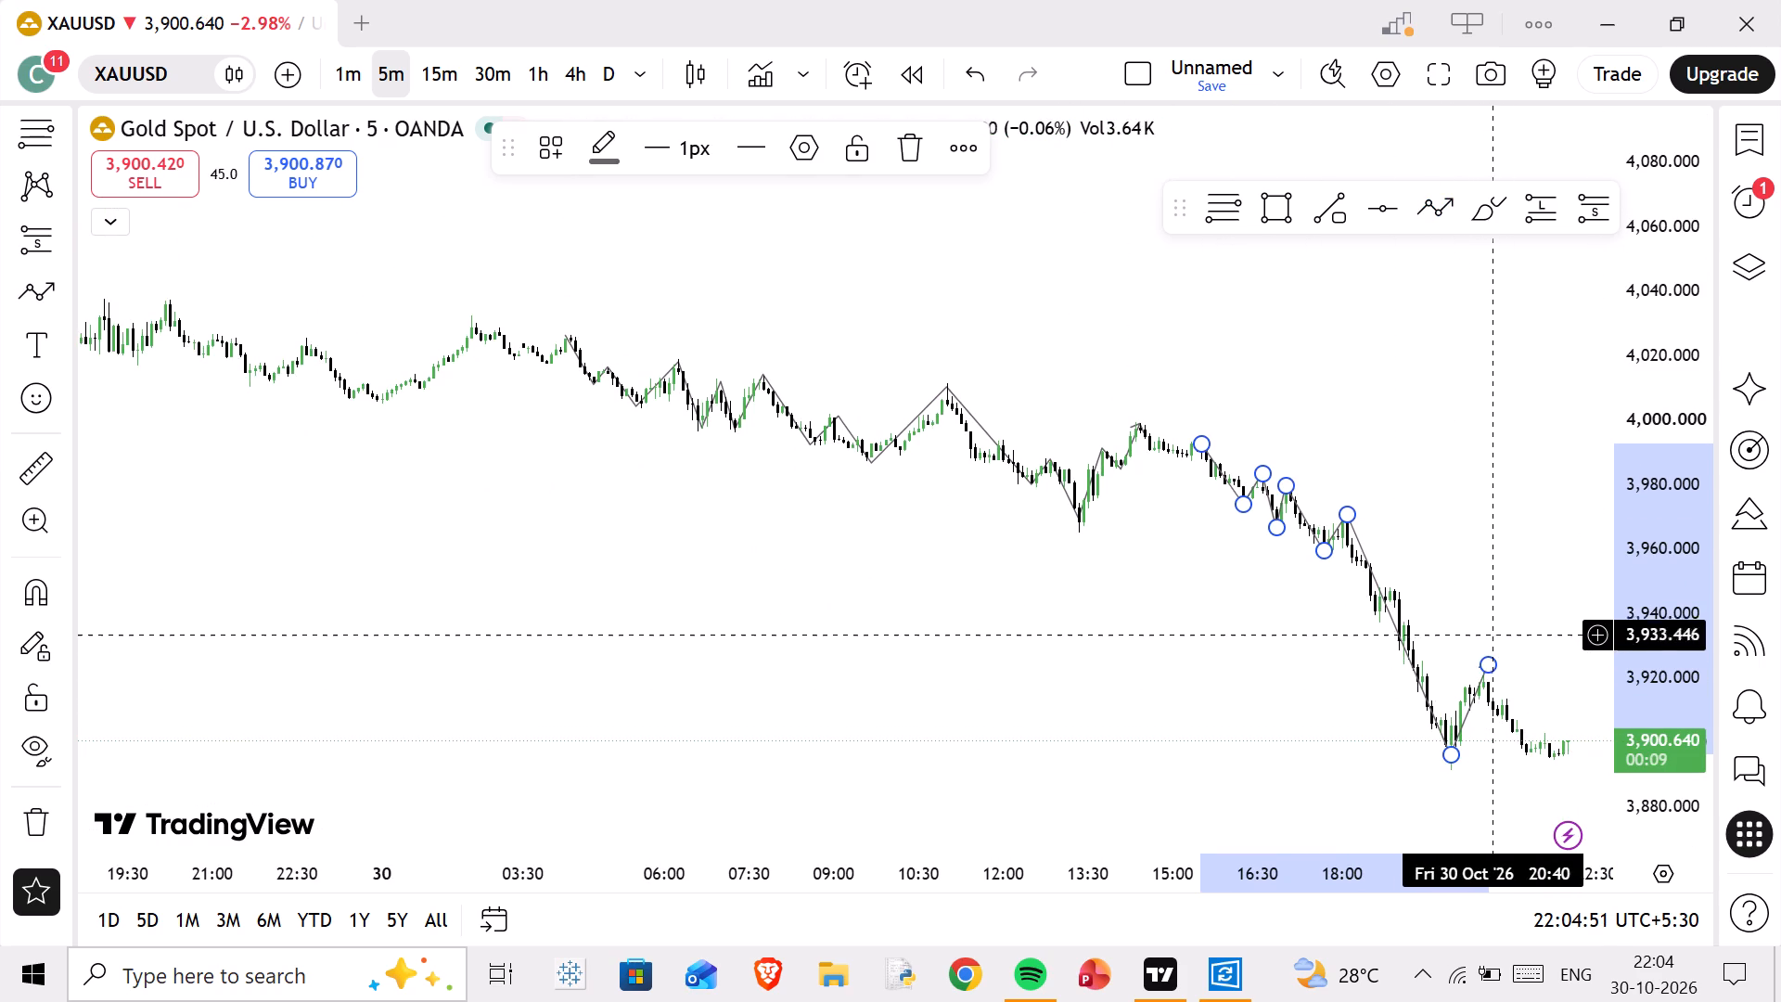
left_click(1528, 611)
Examine the swing highs and lows of both traced paths up close across the downtrend, dismissing the advertisements.
scroll(1634, 668, "up", 9)
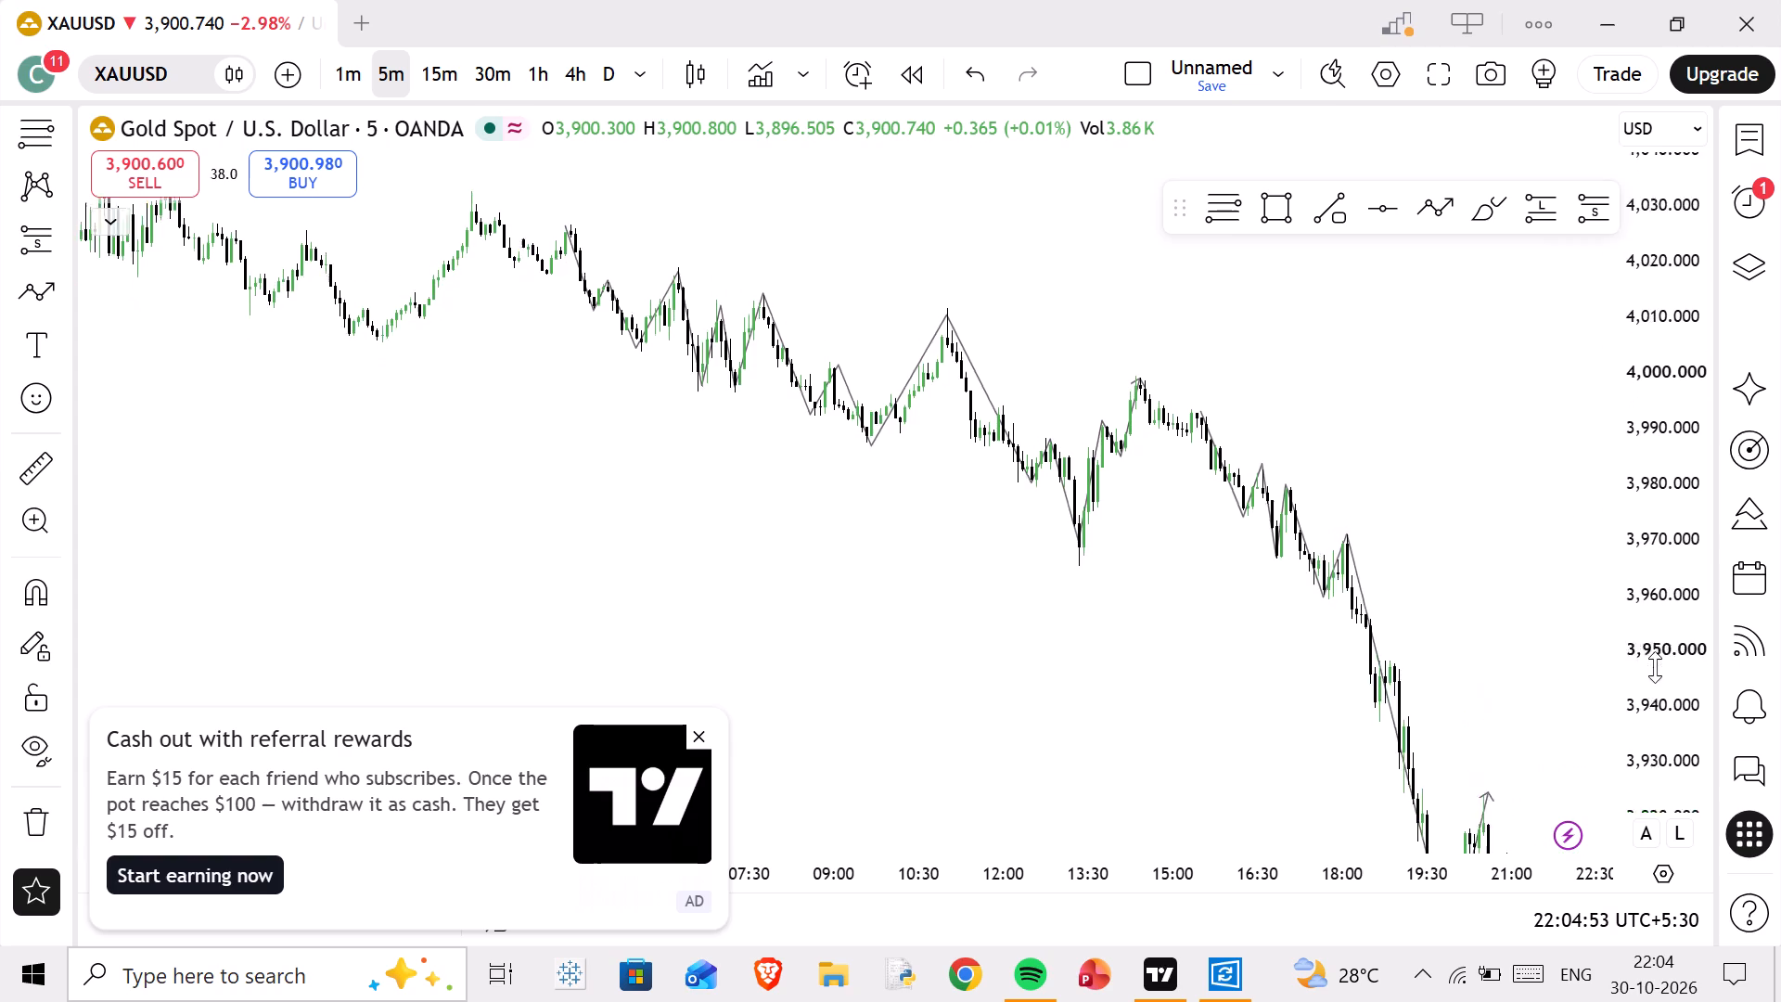
scroll(1655, 667, "up", 18)
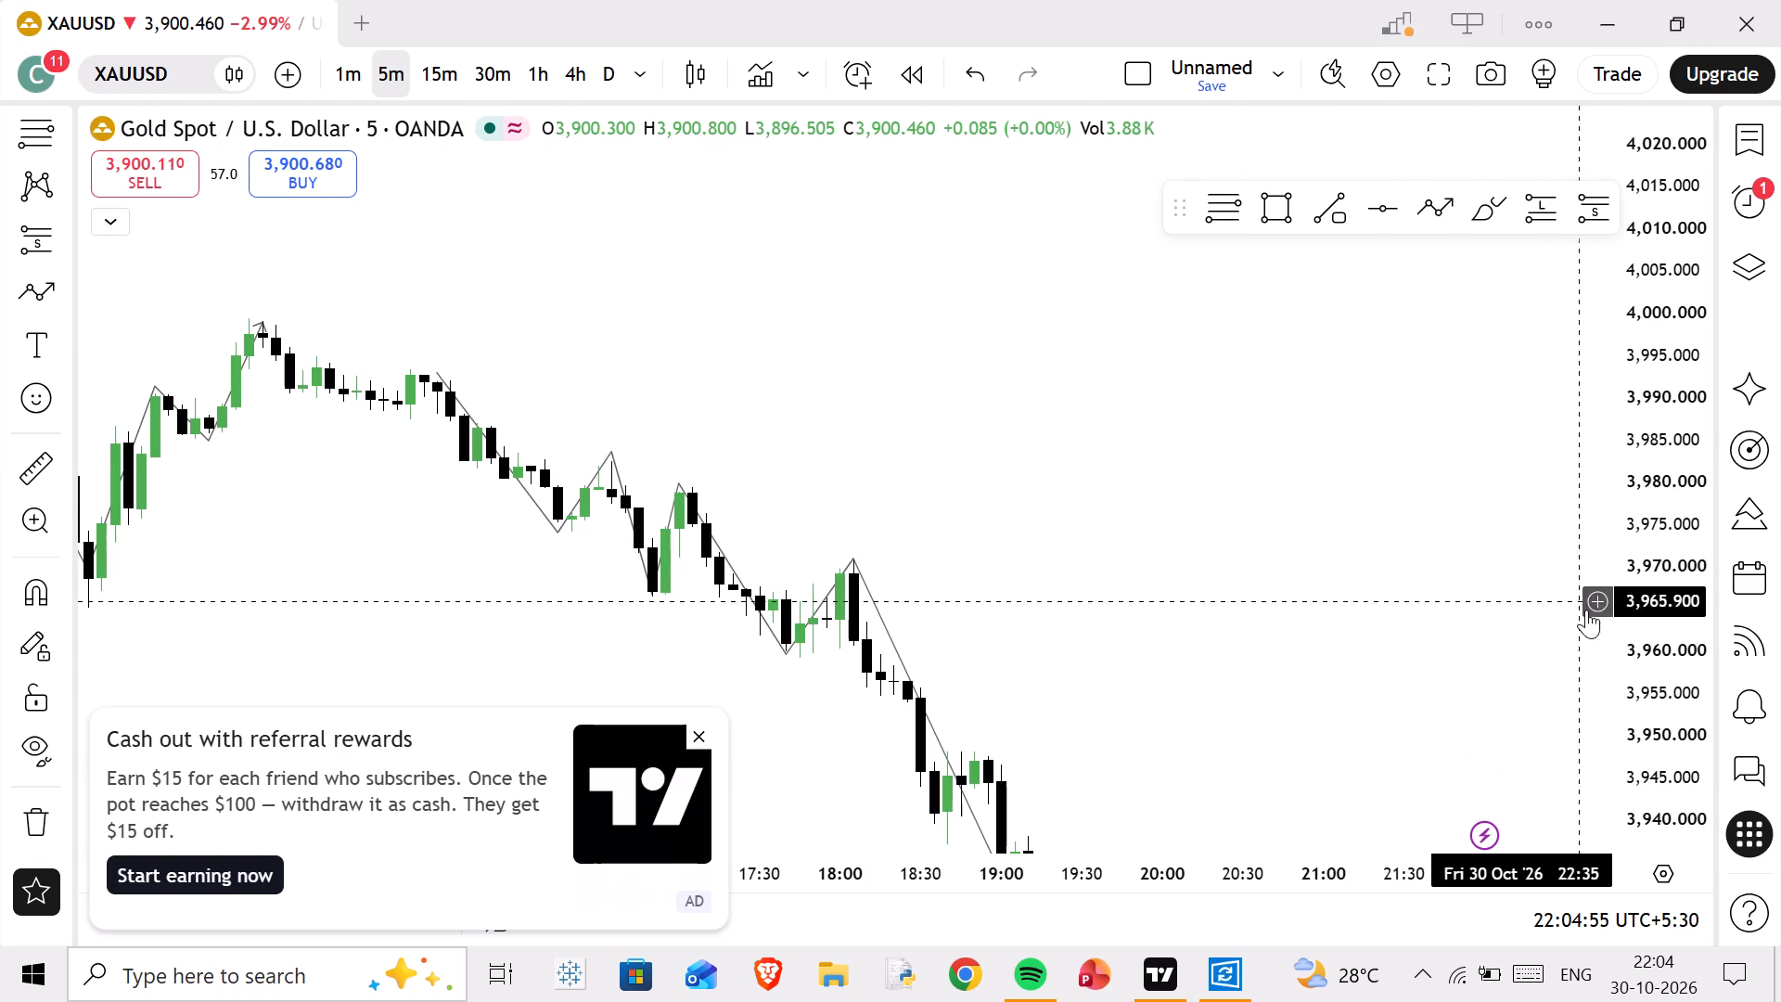
scroll(1679, 594, "up", 20)
scroll(1679, 594, "up", 1)
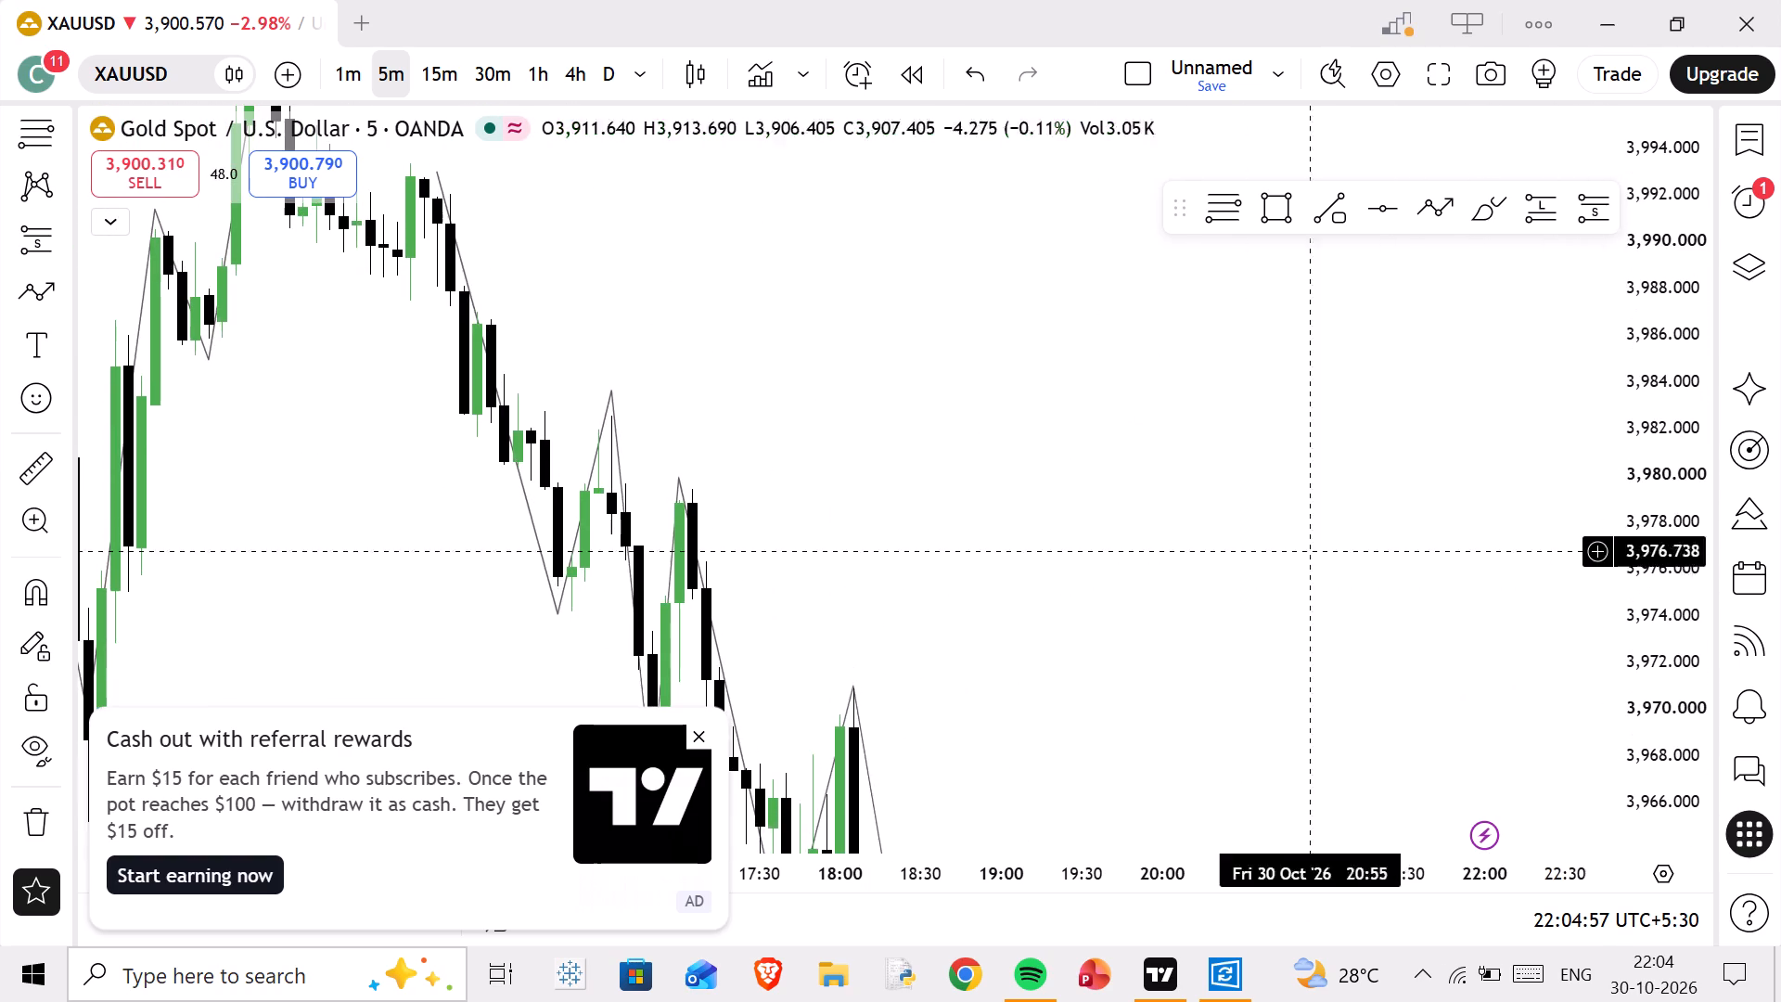
scroll(1162, 533, "up", 4)
left_click_drag(729, 468, 1370, 395)
left_click_drag(1024, 551, 788, 651)
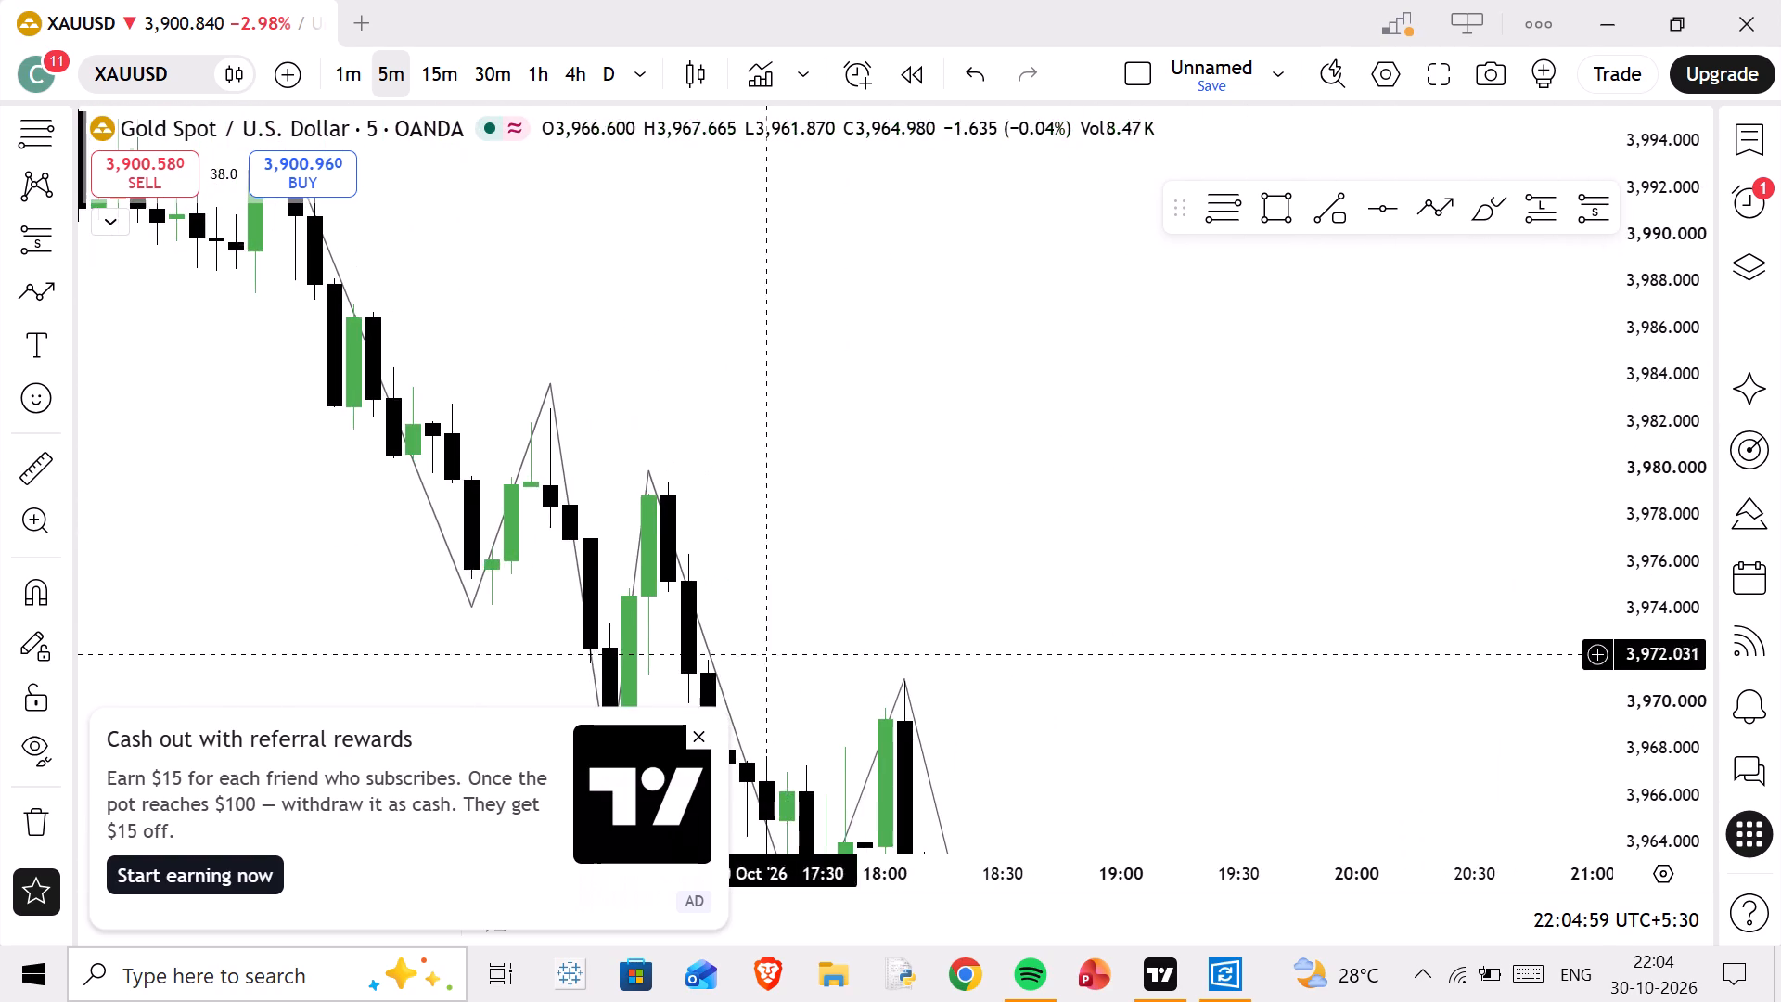
left_click_drag(822, 616, 1145, 484)
left_click(696, 730)
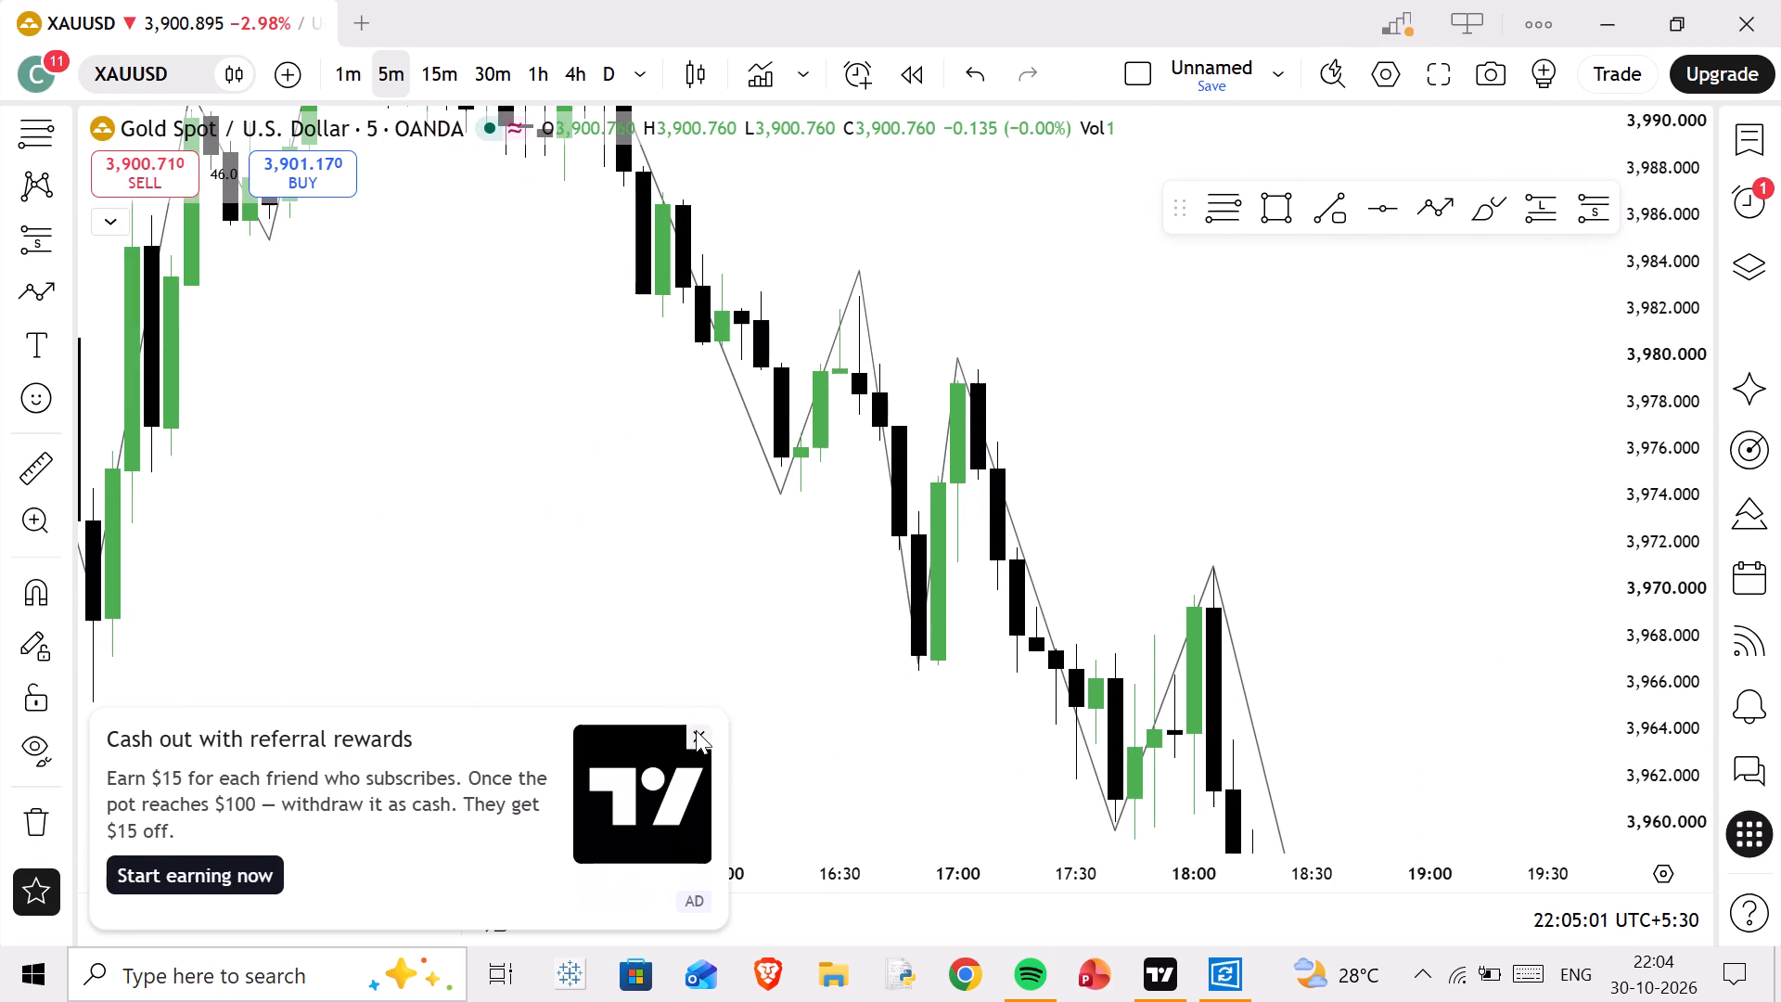
left_click_drag(1163, 410, 1284, 742)
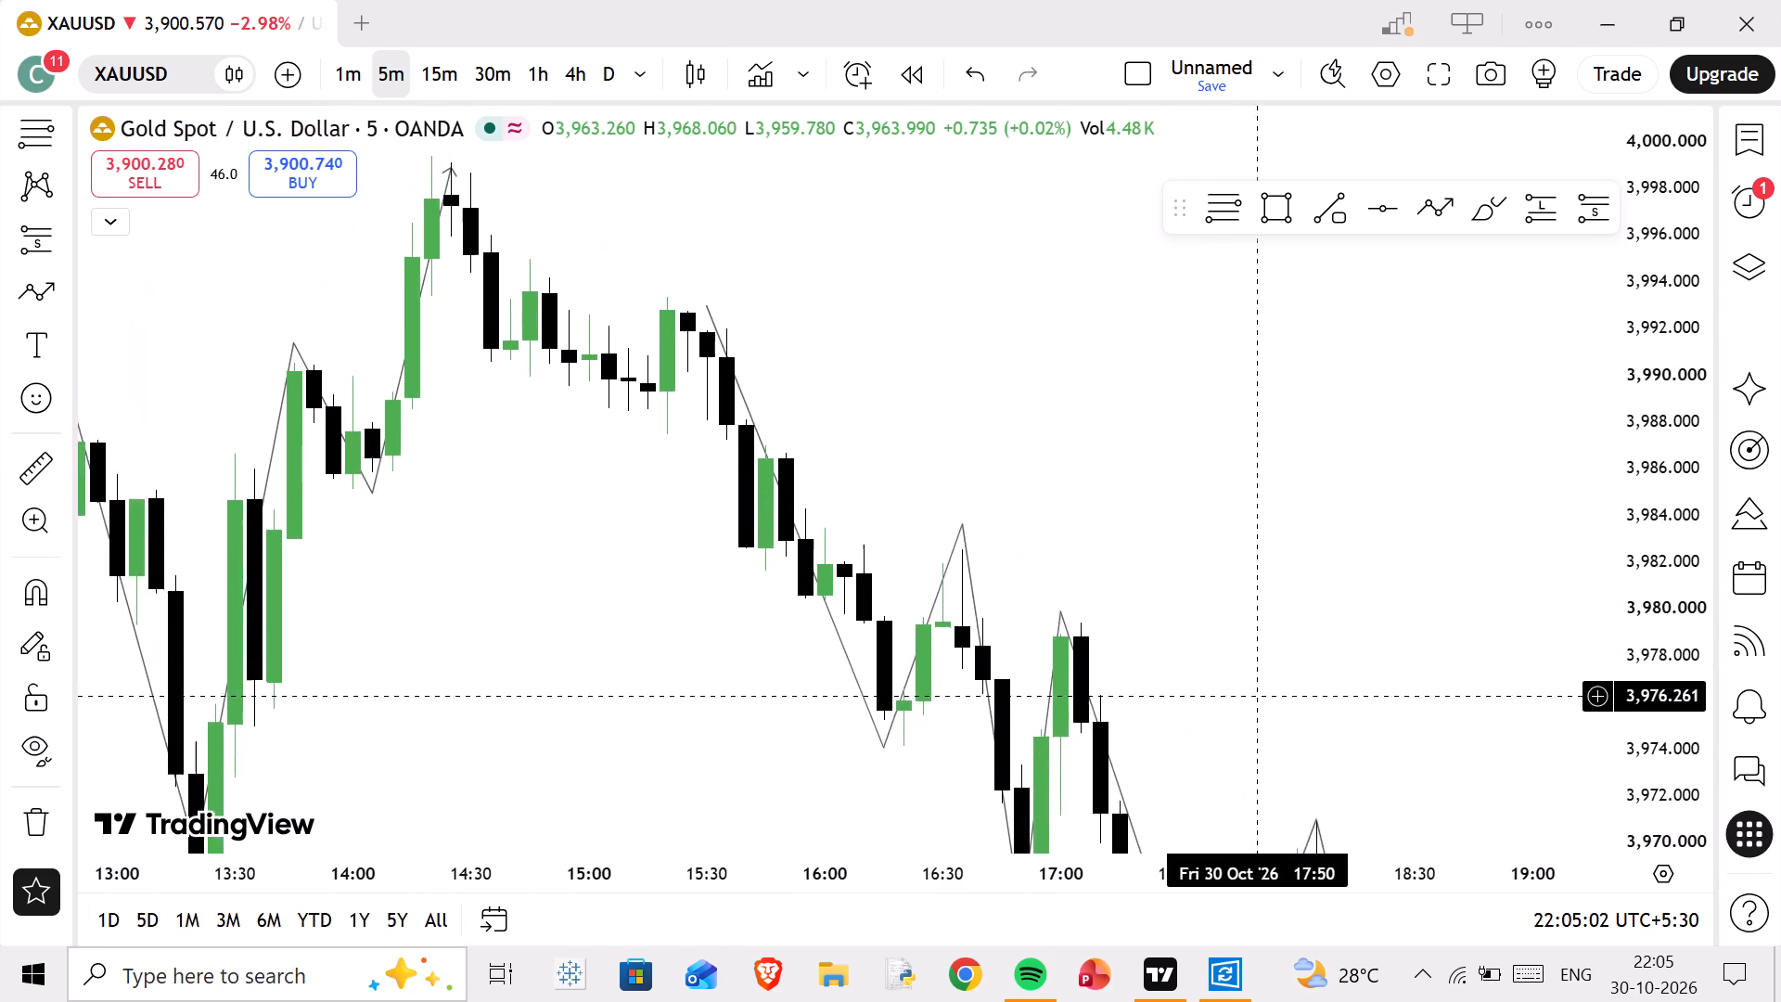
left_click_drag(1284, 742, 1285, 746)
left_click_drag(898, 339, 1182, 459)
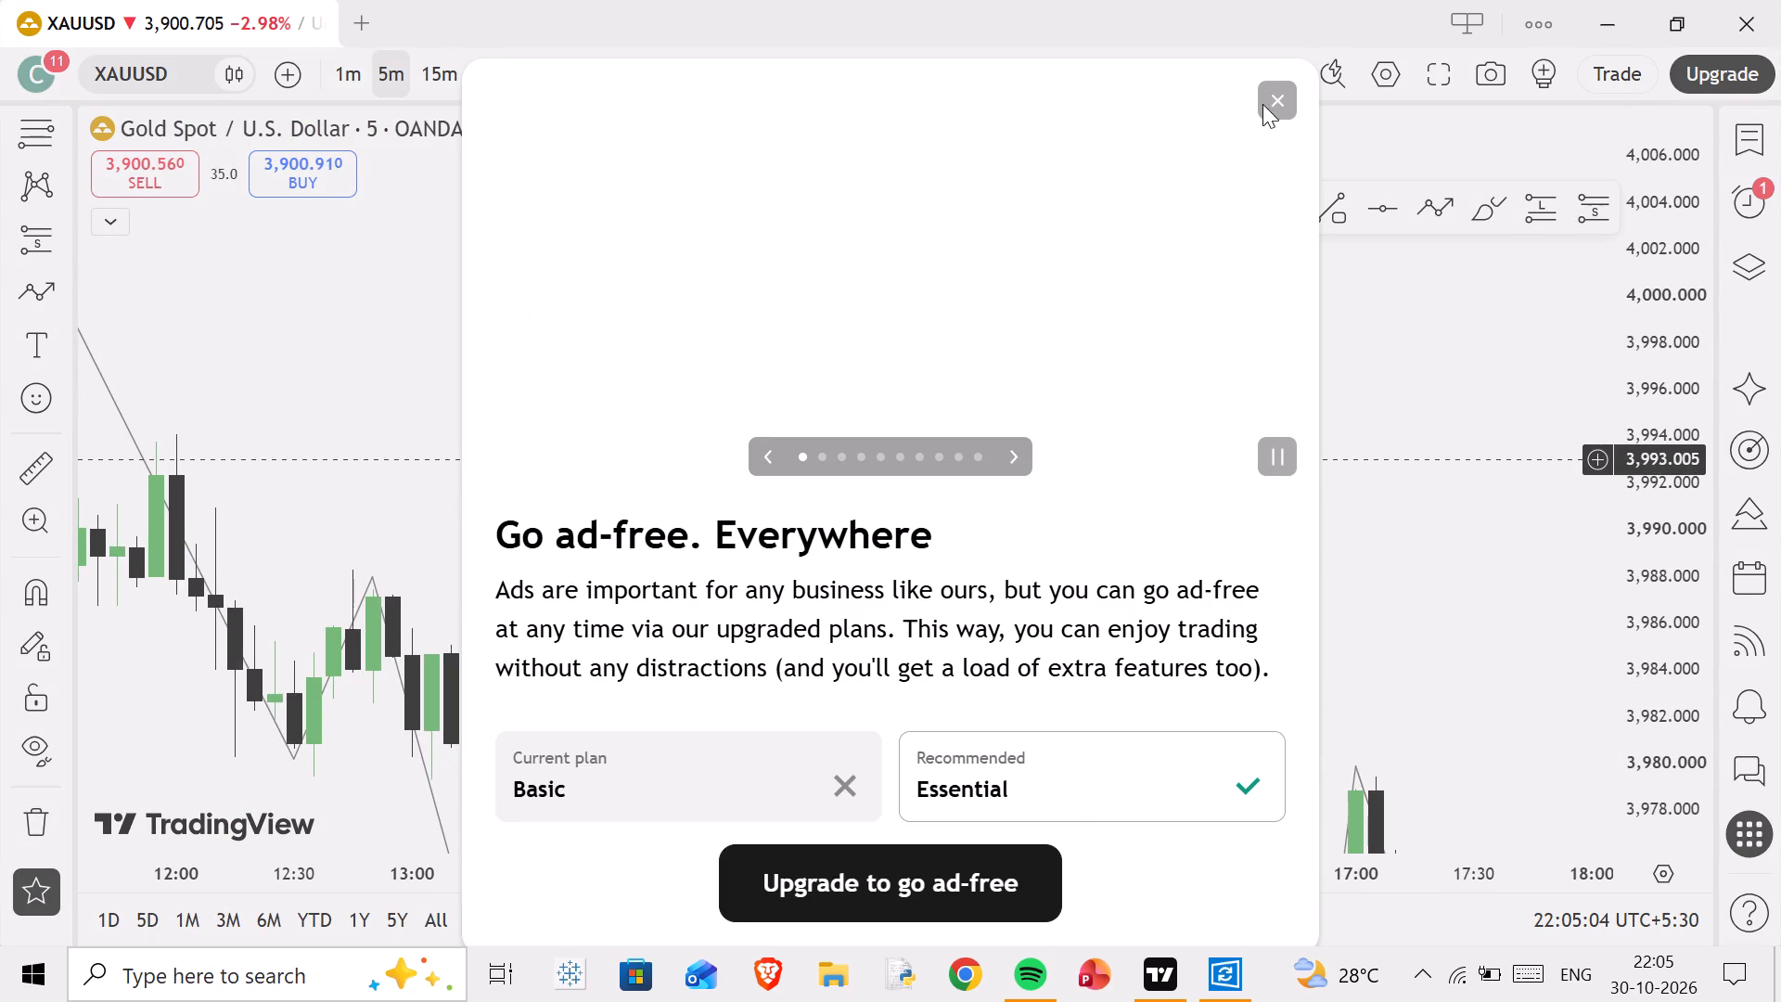
left_click(1280, 96)
left_click_drag(1054, 380, 1062, 238)
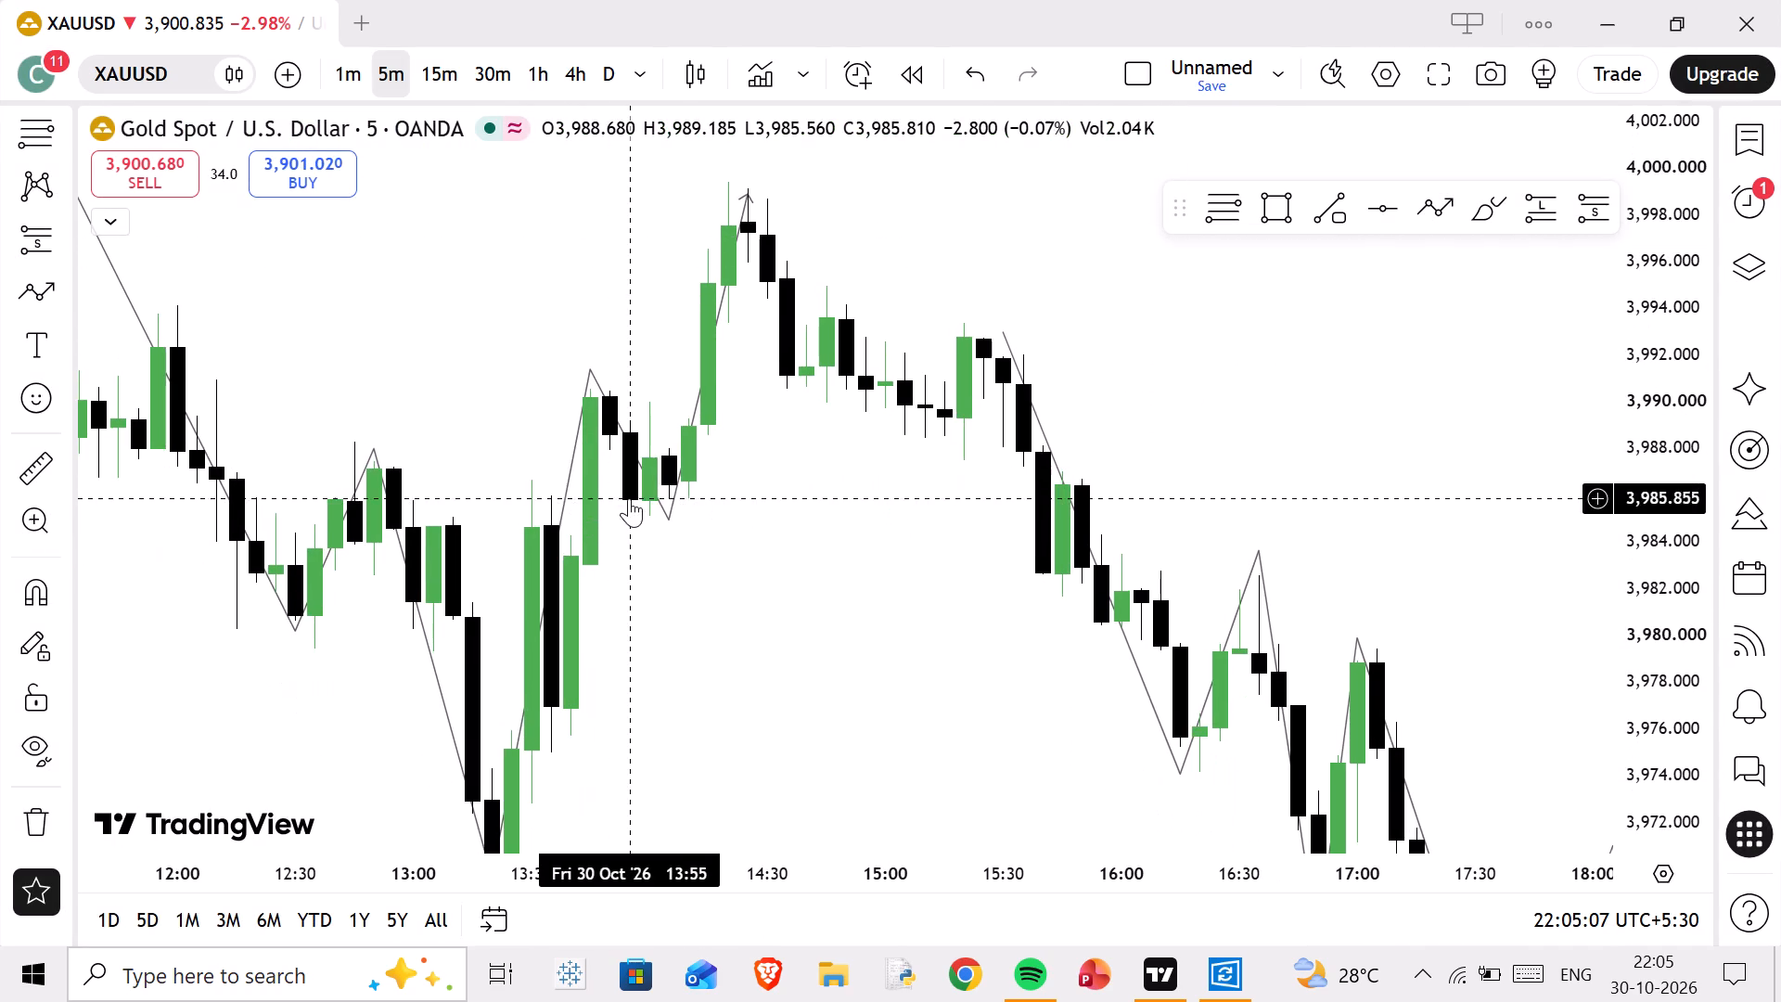
left_click_drag(487, 365, 1135, 478)
scroll(1135, 474, "down", 3)
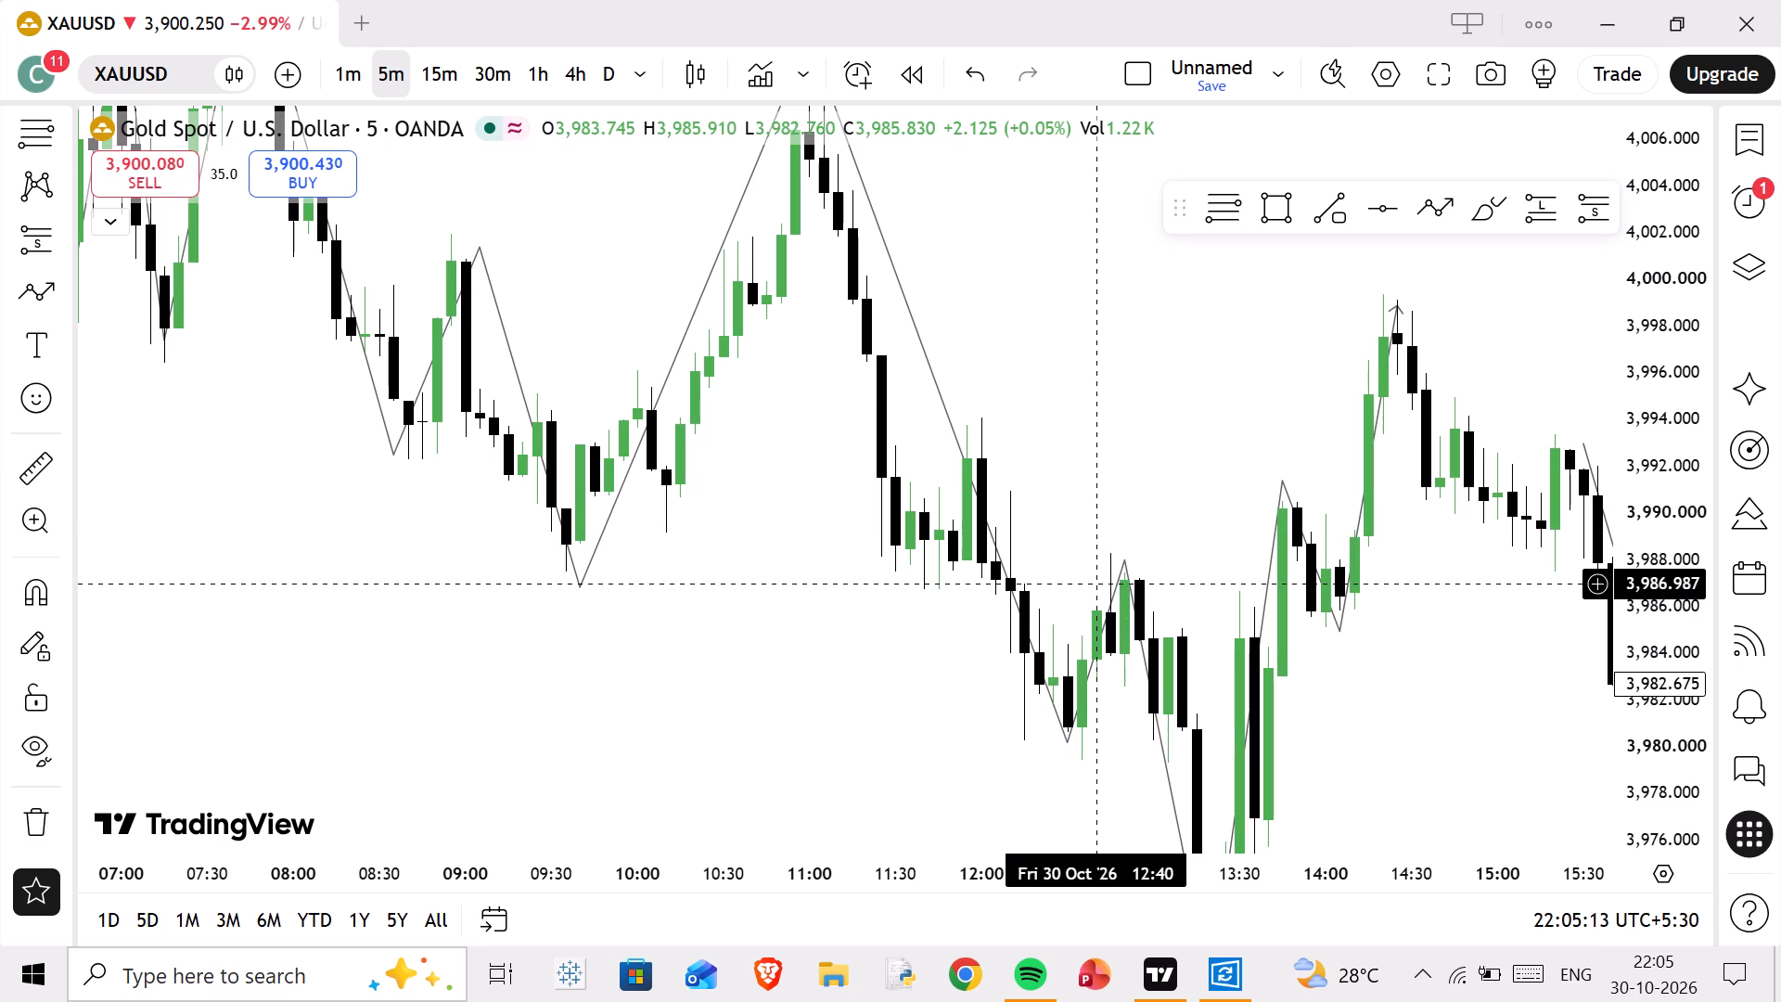
left_click_drag(1162, 520, 833, 494)
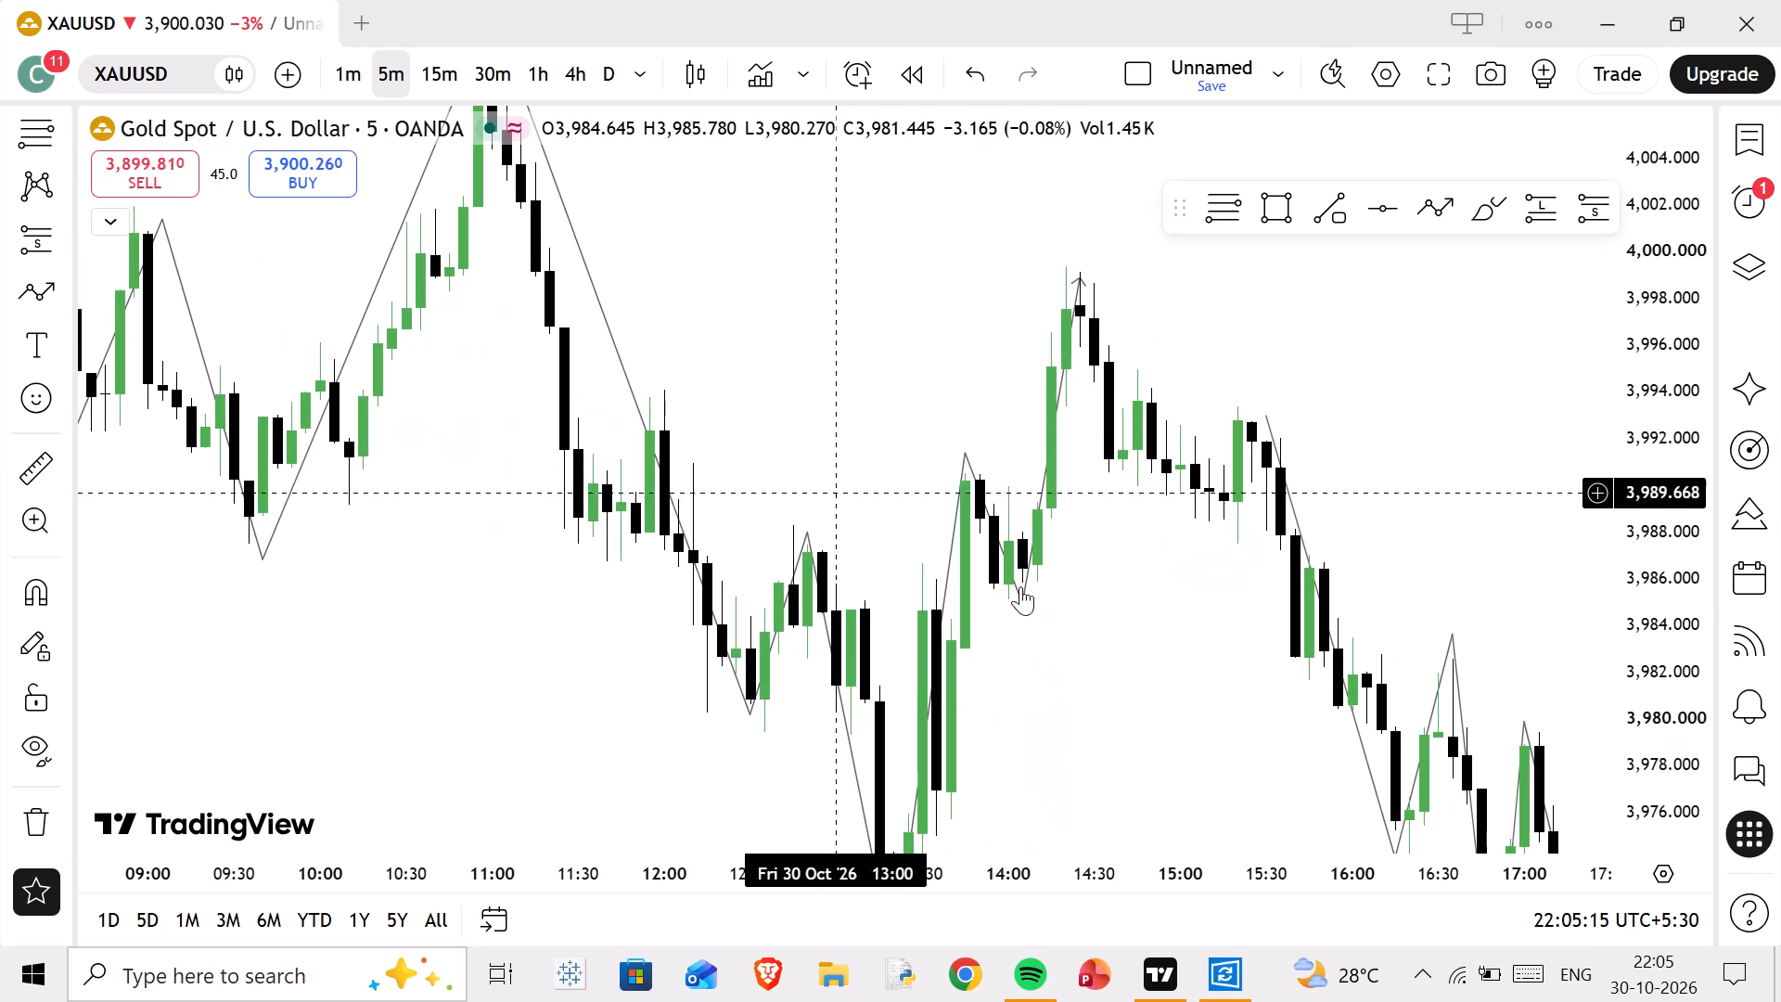
left_click_drag(981, 296, 897, 423)
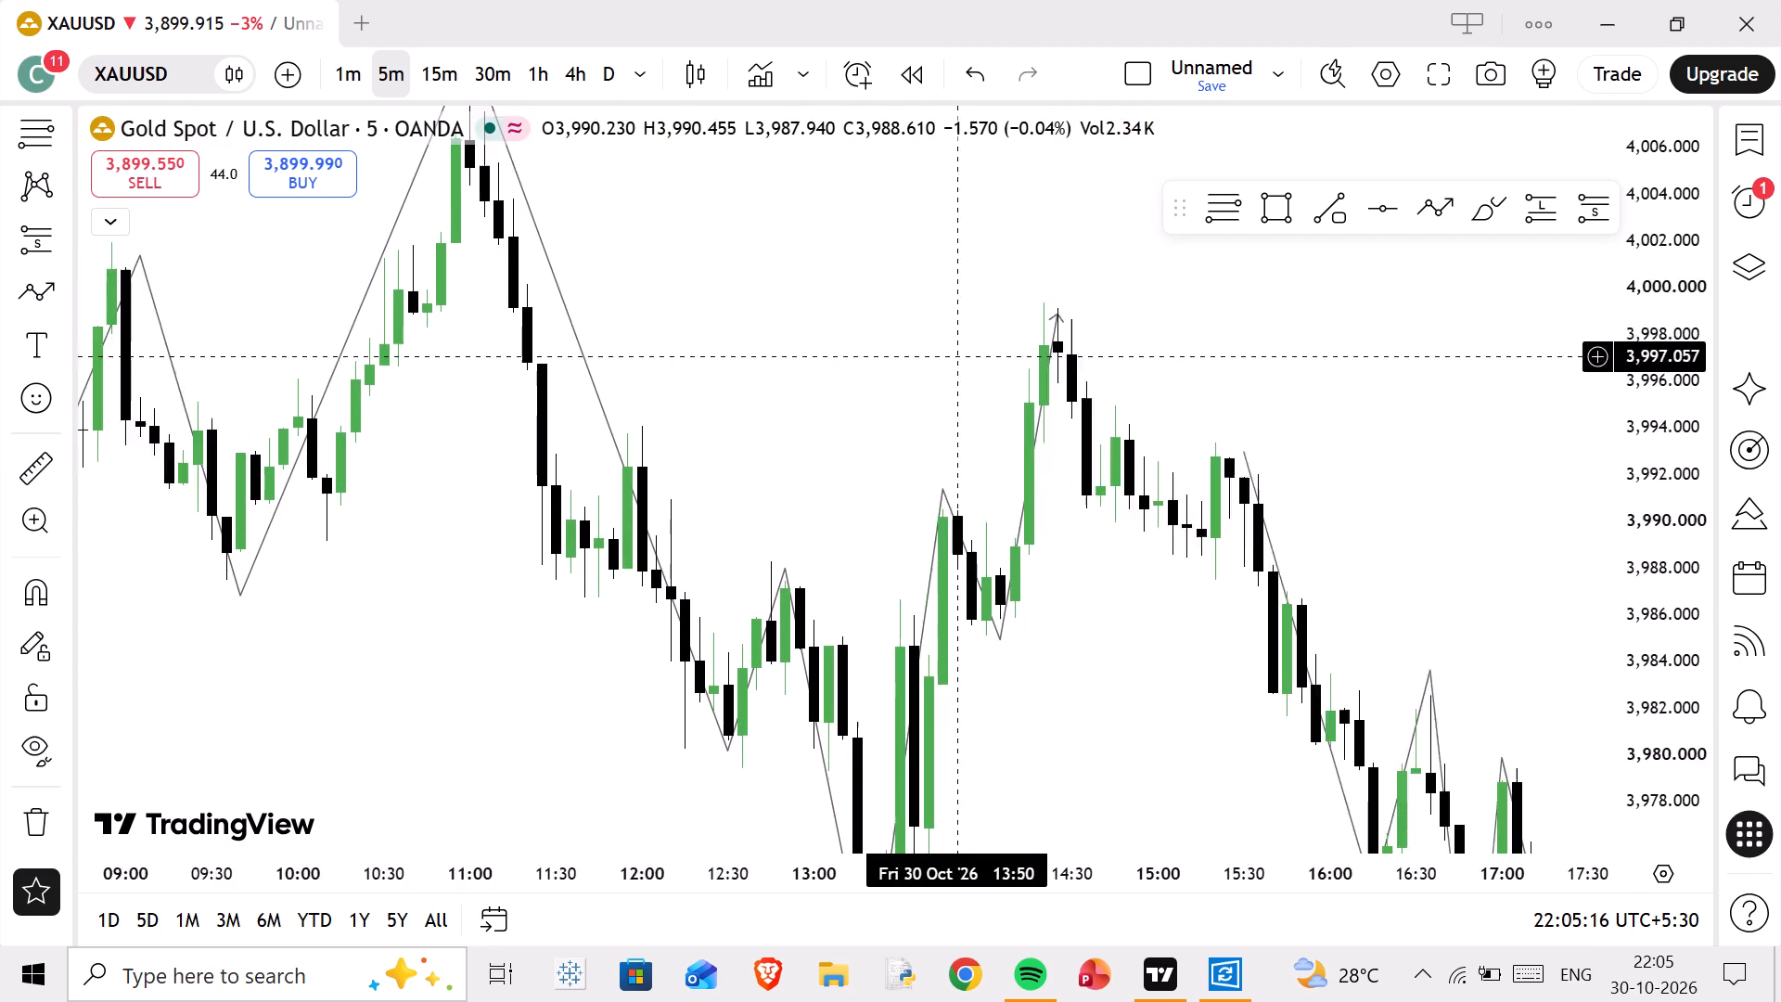
Delete the first traced swing path, the one that passes through the 11:00 high and ends at the 14:25 high.
left_click_drag(897, 423, 1284, 694)
left_click(804, 391)
left_click(801, 389)
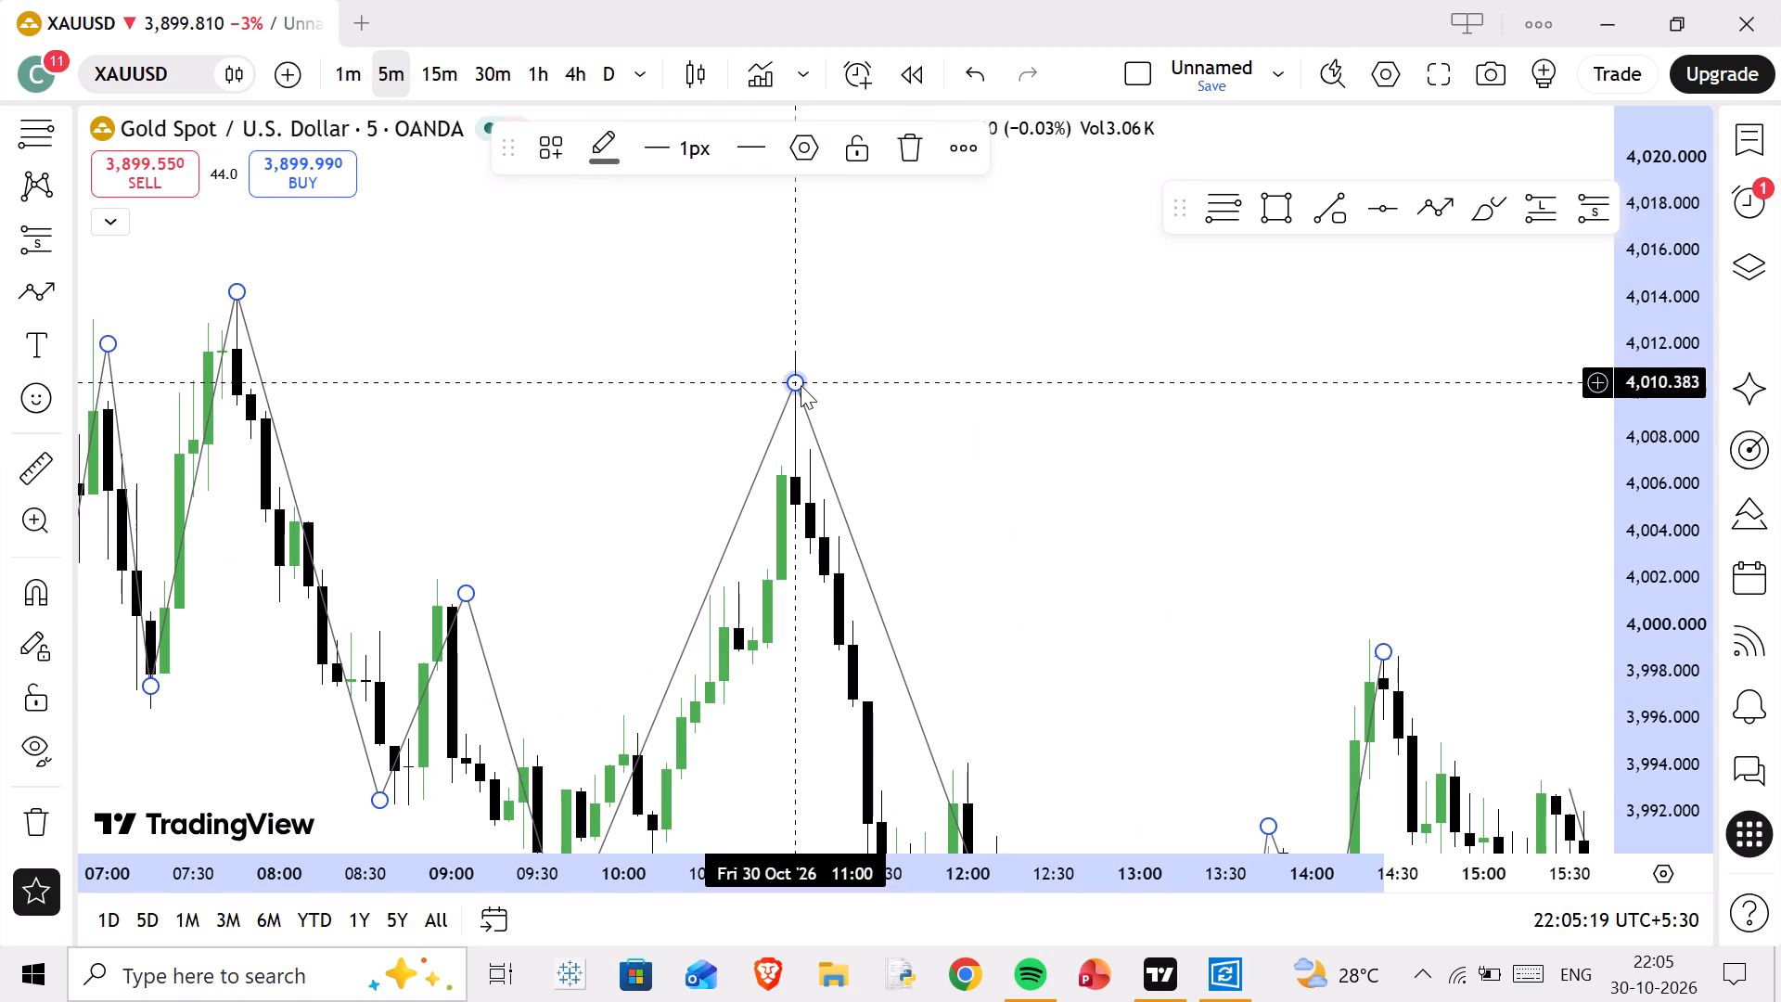
left_click(892, 138)
Delete the second traced swing path, which runs from the 15:30 high down to the 20:35 high.
left_click_drag(882, 286, 672, 0)
left_click_drag(976, 476, 875, 431)
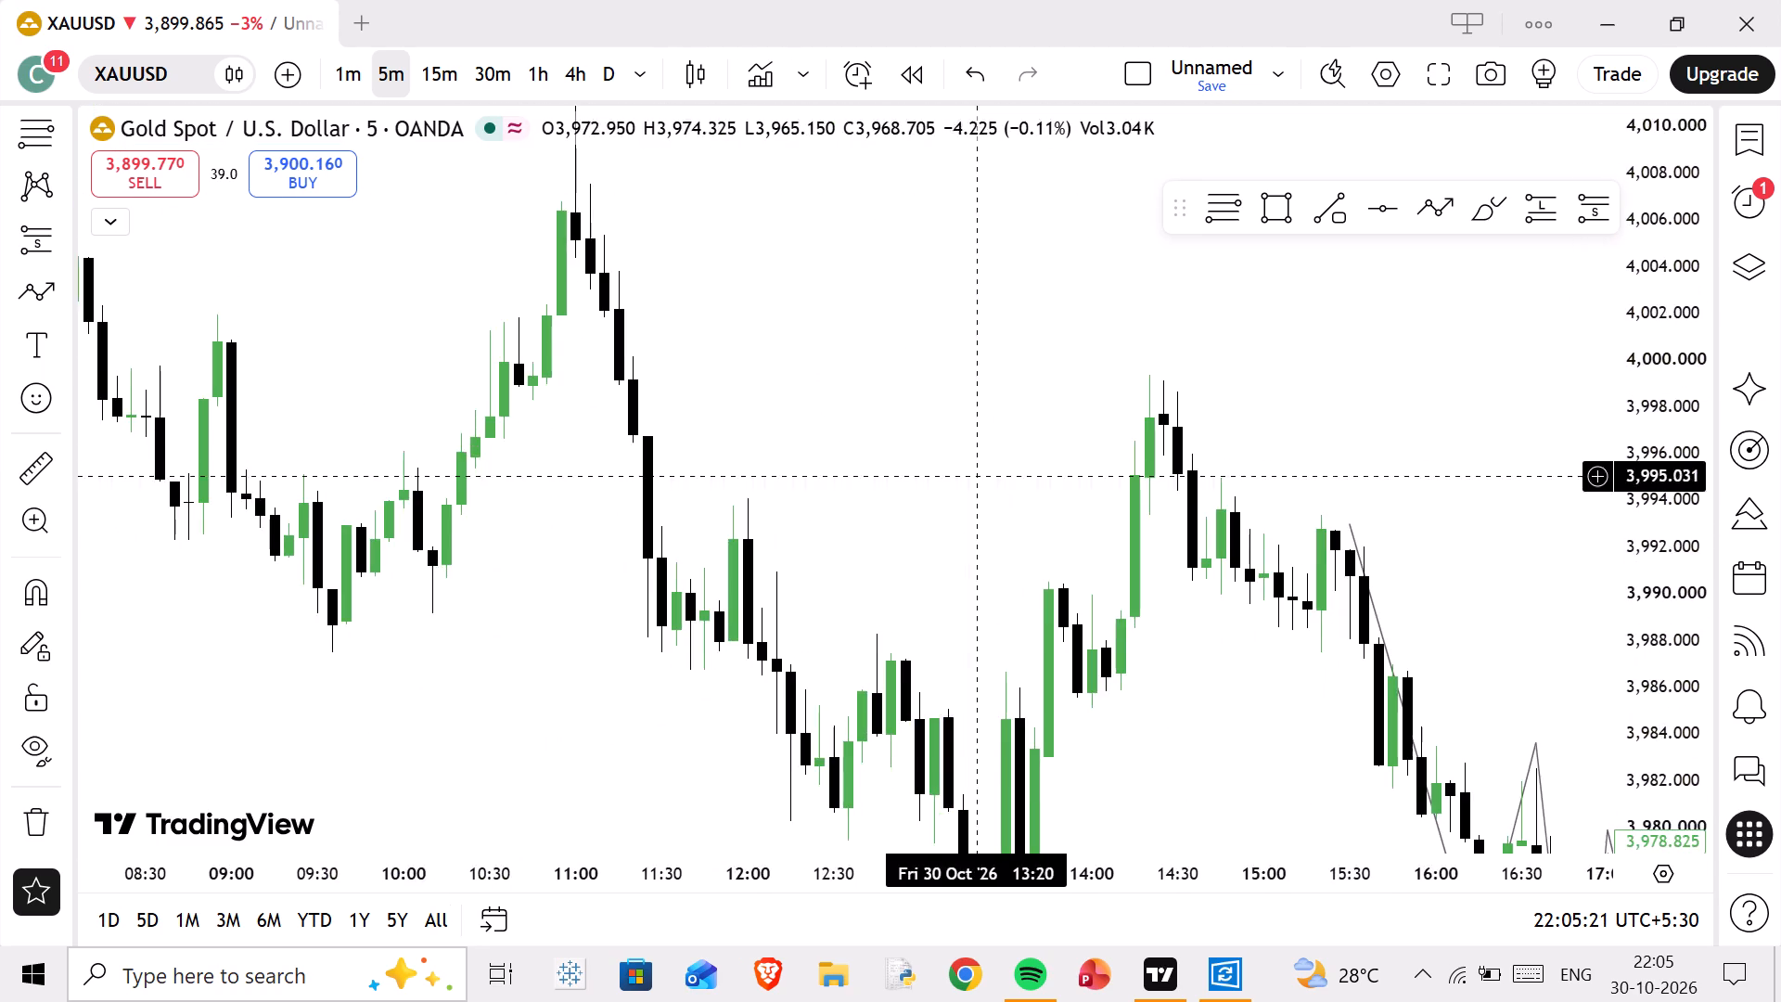
left_click_drag(875, 431, 238, 161)
left_click_drag(970, 641, 504, 246)
left_click_drag(902, 633, 616, 0)
left_click_drag(795, 522, 827, 246)
left_click(626, 543)
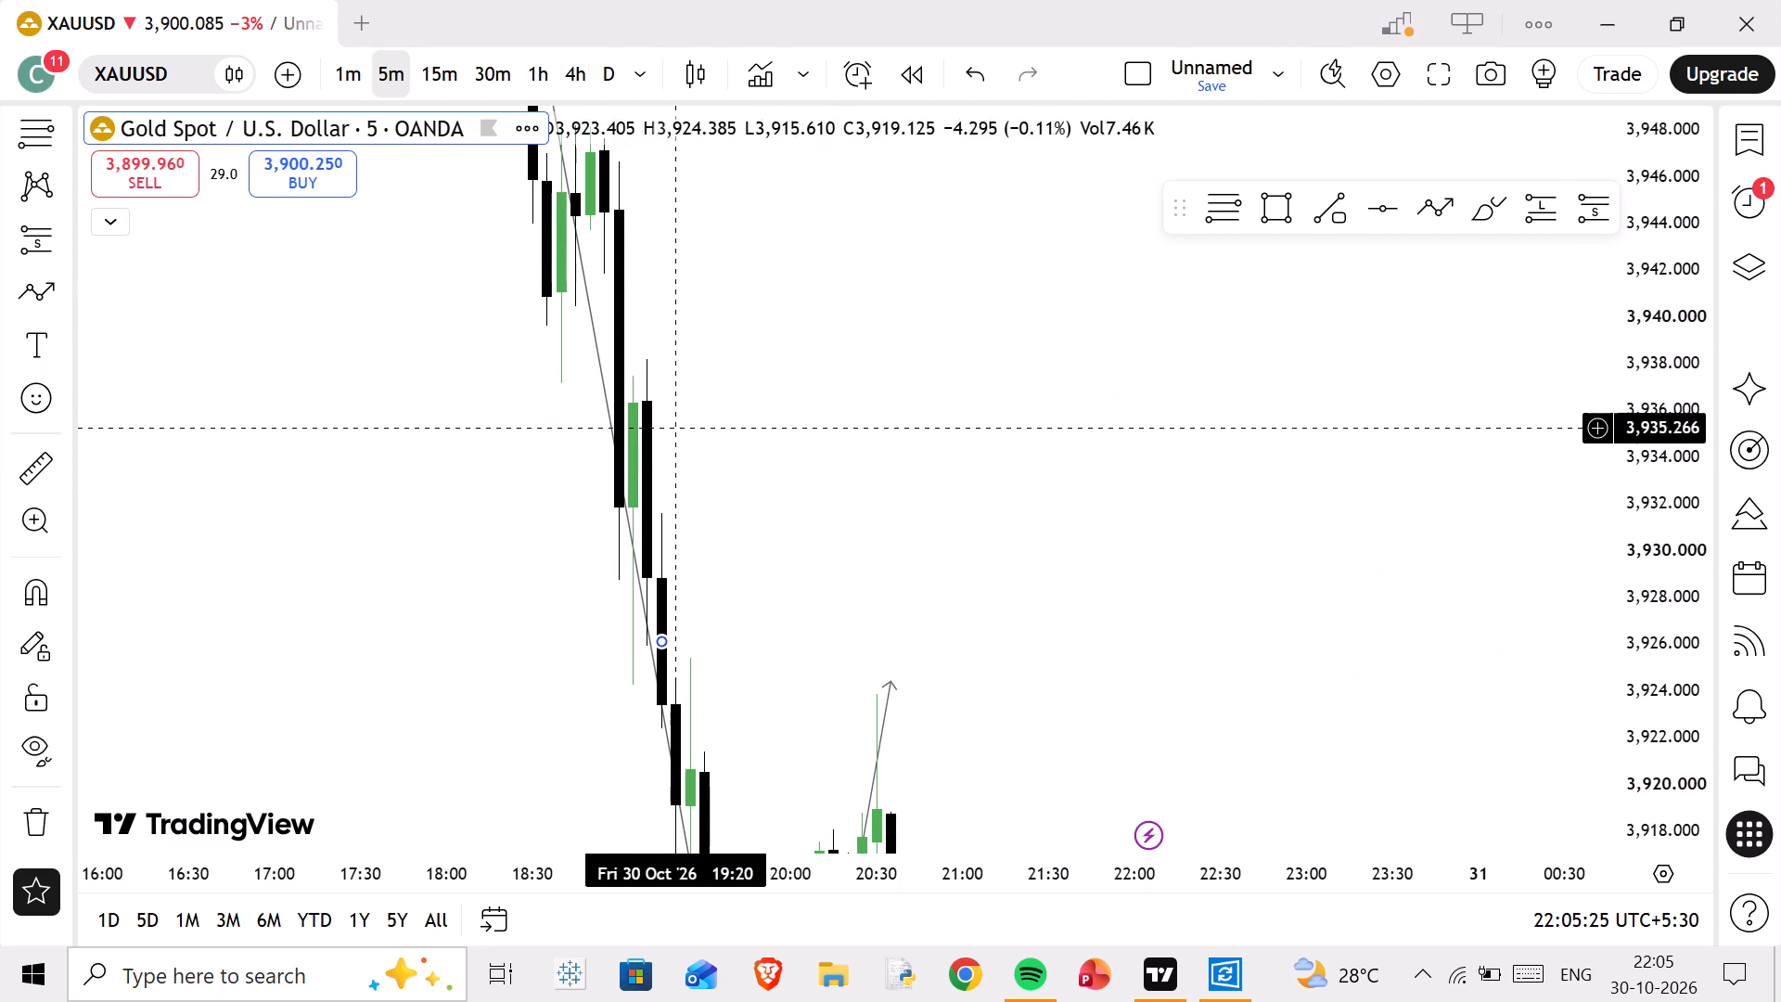
left_click(595, 344)
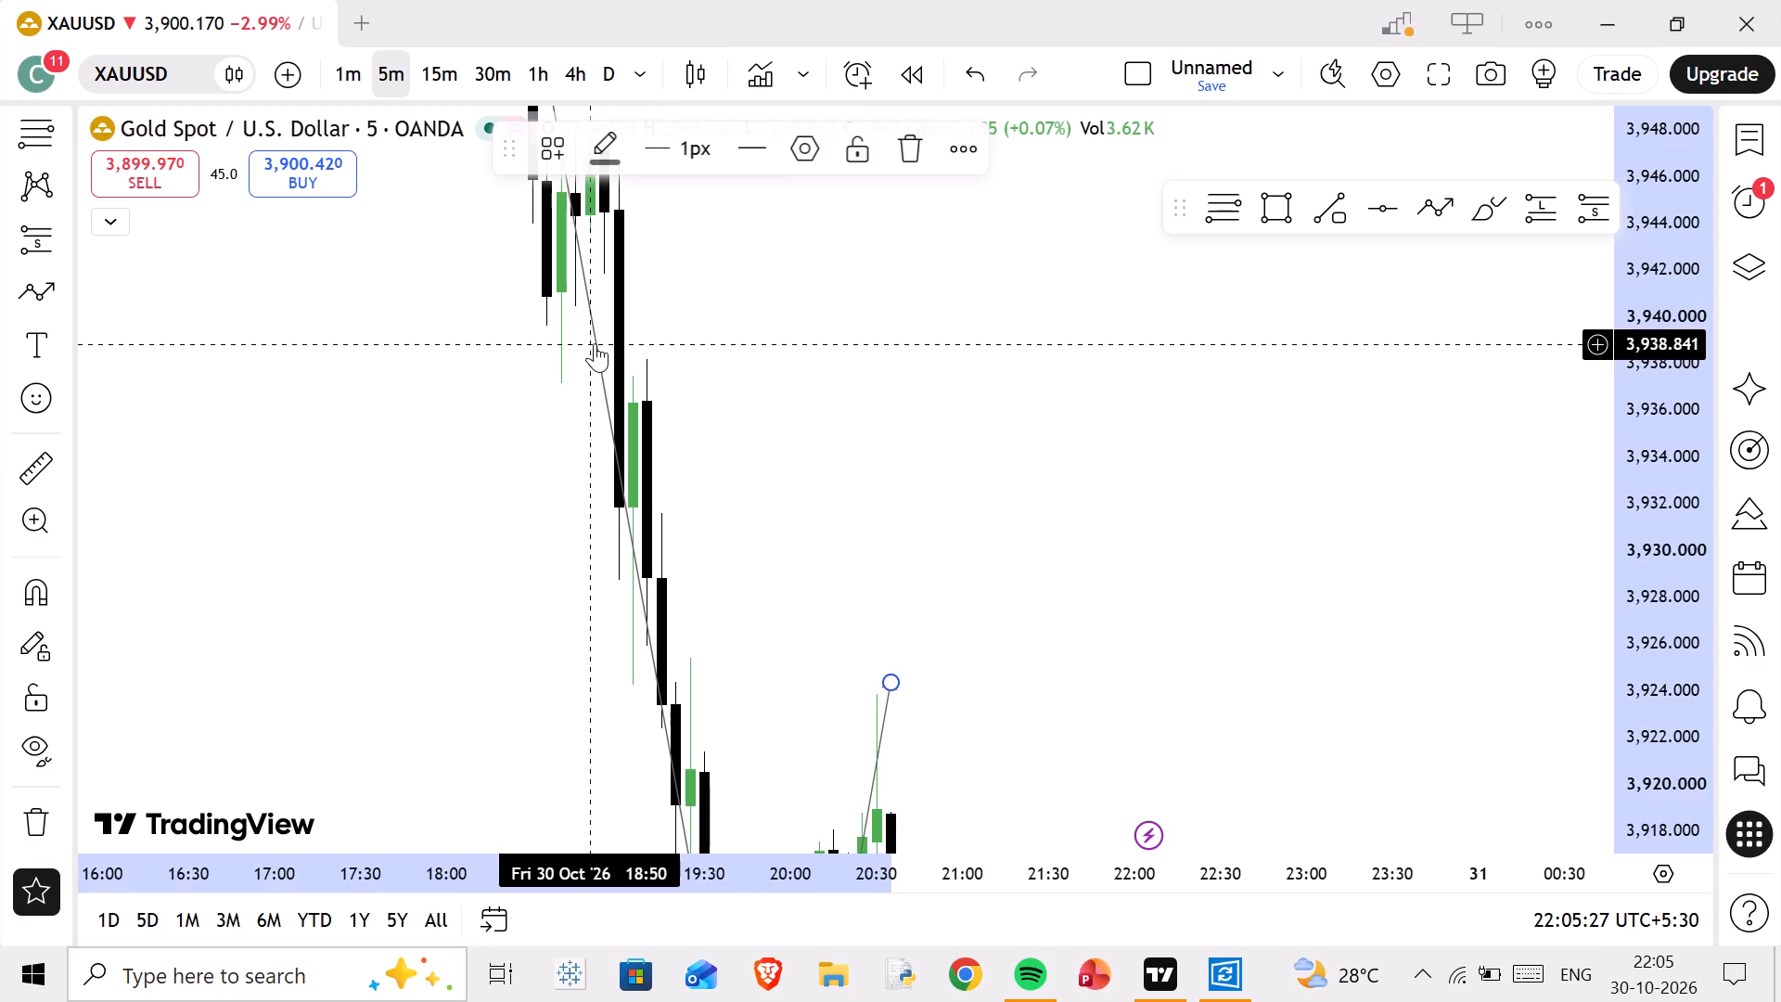
left_click(893, 146)
Mark the recent range with horizontal lines at the 21:35 high, 3,903.149, and the 21:45 low, 3,894.628.
left_click_drag(882, 419, 941, 0)
left_click_drag(1102, 803, 895, 254)
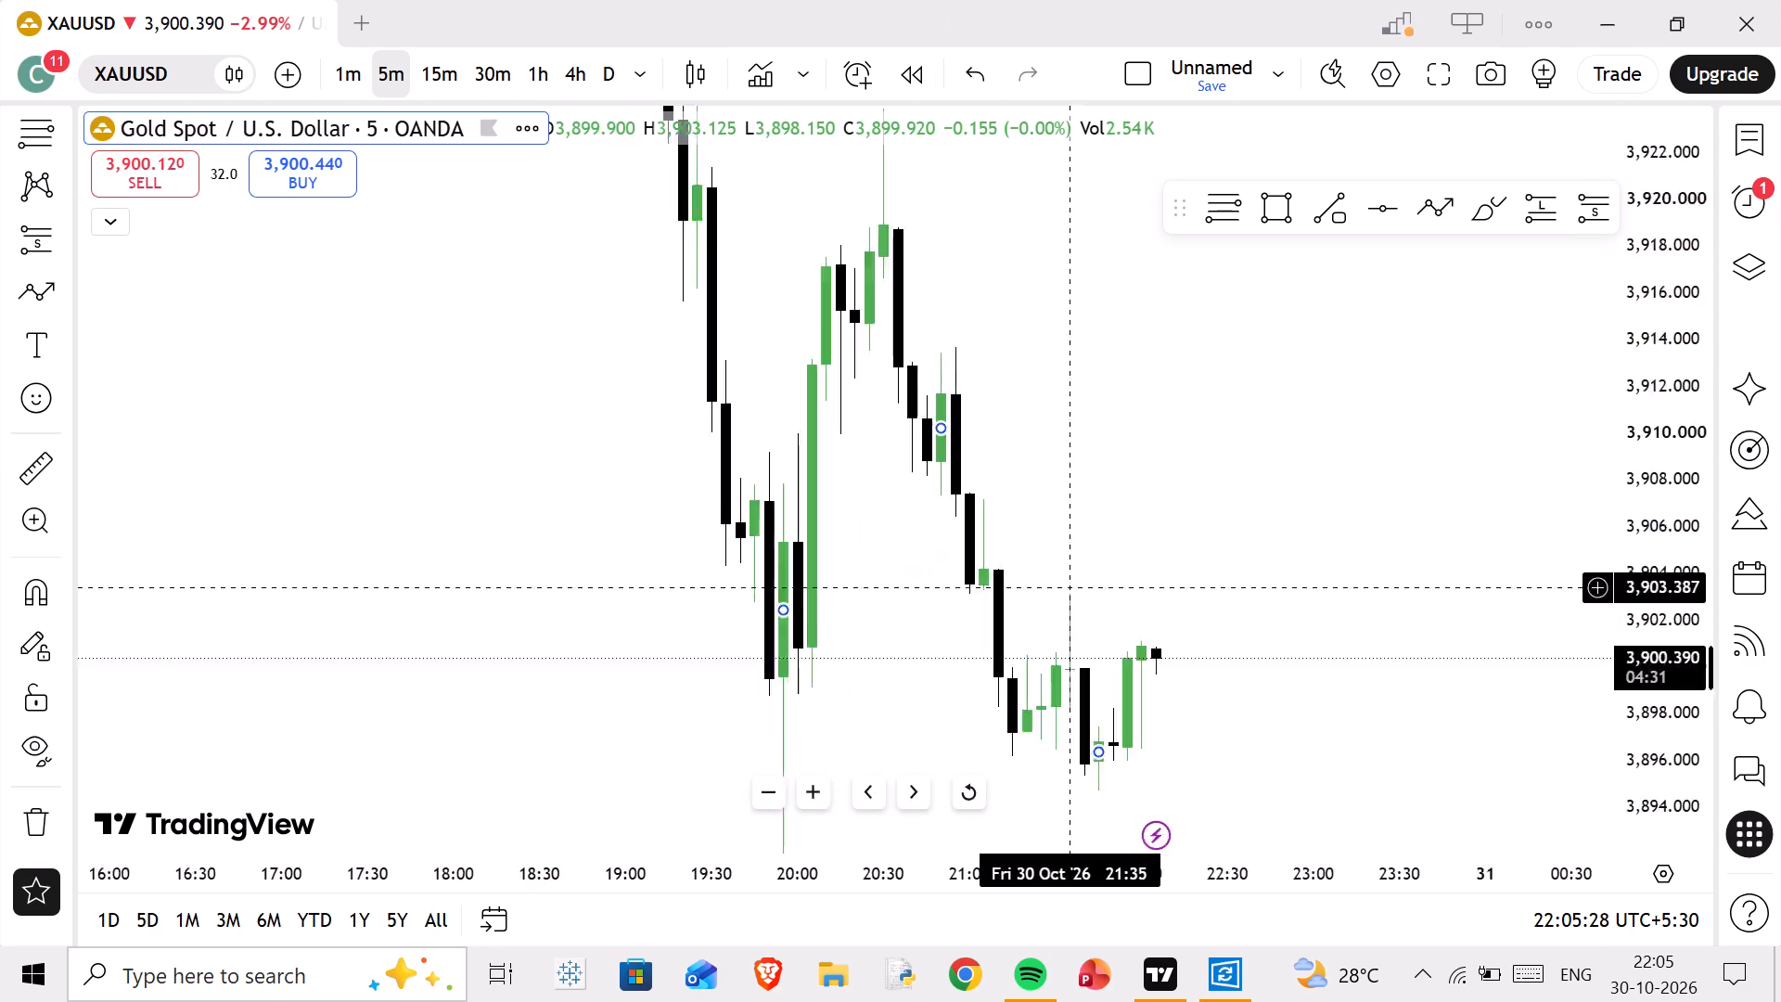
left_click_drag(895, 254, 848, 164)
left_click_drag(1082, 337, 1344, 778)
scroll(1606, 618, "up", 3)
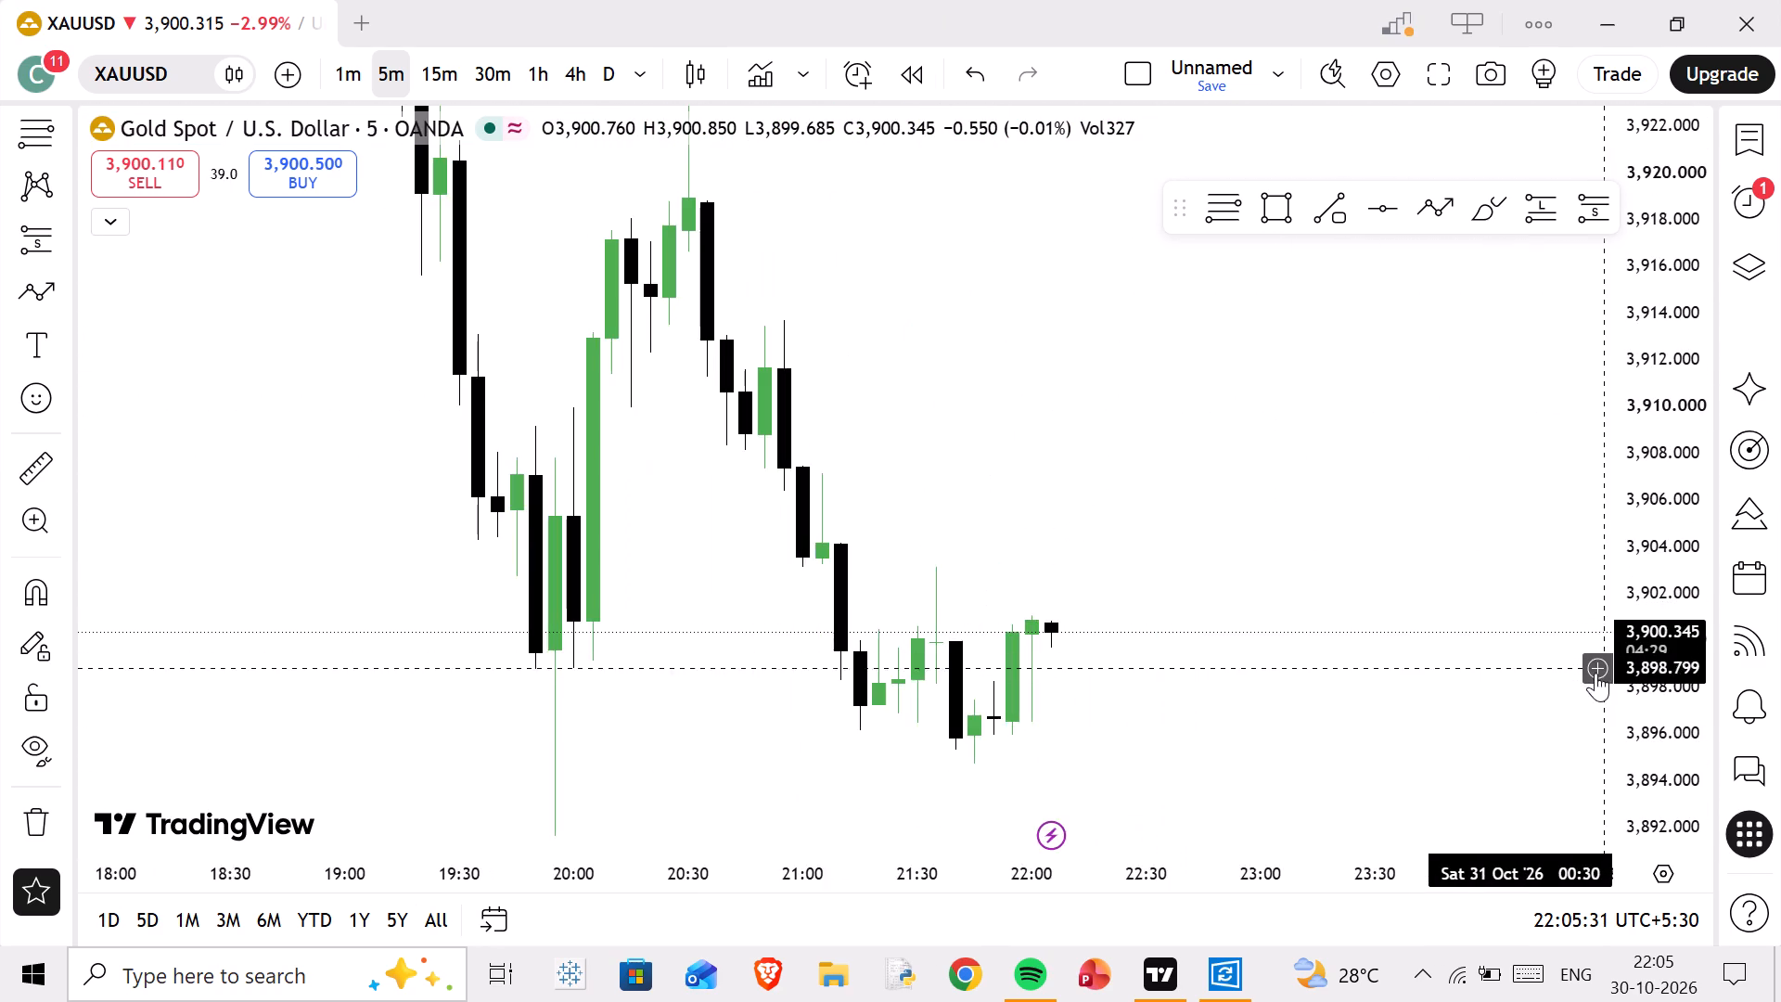
scroll(1595, 673, "up", 3)
scroll(810, 432, "down", 3)
left_click_drag(1286, 624, 1292, 560)
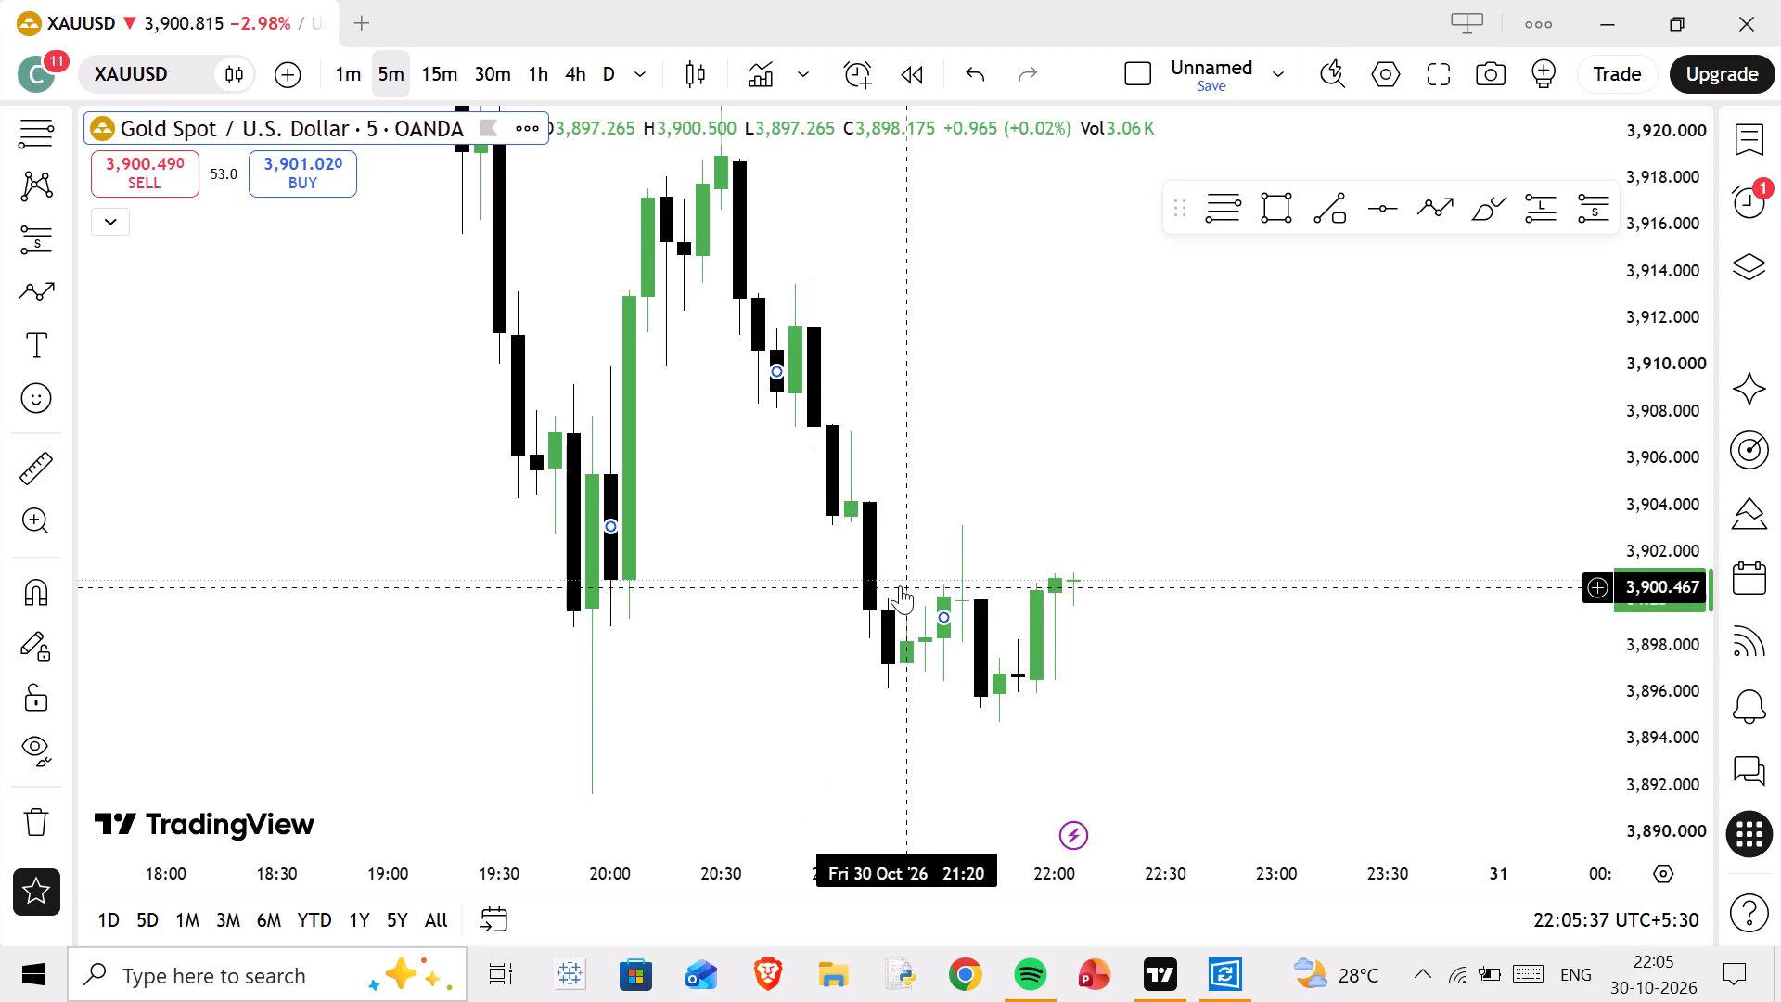
scroll(900, 586, "down", 1)
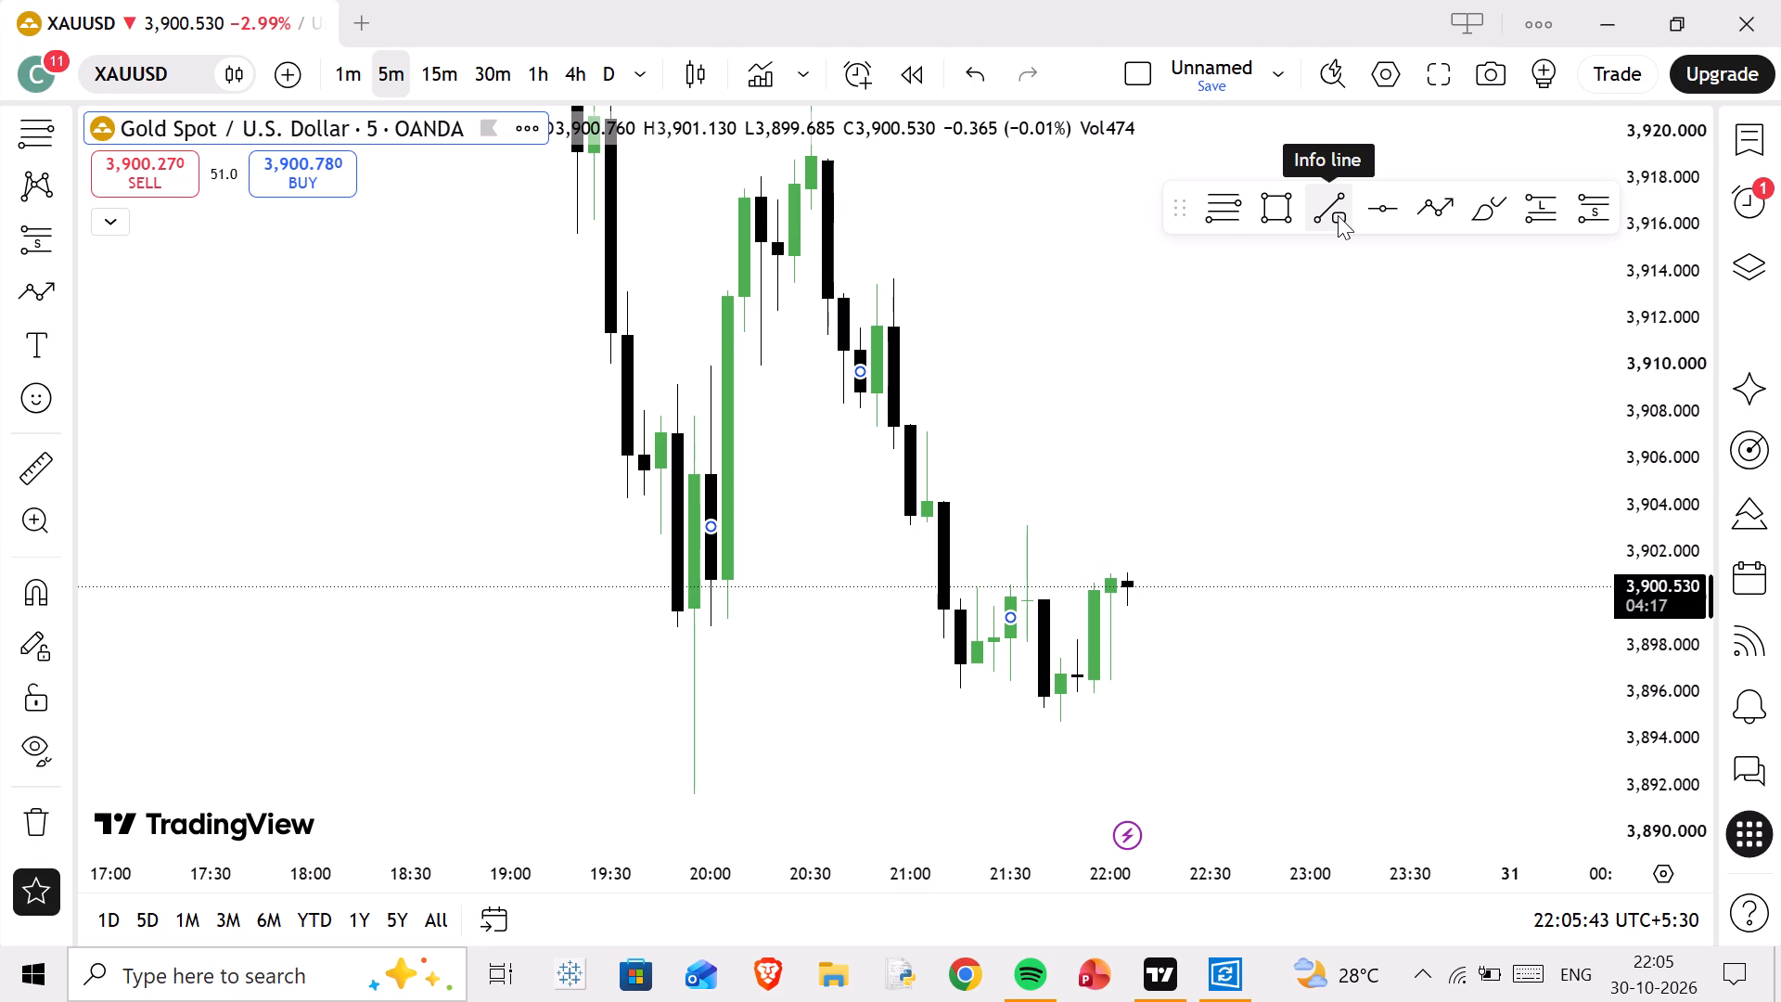
left_click(1363, 207)
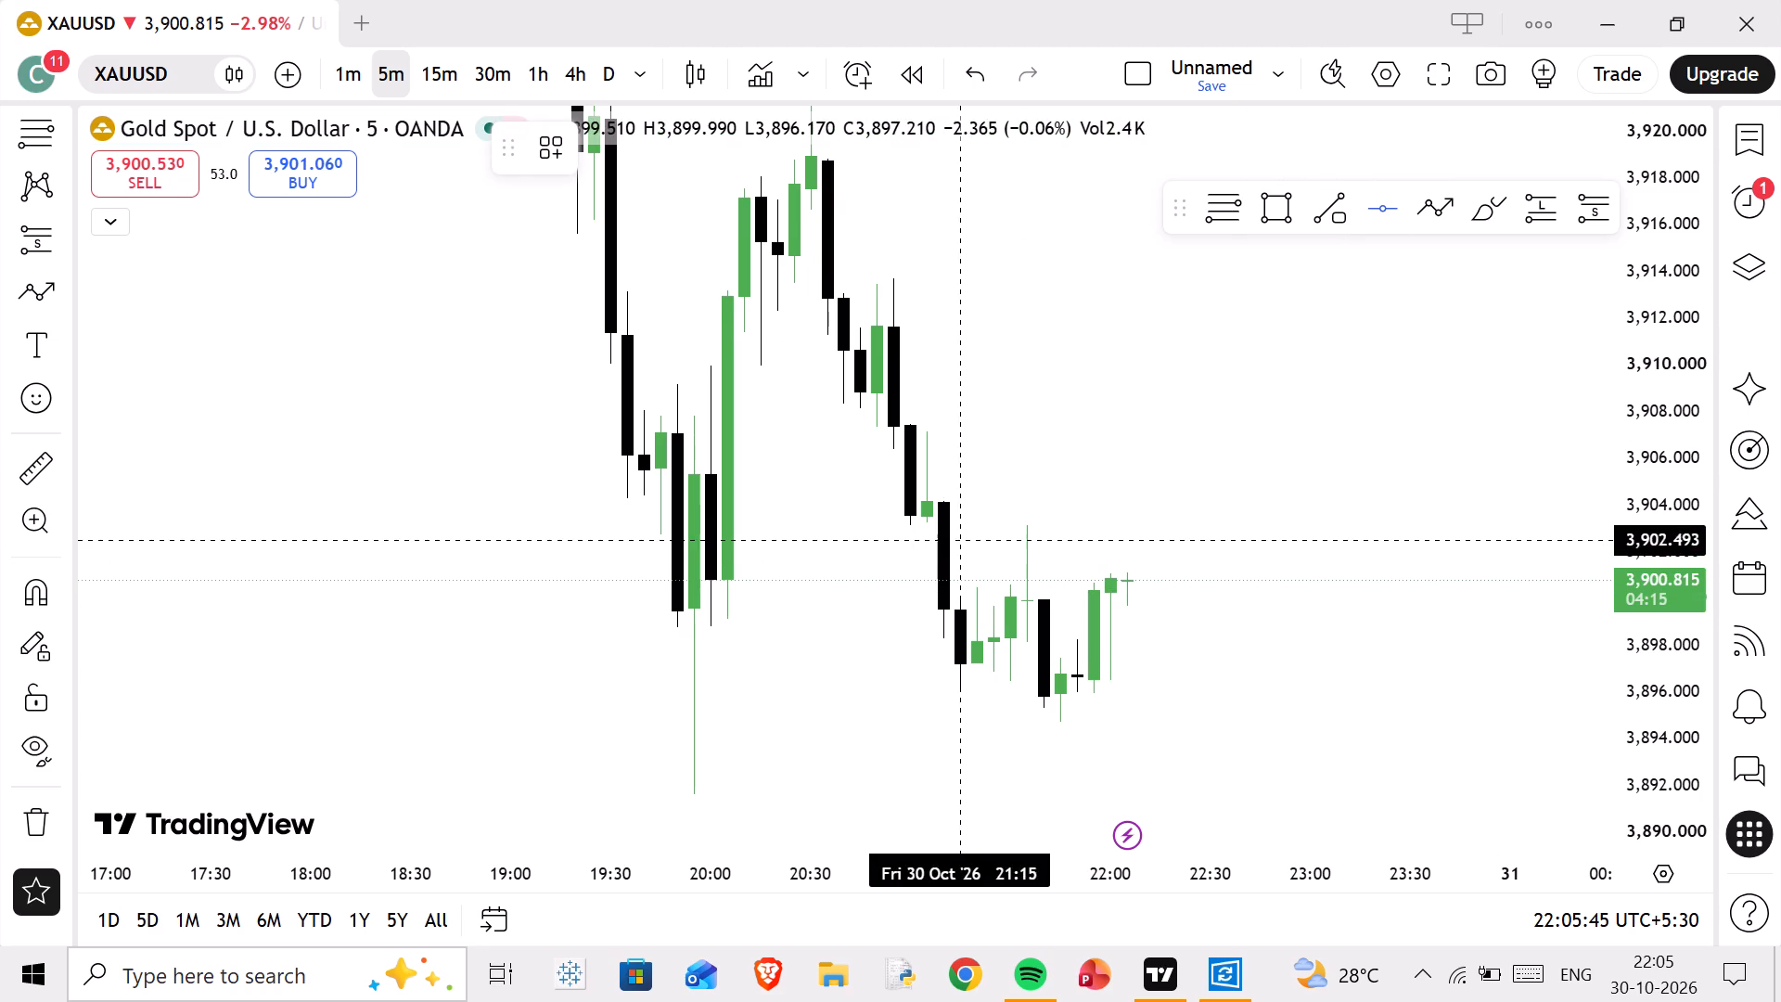
left_click(968, 525)
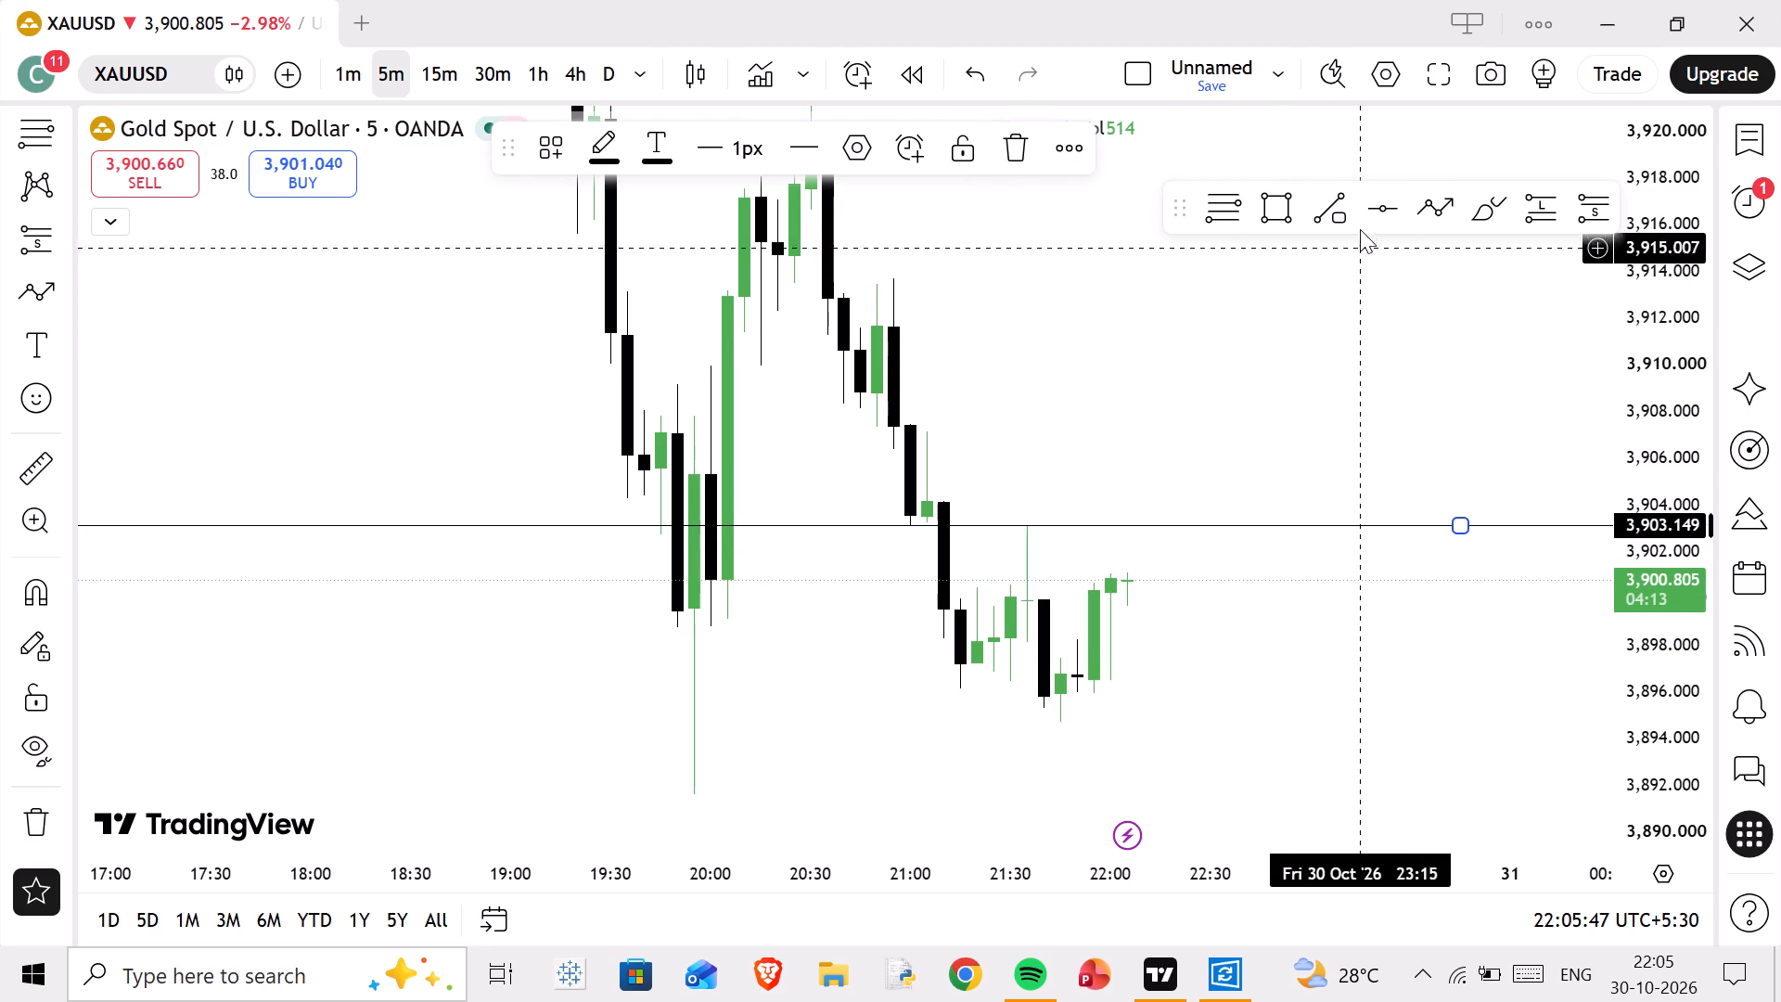
left_click(1364, 221)
left_click(985, 724)
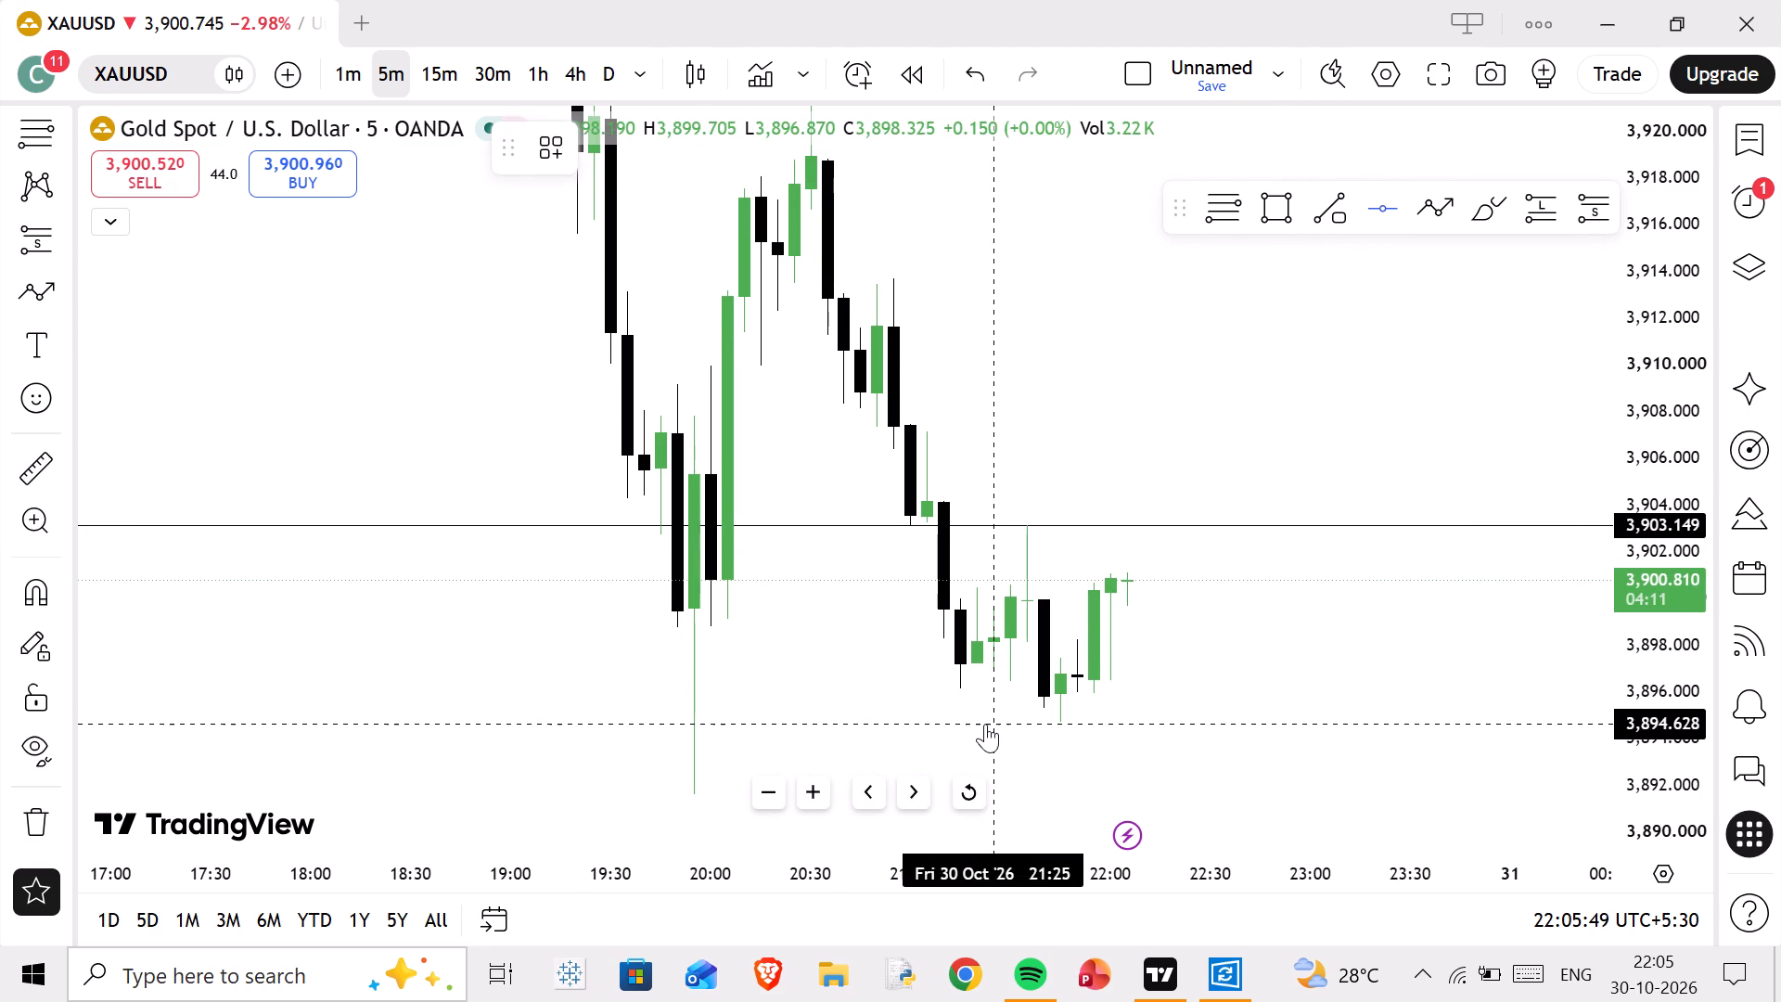
left_click(815, 650)
Examine the current price action between the two horizontal levels and against the preceding 20:00 to 21:15 swings.
left_click_drag(1215, 624, 1280, 517)
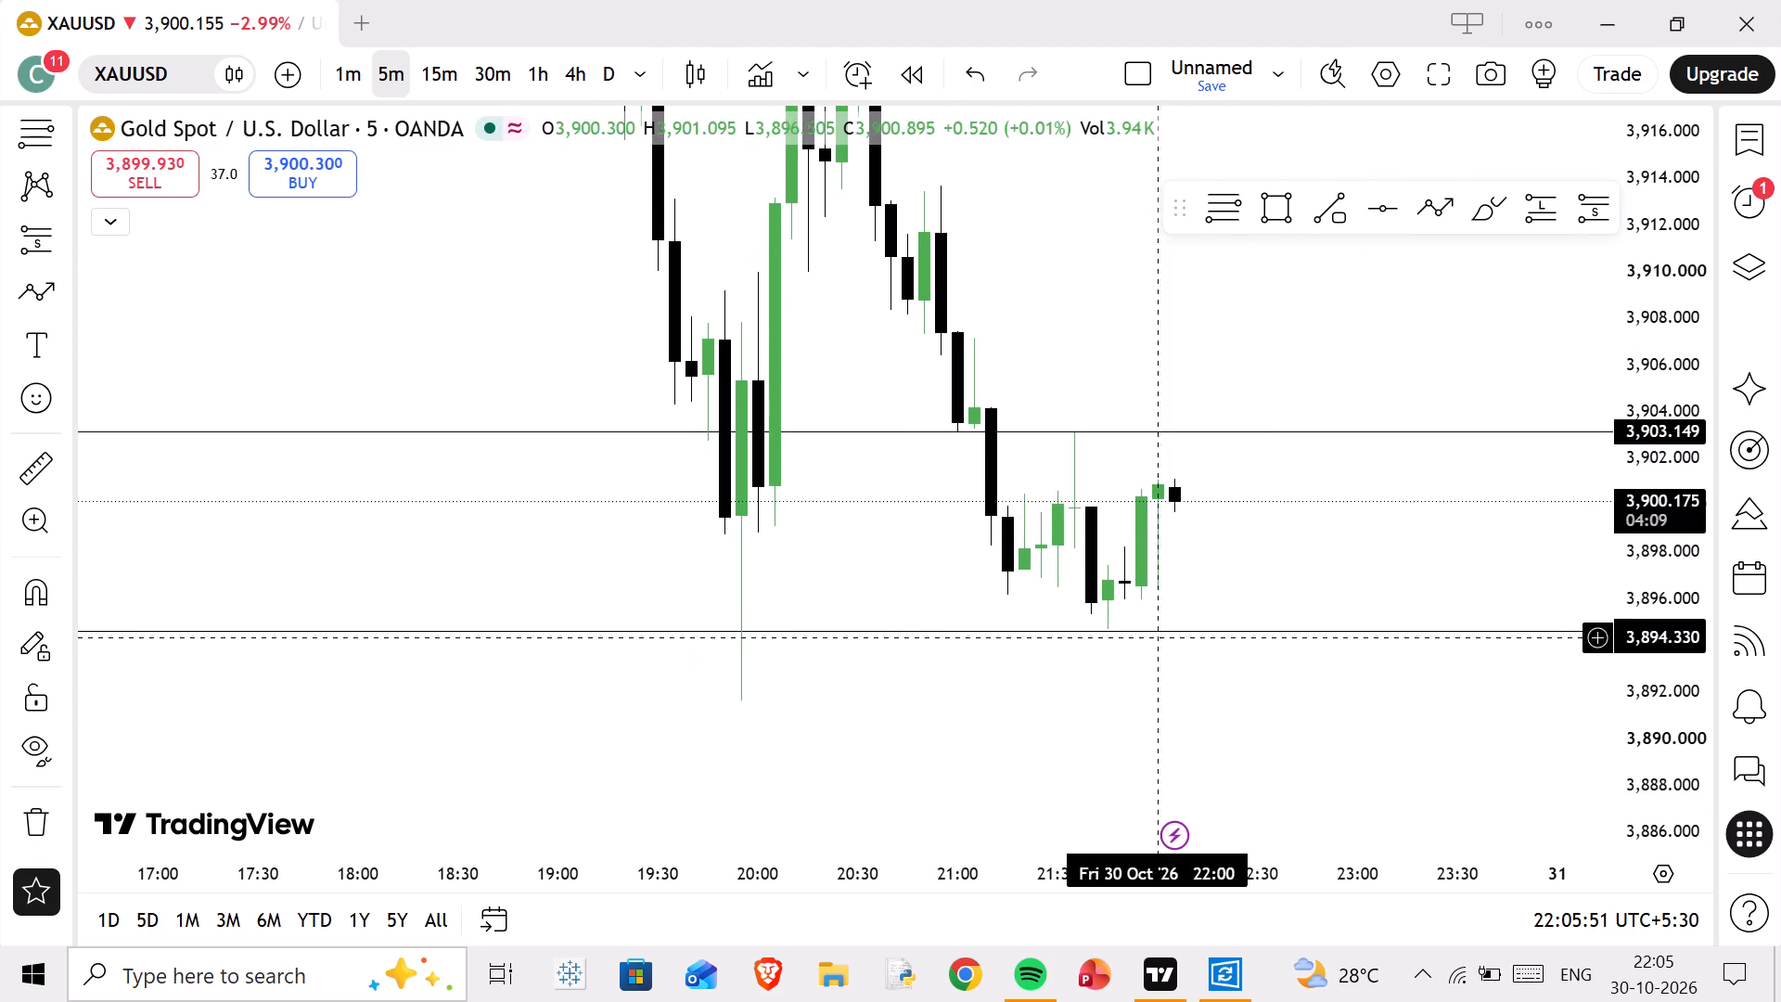
left_click_drag(1257, 510, 1217, 651)
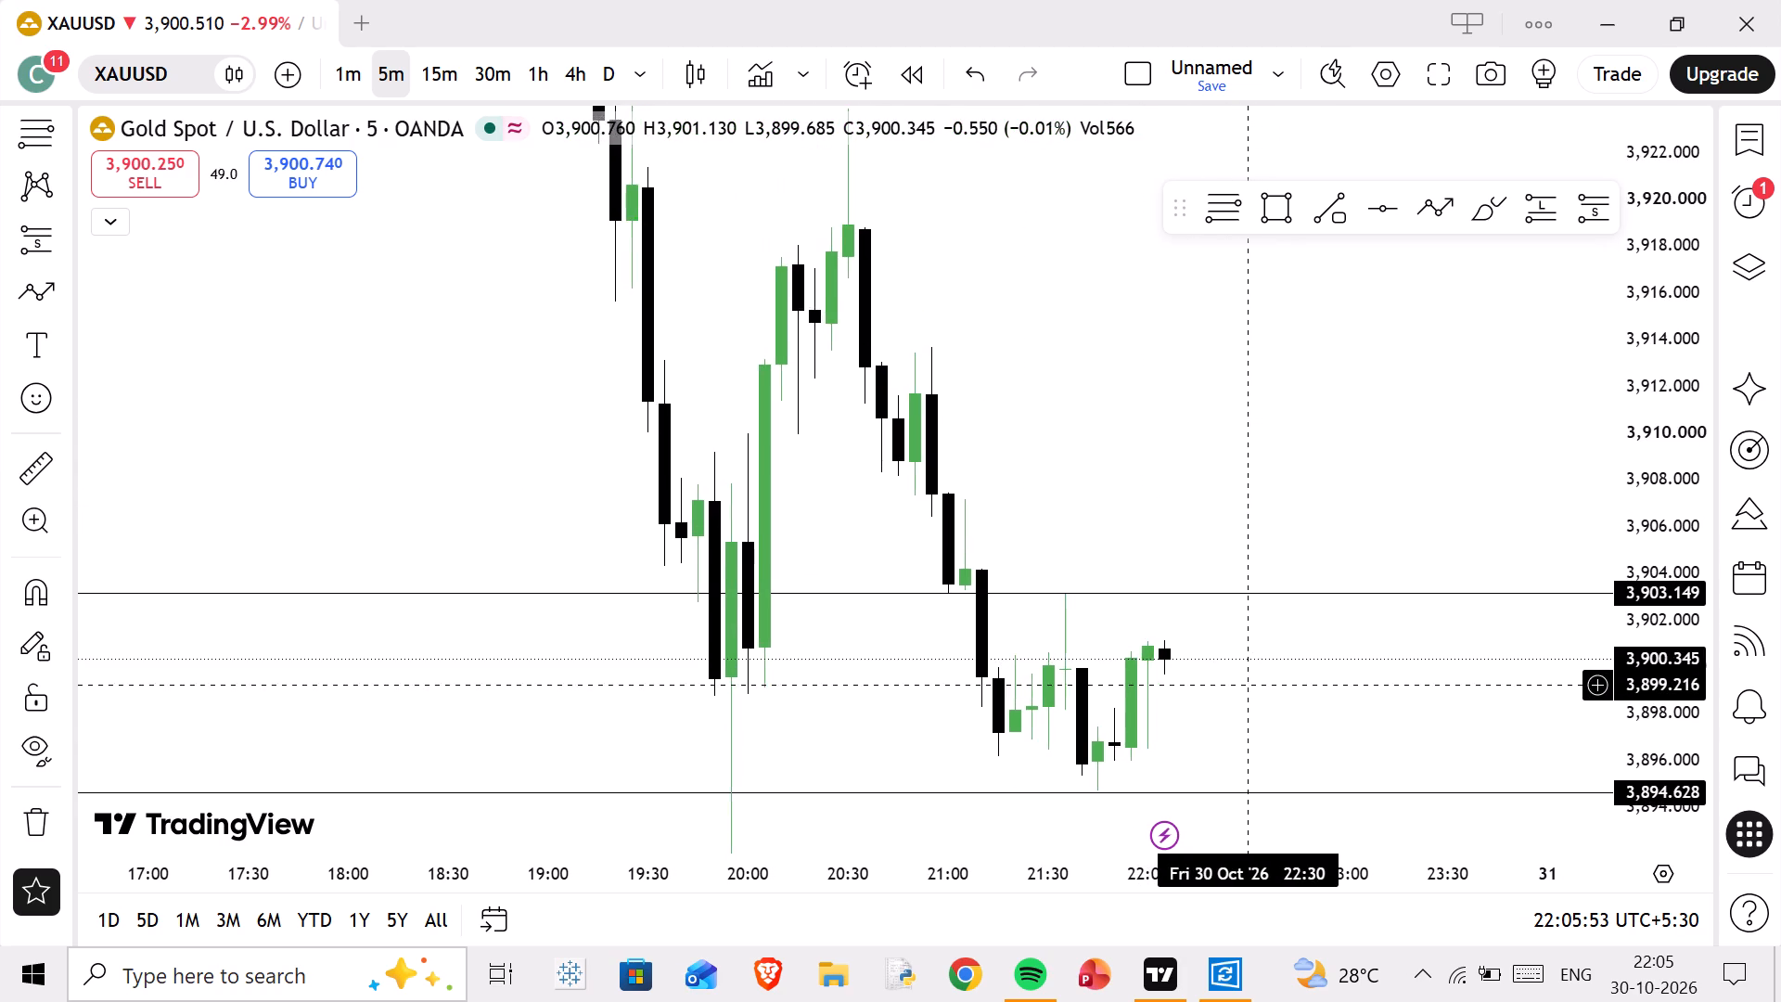
left_click_drag(1217, 651, 1011, 597)
left_click_drag(1057, 596, 1178, 391)
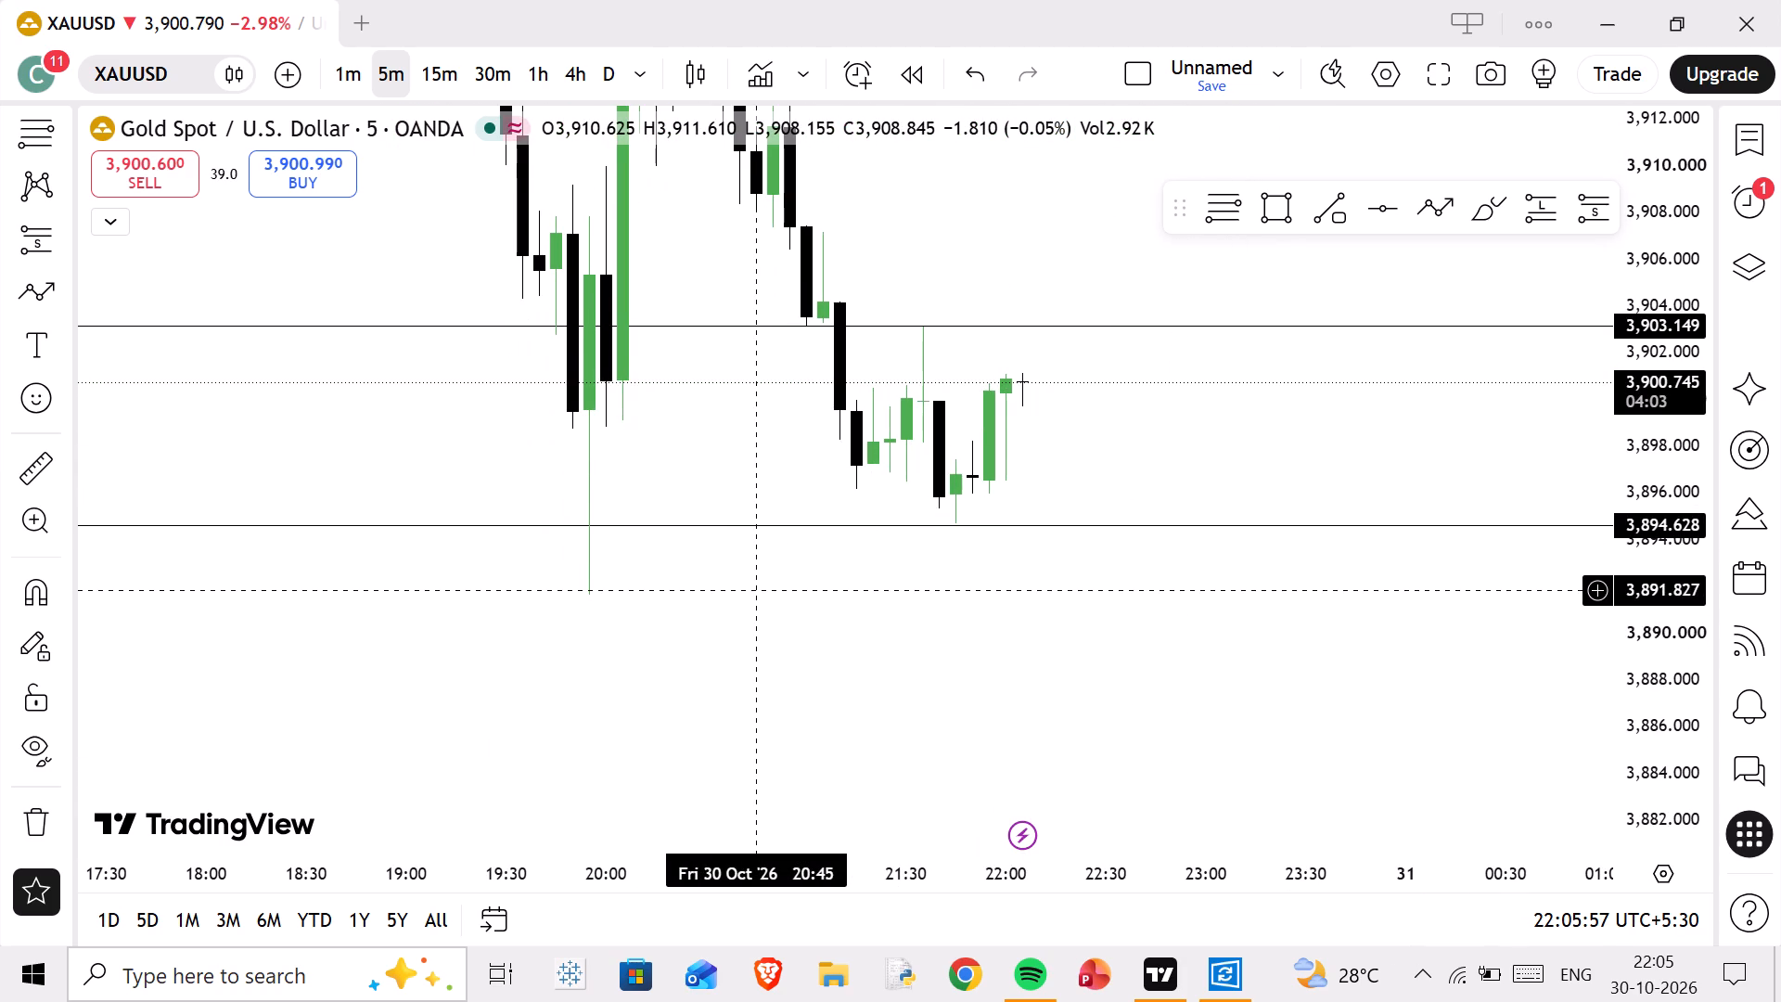
left_click_drag(762, 594, 834, 608)
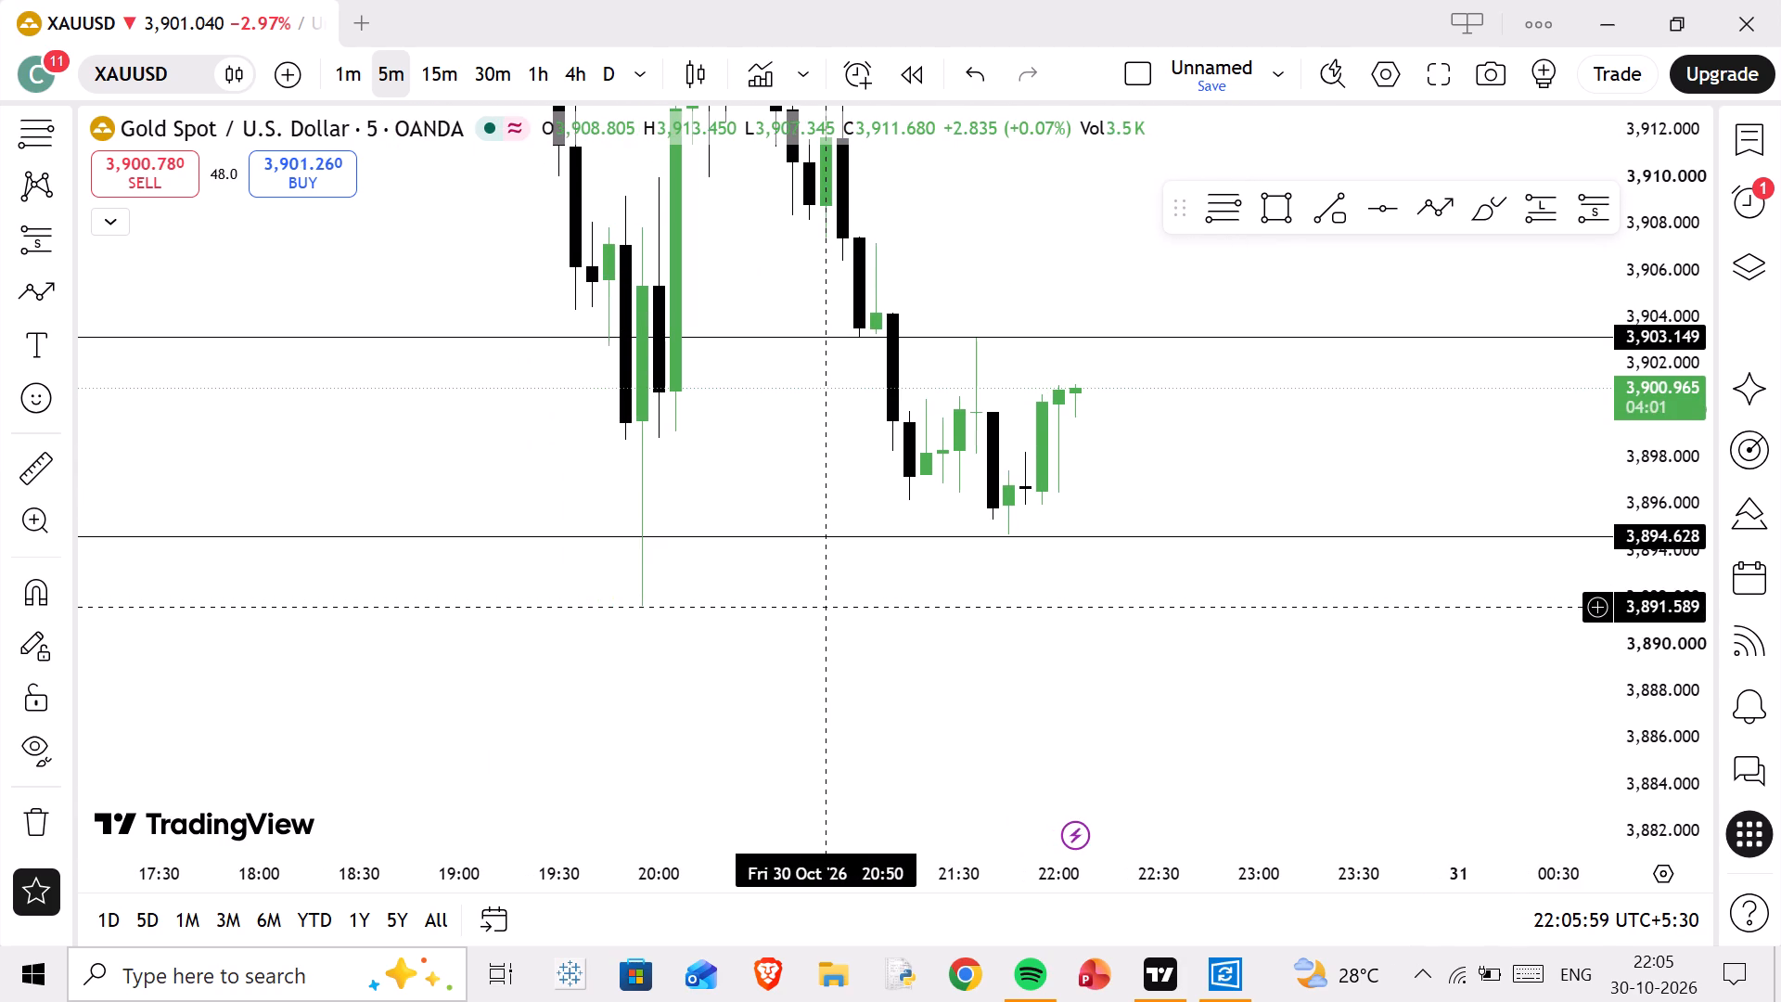
left_click_drag(834, 608, 832, 601)
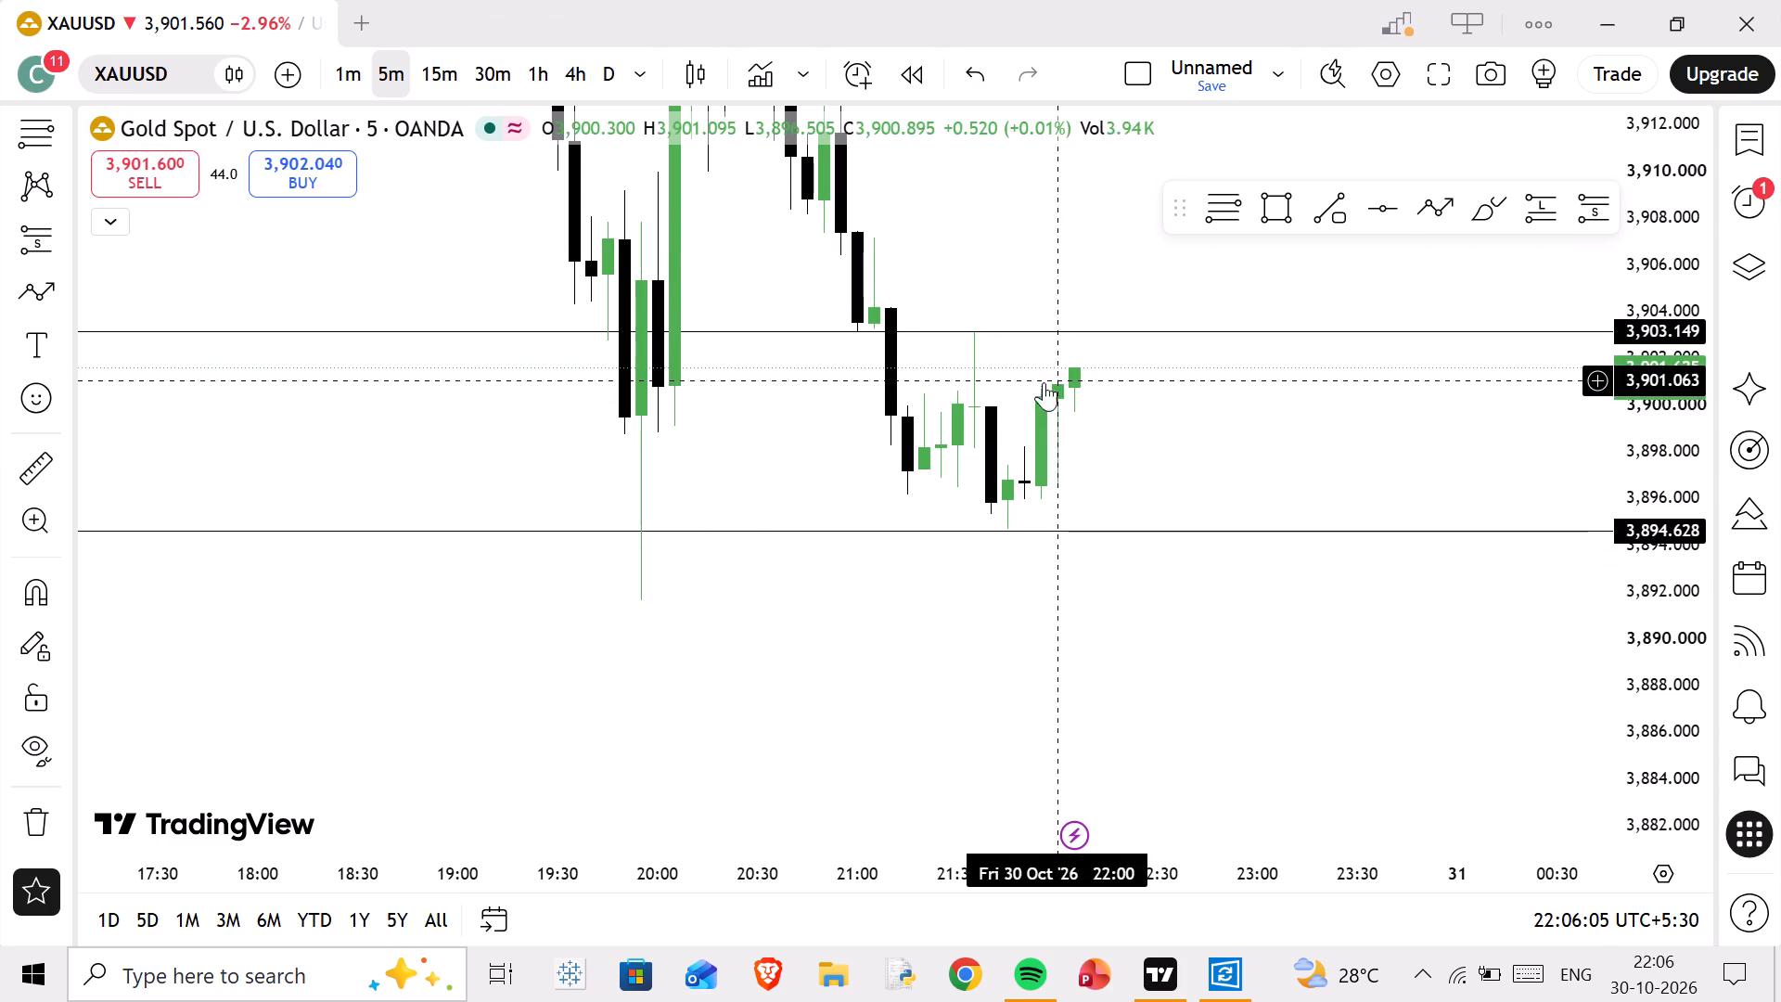
left_click_drag(1027, 382, 1053, 499)
scroll(1051, 500, "down", 3)
scroll(1051, 500, "up", 2)
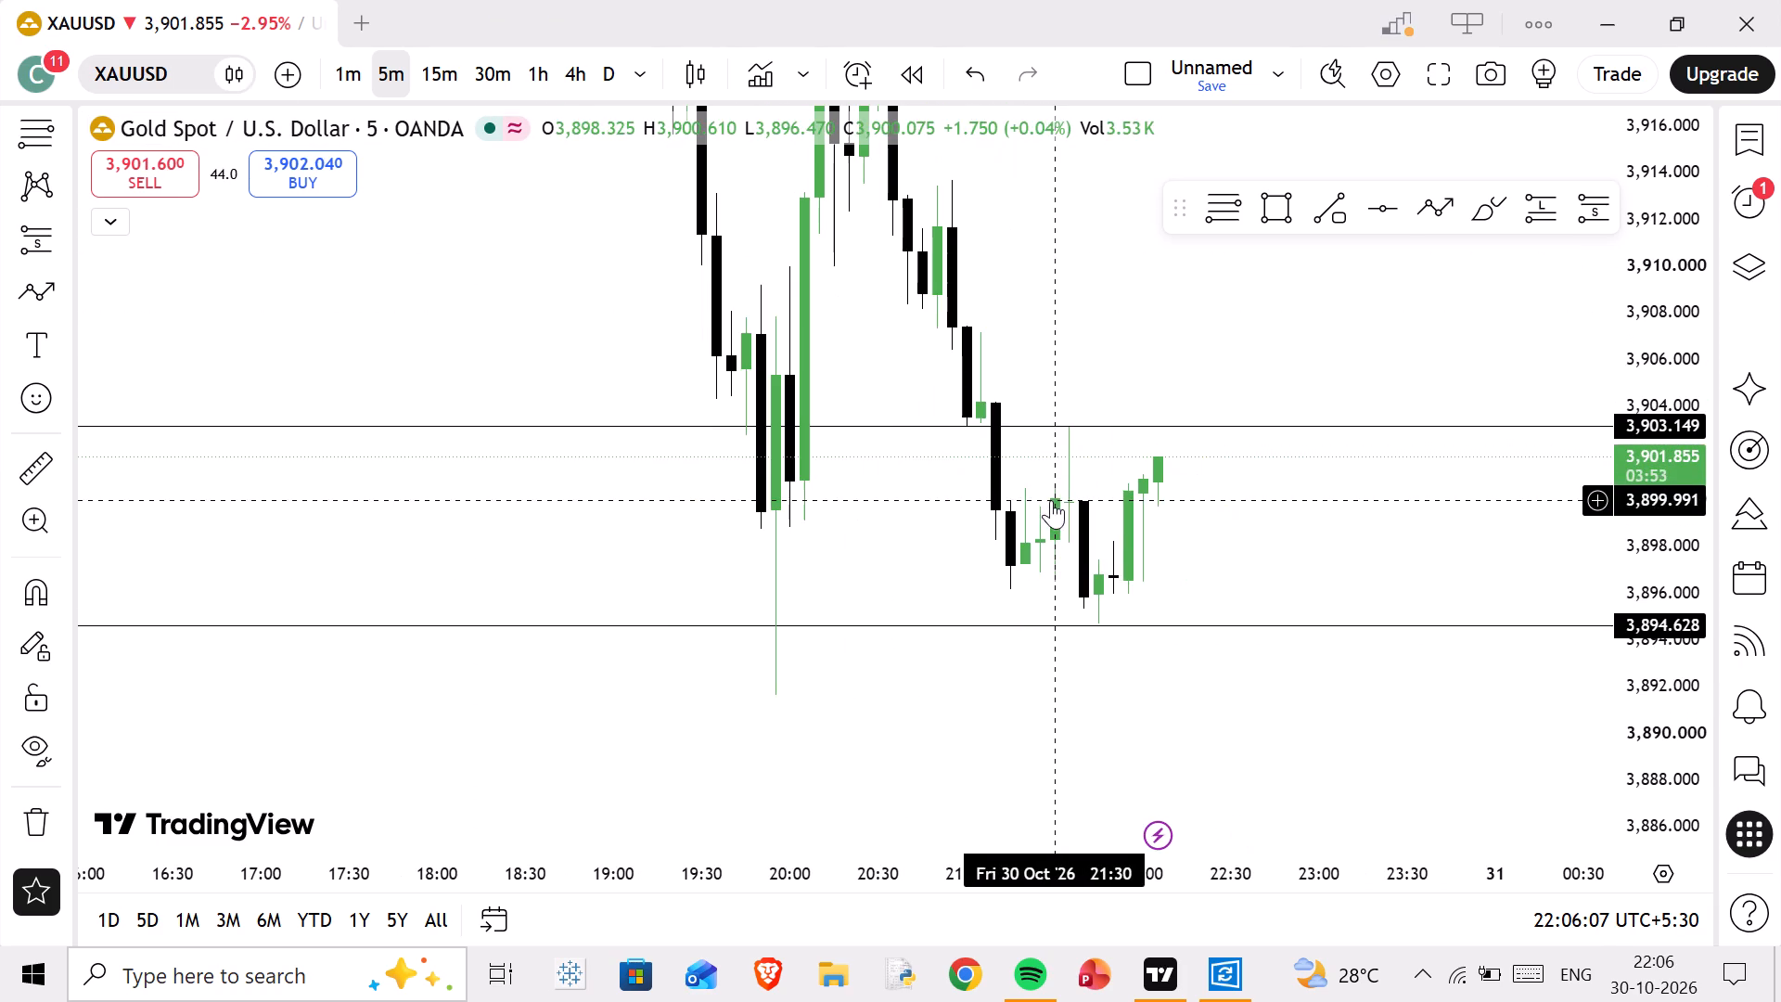
left_click_drag(1266, 506, 1168, 636)
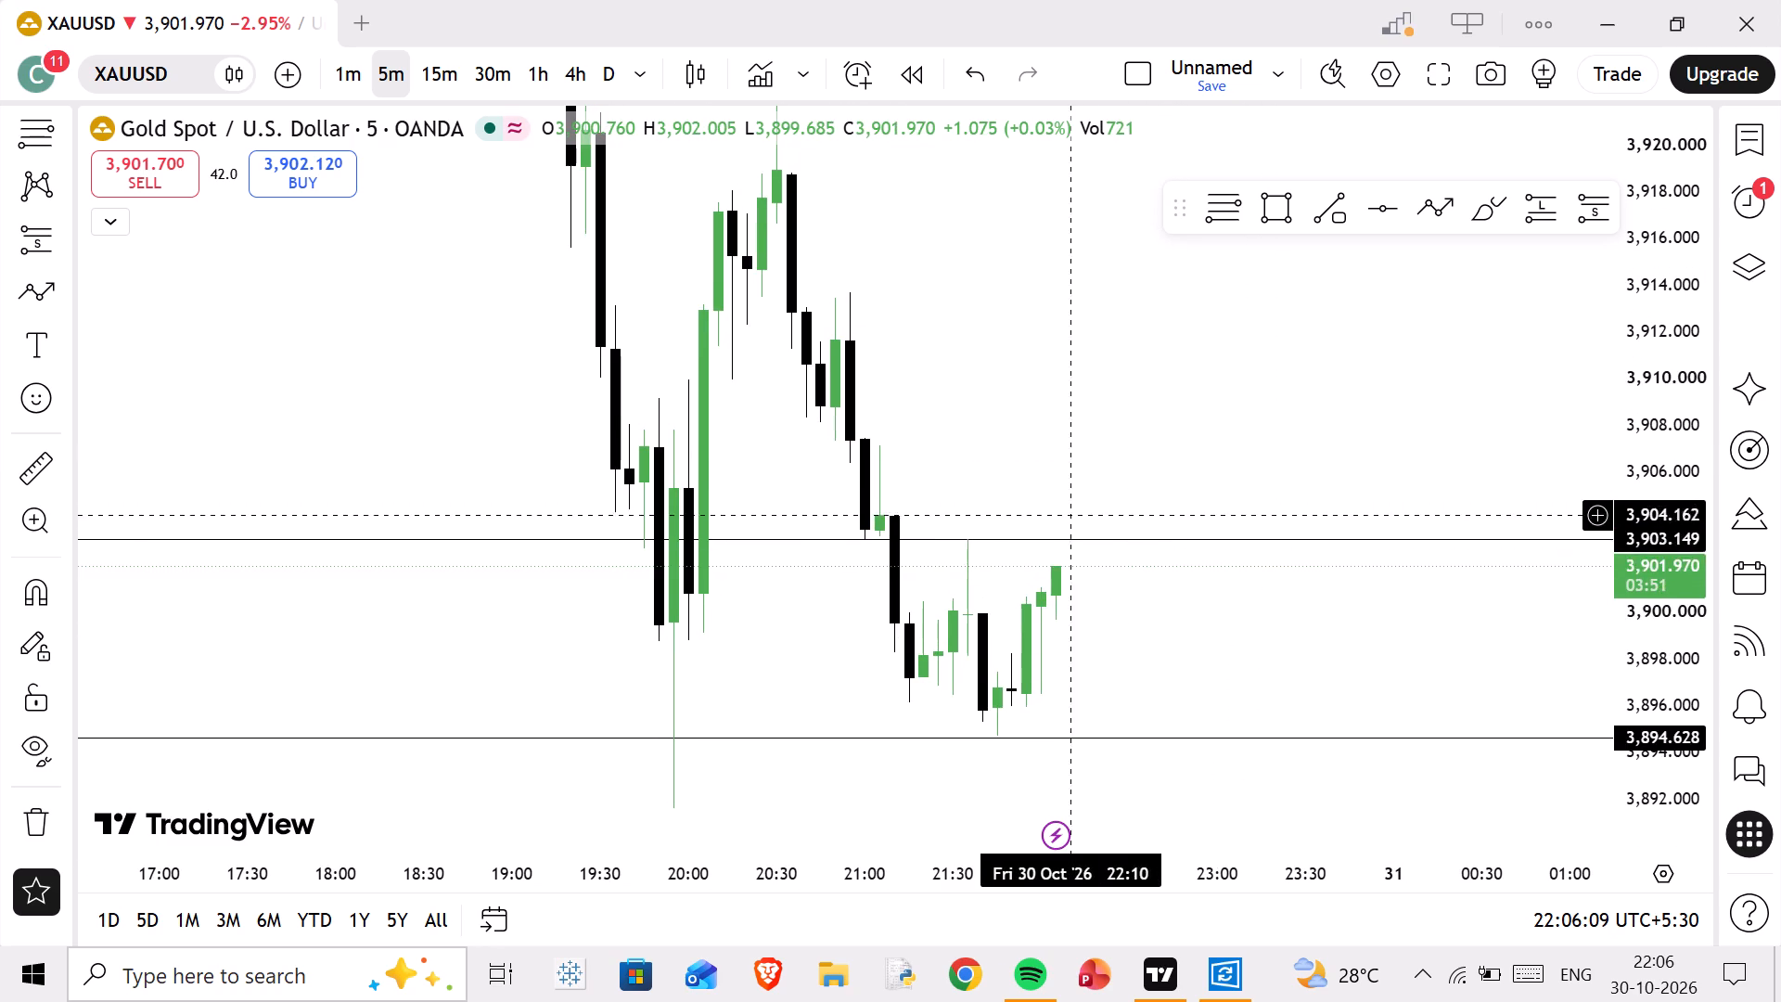
Draw a projected path from about 3,900 up to 3,906, back to the 3,903.149 line, and up to about 3,914 near 22:40.
left_click(1449, 202)
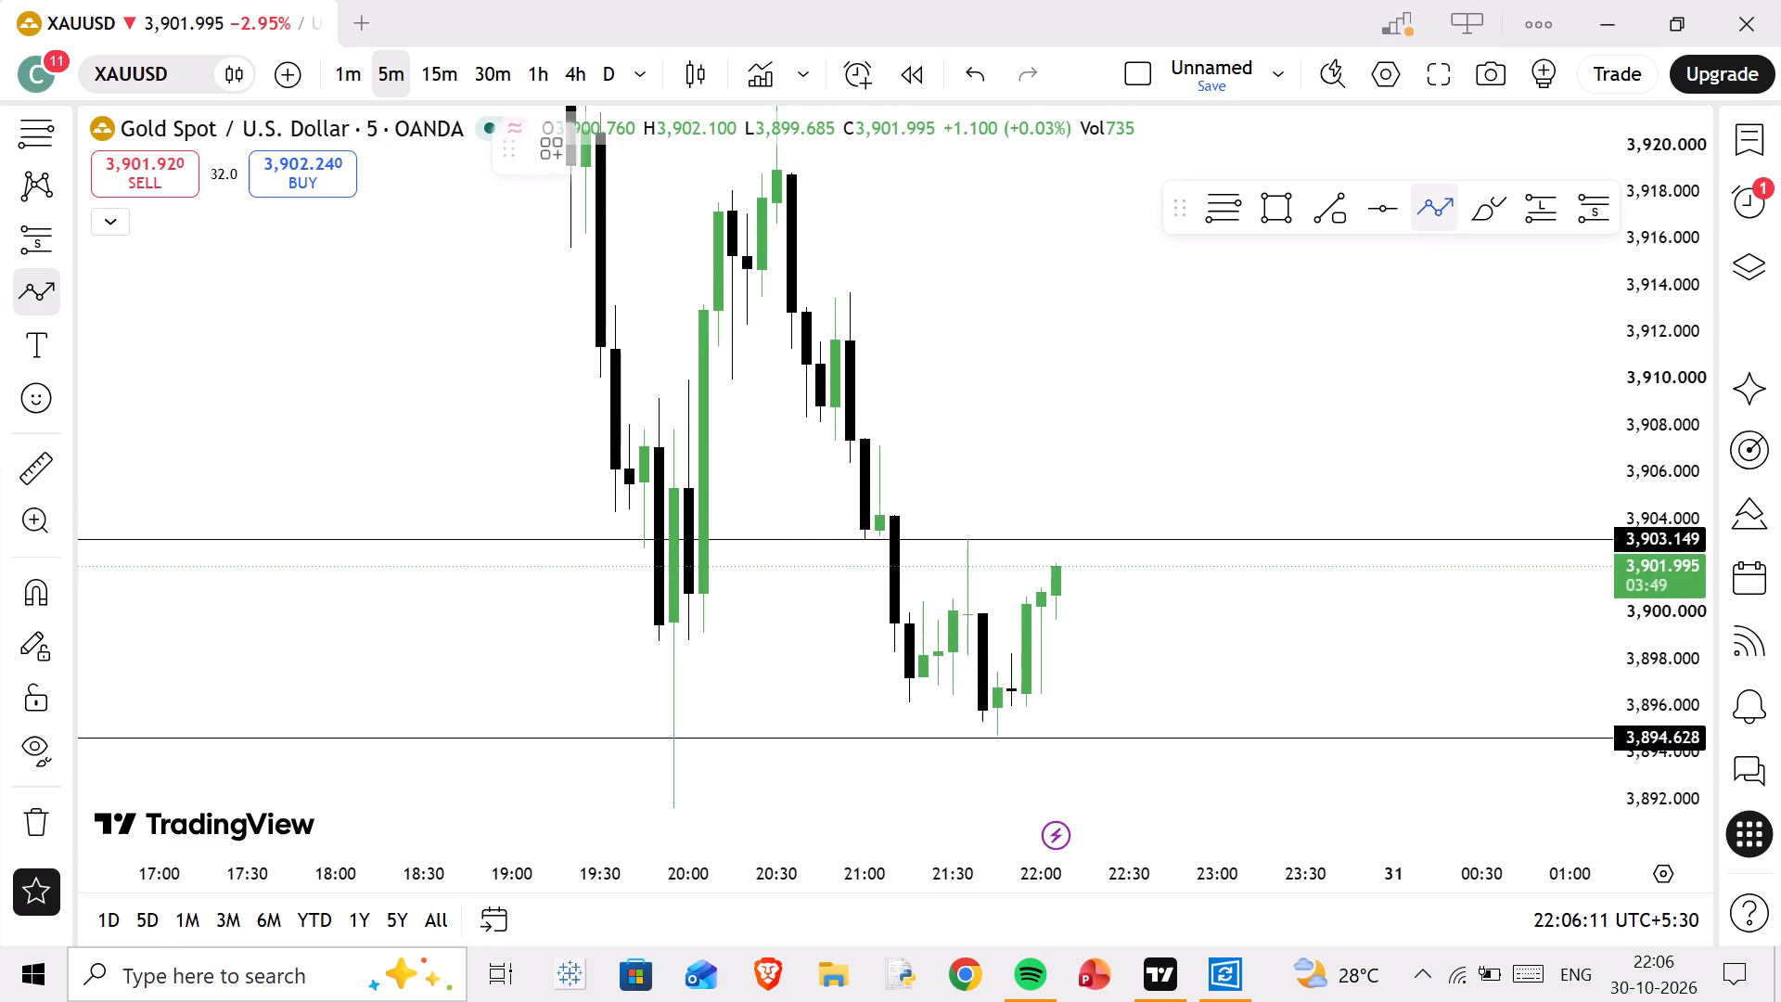
left_click_drag(1023, 618, 1027, 603)
left_click_drag(1068, 472, 1083, 483)
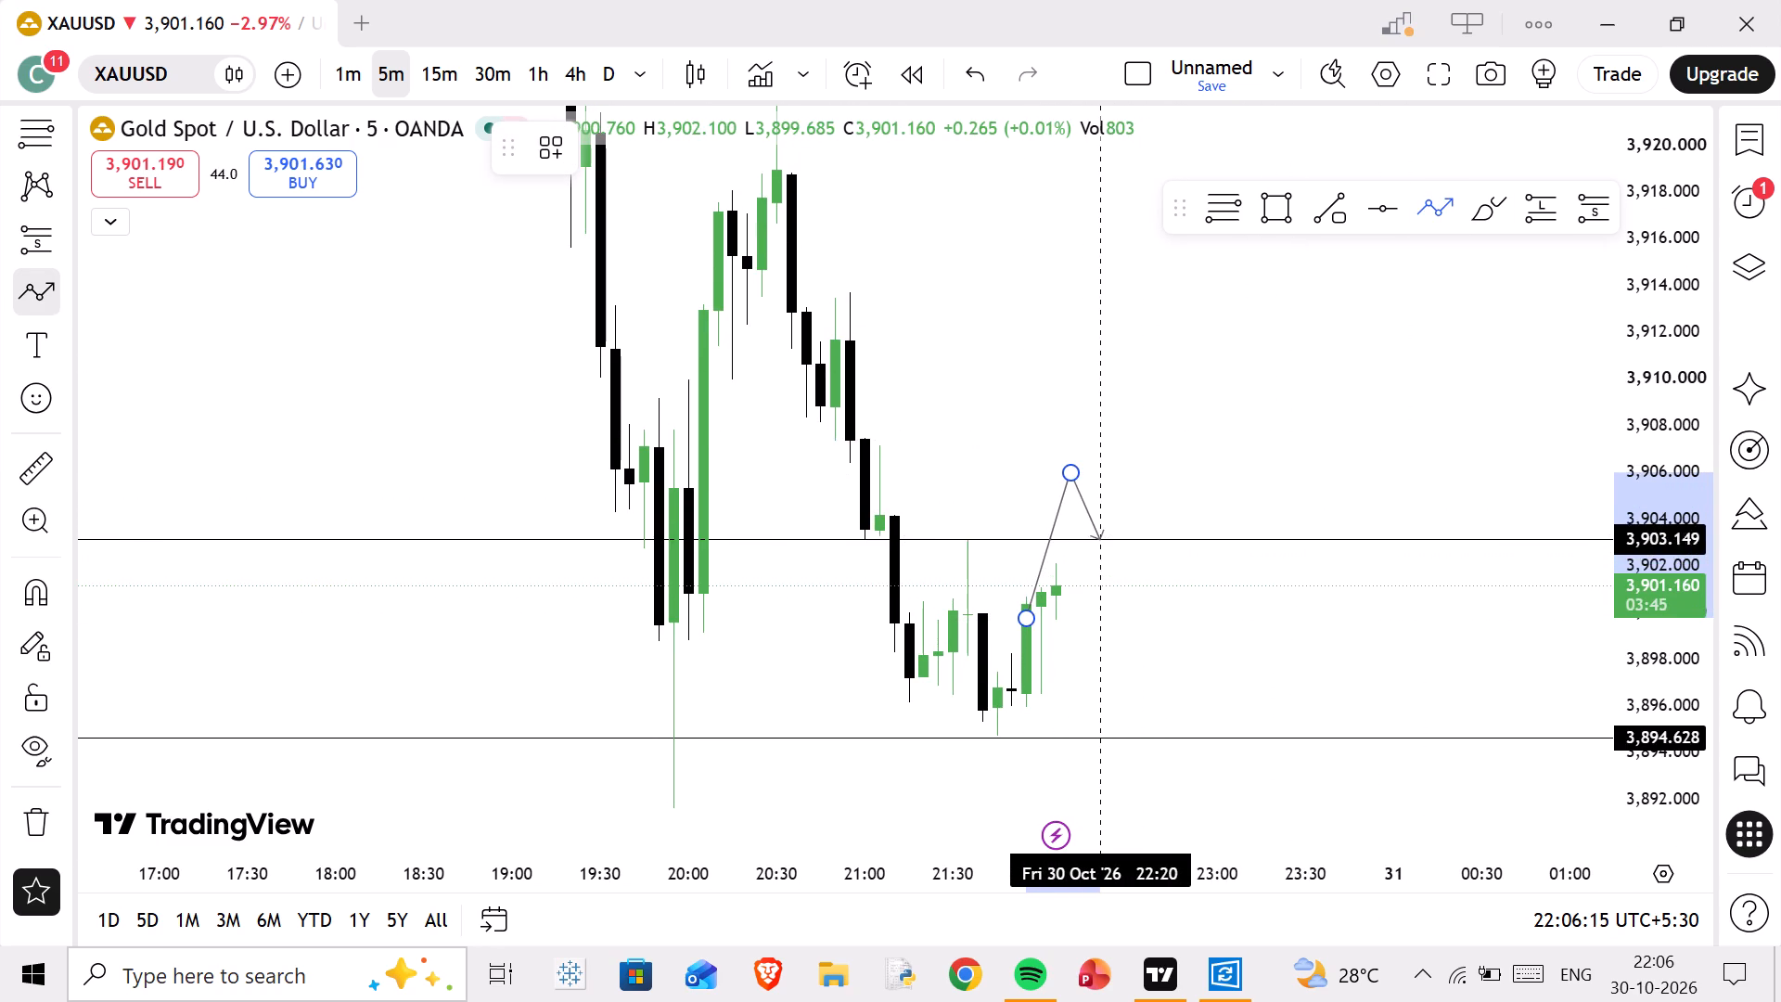
left_click(1097, 541)
double_click(1155, 275)
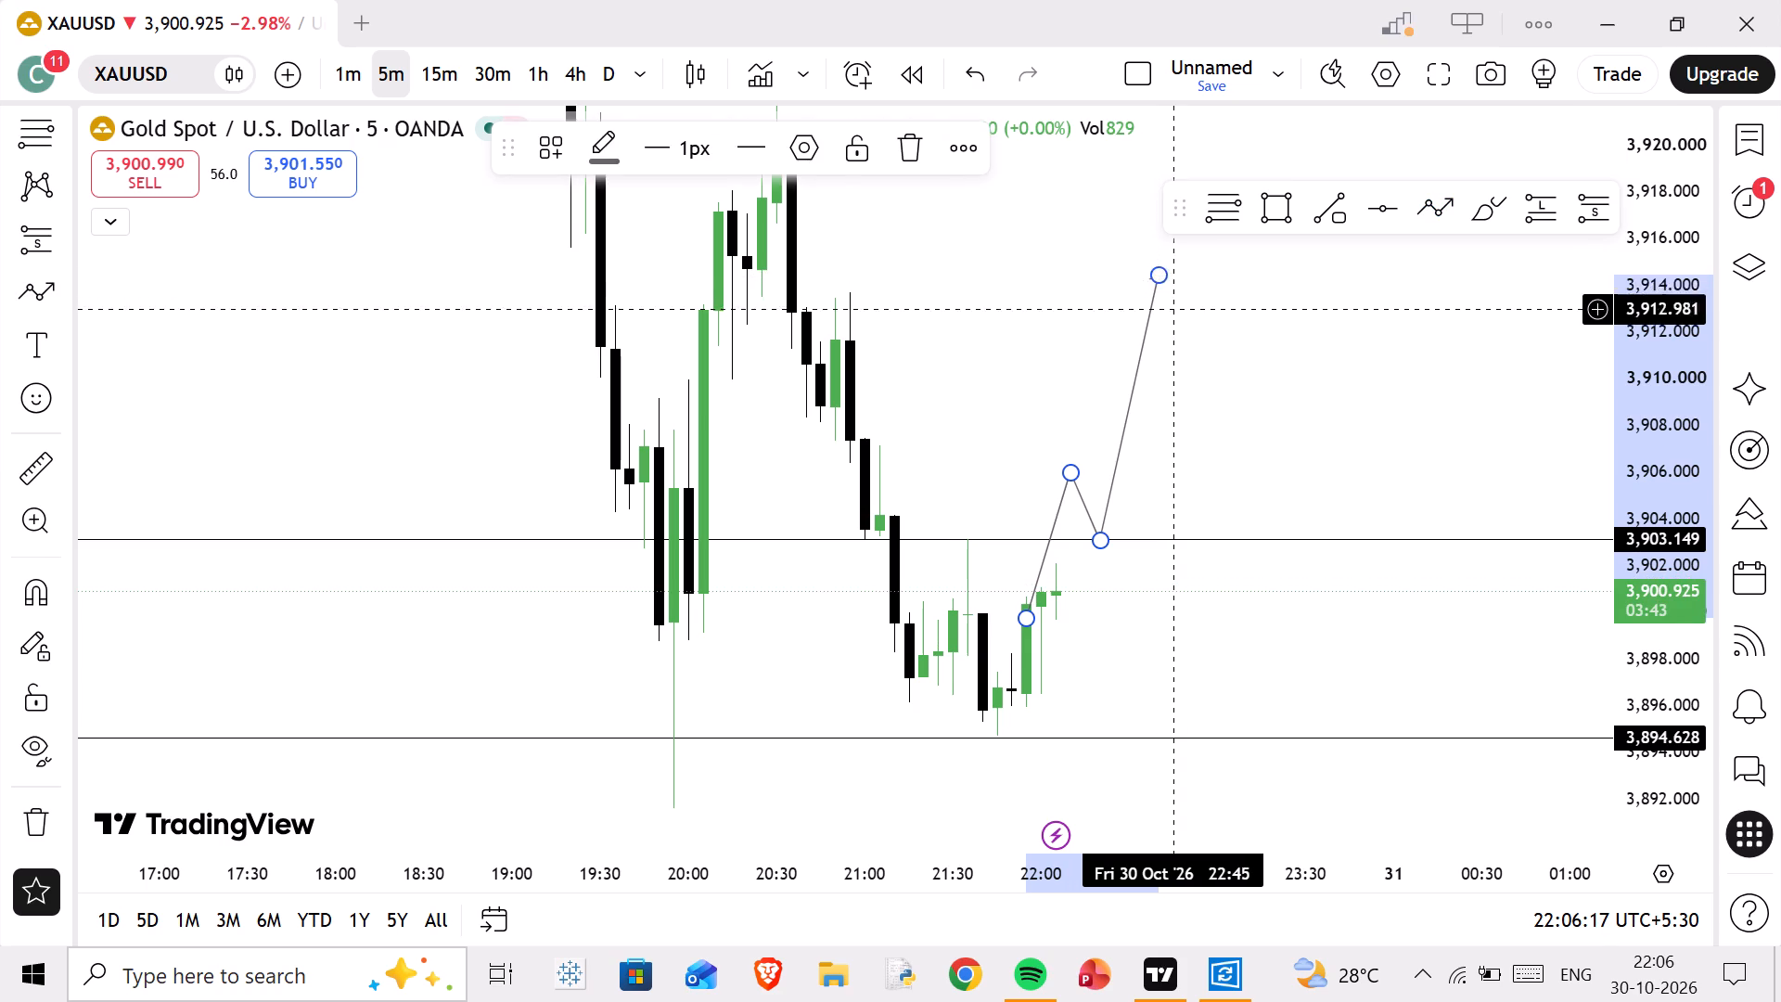
left_click(1193, 341)
scroll(1172, 392, "up", 1)
left_click_drag(1171, 398, 1406, 680)
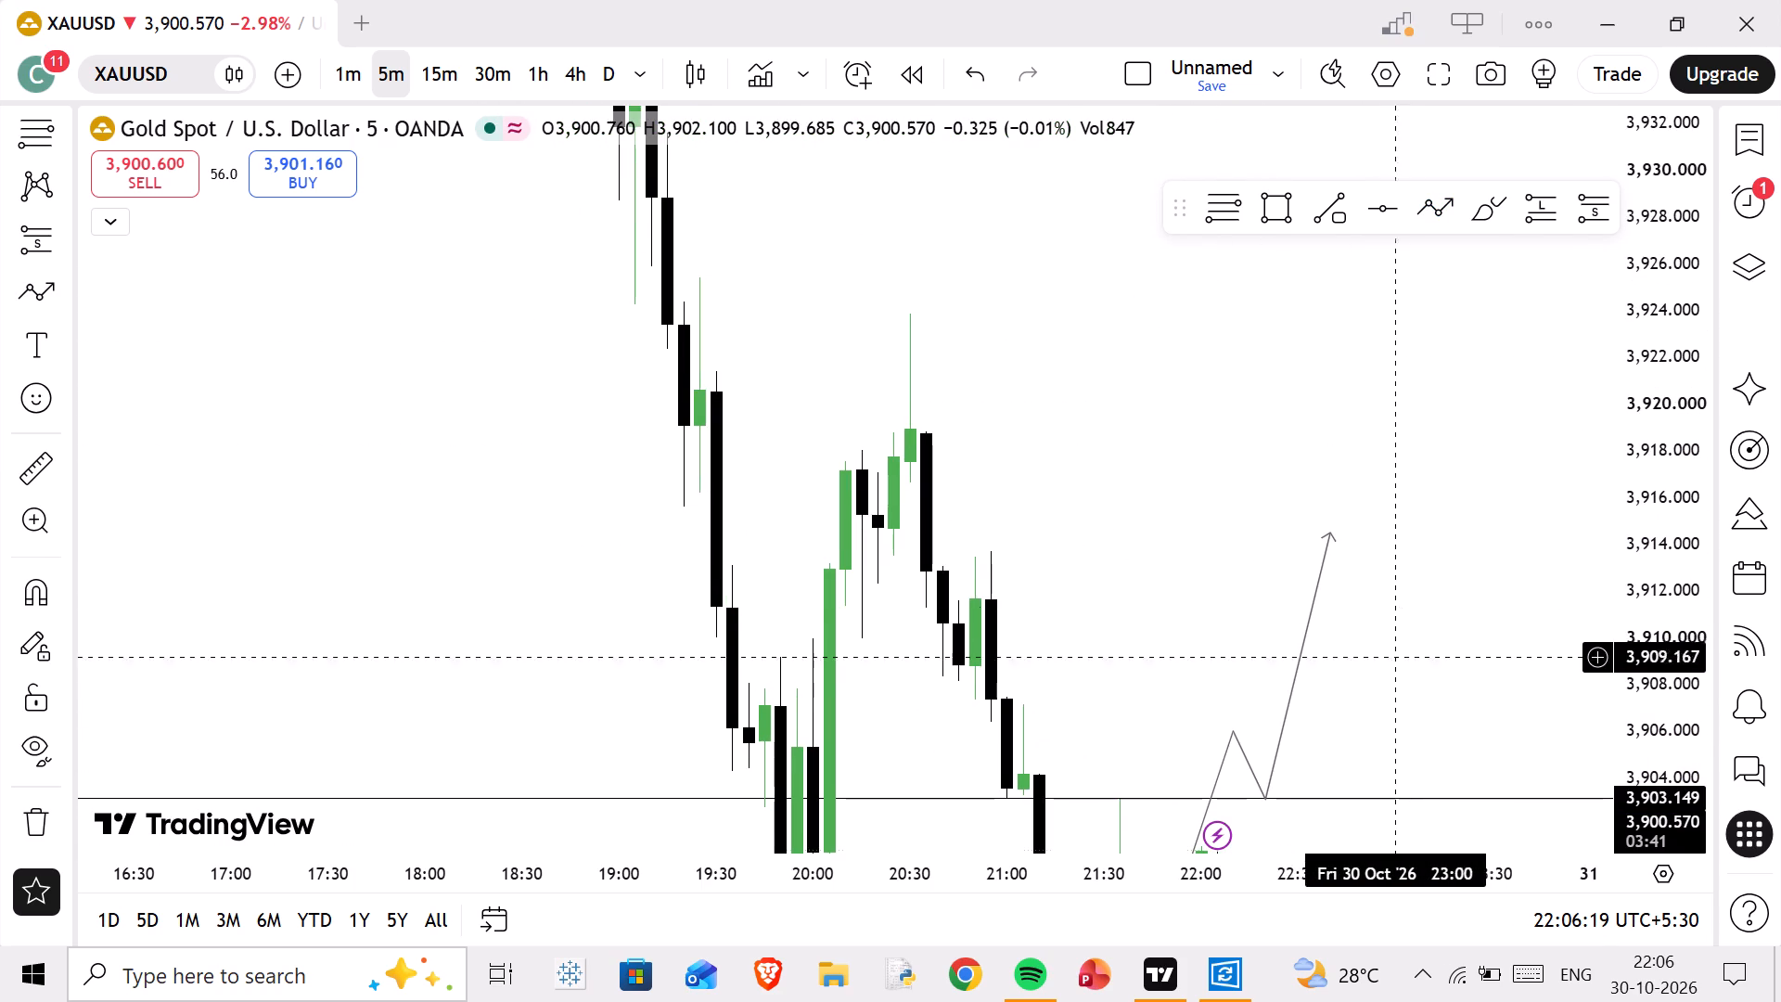
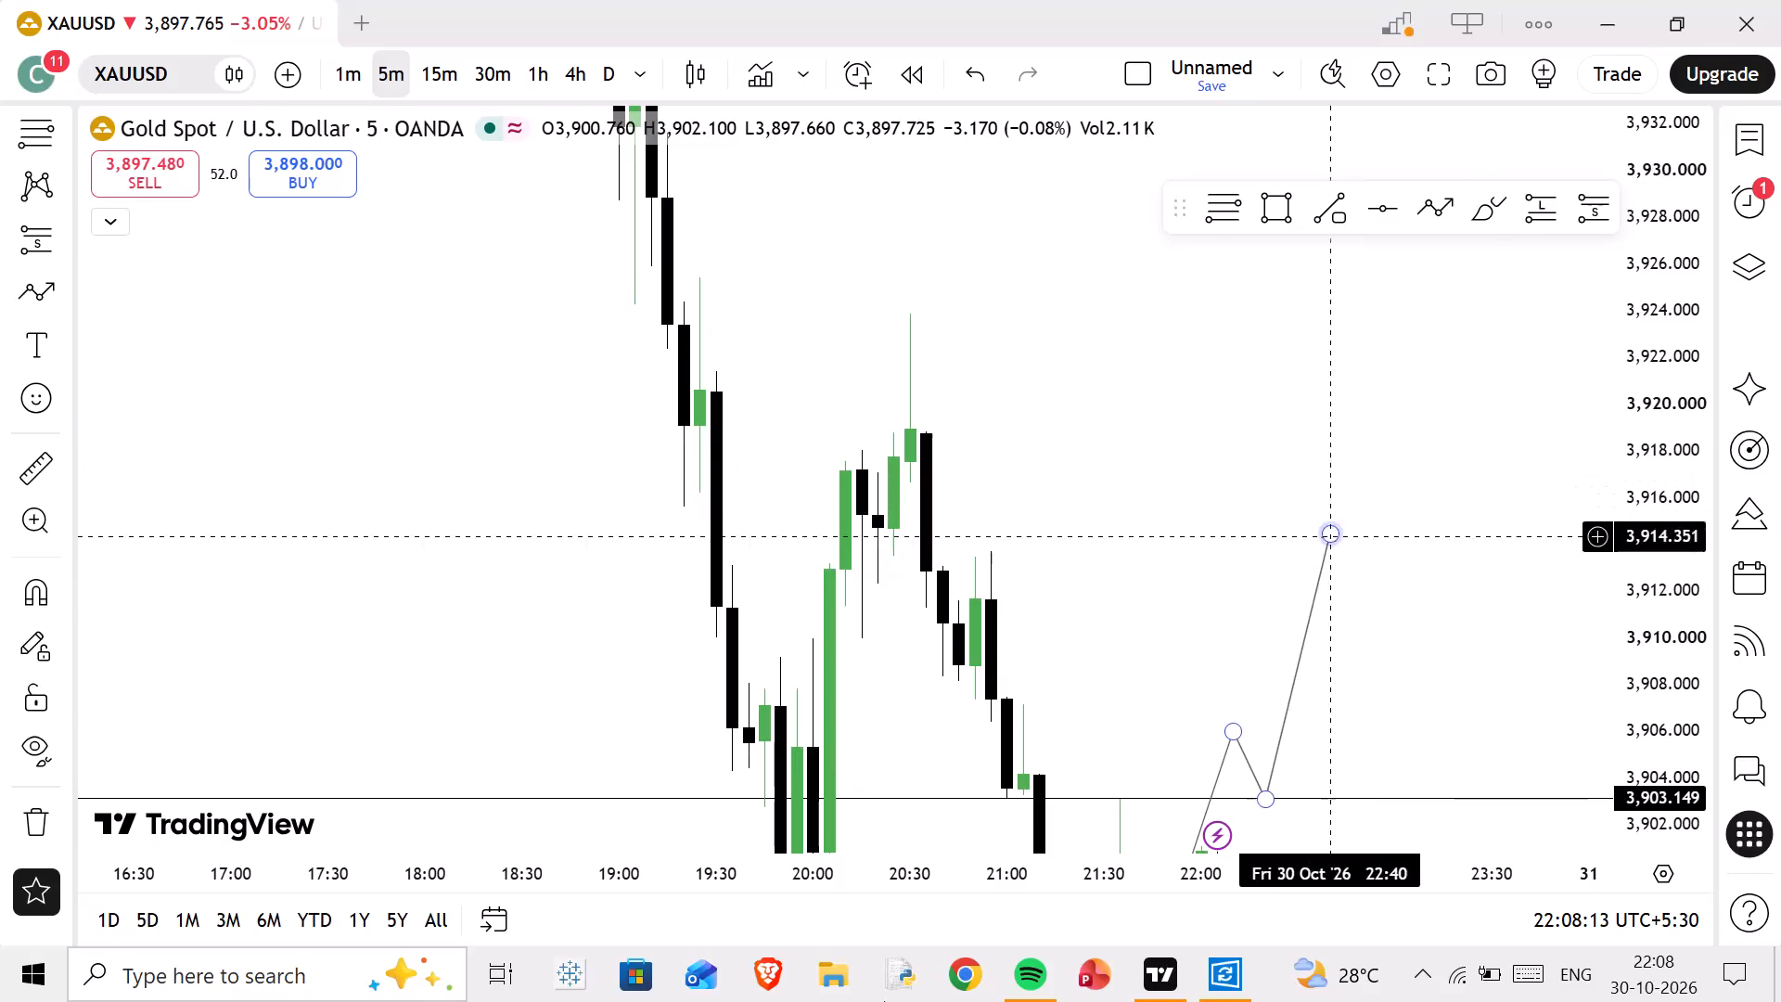
Measure the price distance at 21:35 from about 3,900.8 down to about 3,897, inside the marked range.
left_click_drag(1058, 439, 317, 99)
scroll(860, 544, "down", 1)
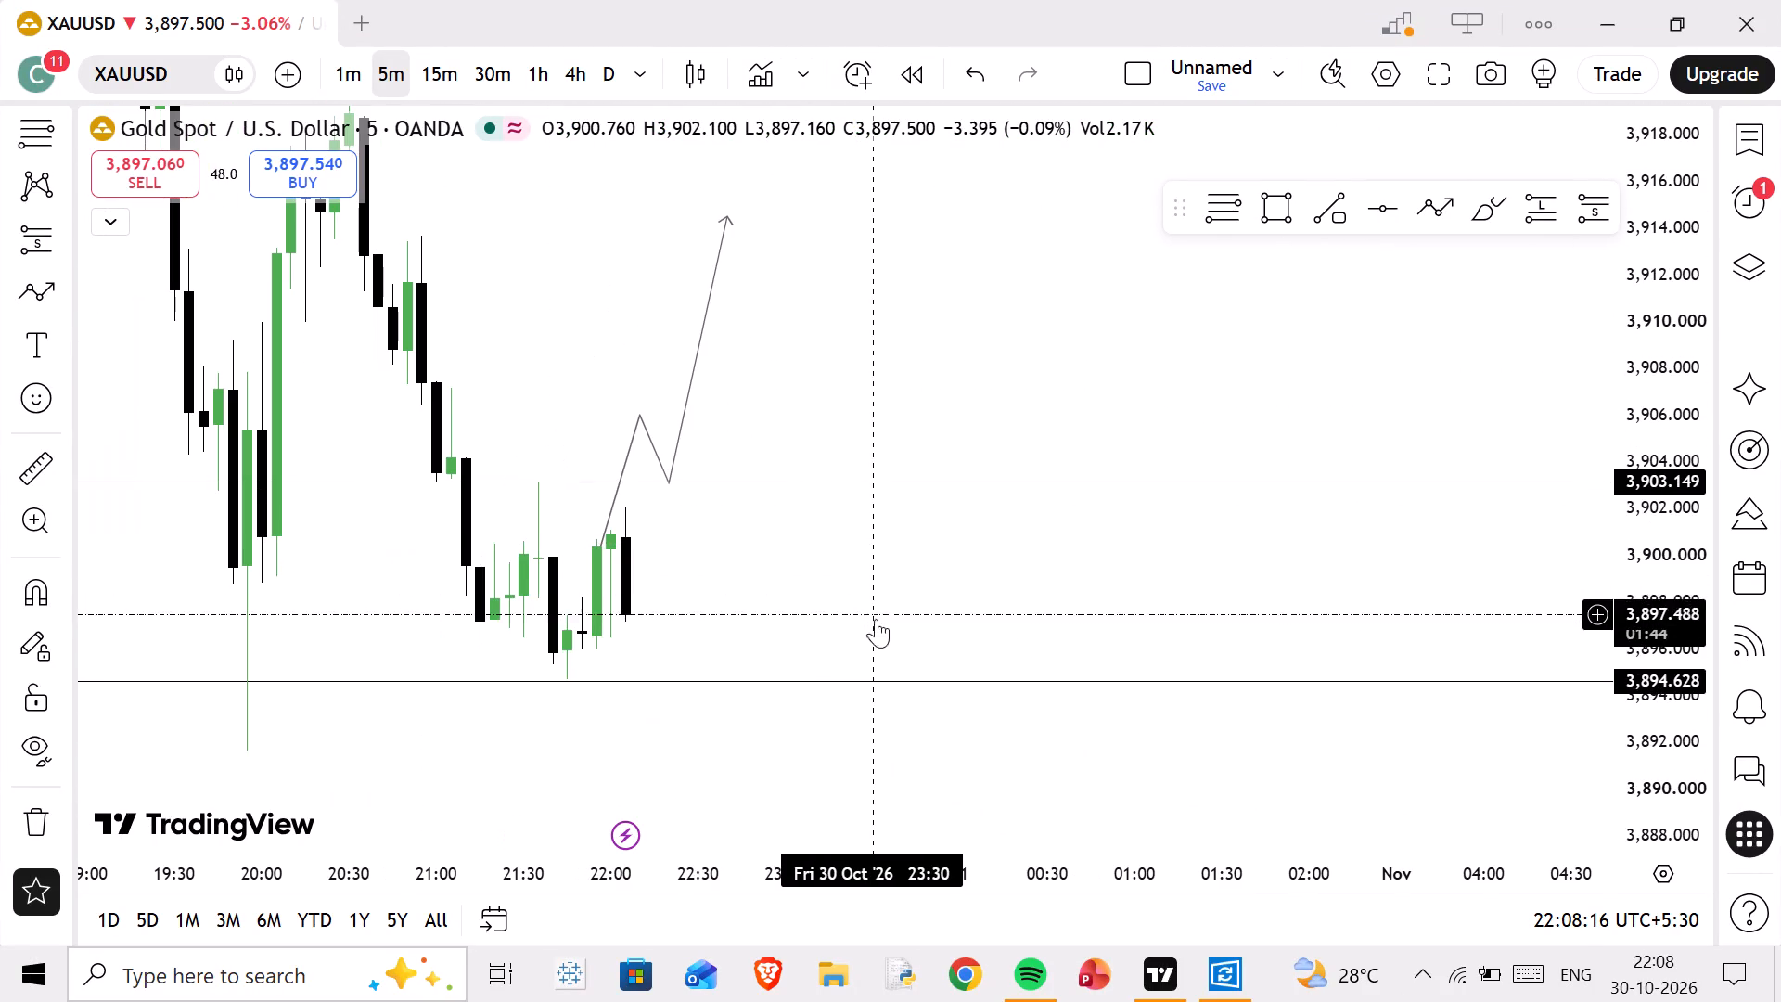
left_click_drag(830, 609, 948, 516)
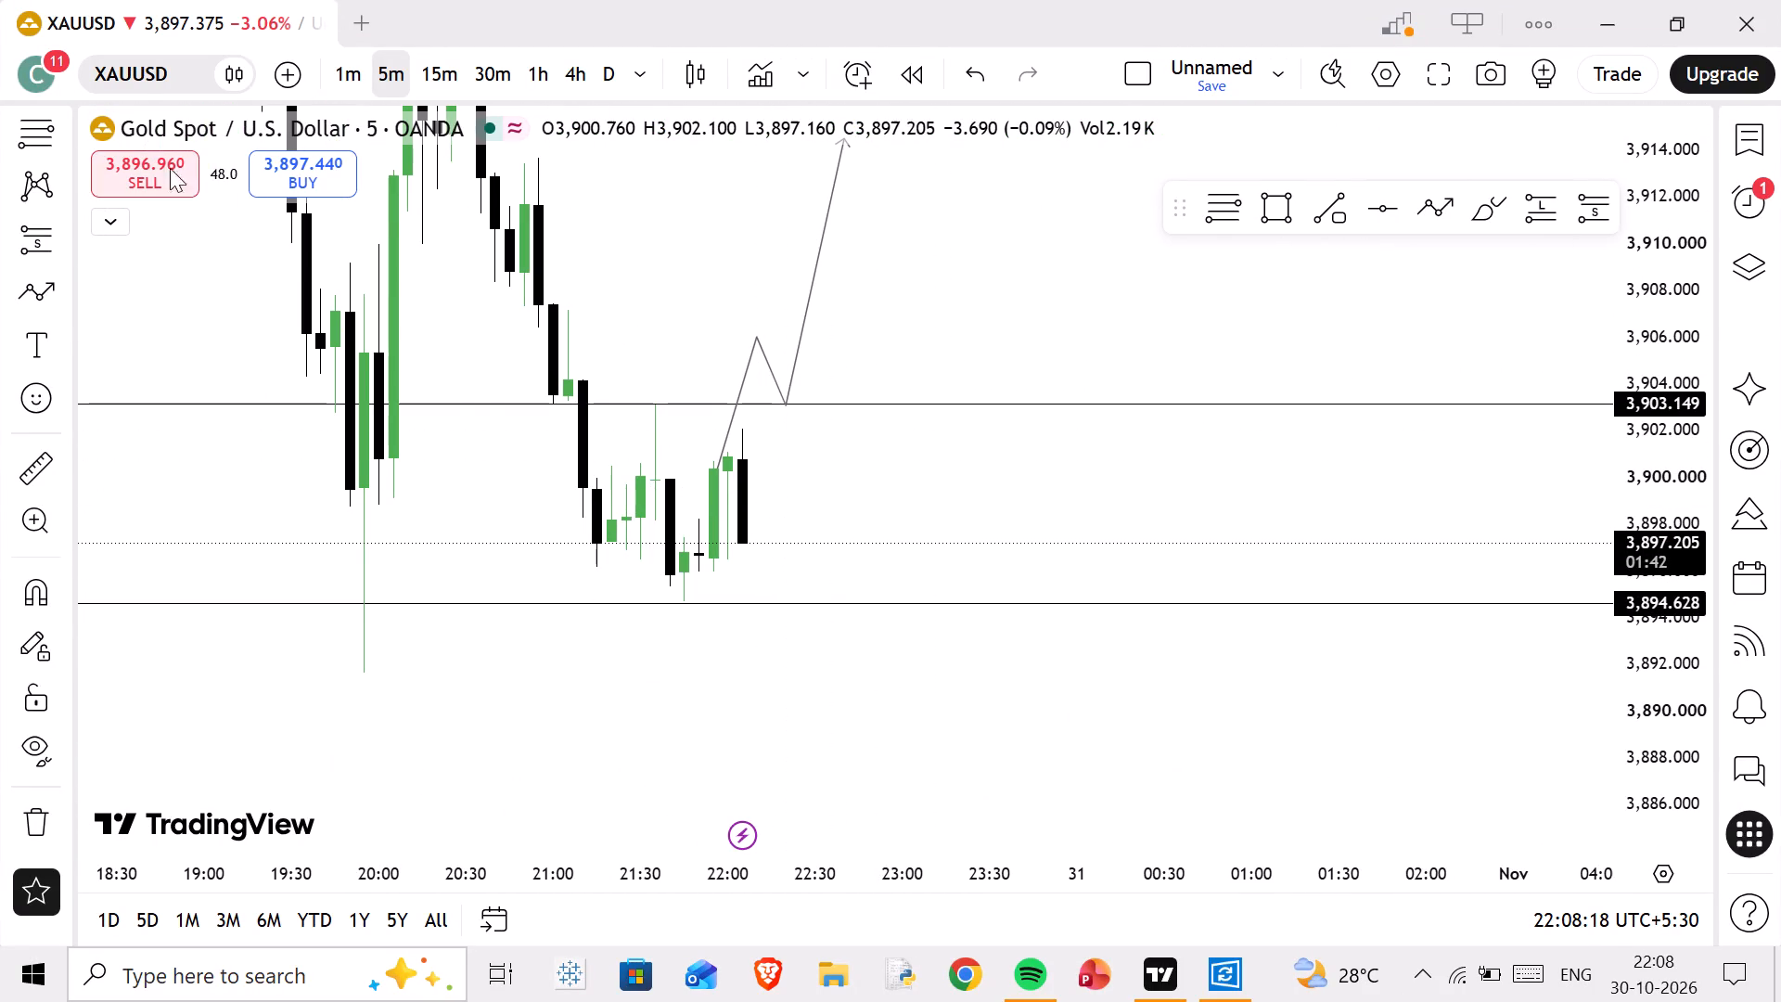
left_click(54, 462)
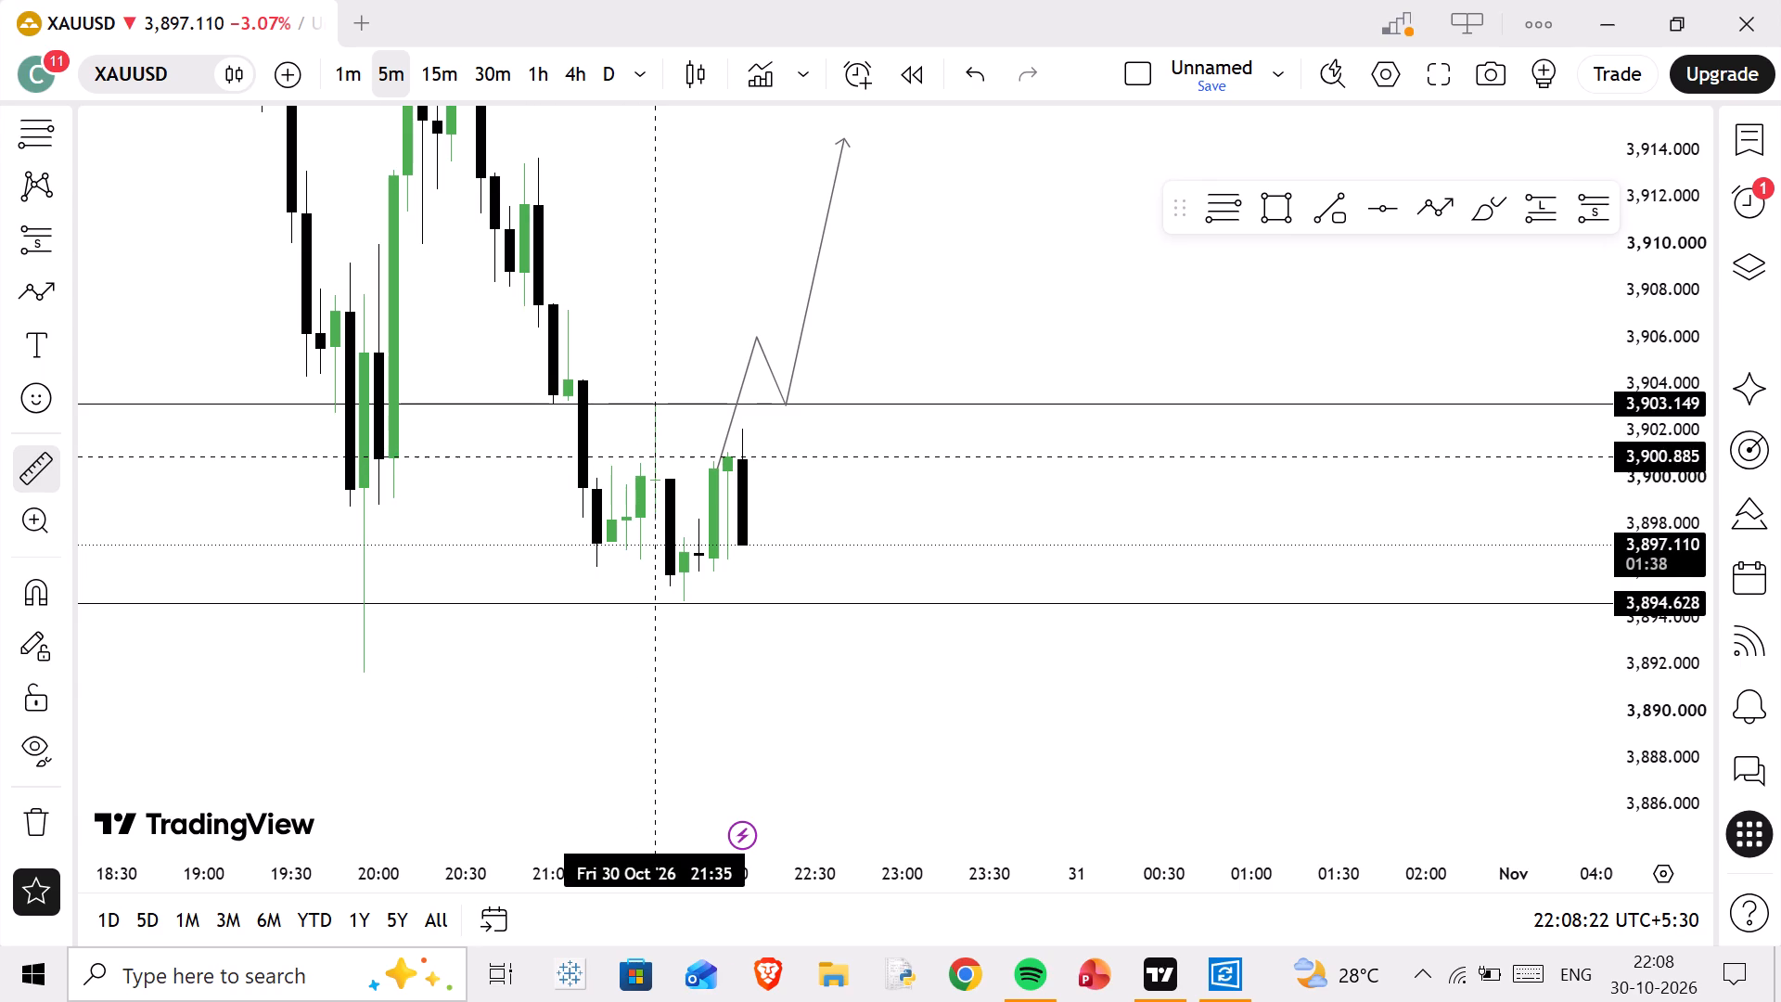
left_click(654, 459)
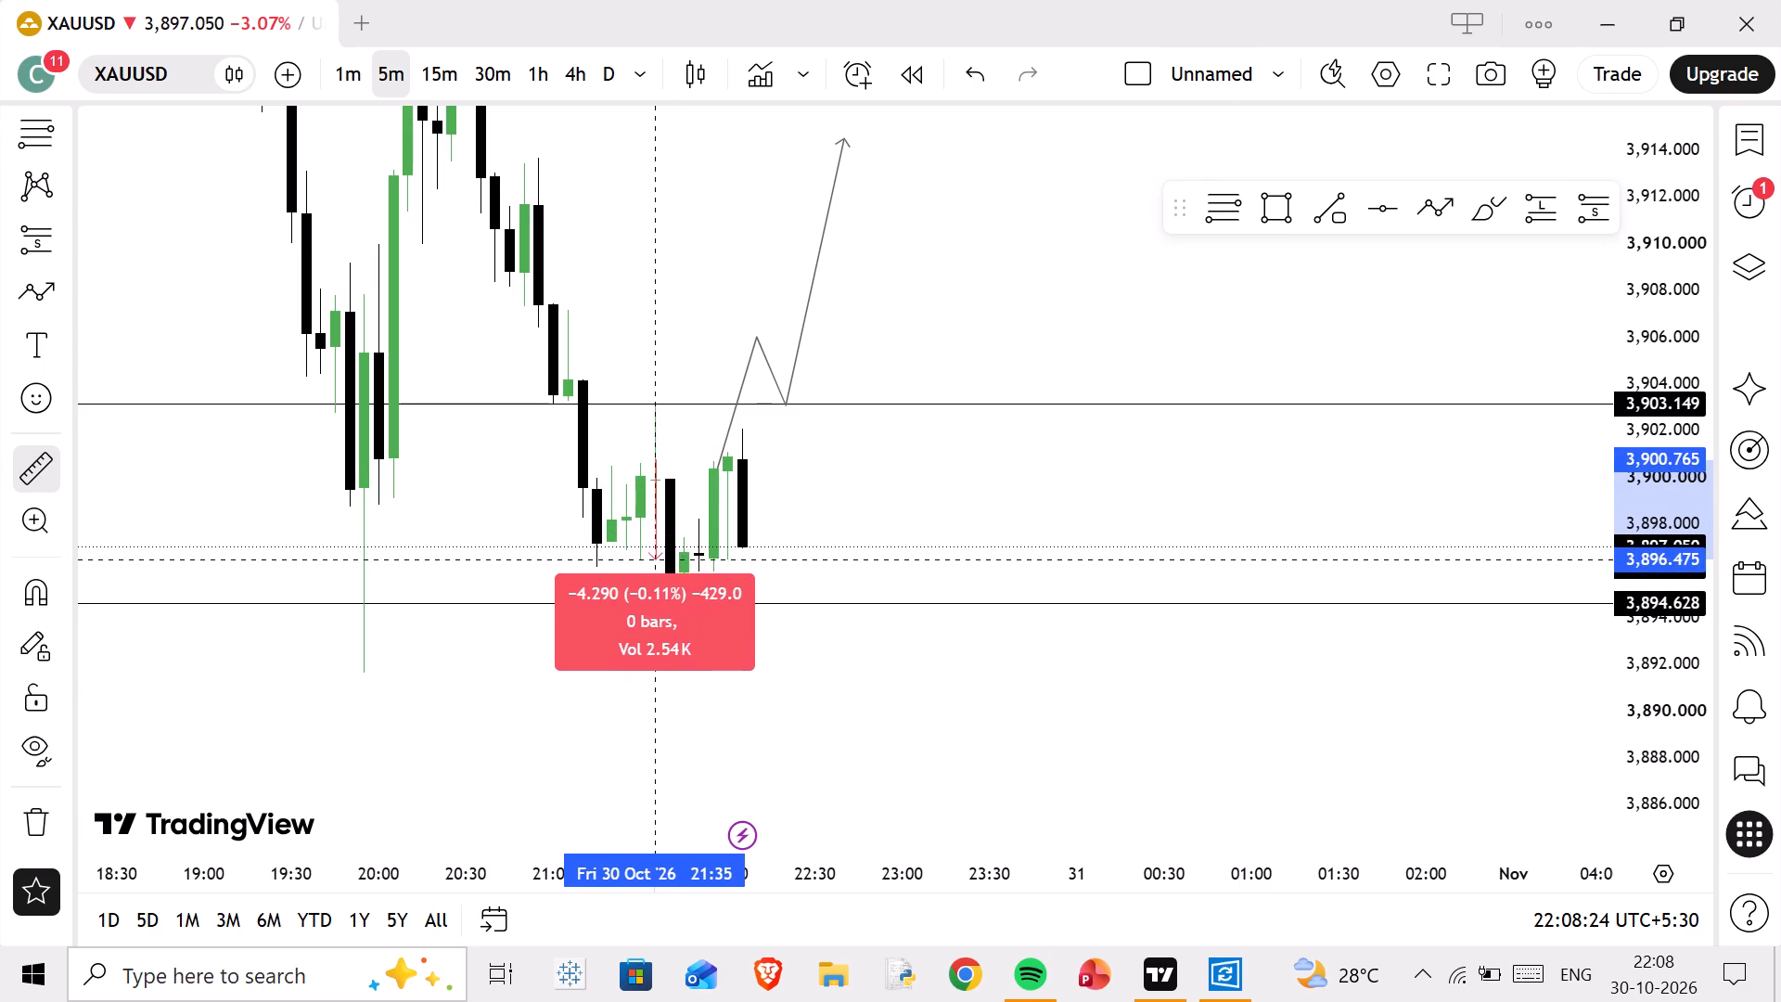
left_click(656, 549)
left_click(872, 481)
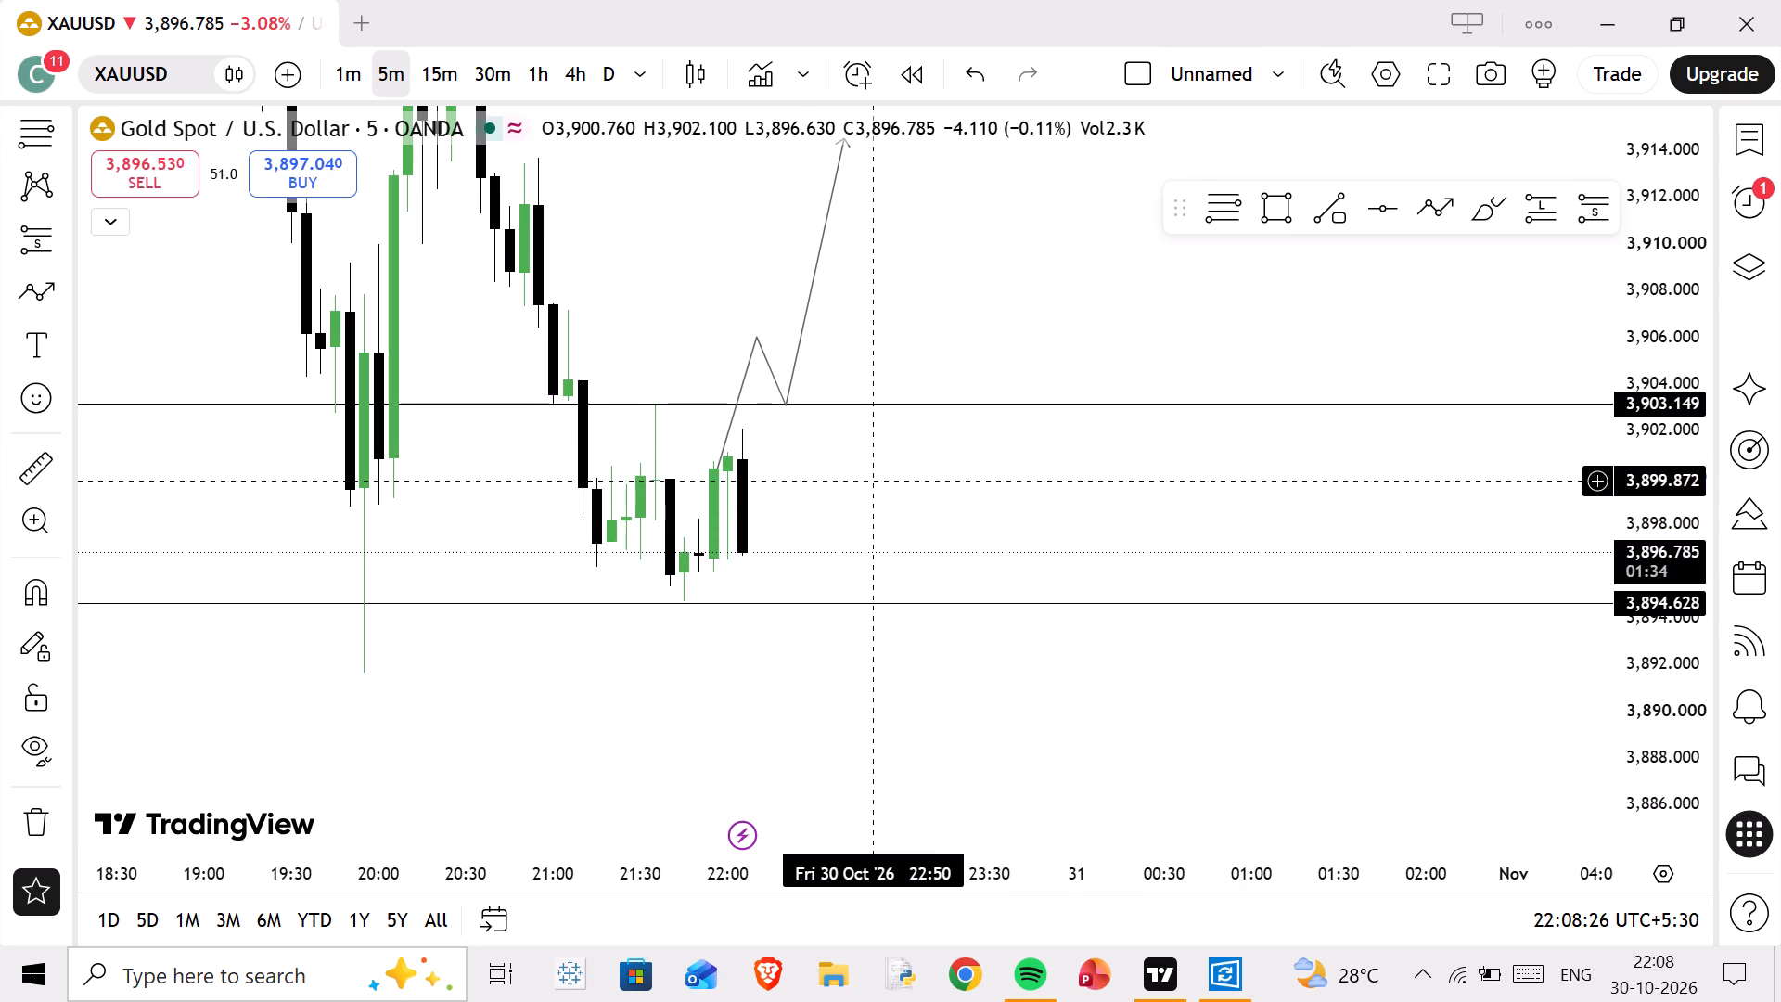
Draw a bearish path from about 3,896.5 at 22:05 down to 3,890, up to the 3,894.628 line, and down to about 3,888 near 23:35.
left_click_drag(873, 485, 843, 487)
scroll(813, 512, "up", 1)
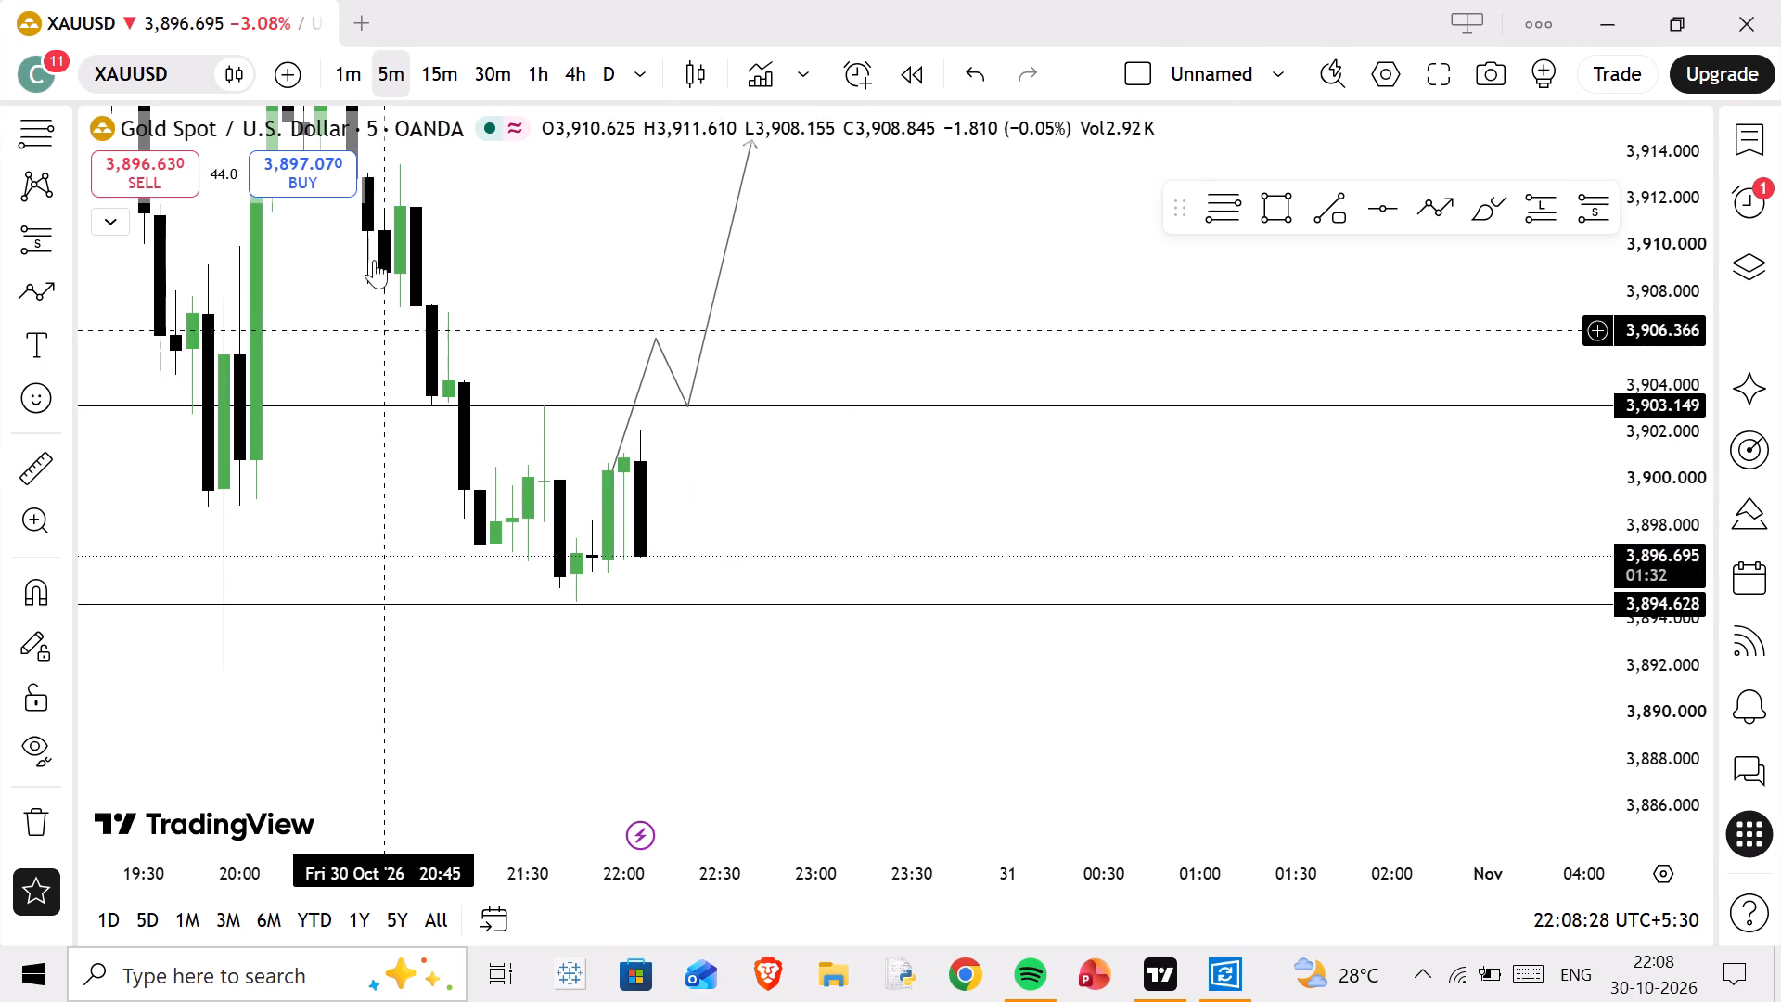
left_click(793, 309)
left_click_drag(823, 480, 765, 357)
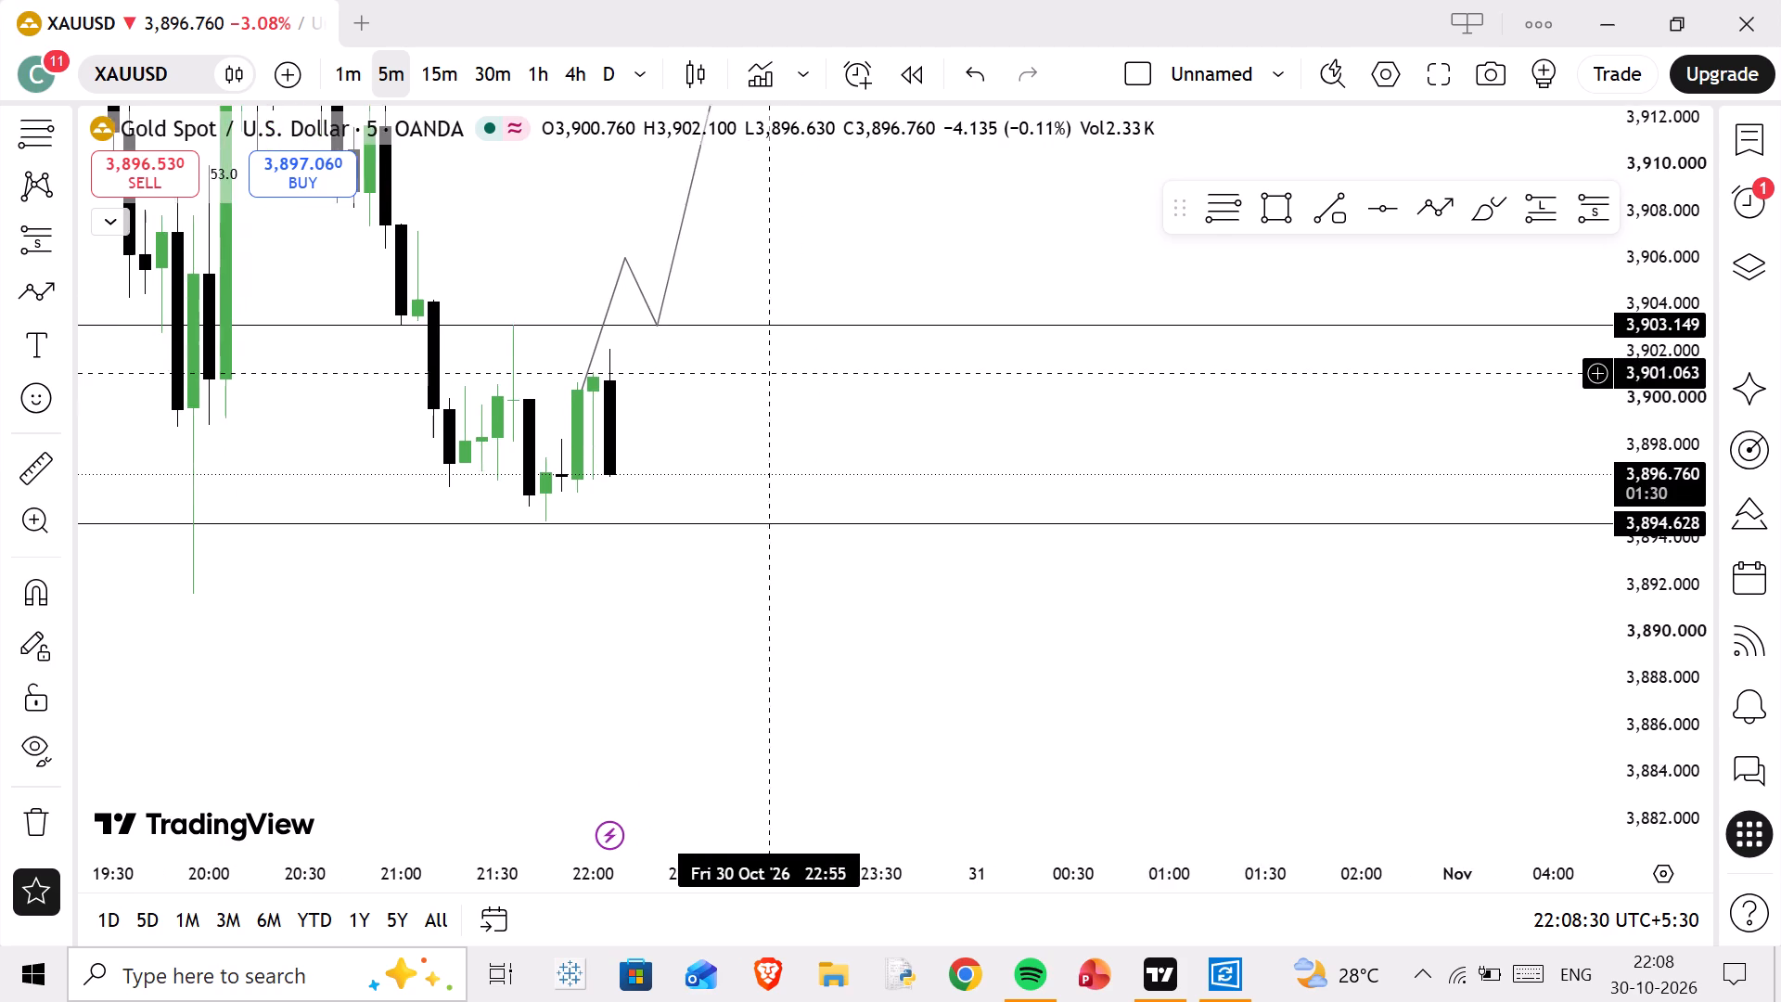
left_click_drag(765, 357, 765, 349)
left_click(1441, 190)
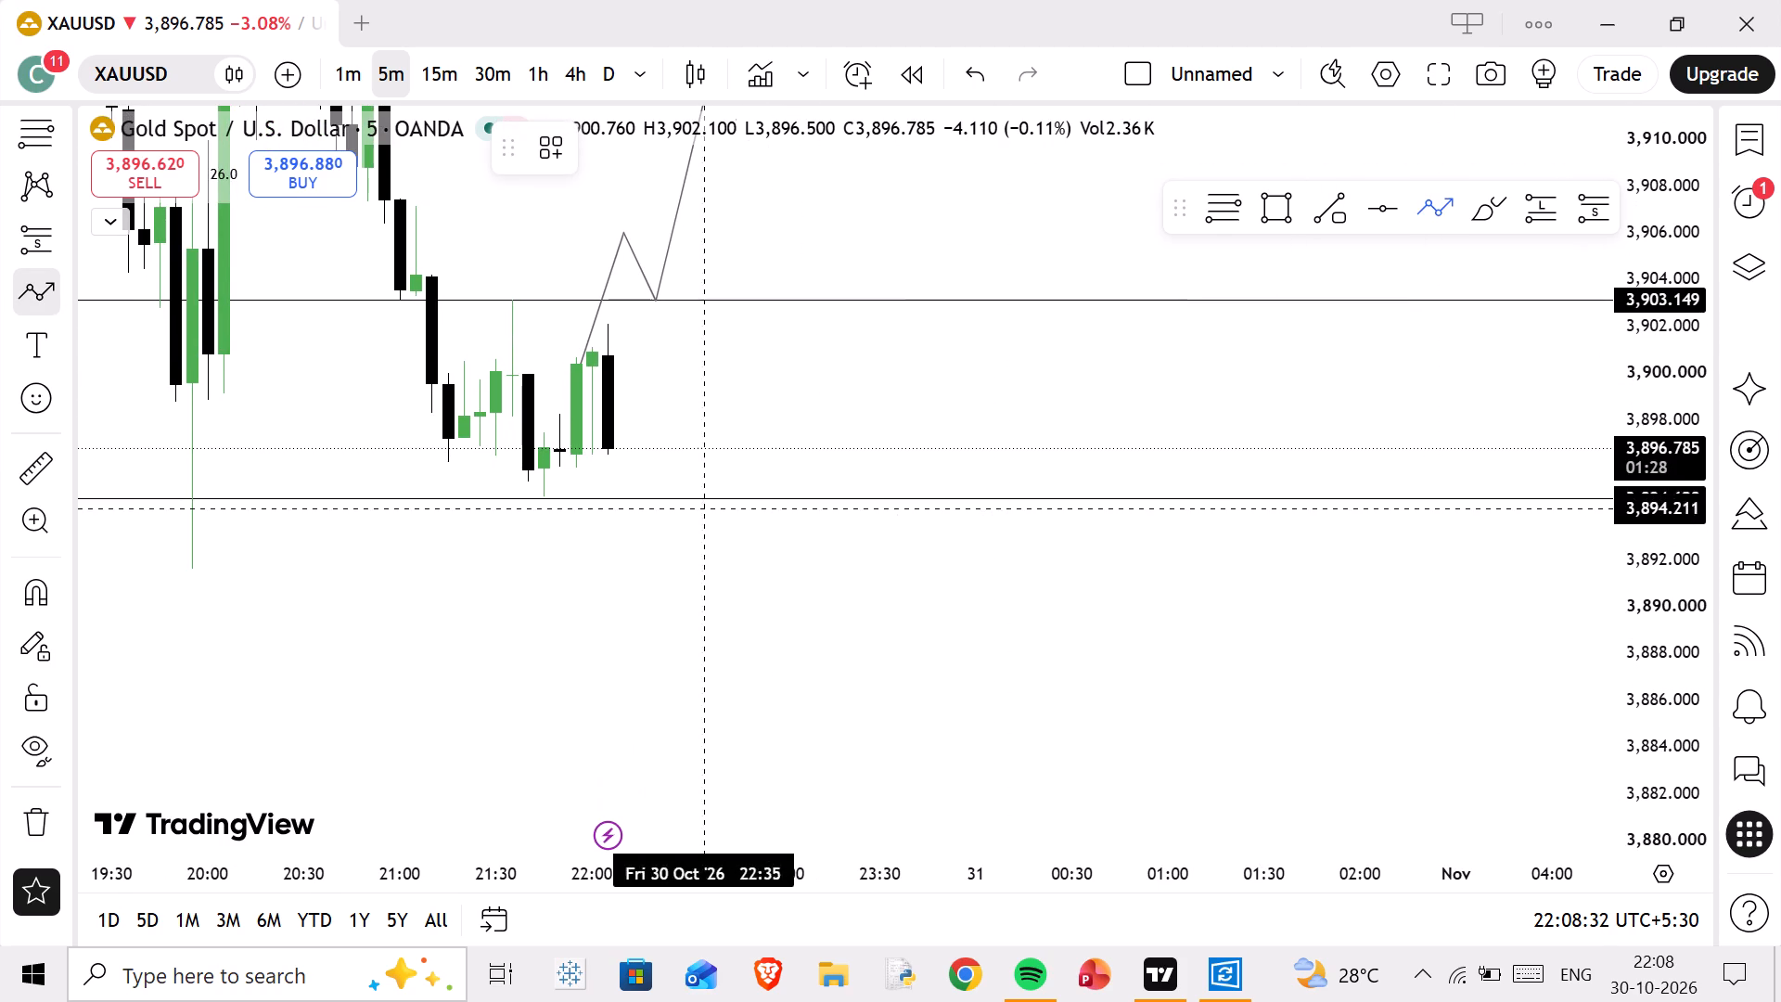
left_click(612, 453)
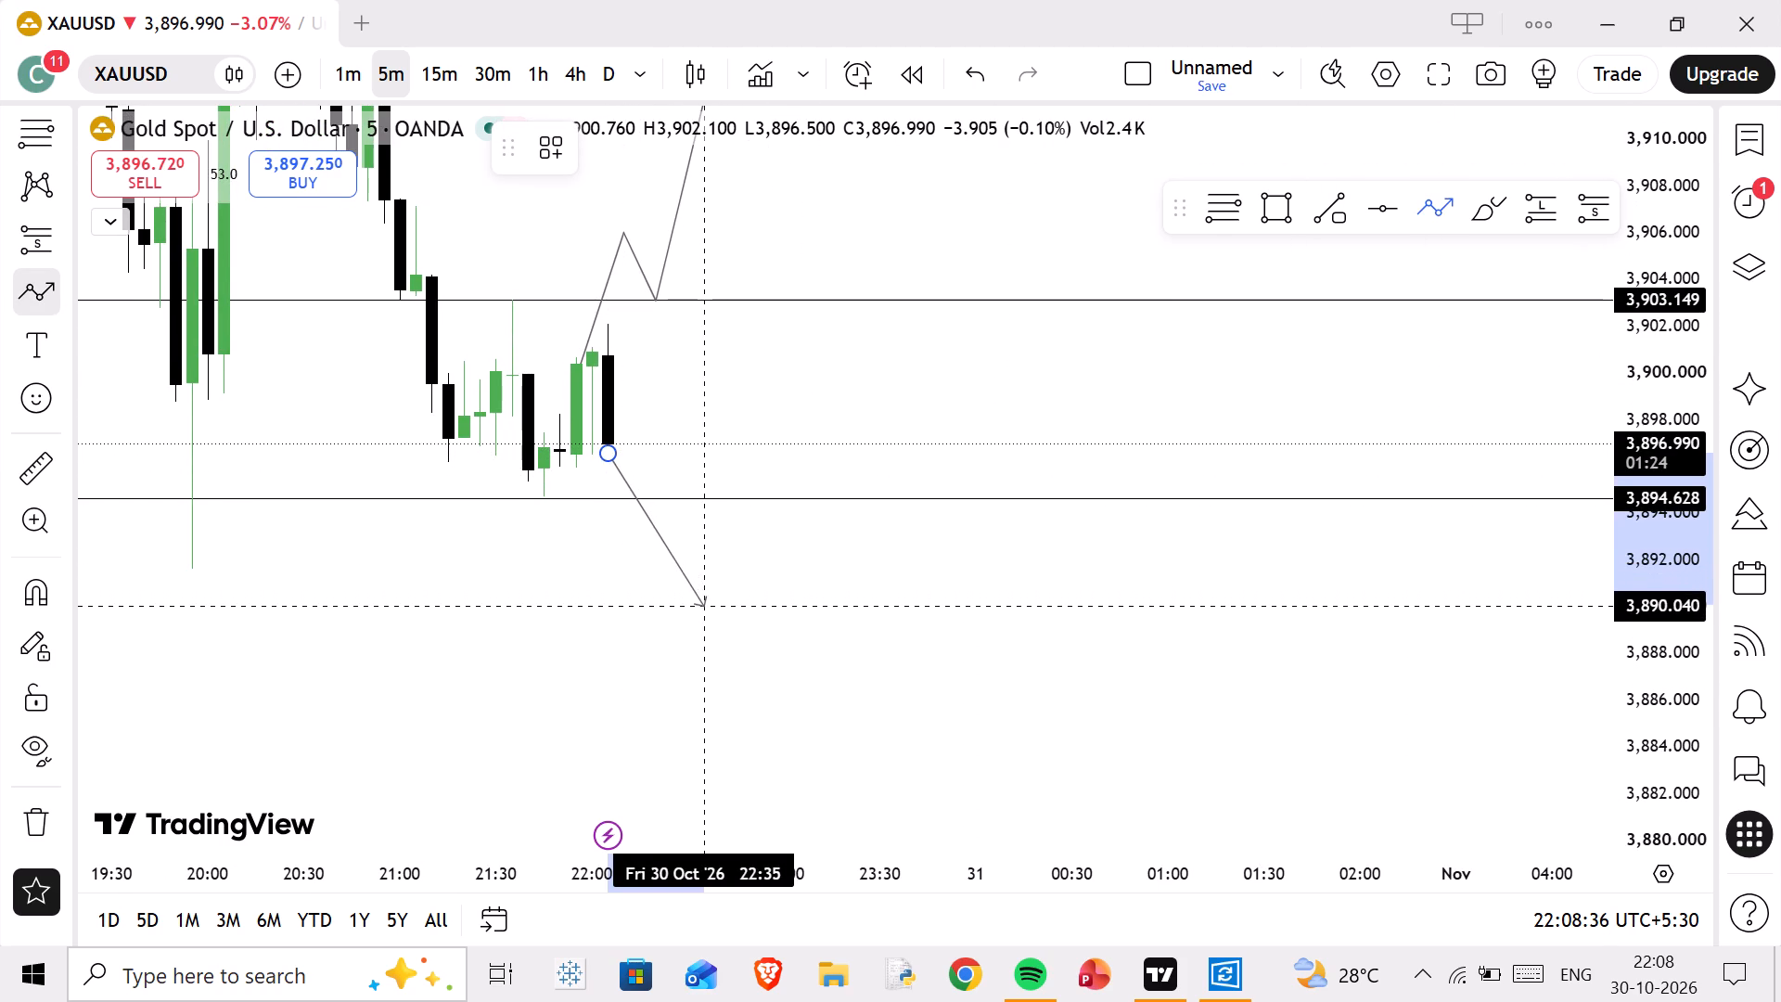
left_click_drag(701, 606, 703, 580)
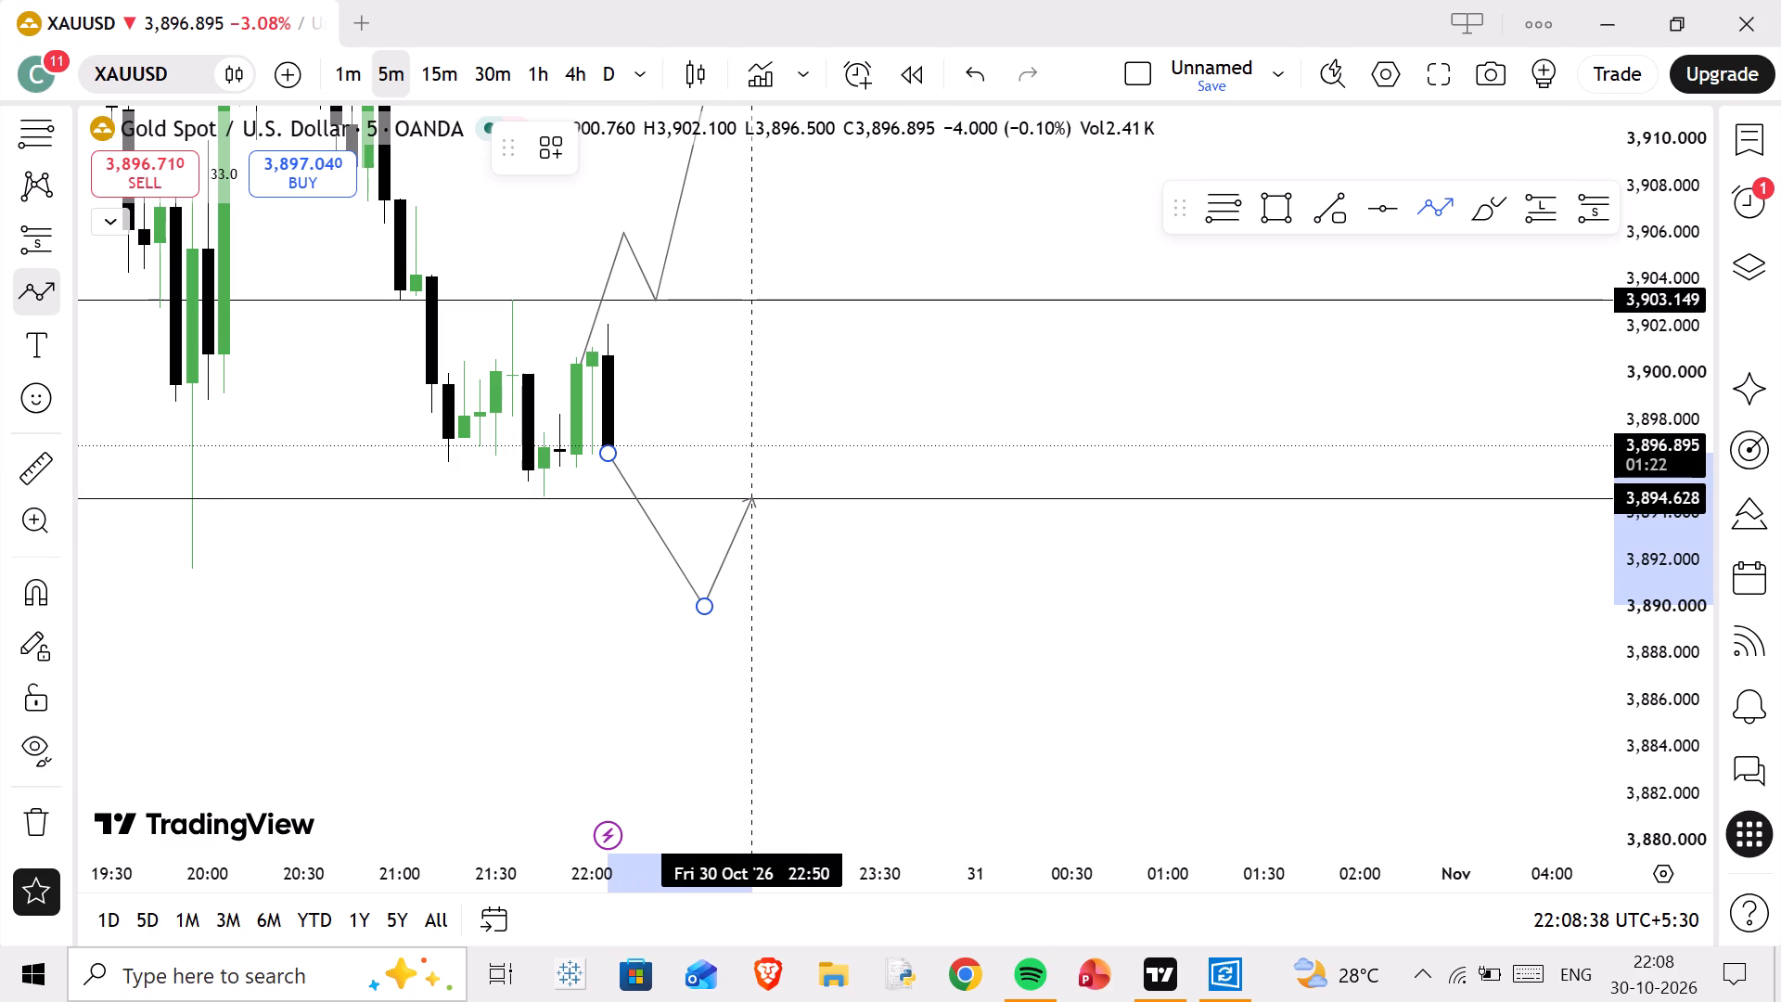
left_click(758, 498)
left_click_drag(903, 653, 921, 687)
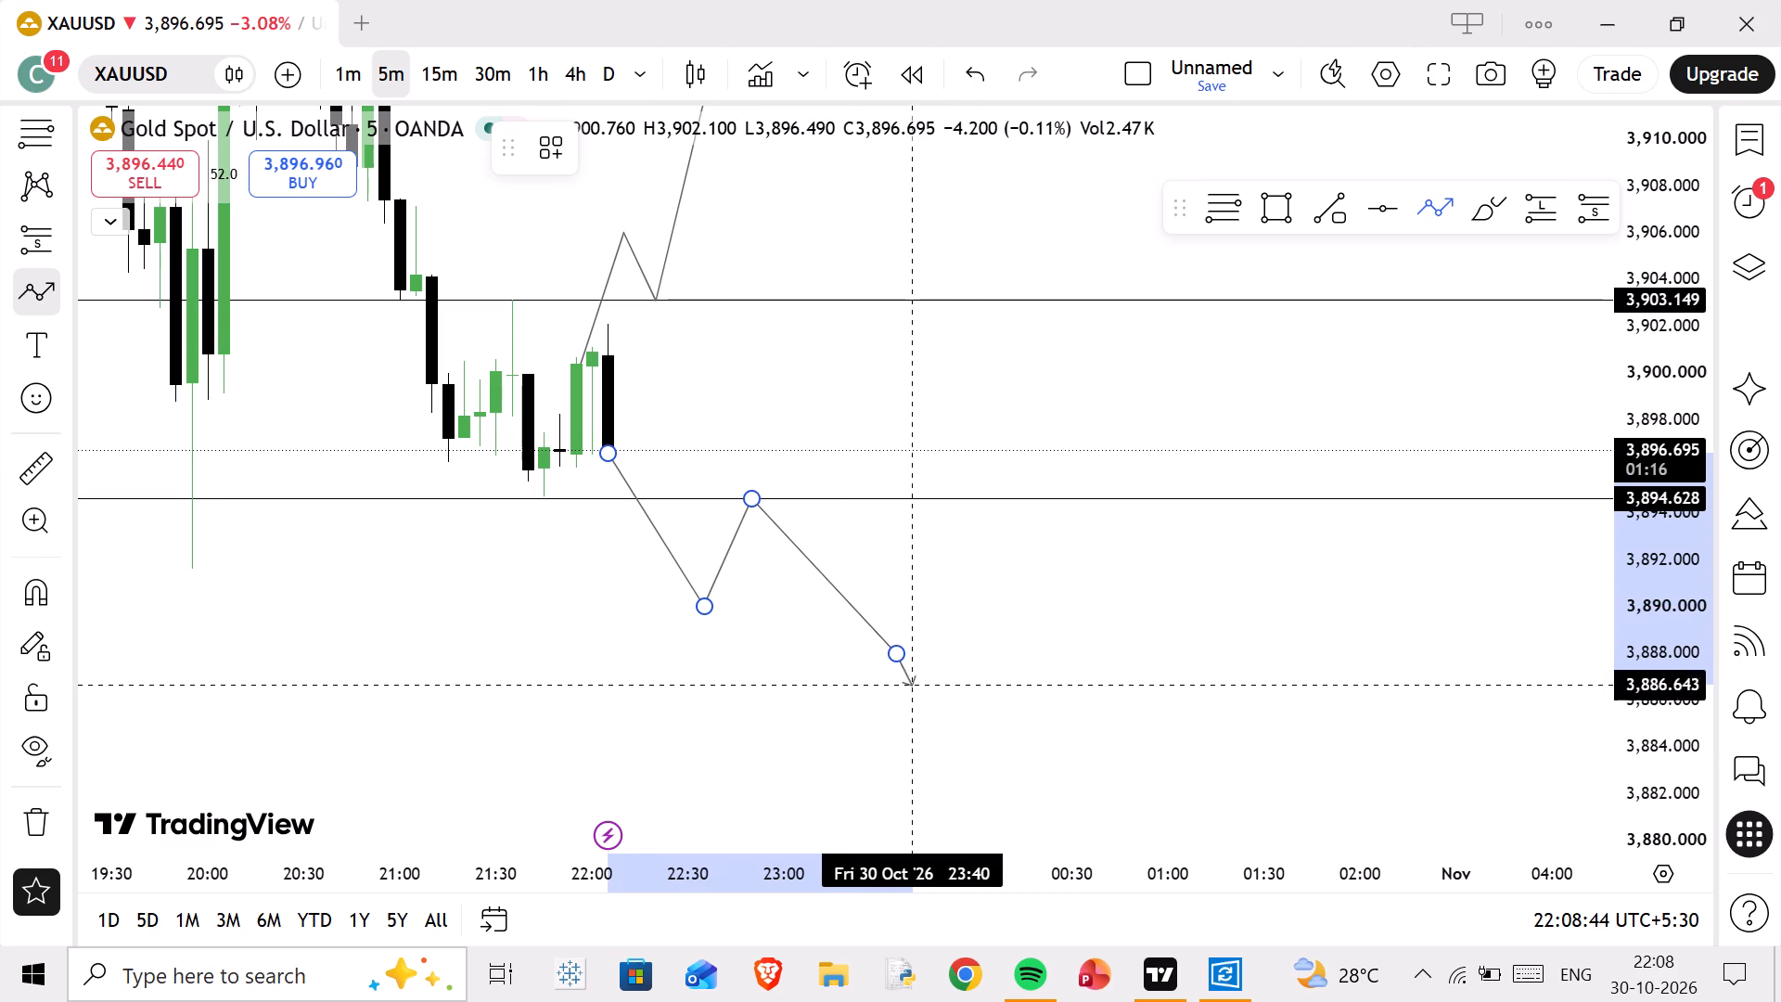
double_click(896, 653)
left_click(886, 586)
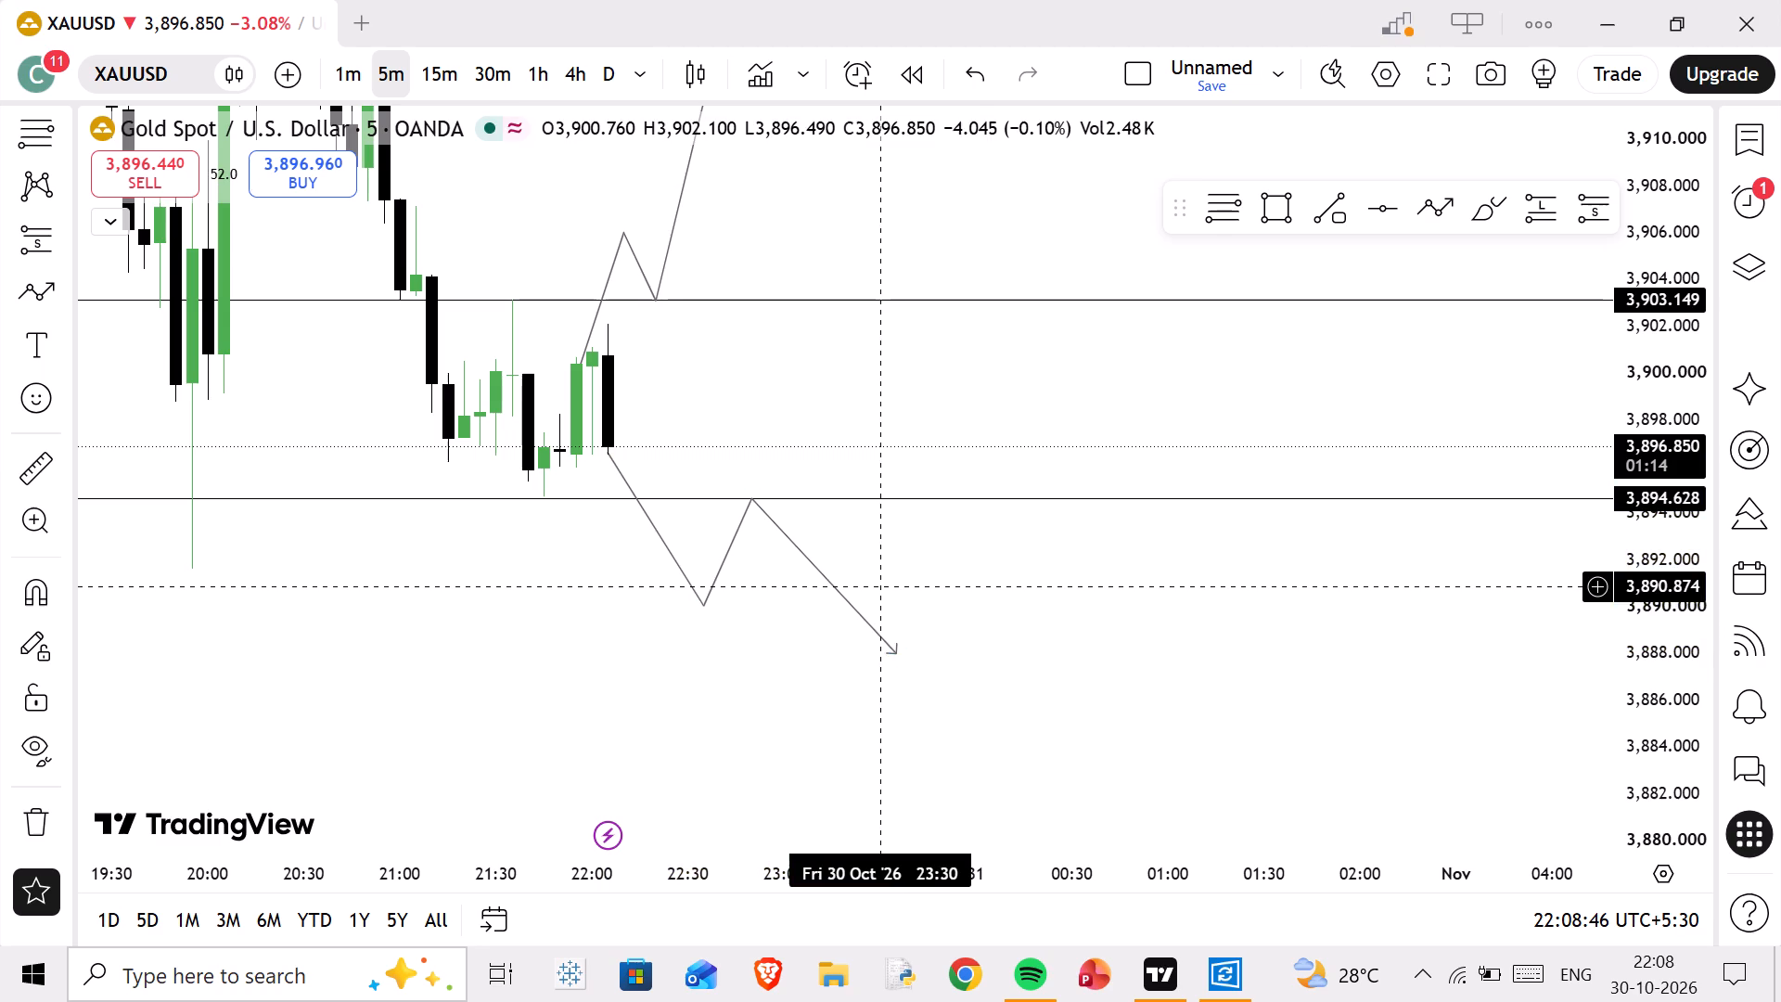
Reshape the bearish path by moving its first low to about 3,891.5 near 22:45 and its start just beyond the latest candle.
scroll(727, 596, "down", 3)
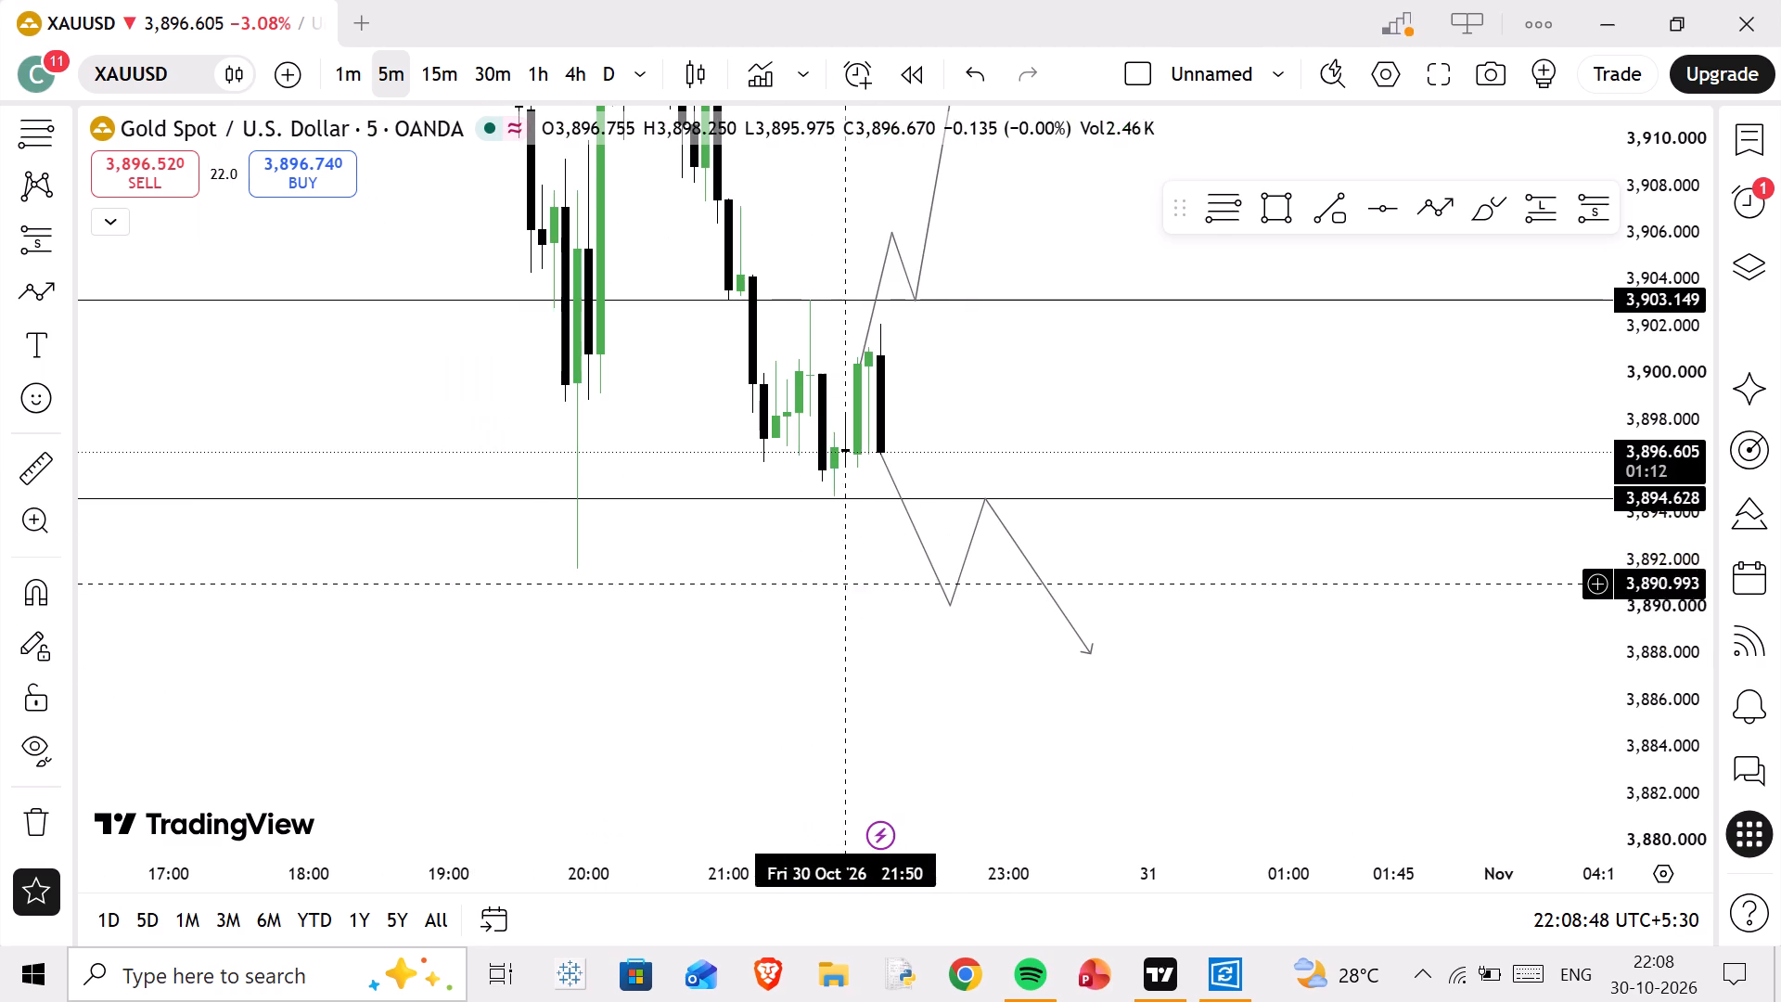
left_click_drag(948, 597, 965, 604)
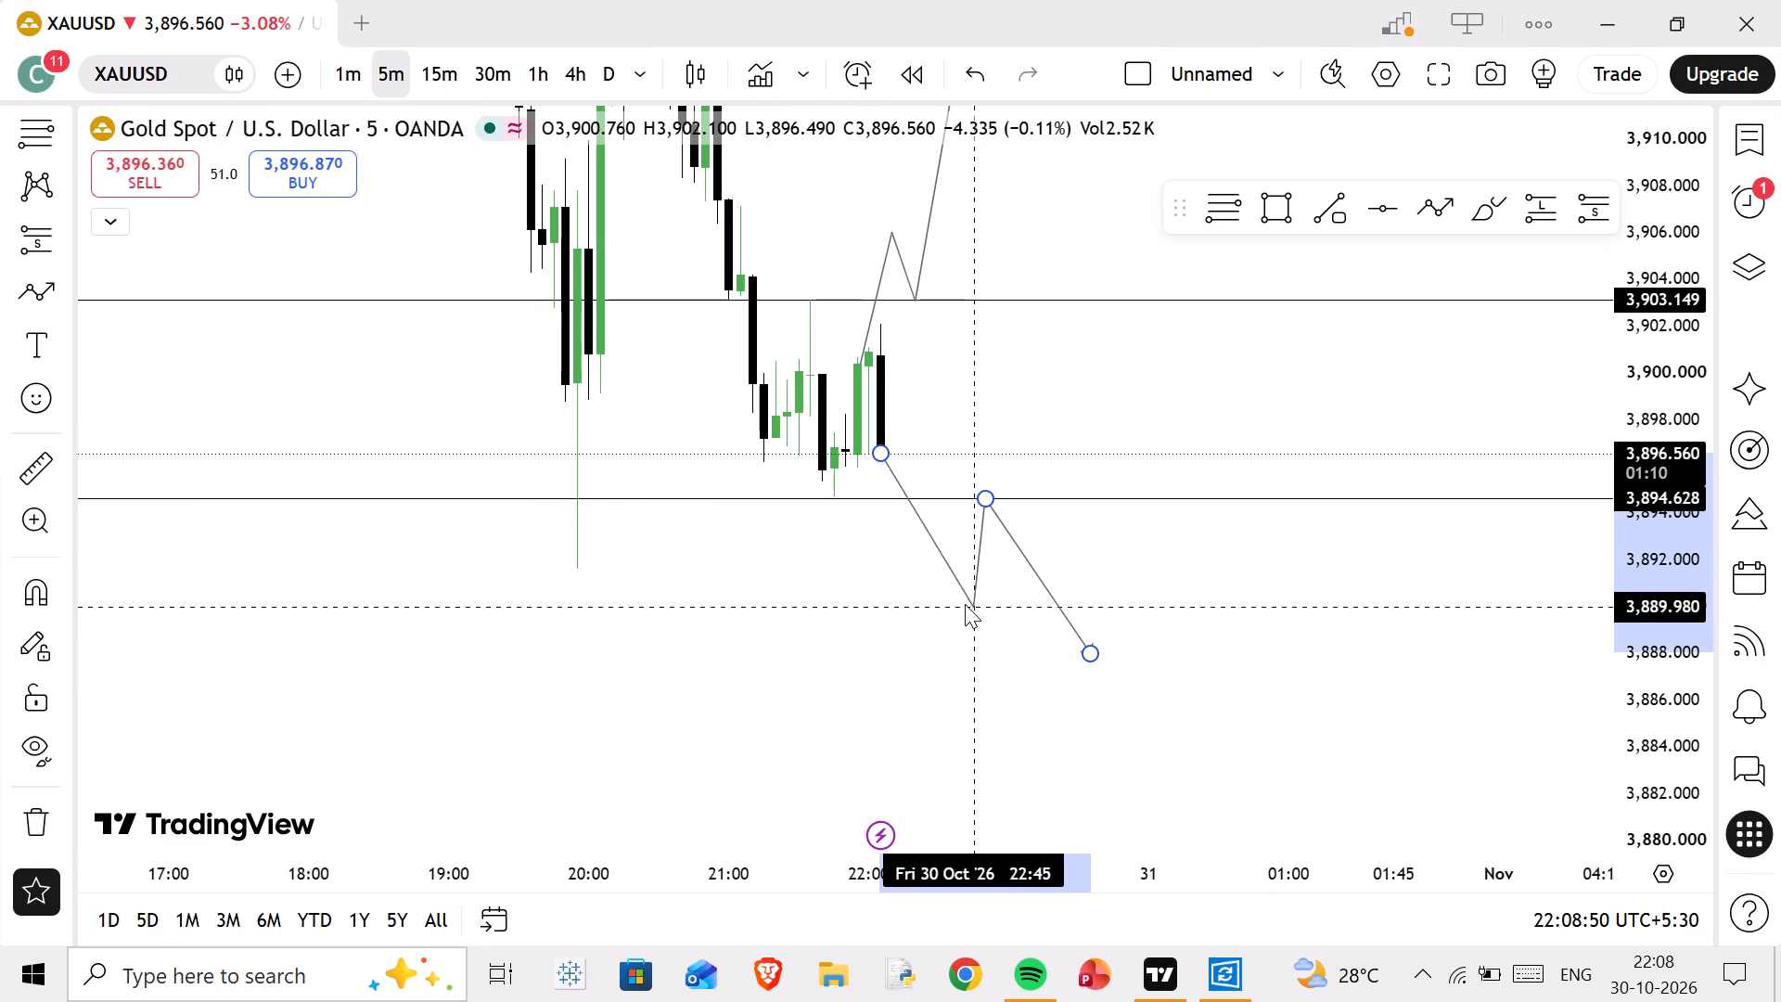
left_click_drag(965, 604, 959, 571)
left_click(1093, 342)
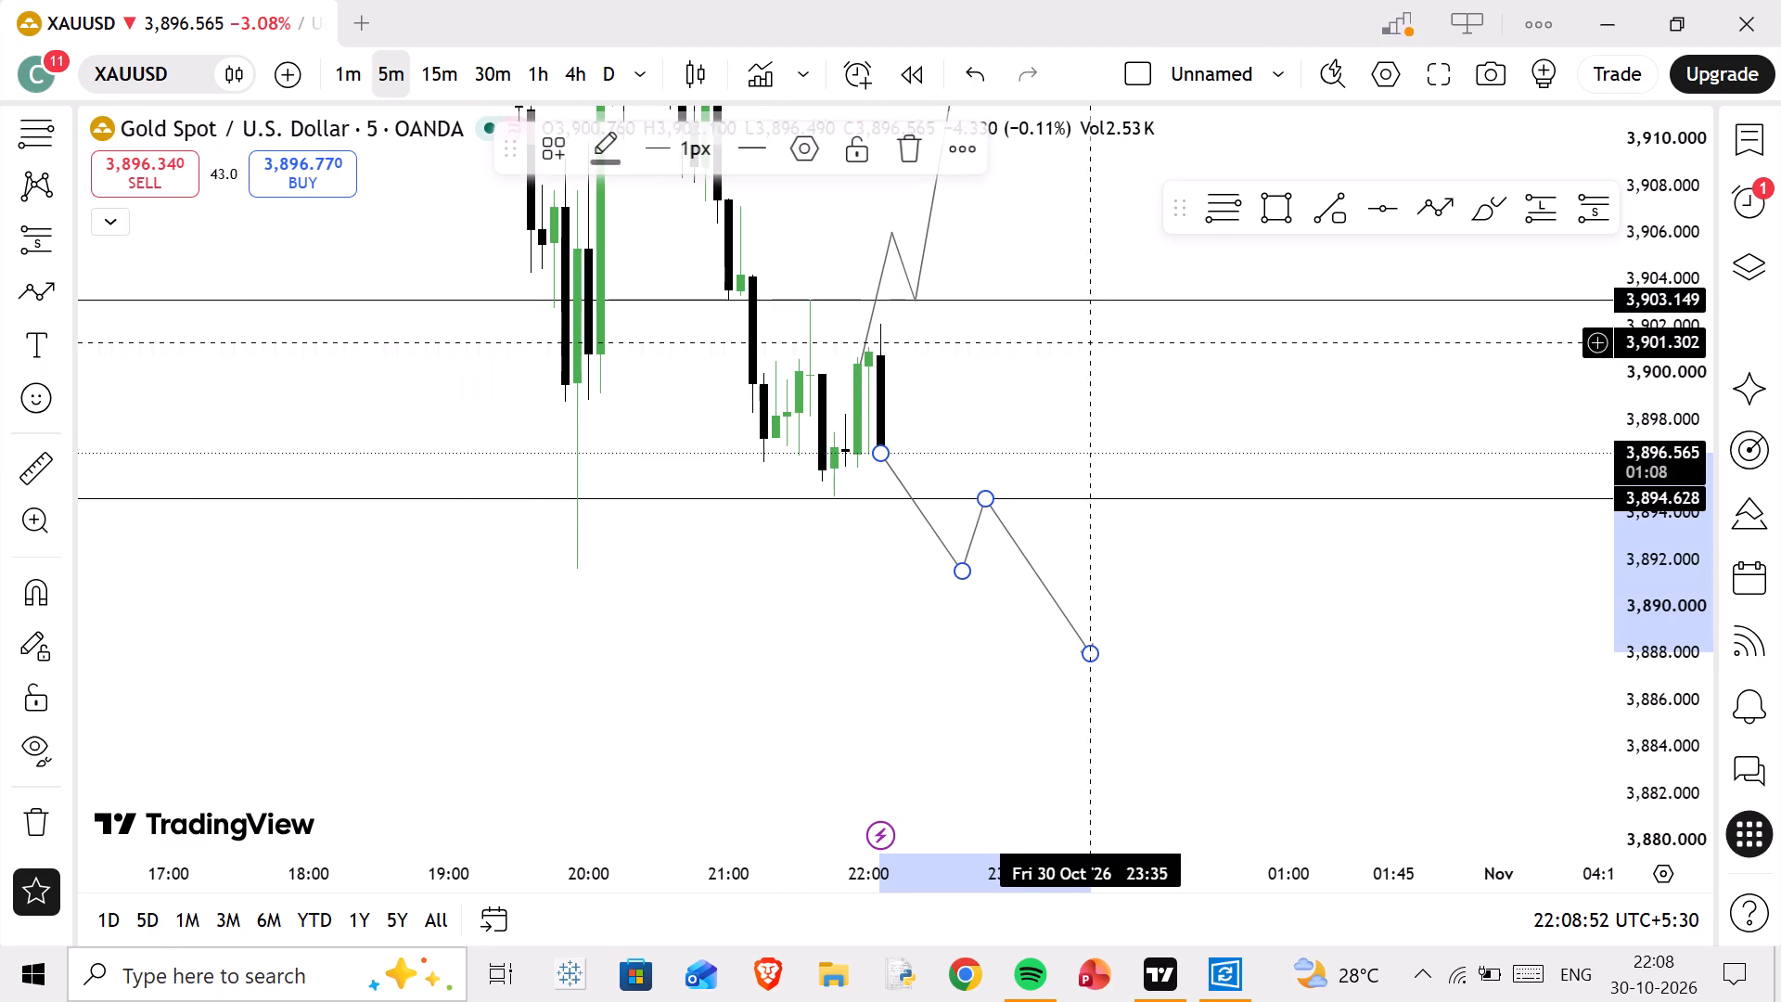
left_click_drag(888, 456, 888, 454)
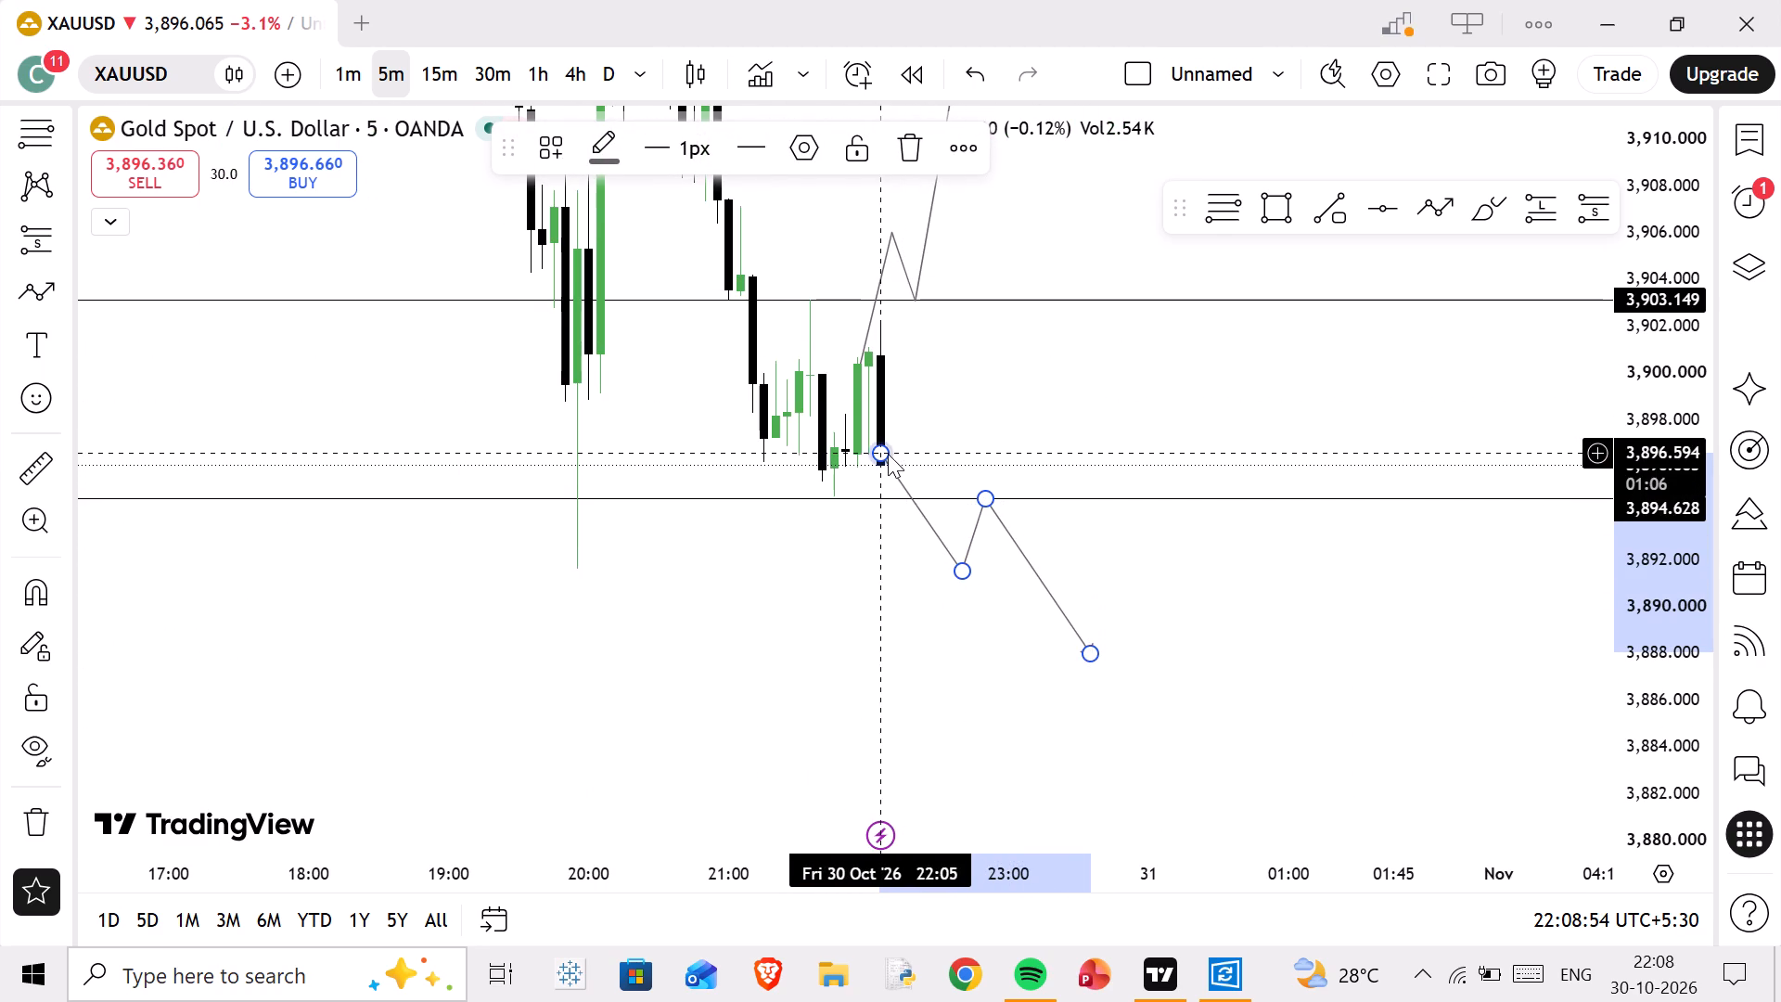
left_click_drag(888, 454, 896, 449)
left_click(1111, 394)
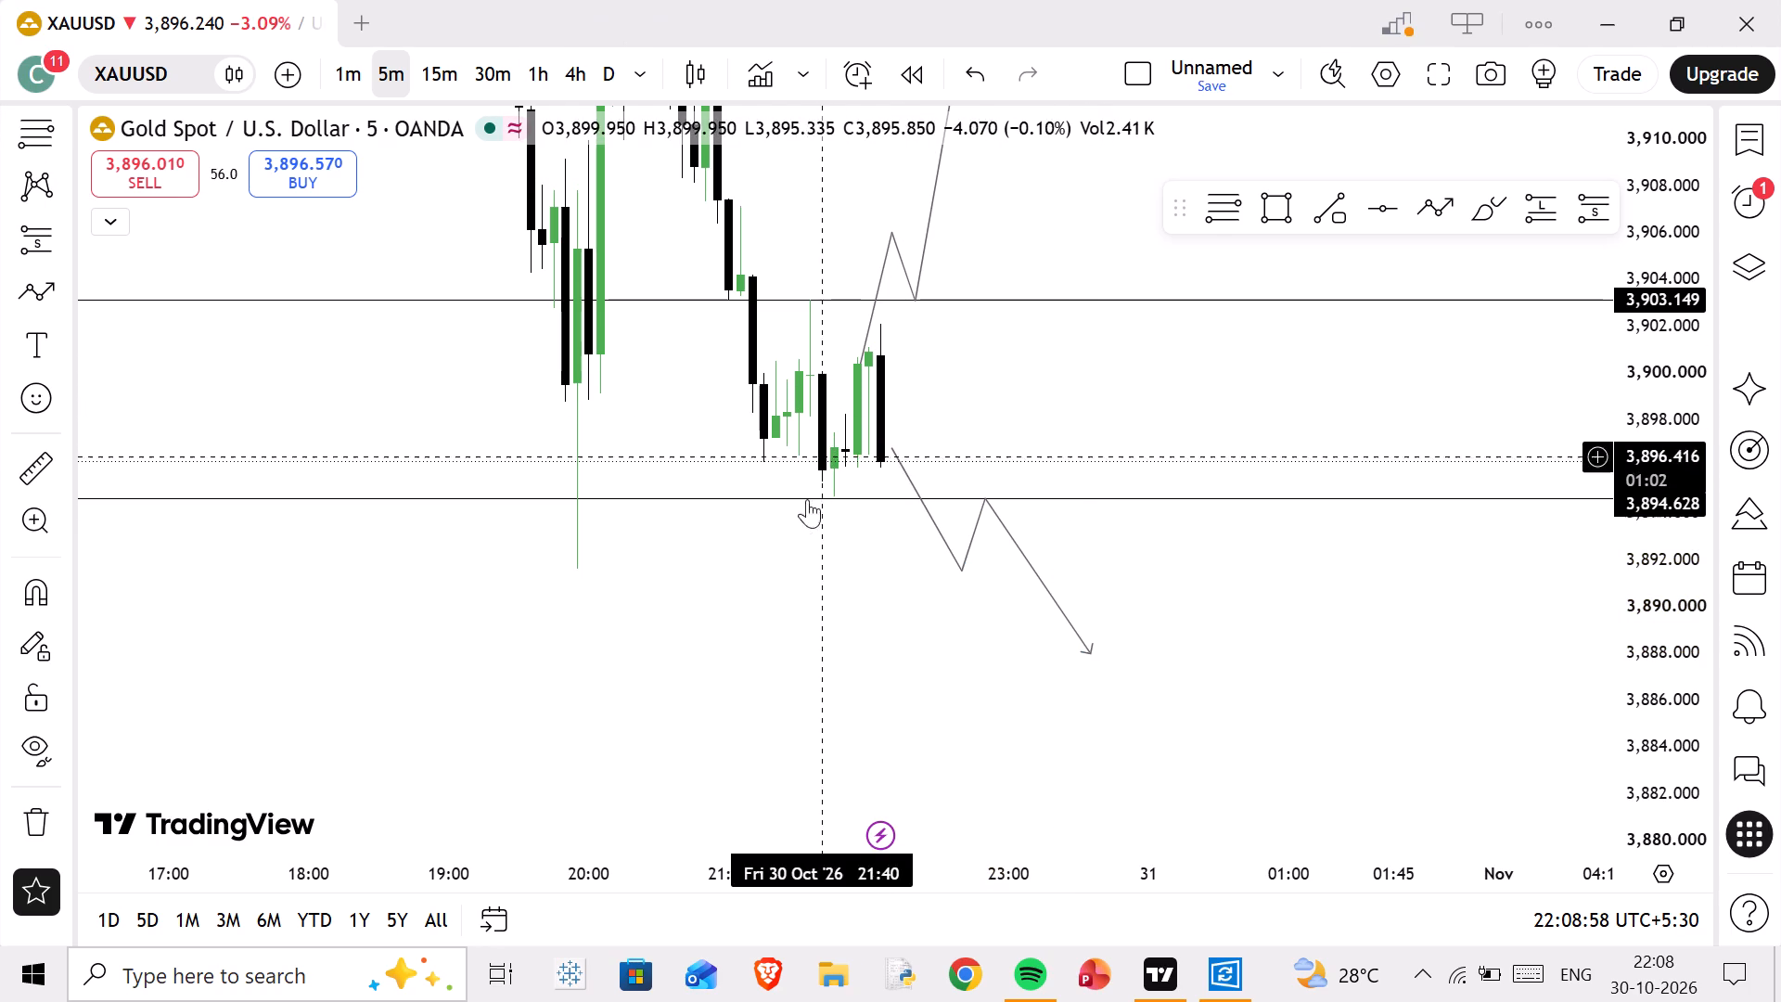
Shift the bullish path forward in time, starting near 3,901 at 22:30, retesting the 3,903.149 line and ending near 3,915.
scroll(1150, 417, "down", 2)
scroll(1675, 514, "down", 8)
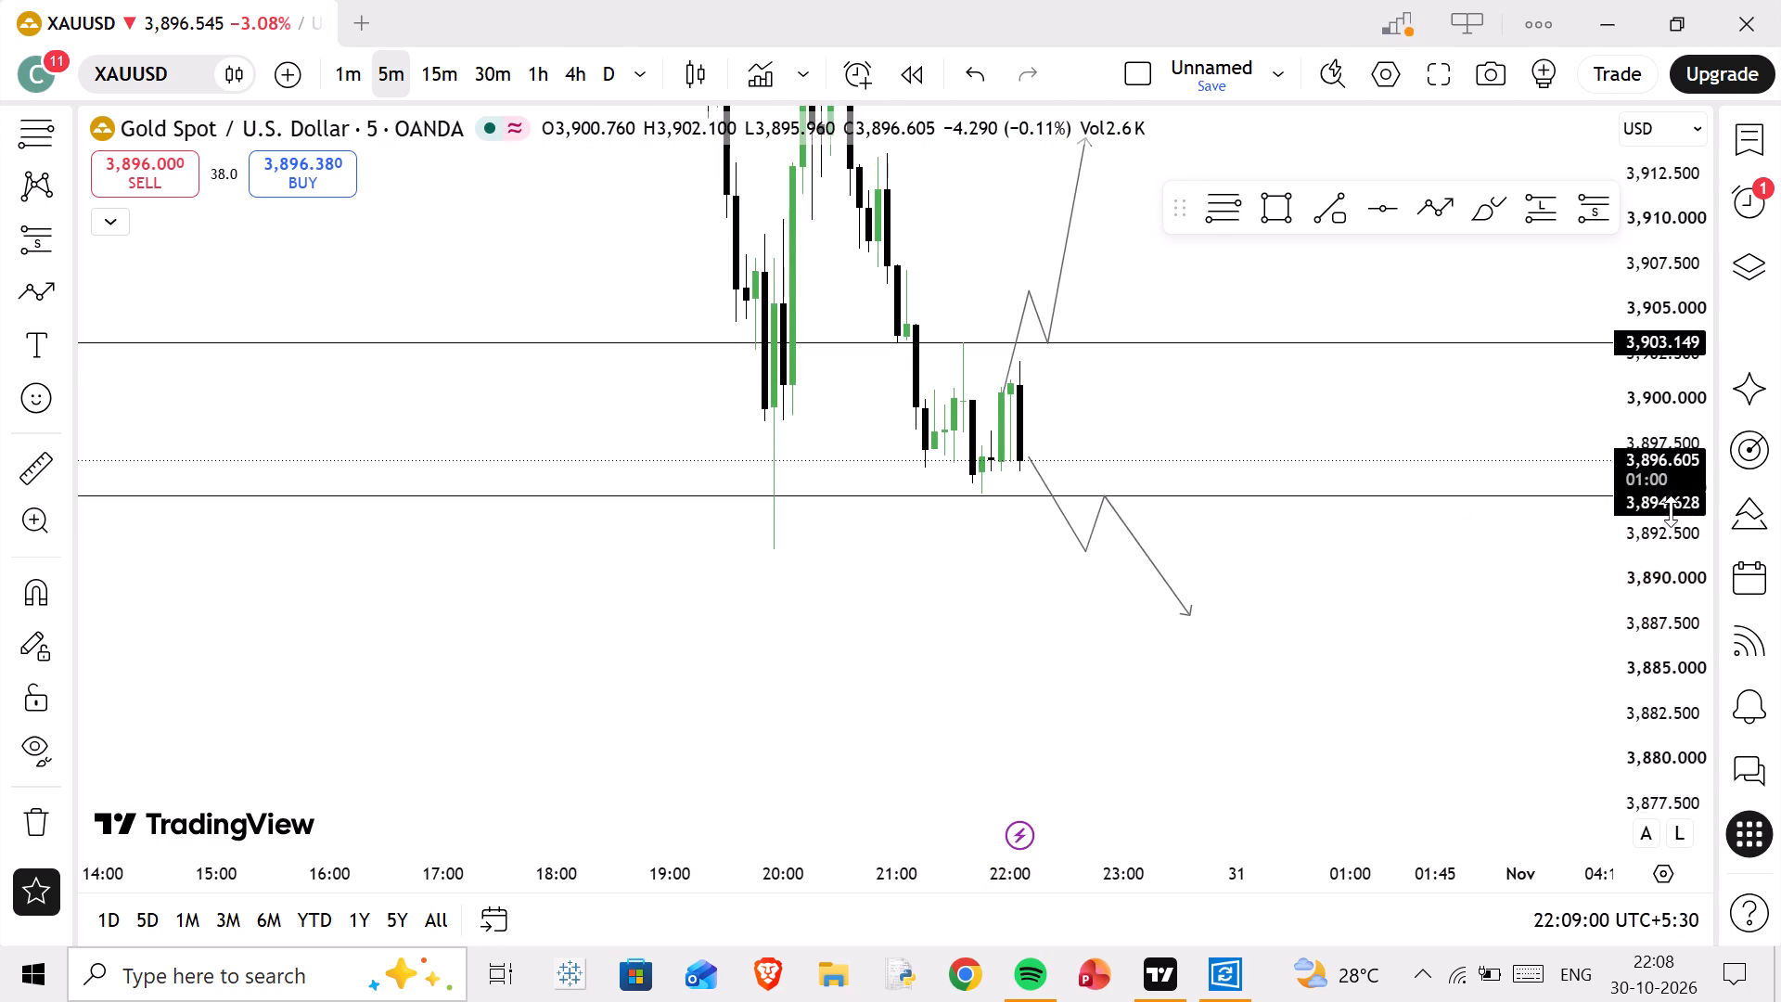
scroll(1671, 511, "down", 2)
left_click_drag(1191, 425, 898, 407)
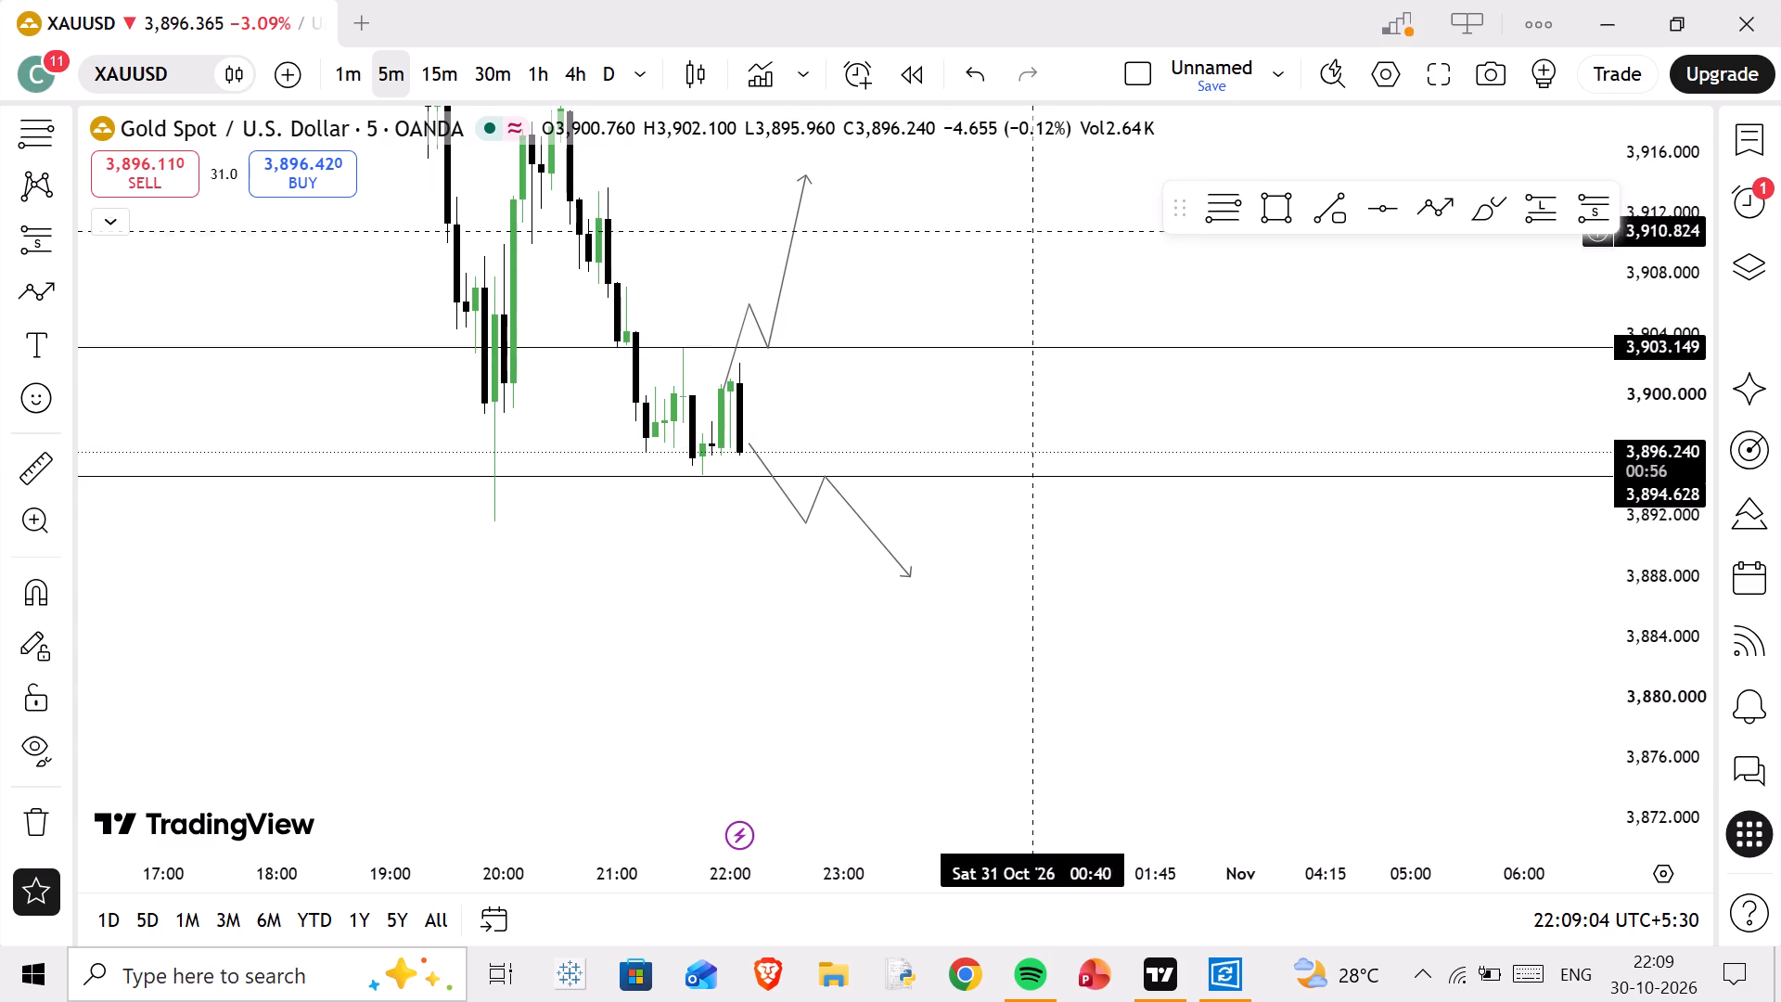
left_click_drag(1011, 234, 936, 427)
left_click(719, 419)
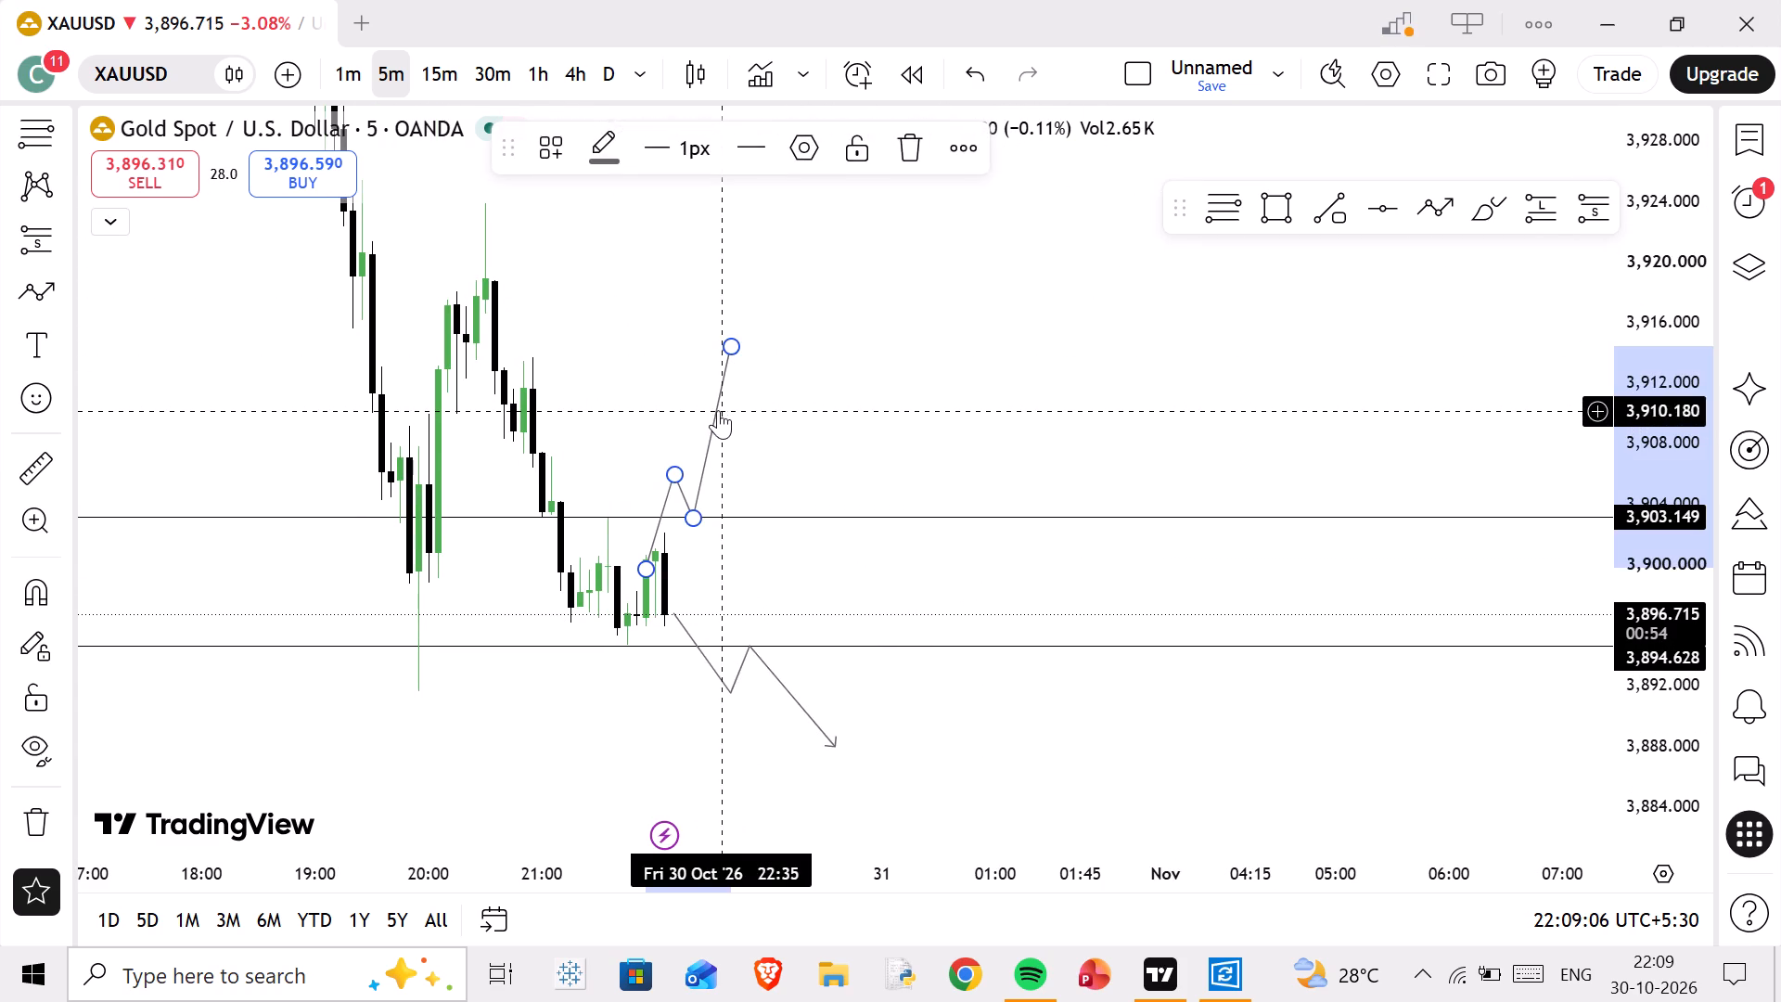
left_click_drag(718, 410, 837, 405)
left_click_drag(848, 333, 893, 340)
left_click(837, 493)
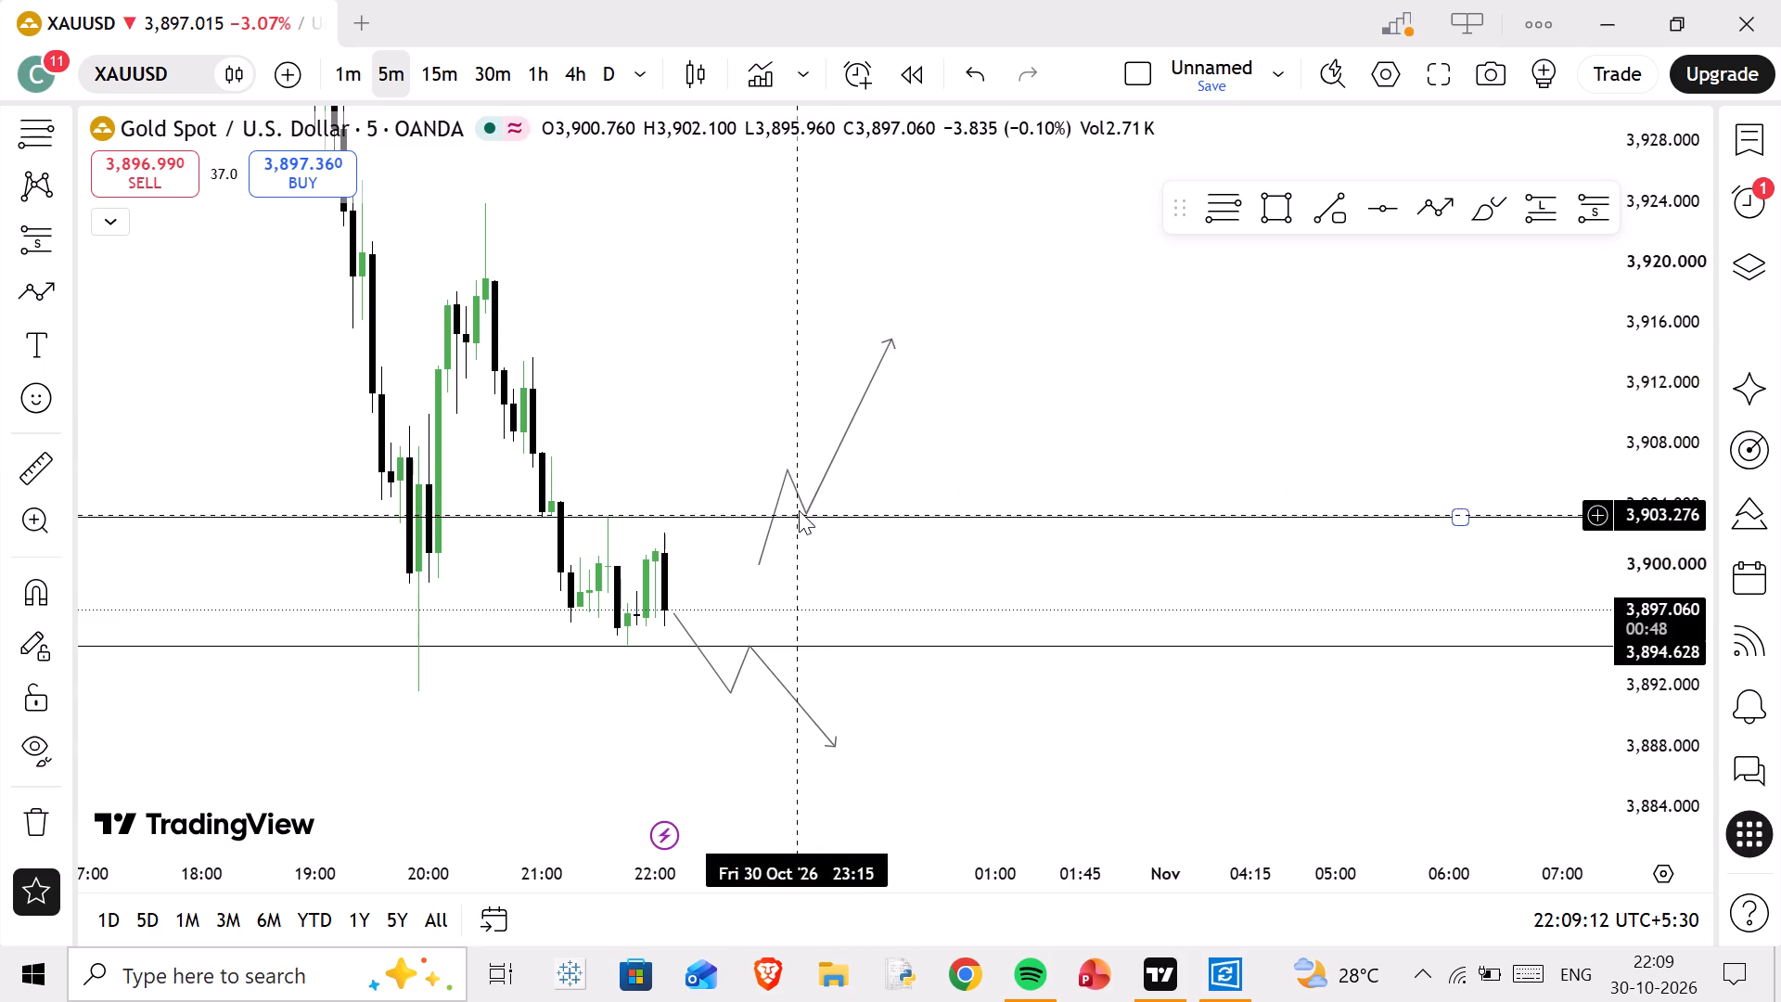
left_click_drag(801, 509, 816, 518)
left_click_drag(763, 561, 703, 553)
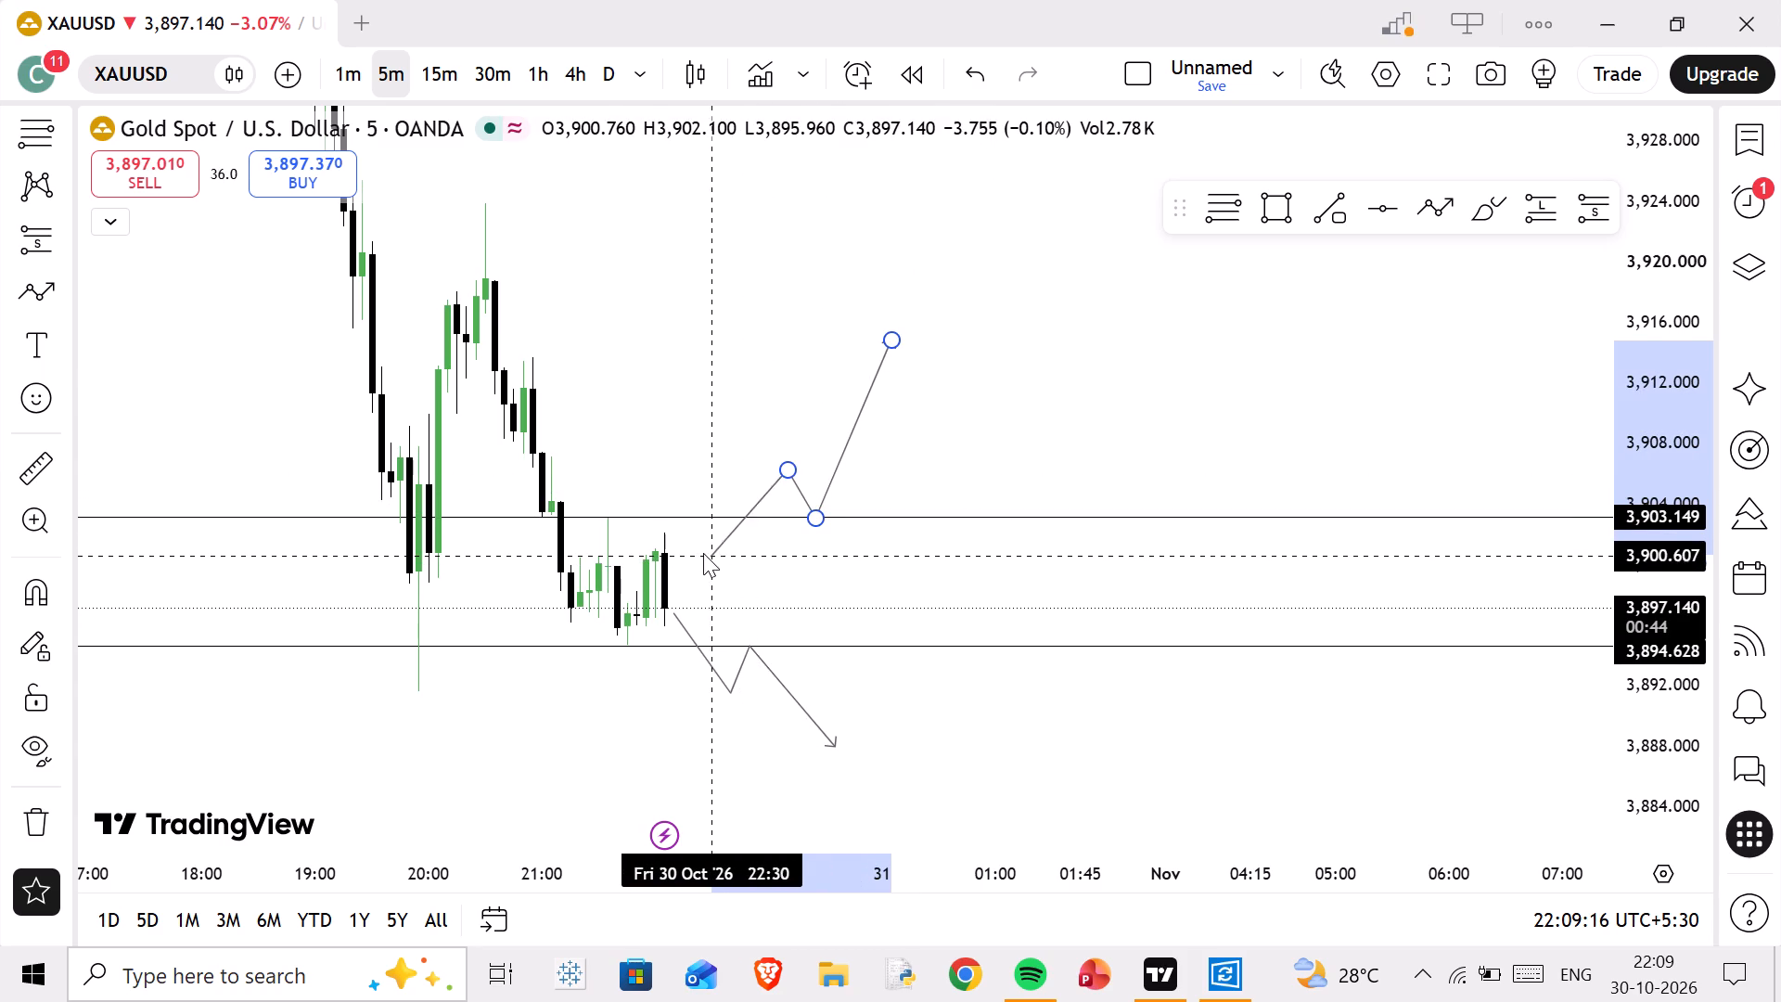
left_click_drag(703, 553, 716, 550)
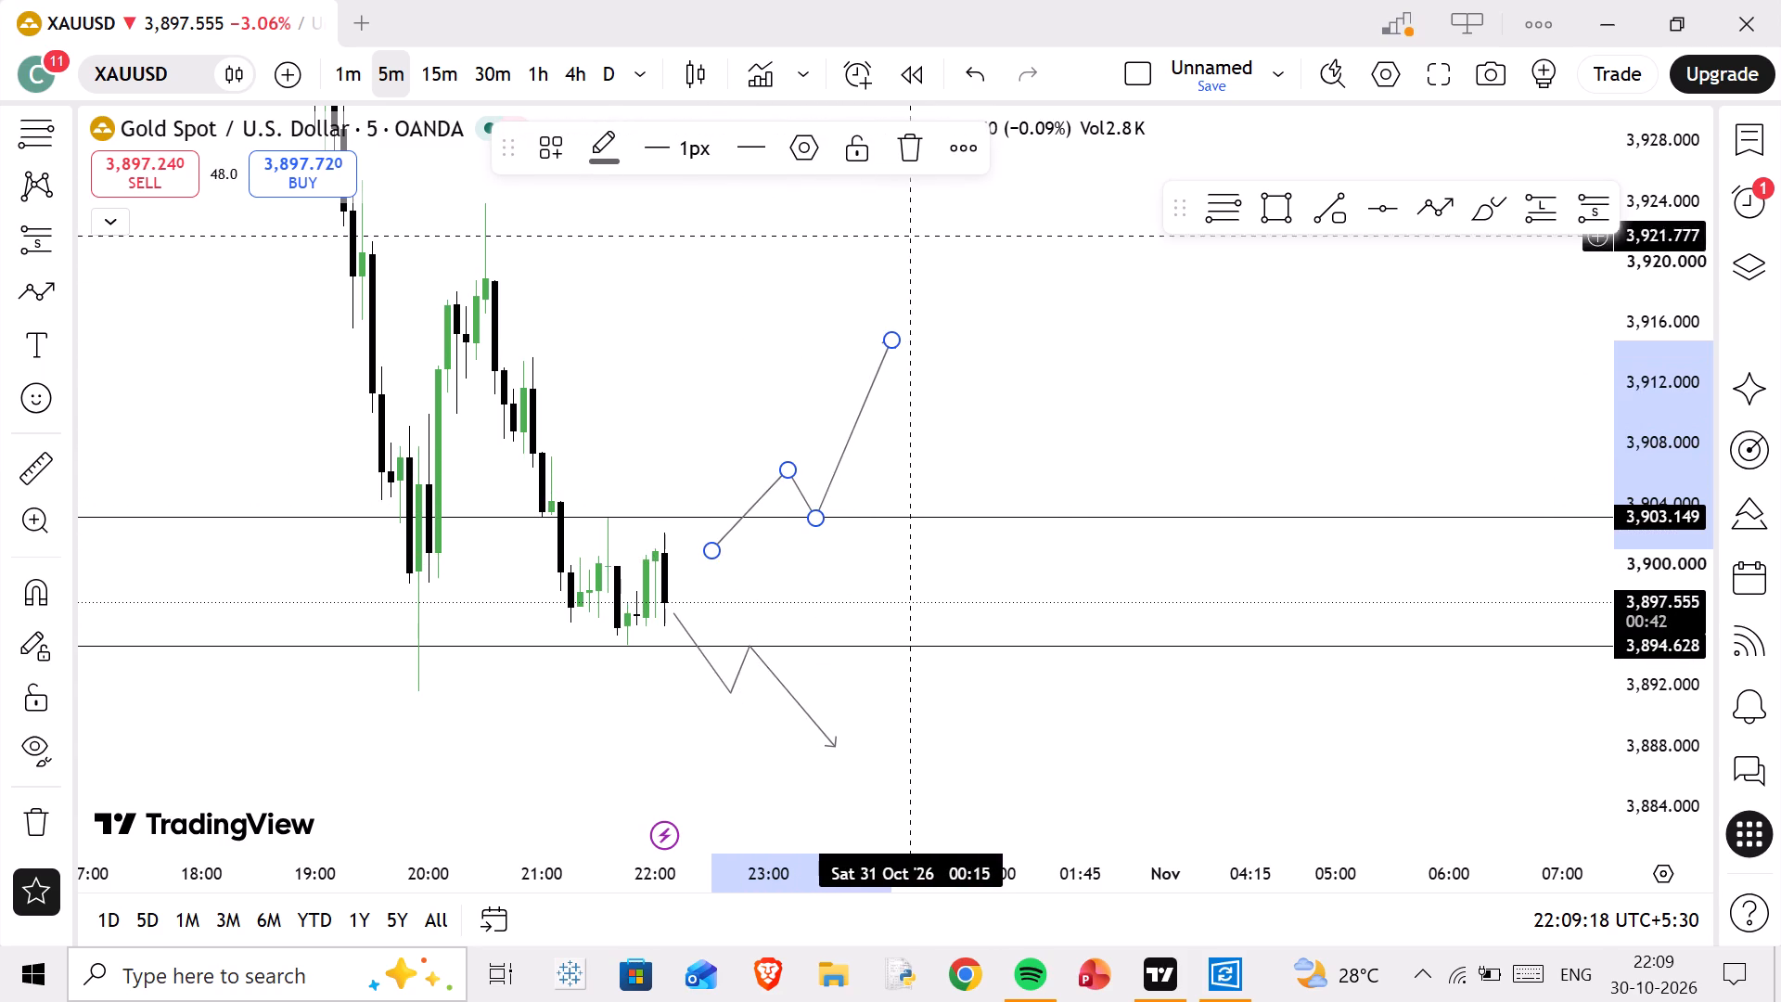
Delete the bullish and bearish projected paths, keeping the two horizontal range lines.
left_click(897, 166)
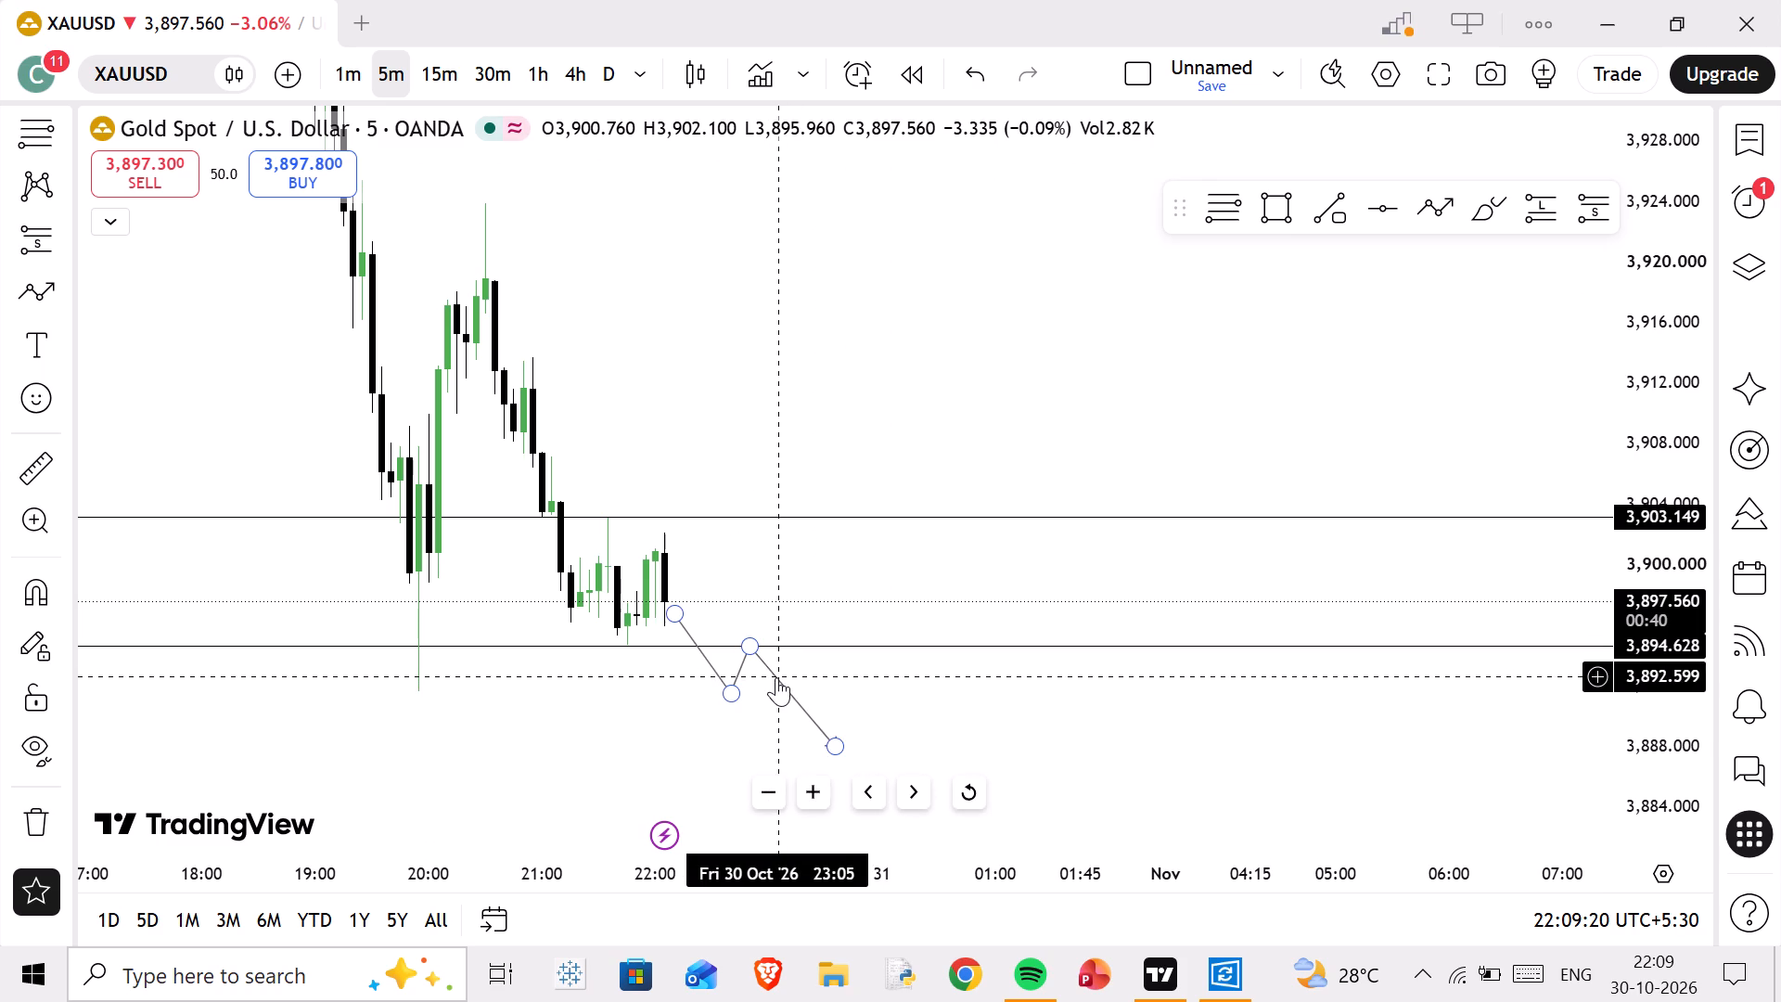
left_click(776, 677)
left_click(910, 161)
Draw a Fibonacci retracement across the decline from about 3,937.9 at 19:00 to about 3,899.6 at 22:40.
scroll(786, 407, "up", 2)
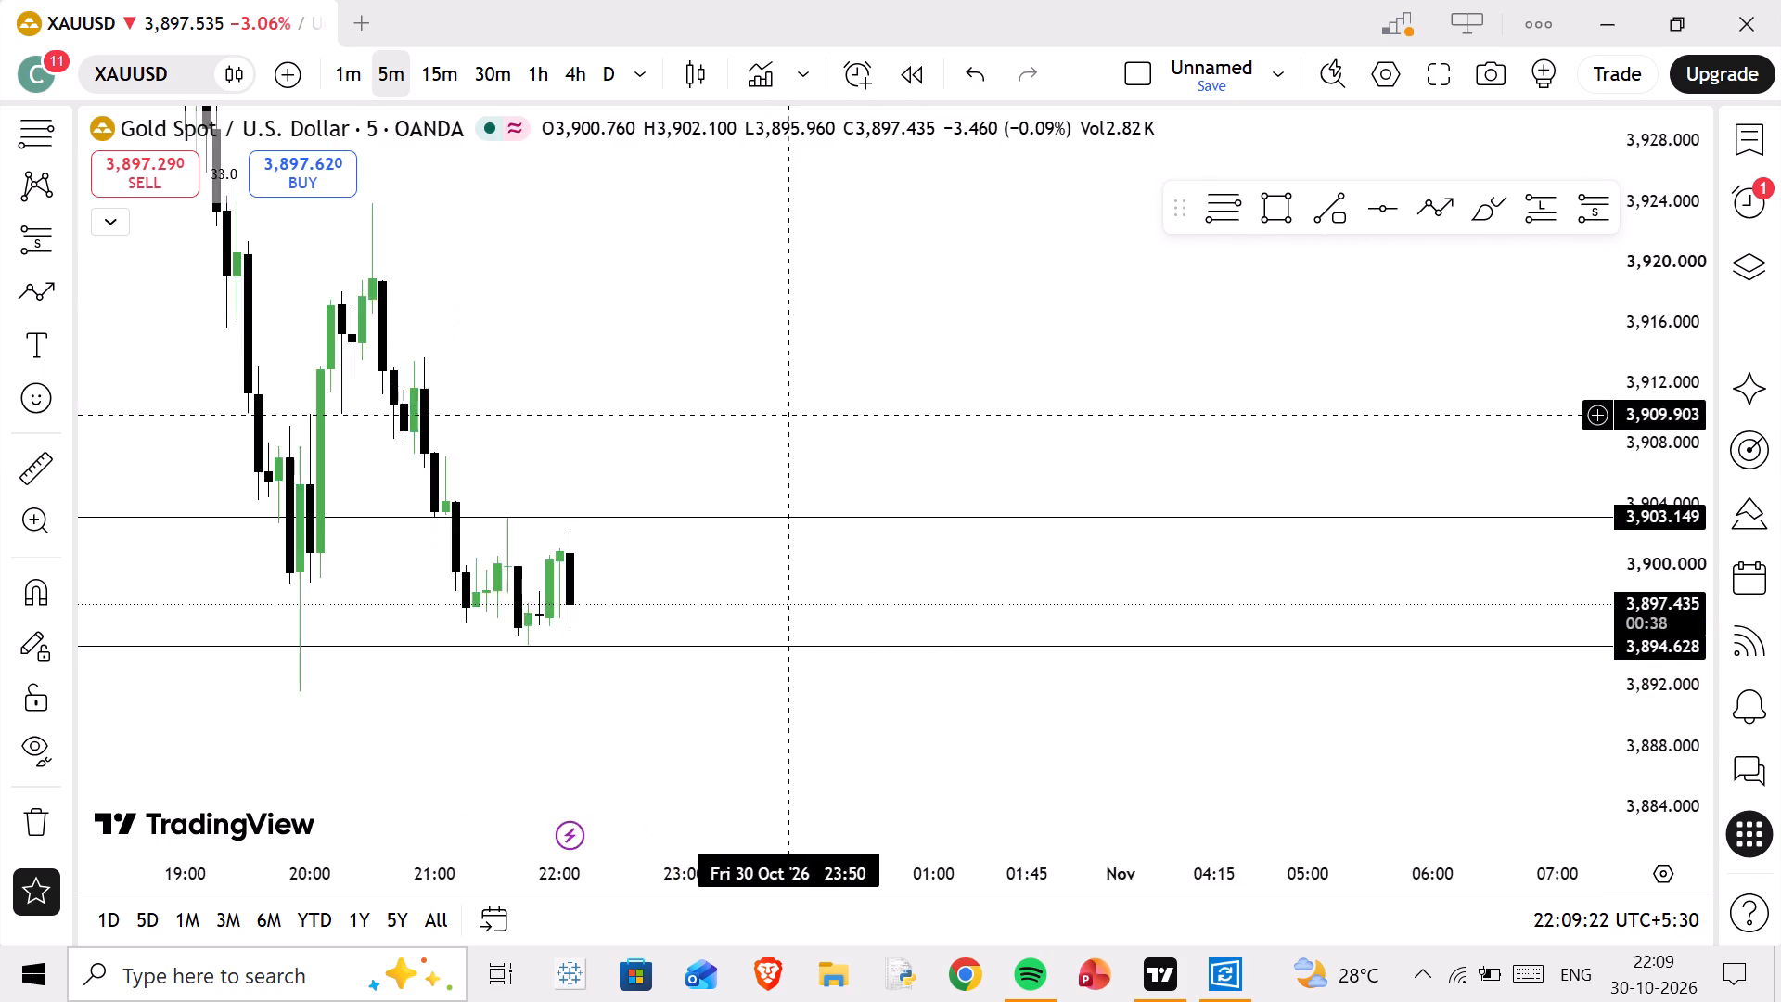
scroll(801, 462, "down", 2)
left_click_drag(820, 475, 954, 711)
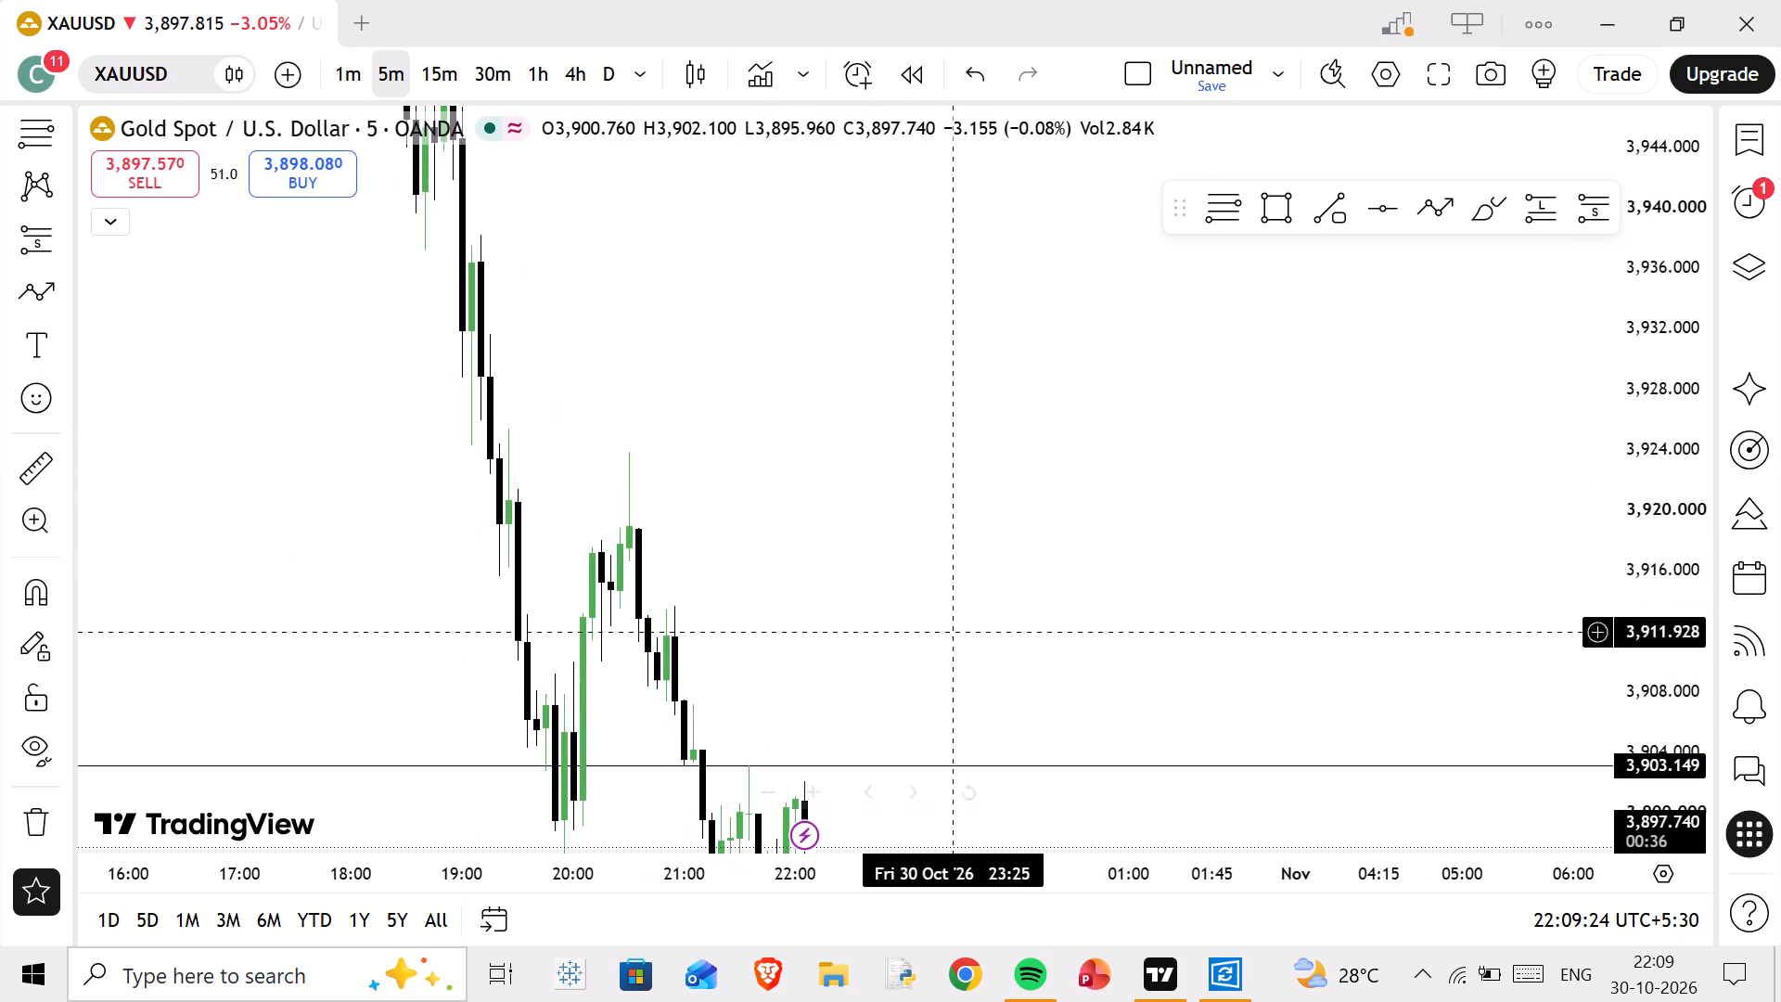
scroll(1660, 629, "down", 8)
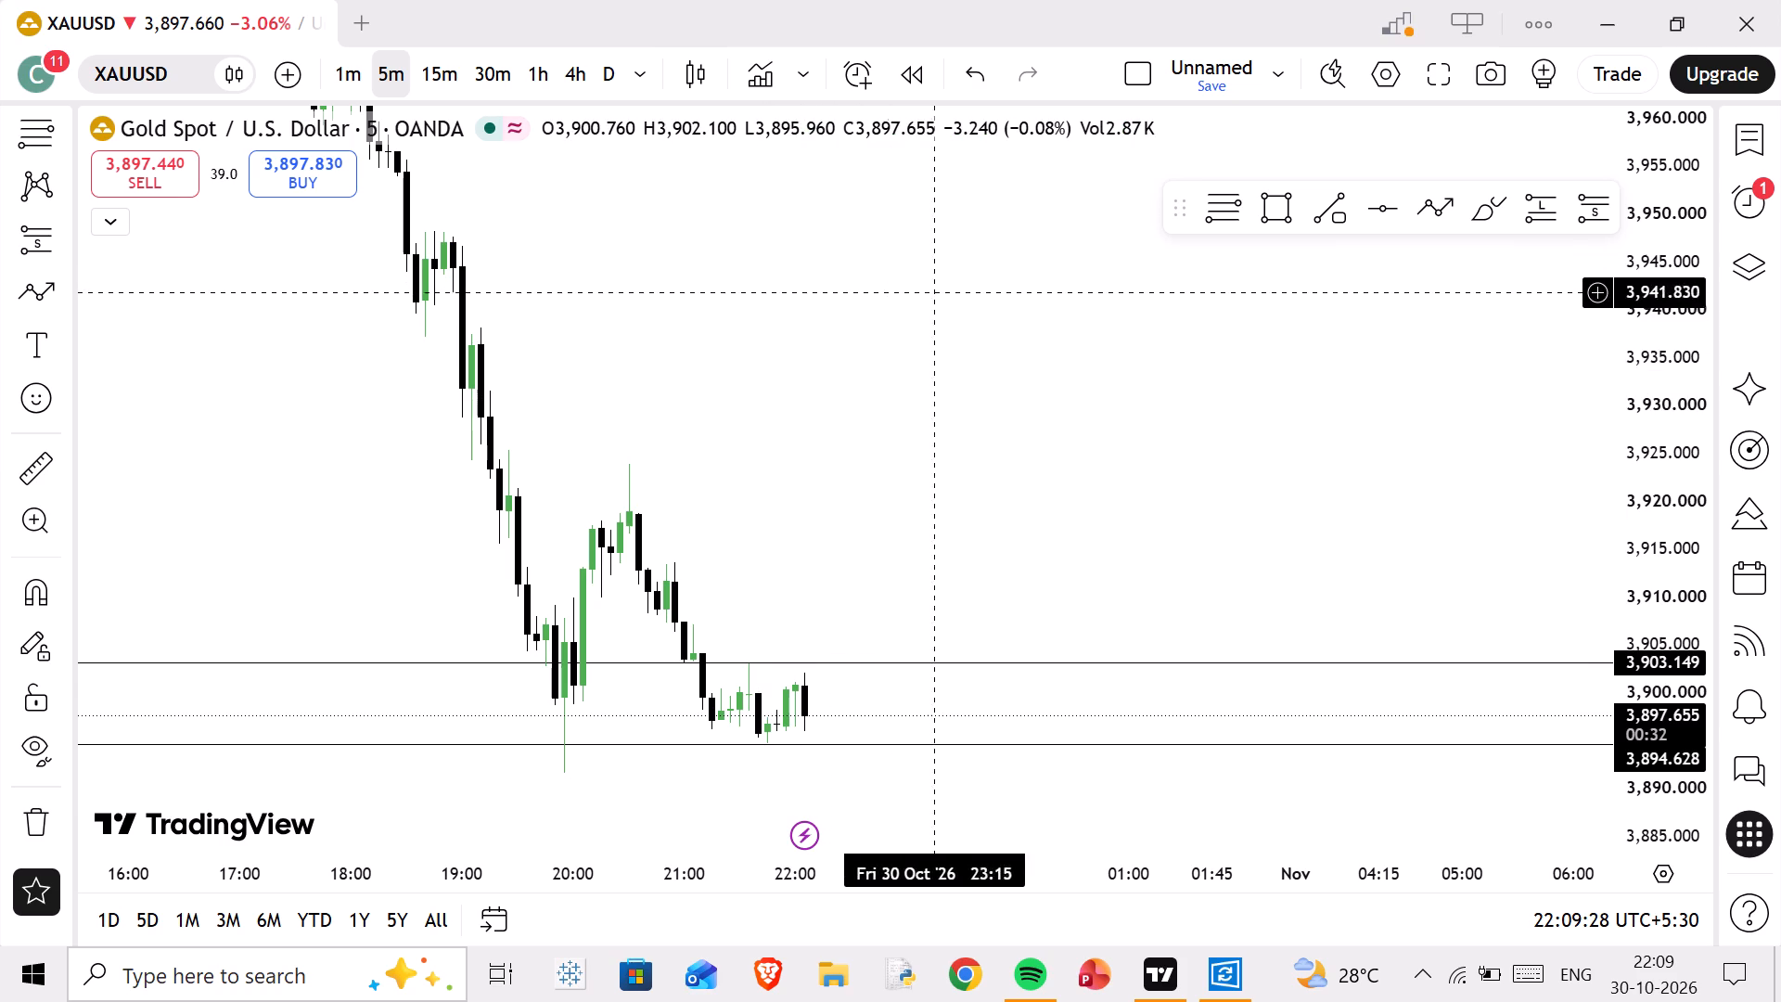
left_click(1217, 215)
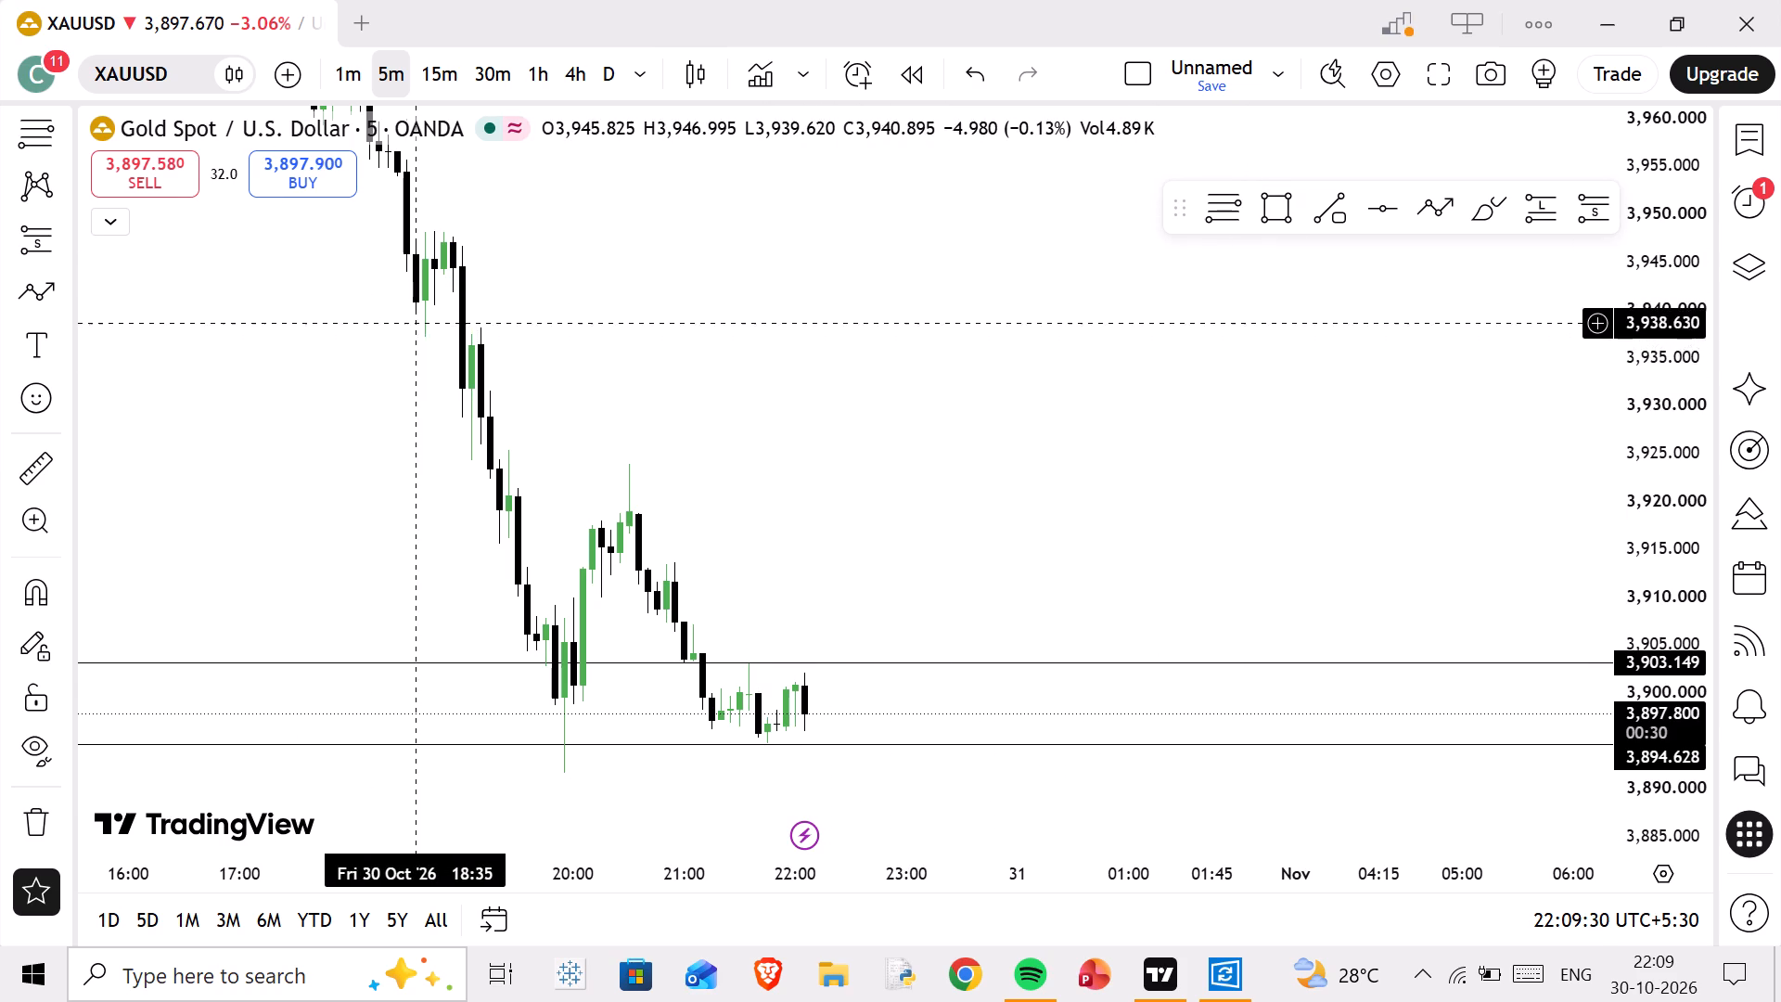
left_click_drag(413, 328, 538, 419)
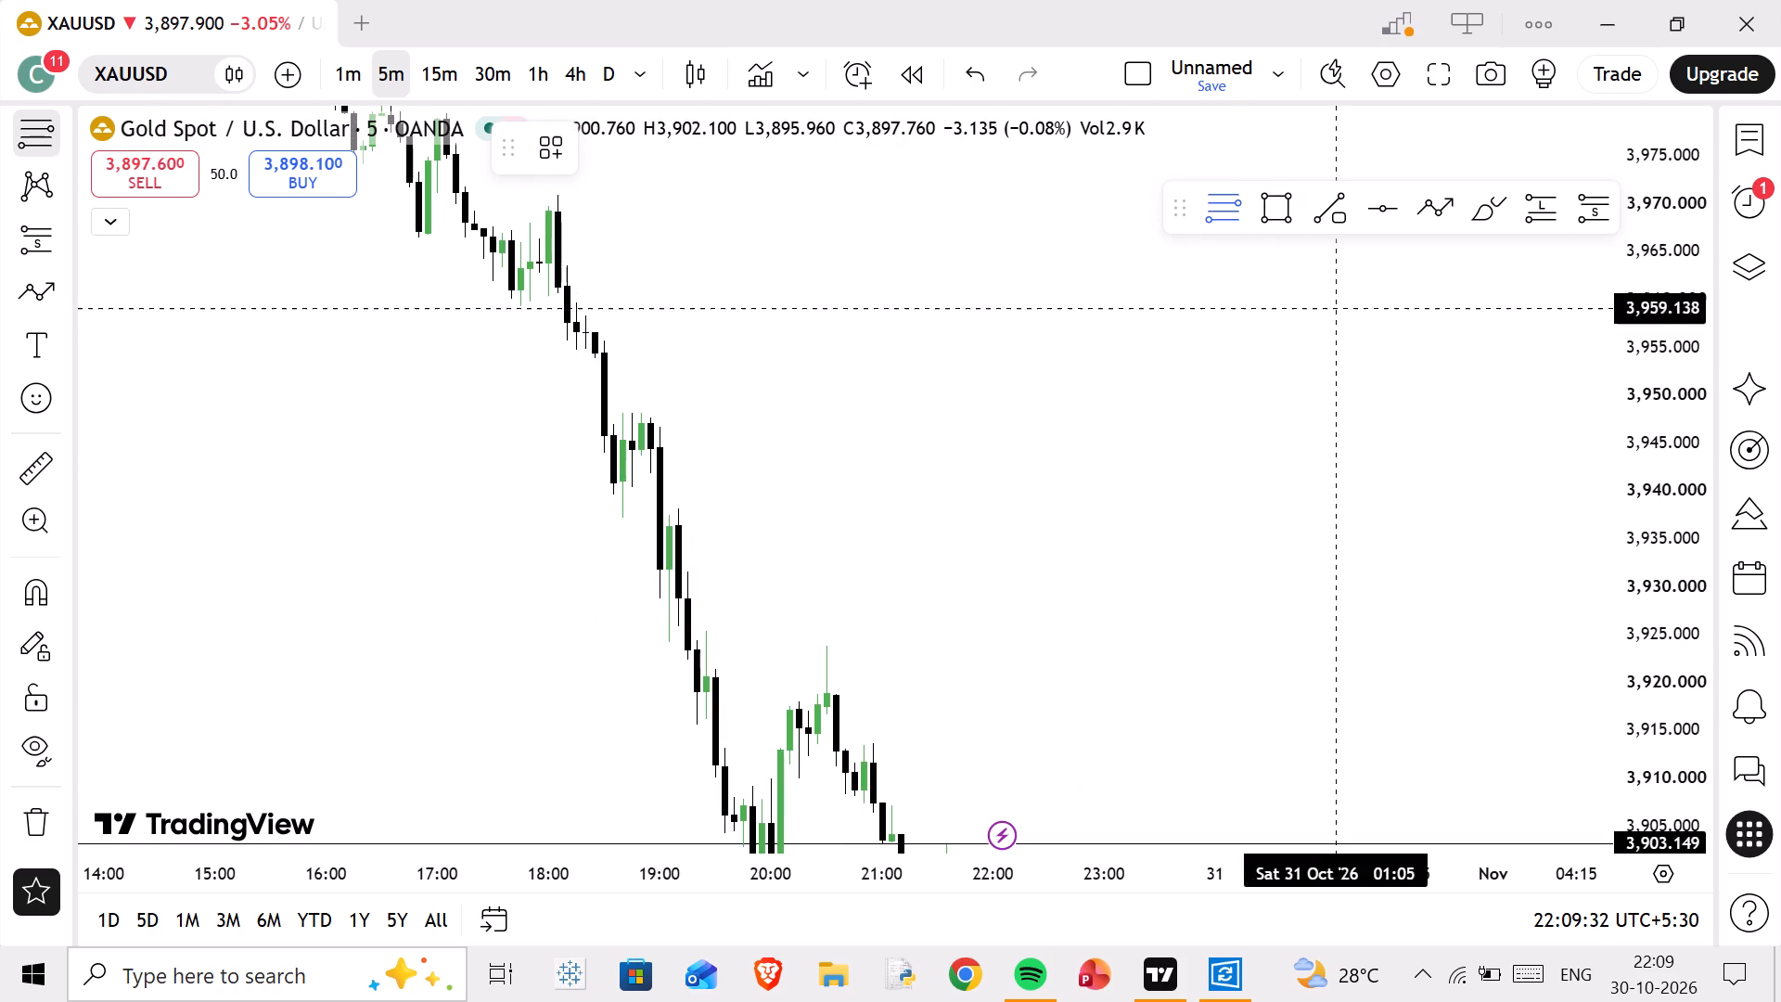
scroll(1719, 505, "down", 6)
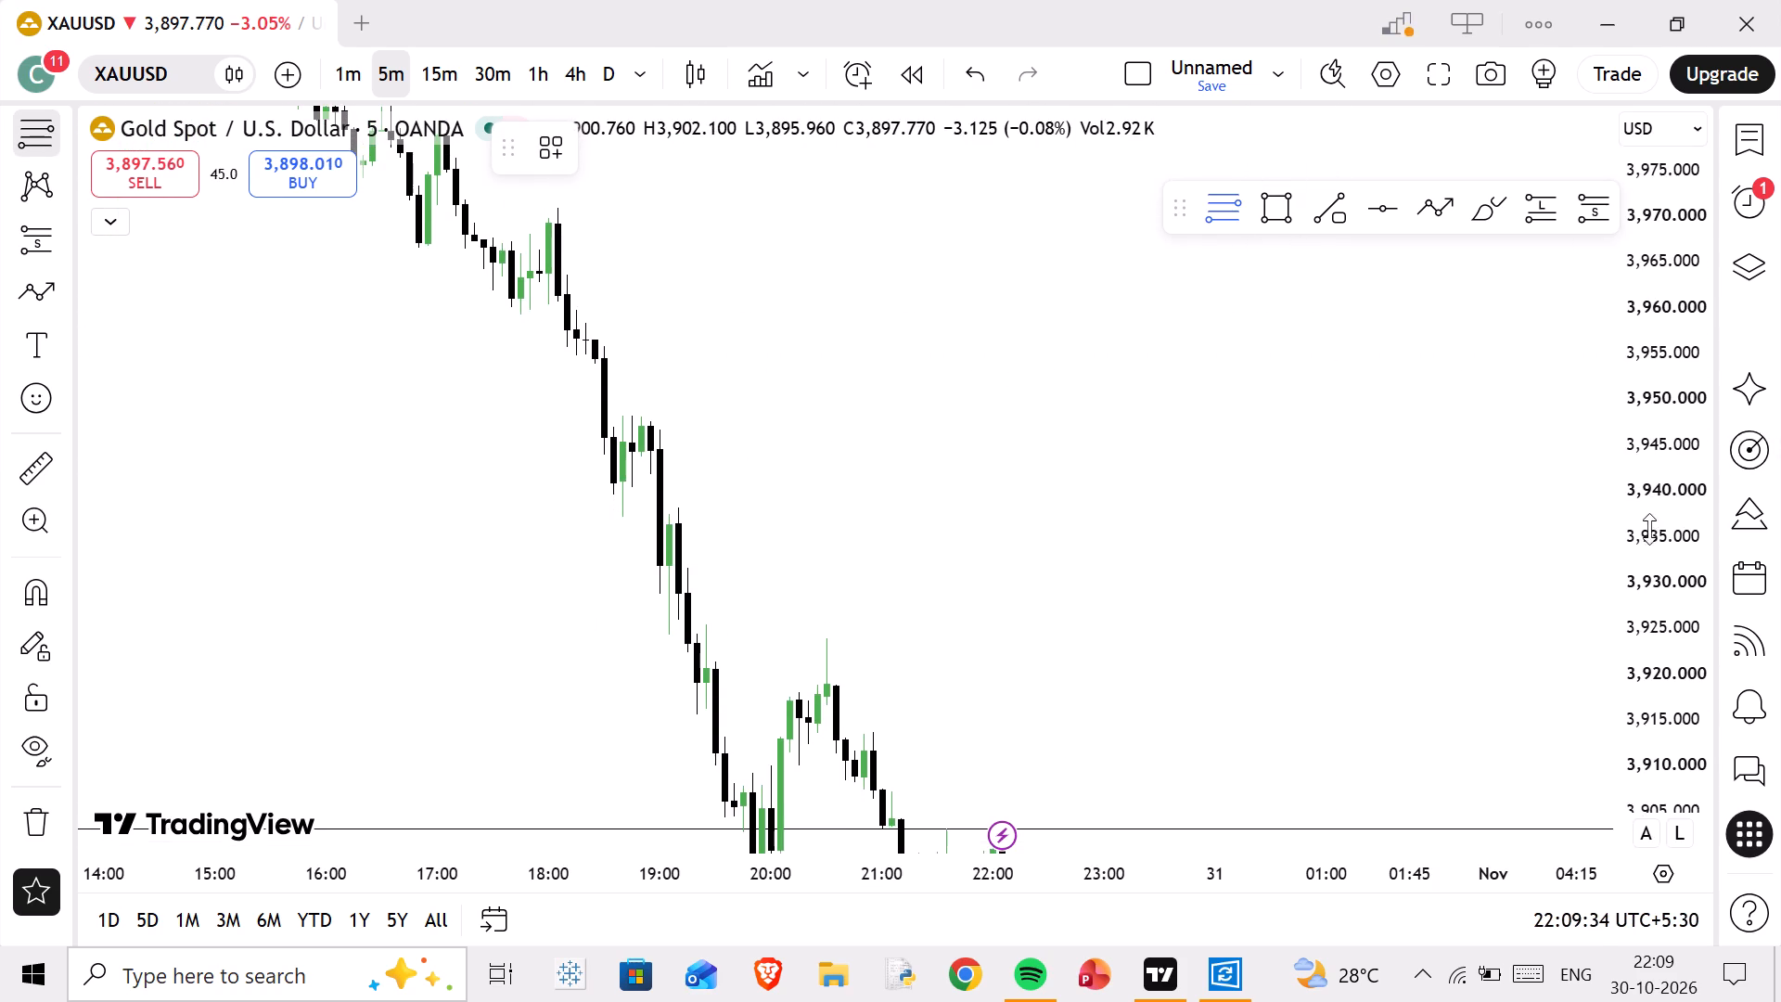
scroll(1649, 529, "down", 1)
left_click_drag(661, 507, 665, 510)
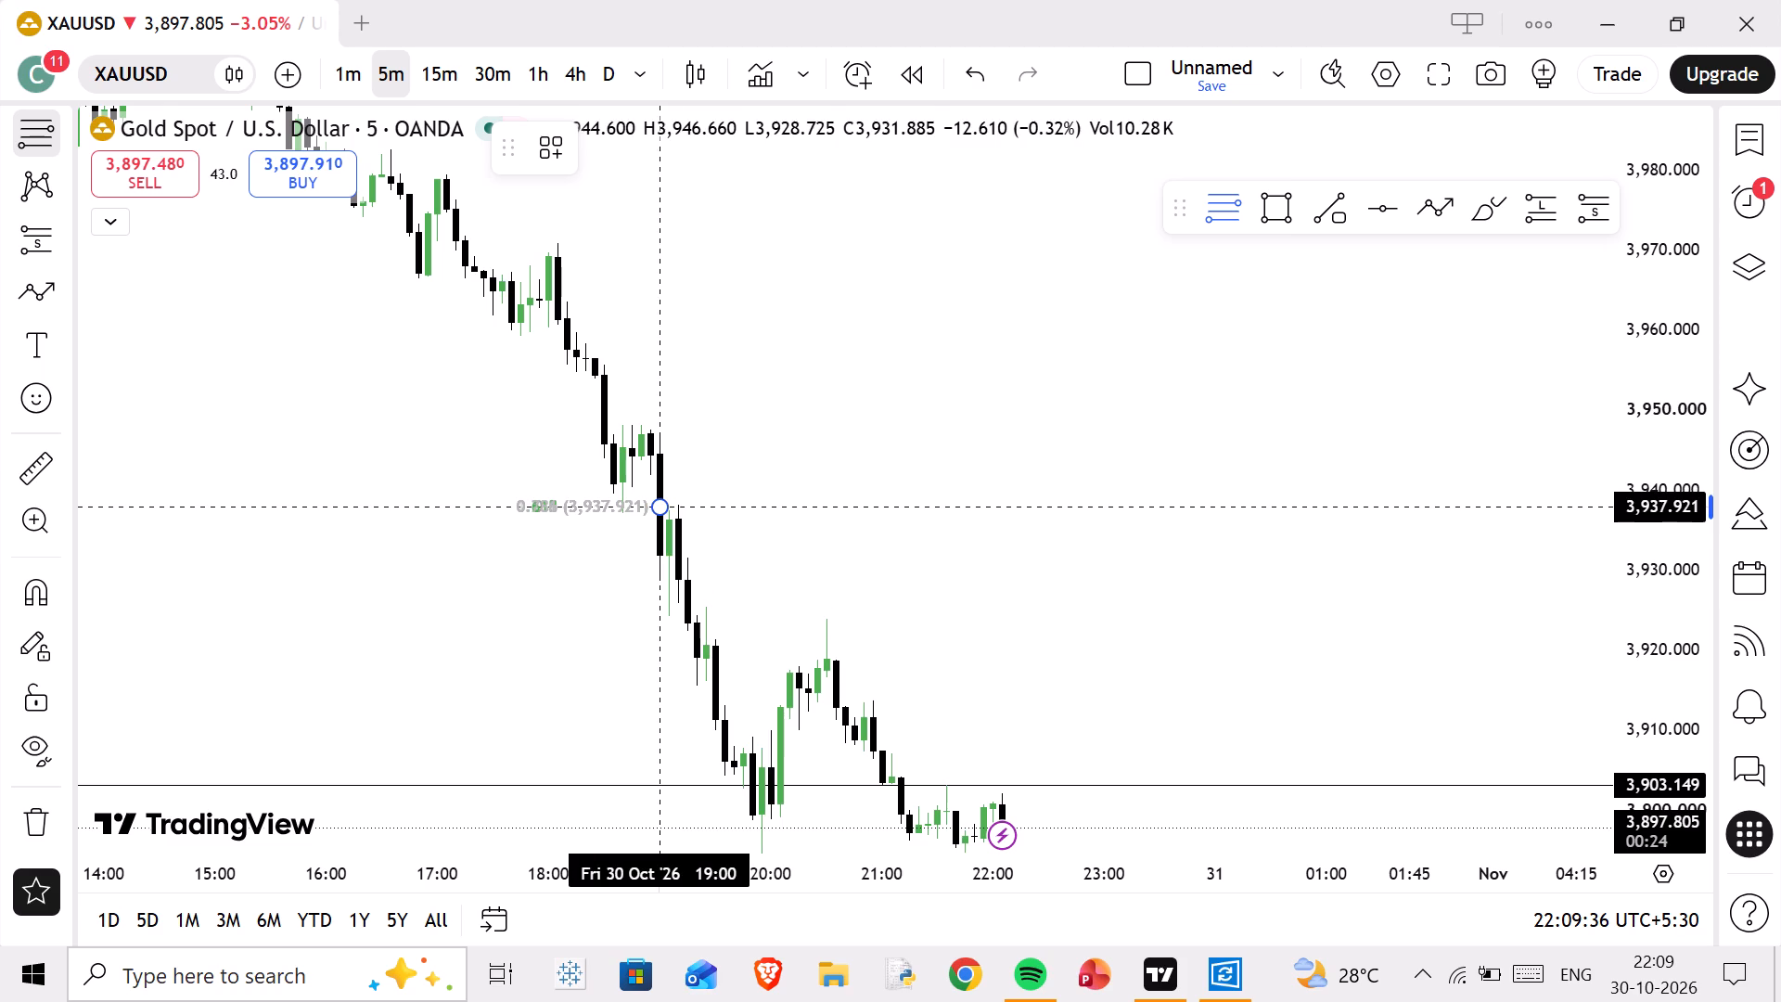
left_click_drag(665, 510, 1068, 816)
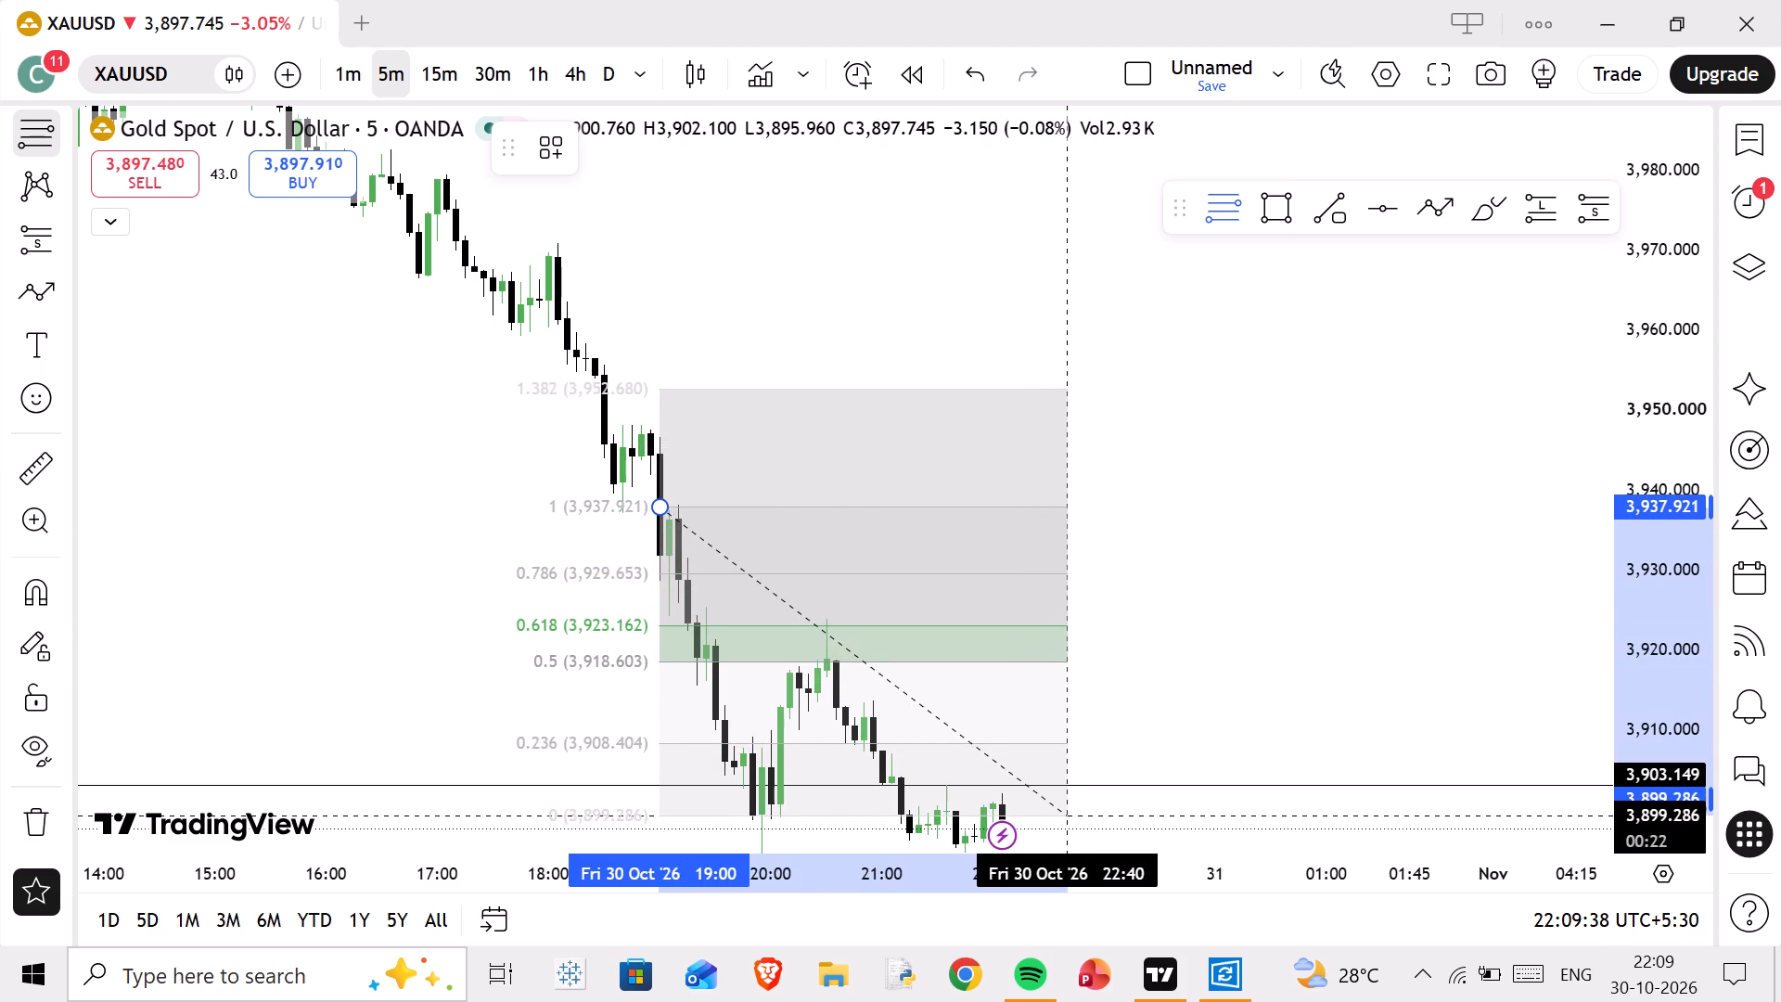
left_click_drag(1068, 816, 1068, 813)
left_click(1070, 813)
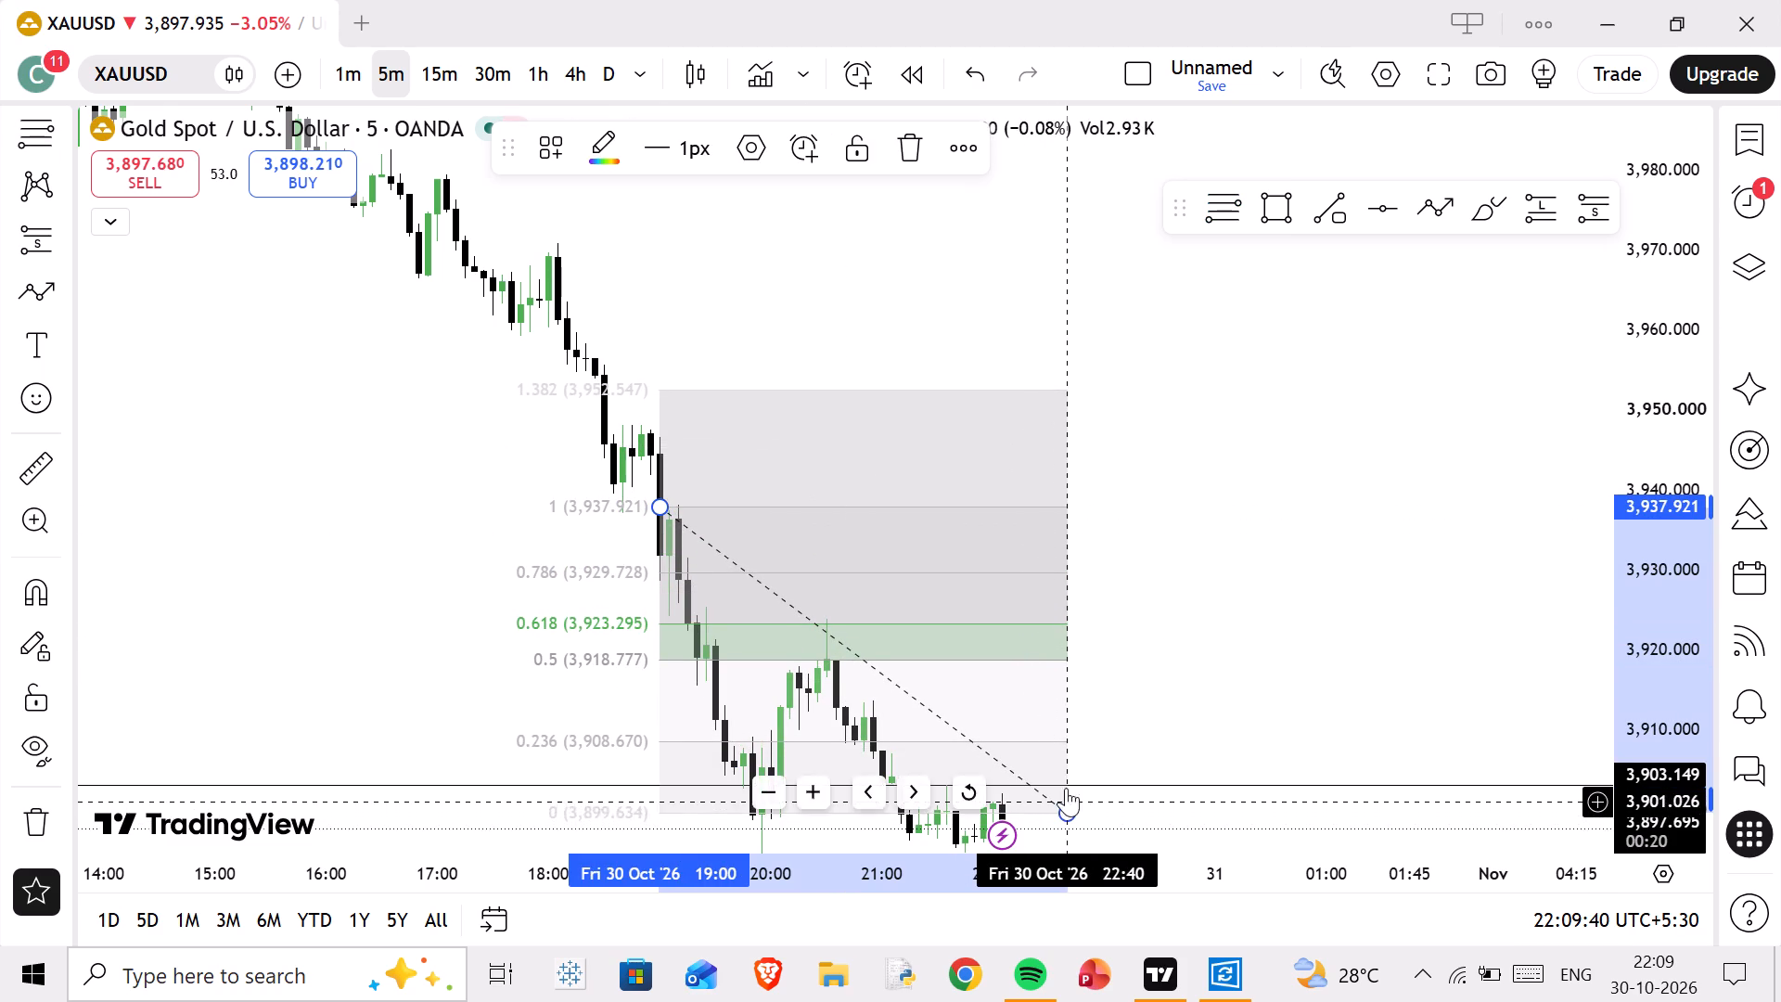
left_click(1140, 512)
Switch the XAUUSD chart to the 15-minute timeframe.
left_click_drag(1200, 563, 1175, 386)
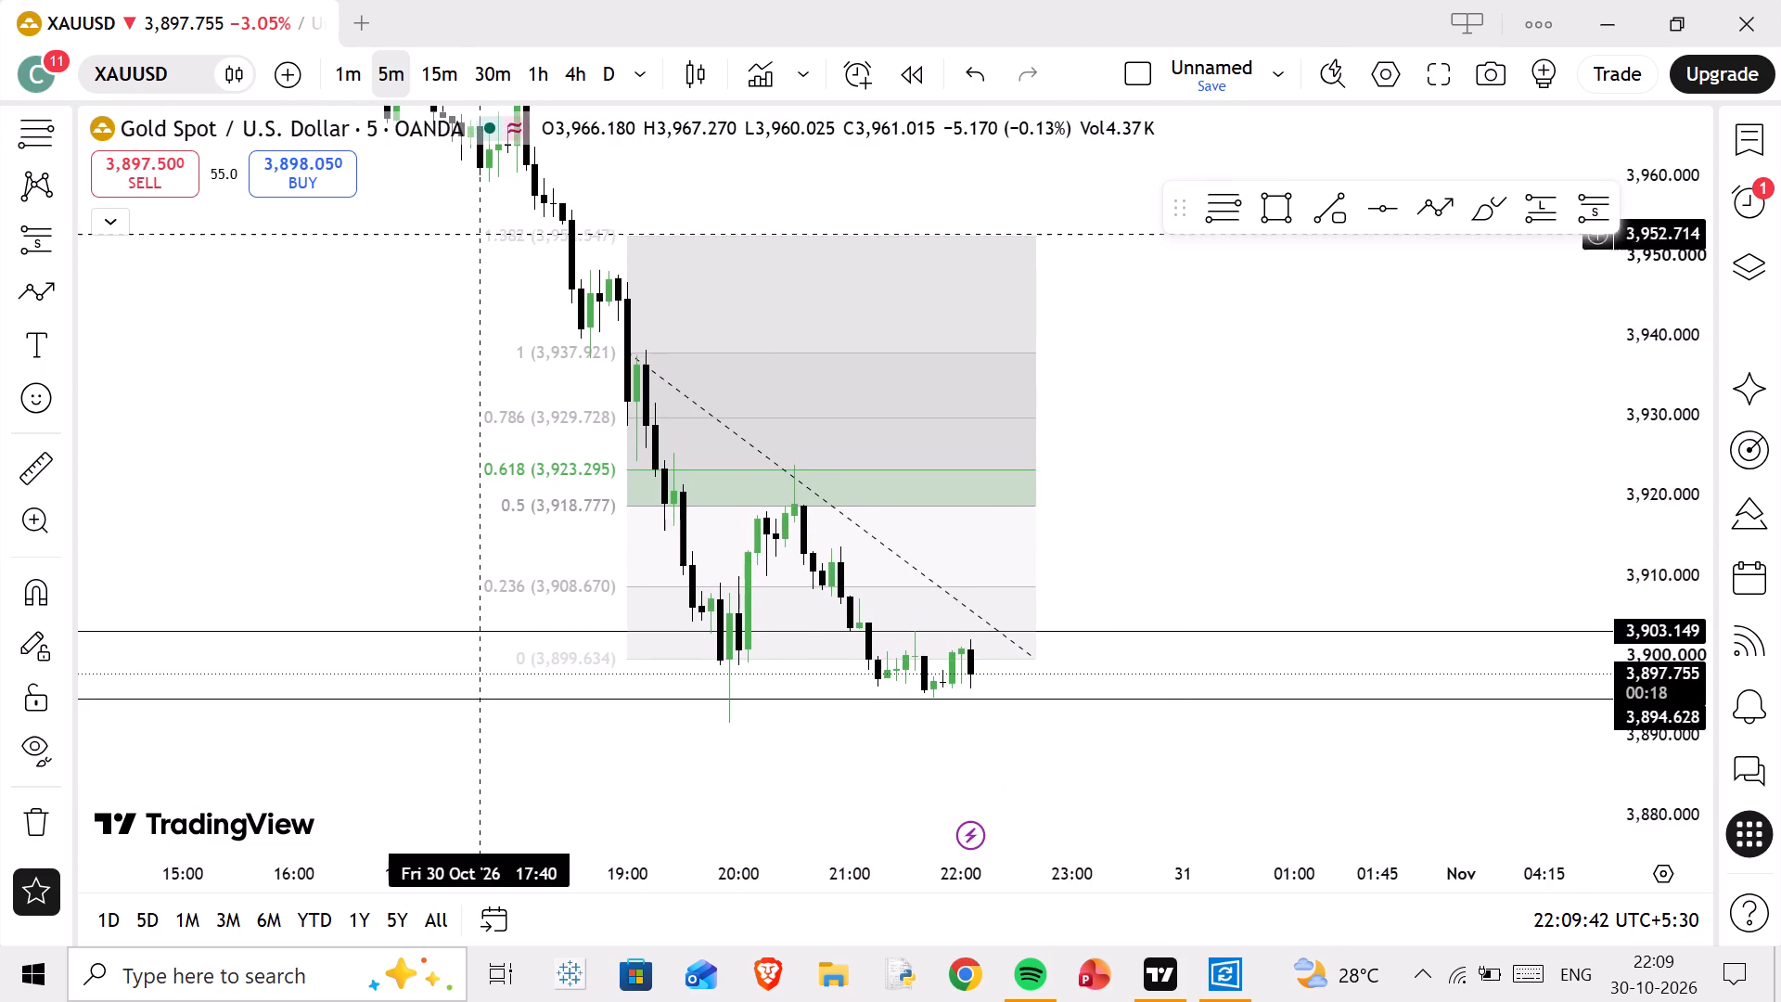
left_click(428, 67)
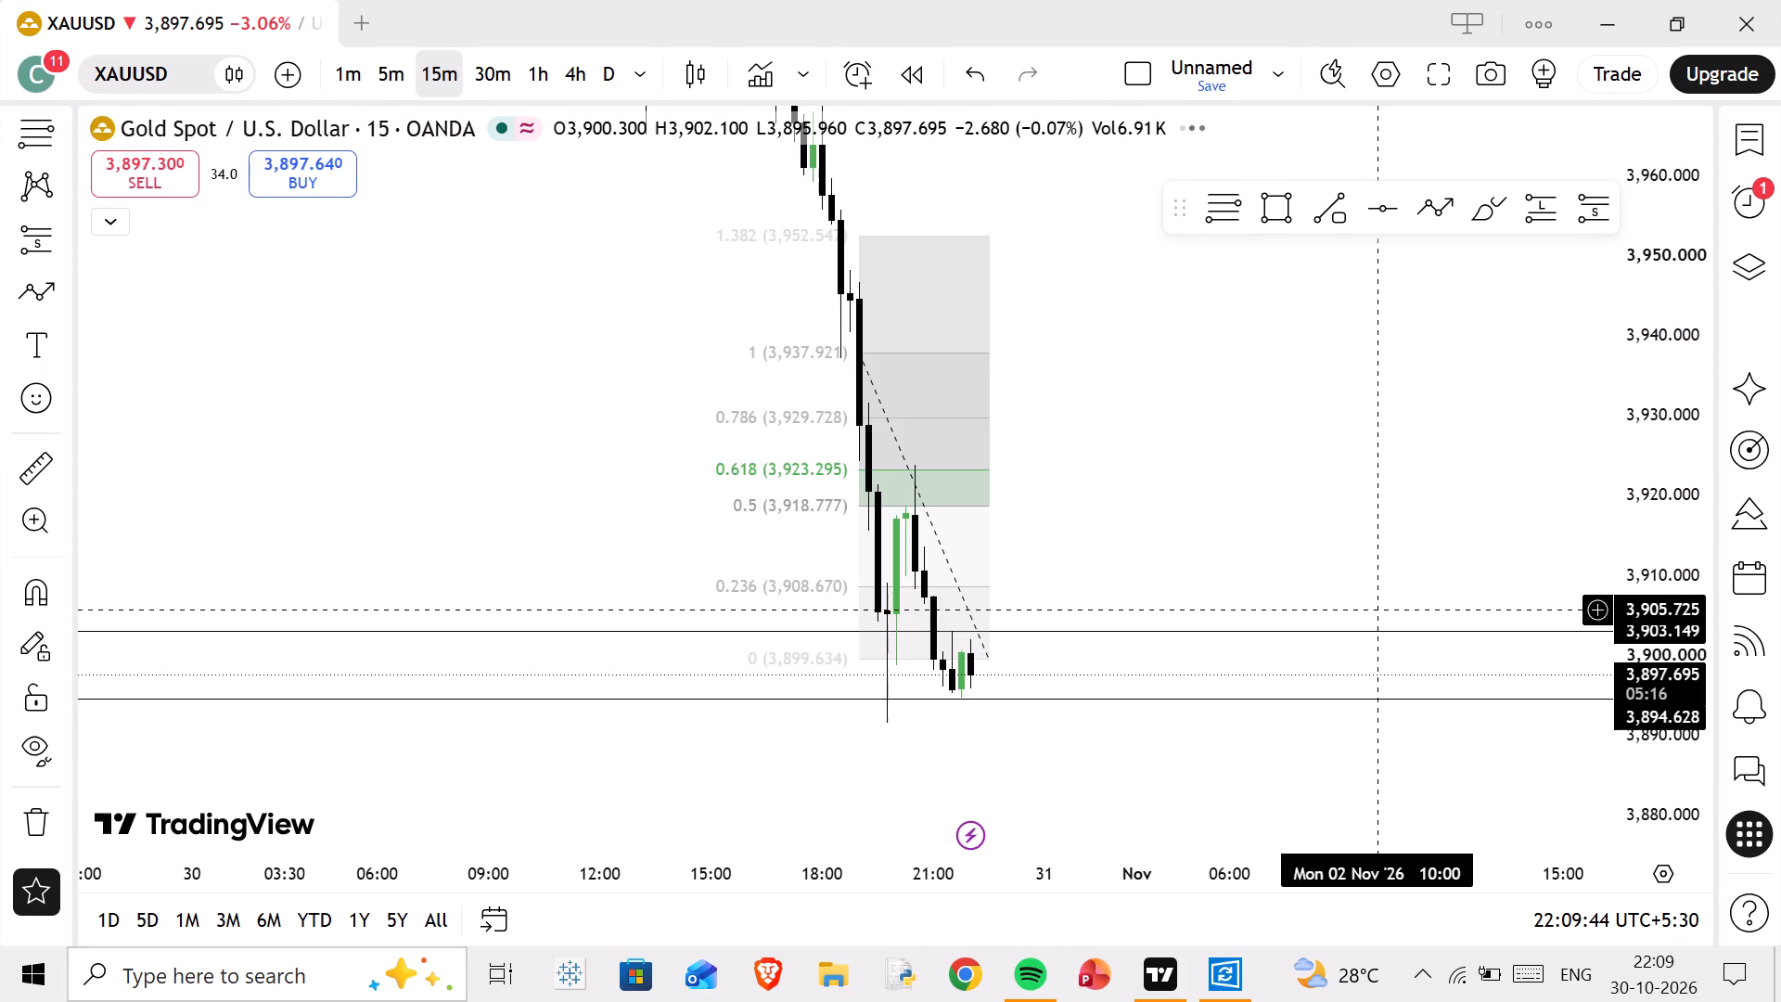
Delete the existing Fibonacci retracement from the XAUUSD 15-minute chart.
left_click(939, 374)
left_click(940, 356)
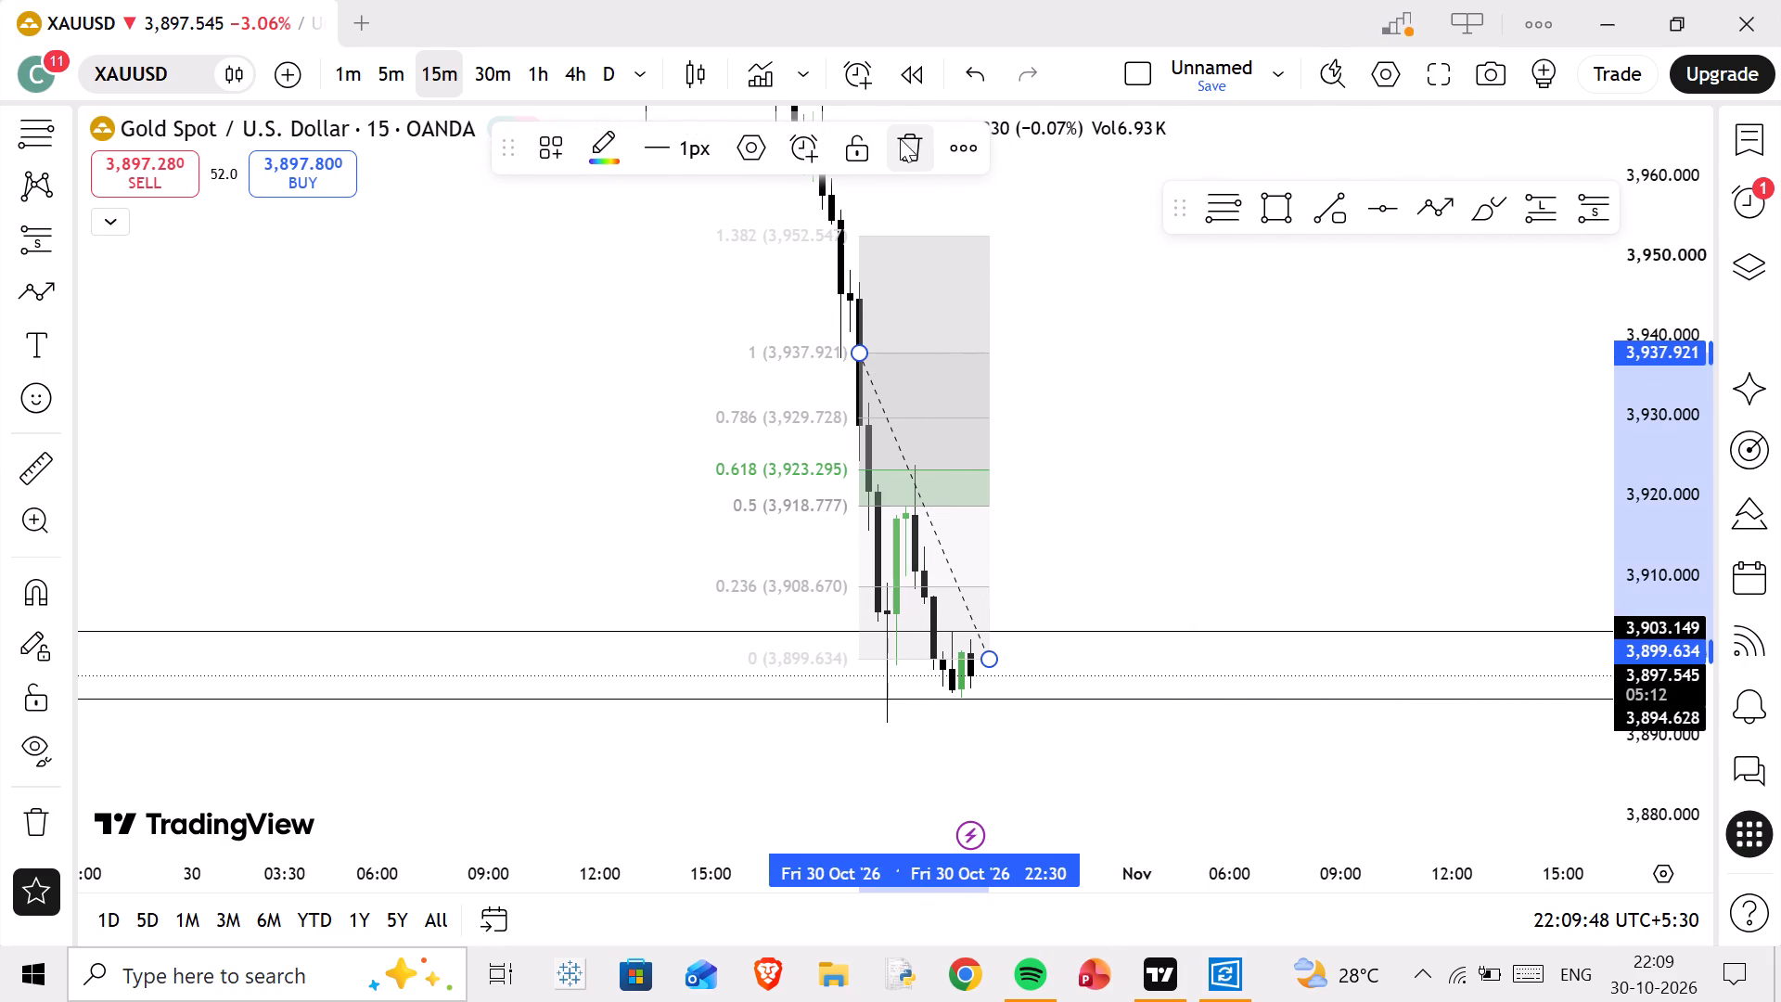
left_click(900, 138)
Draw a Fibonacci retracement across the decline from about 3,946.8 at 18:30 down to the swing low at about 3,891.8.
scroll(1075, 370, "up", 3)
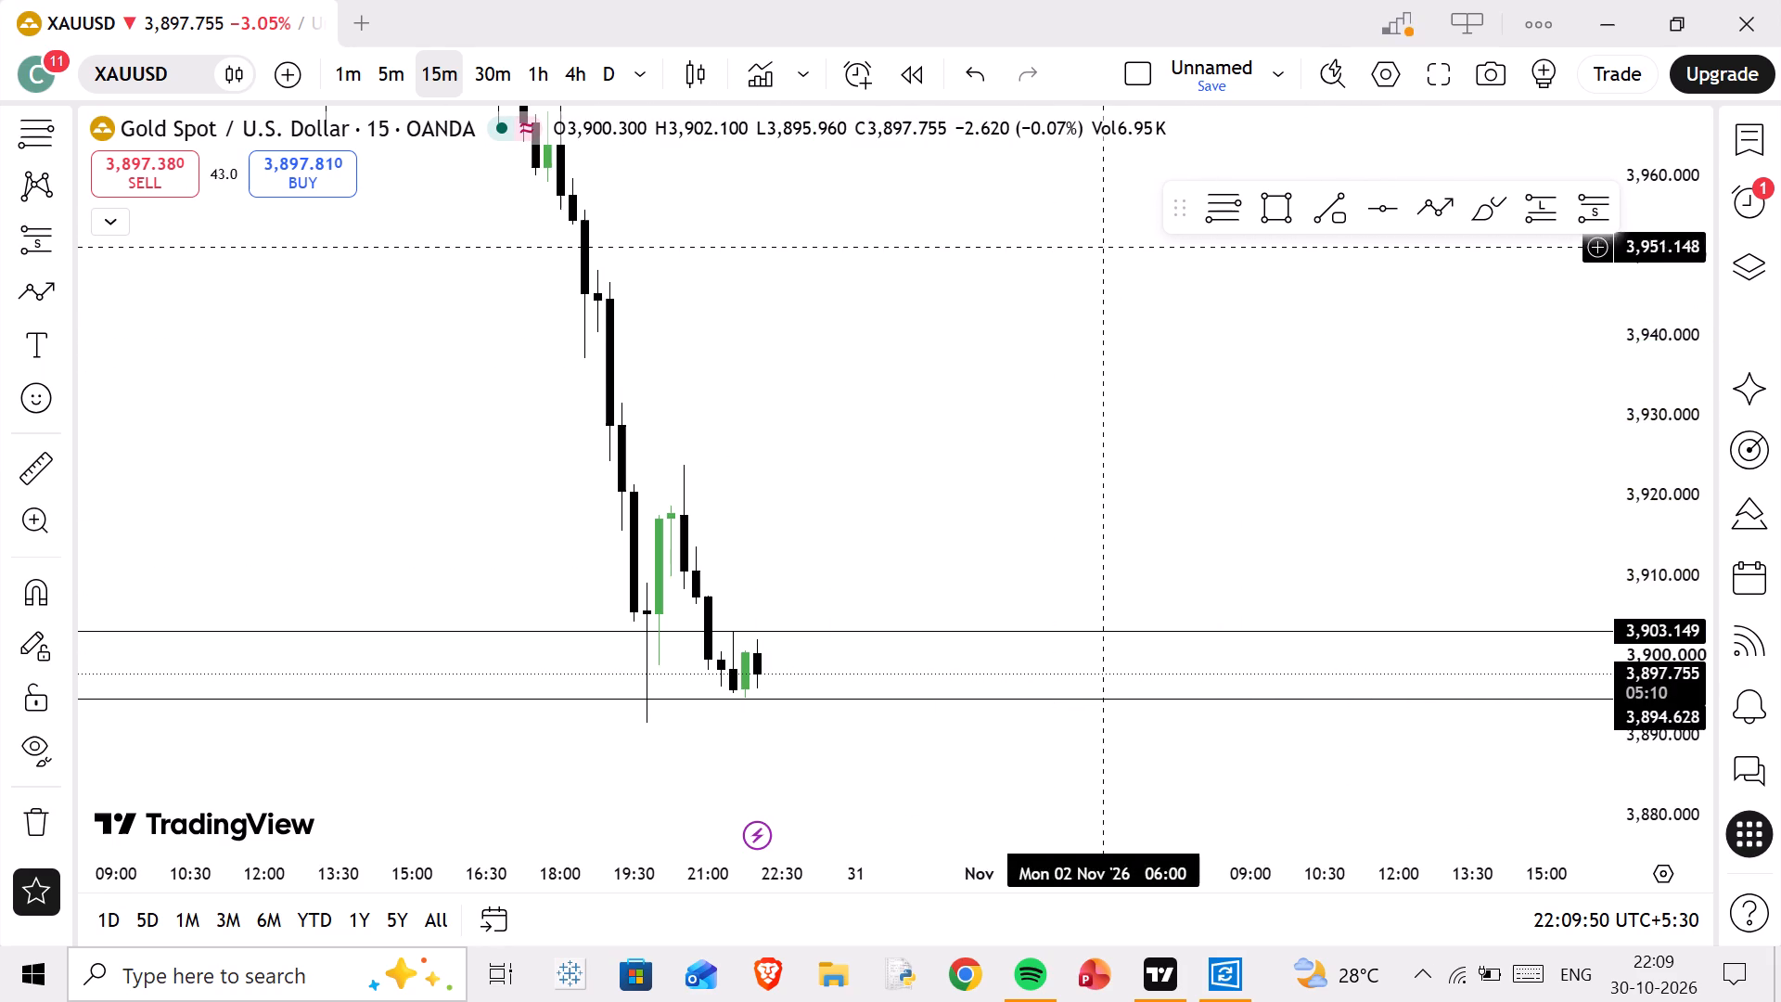
left_click(1237, 200)
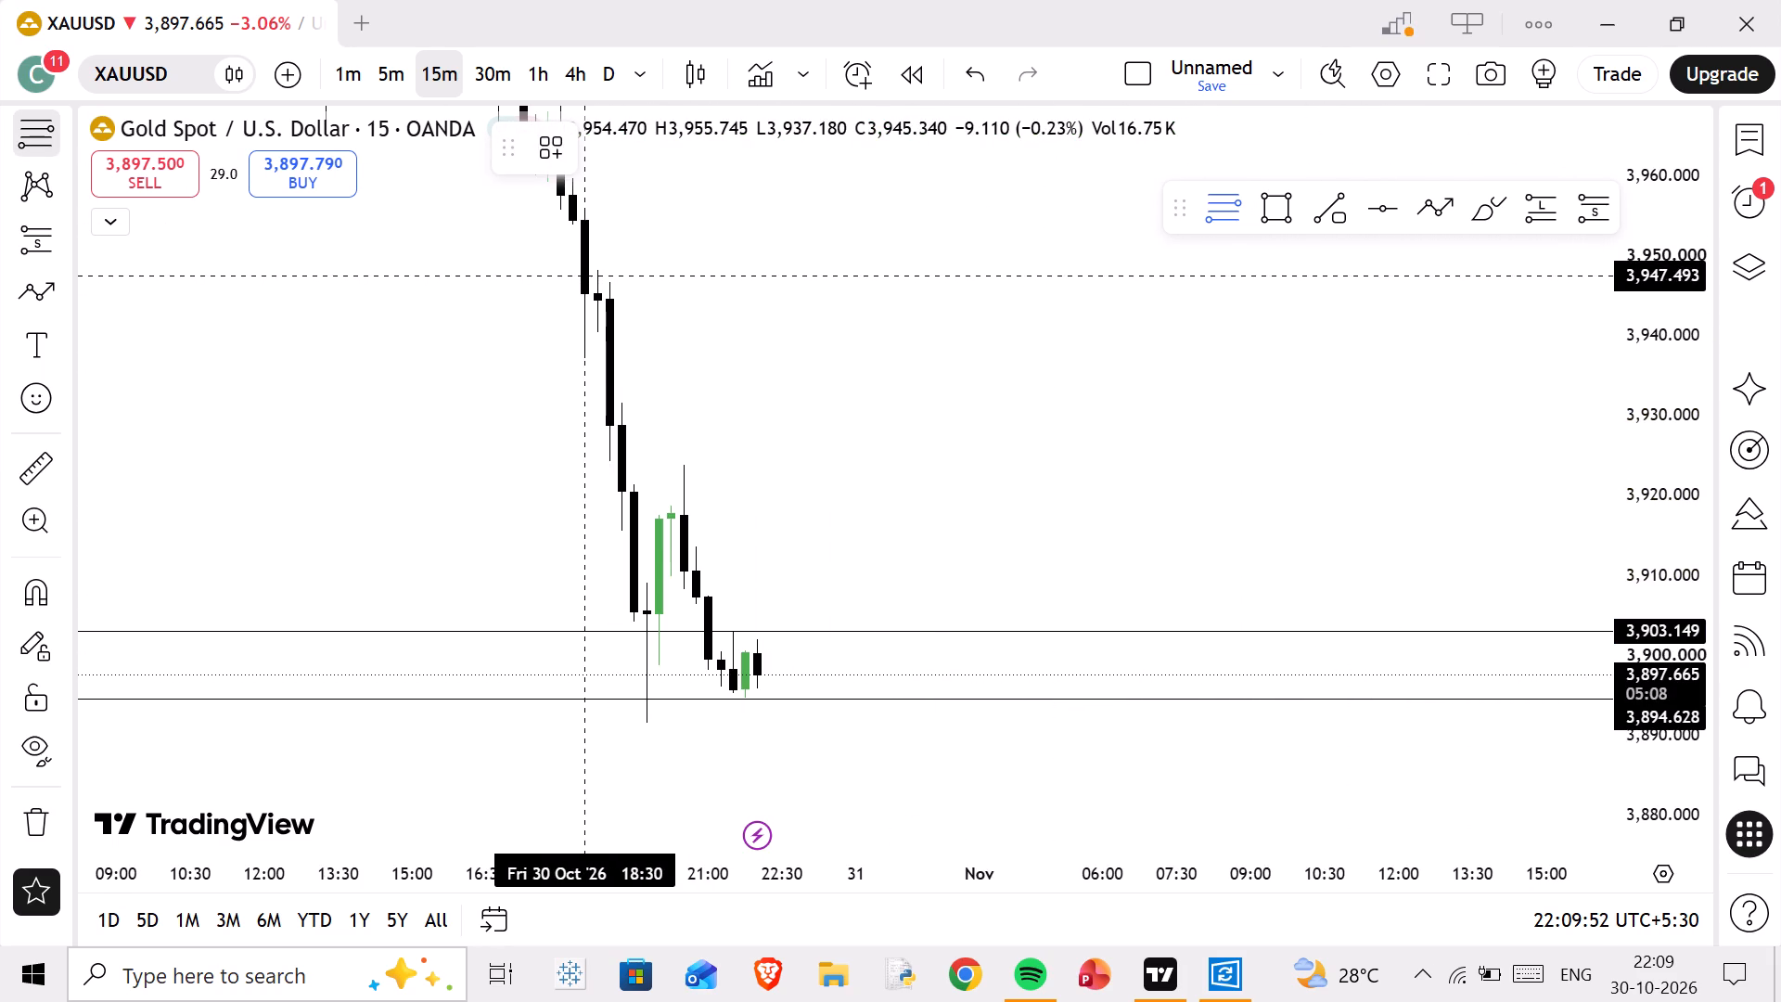
left_click_drag(586, 281, 845, 616)
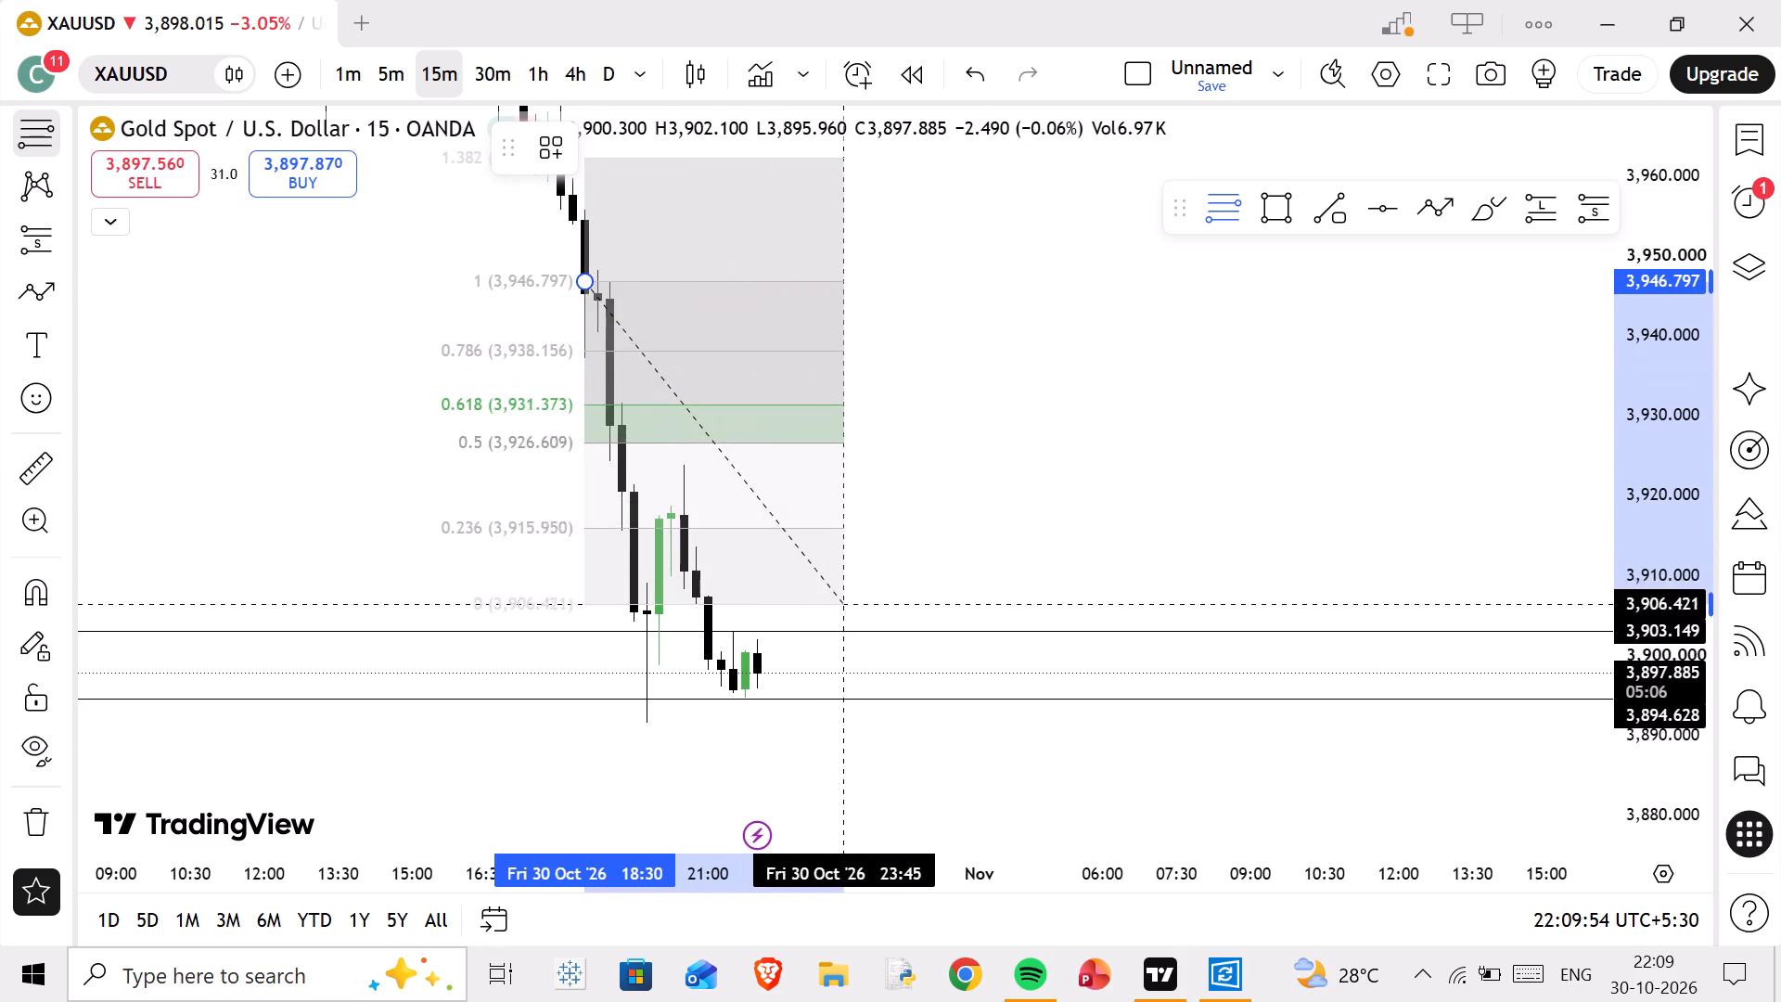
left_click_drag(845, 616, 858, 620)
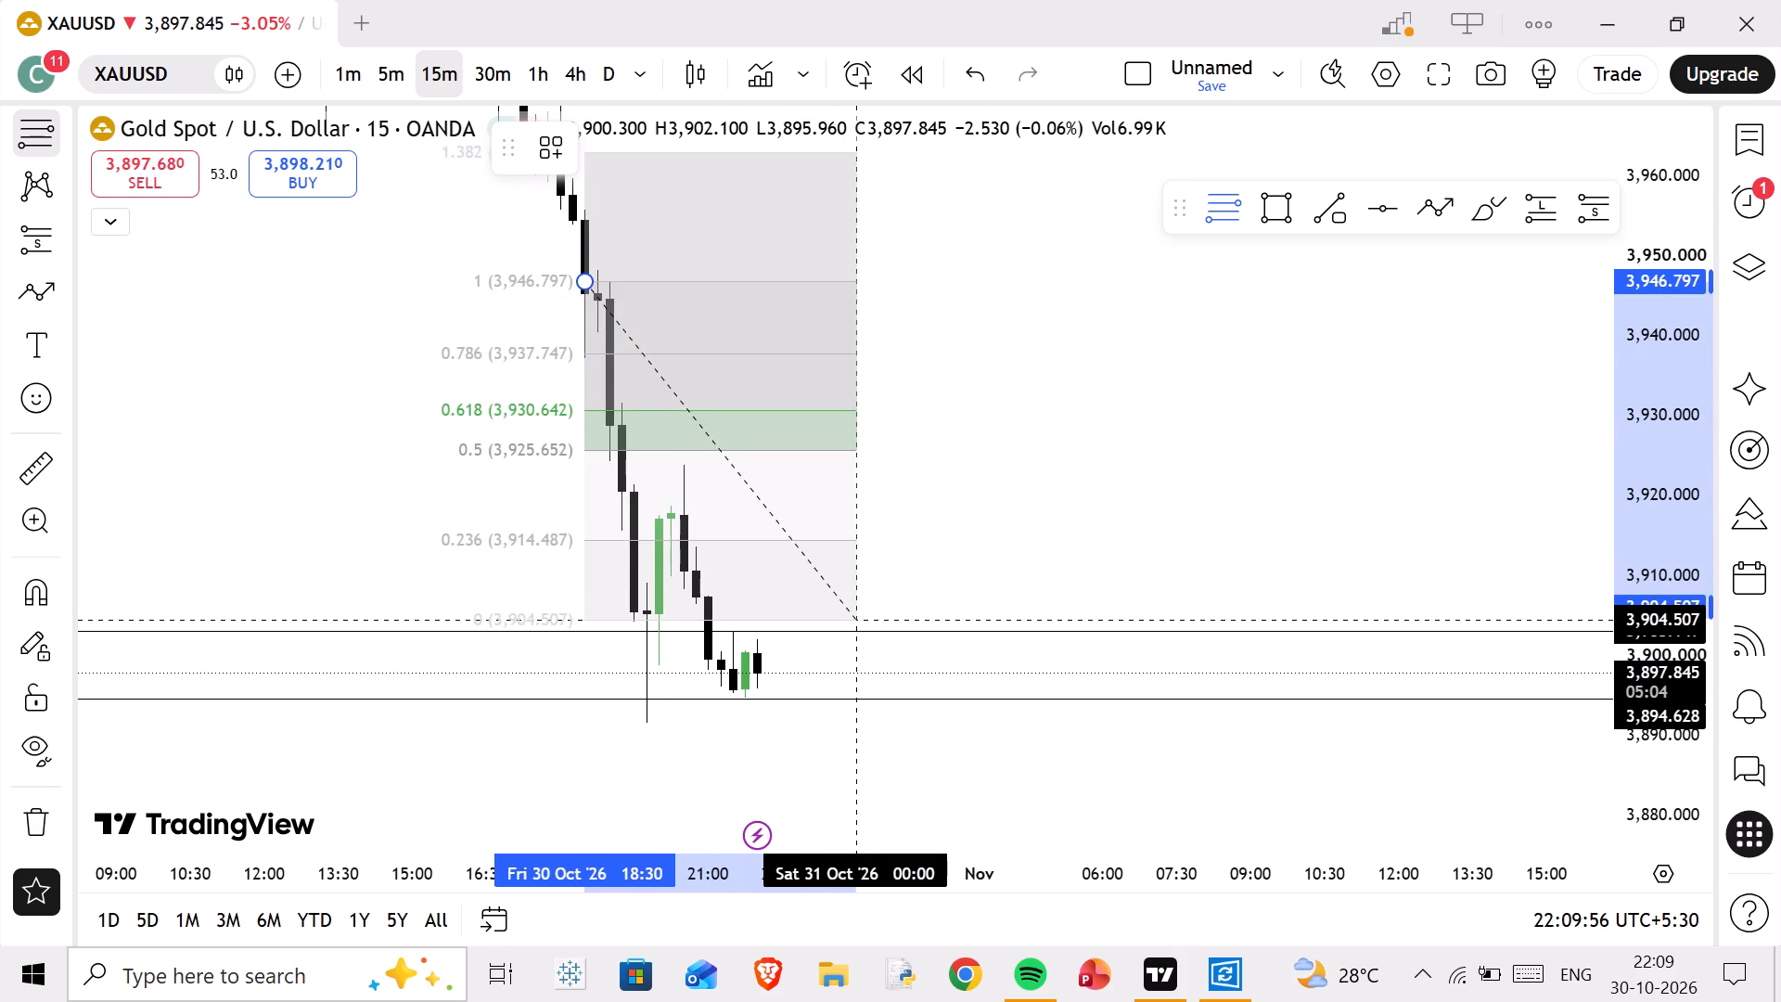
left_click_drag(858, 620, 873, 707)
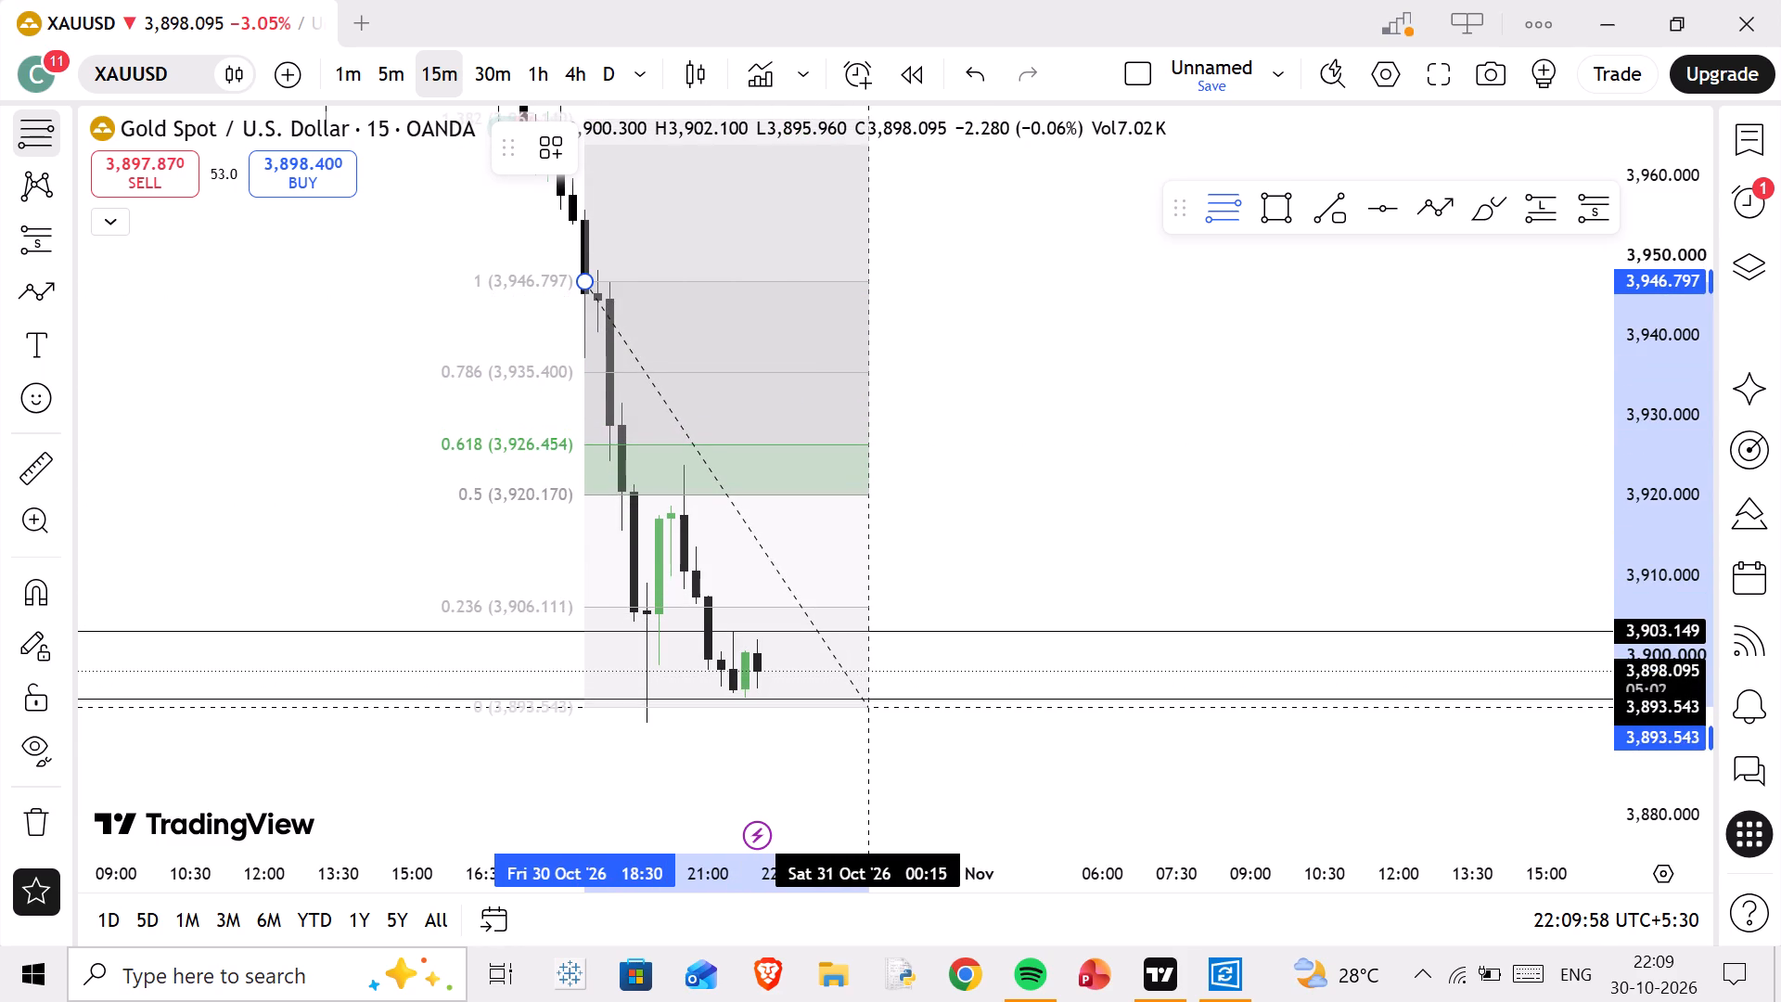
left_click_drag(873, 707, 874, 722)
left_click(874, 722)
Place a short position near the 0.5 retracement with entry about 3,918.95, target about 3,894.95 and stop tightened to about 3,924.52.
left_click_drag(949, 434, 954, 448)
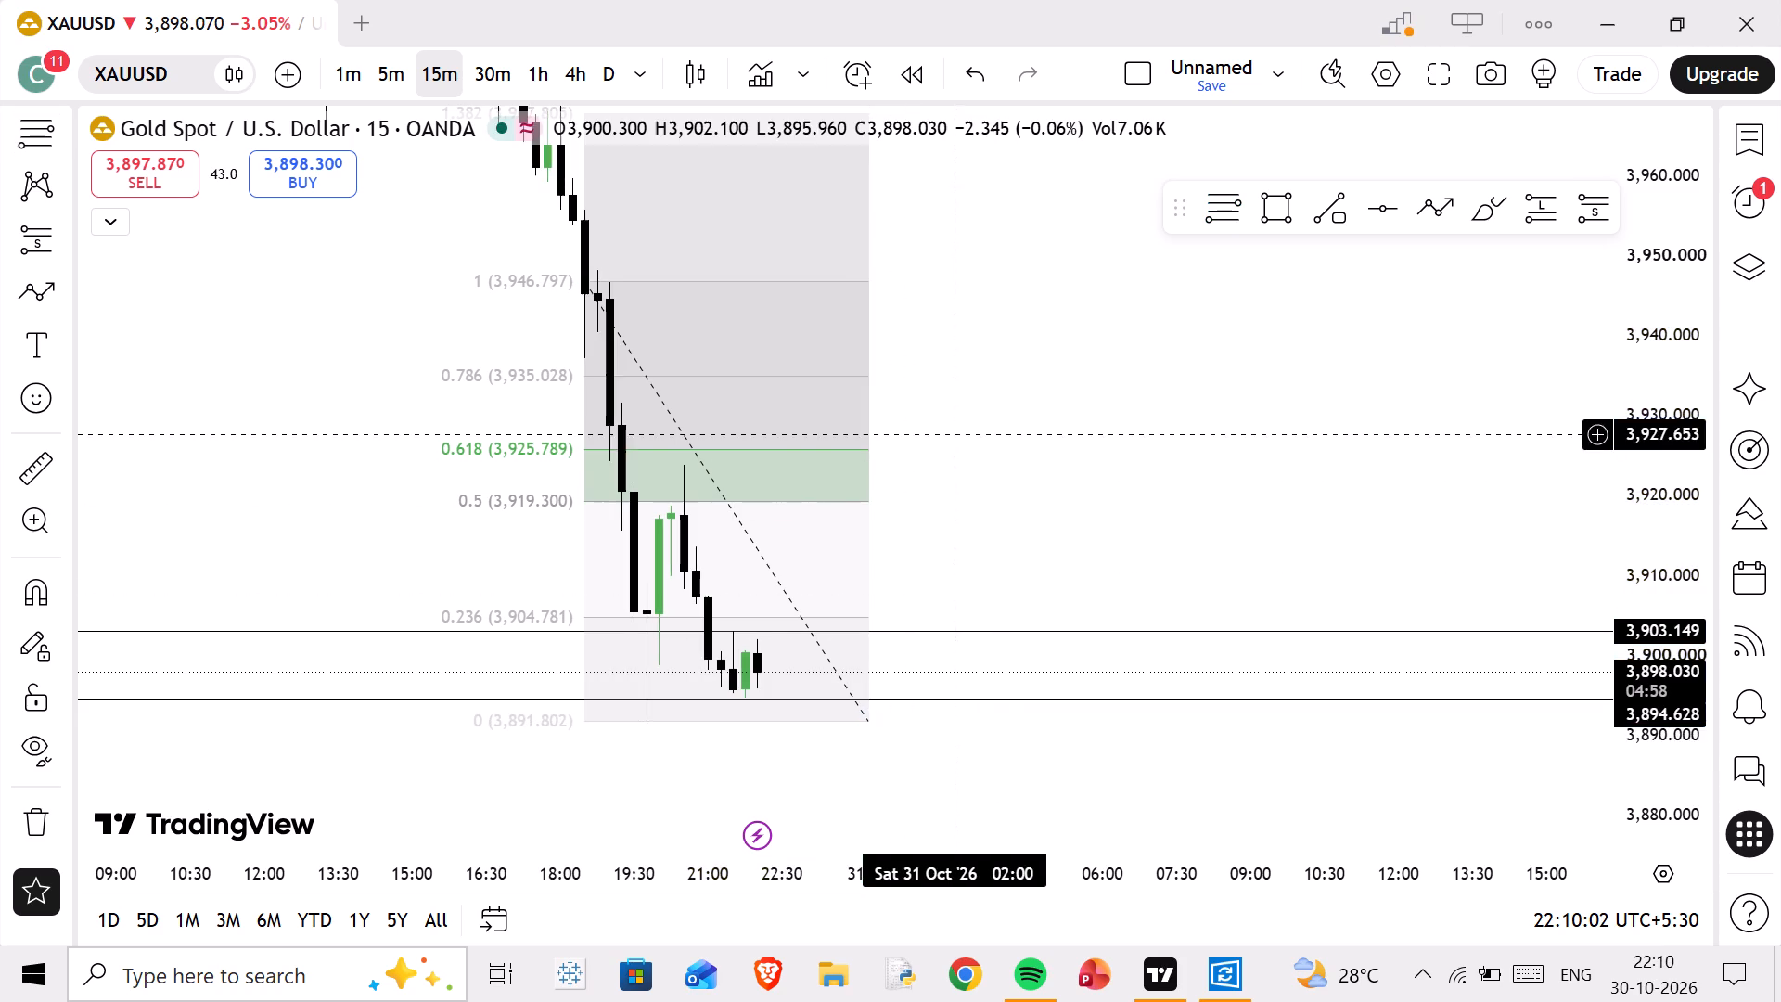
left_click_drag(954, 448, 976, 527)
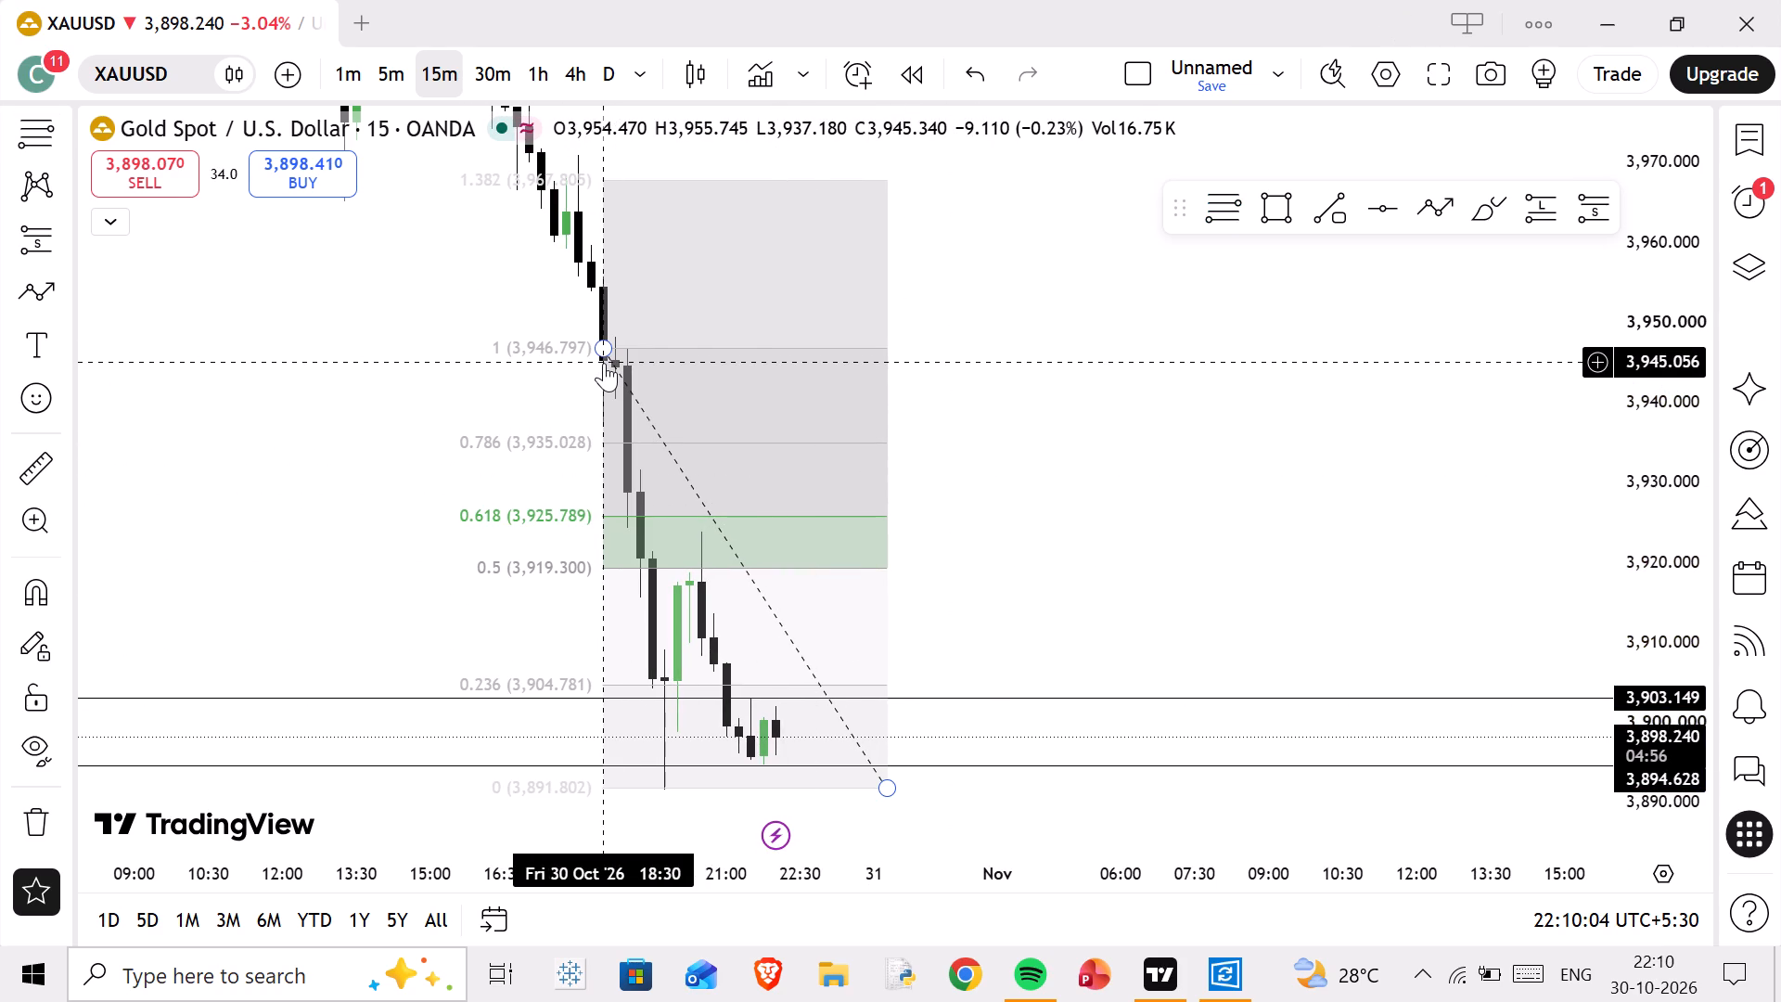
left_click(1020, 345)
scroll(1051, 428, "up", 1)
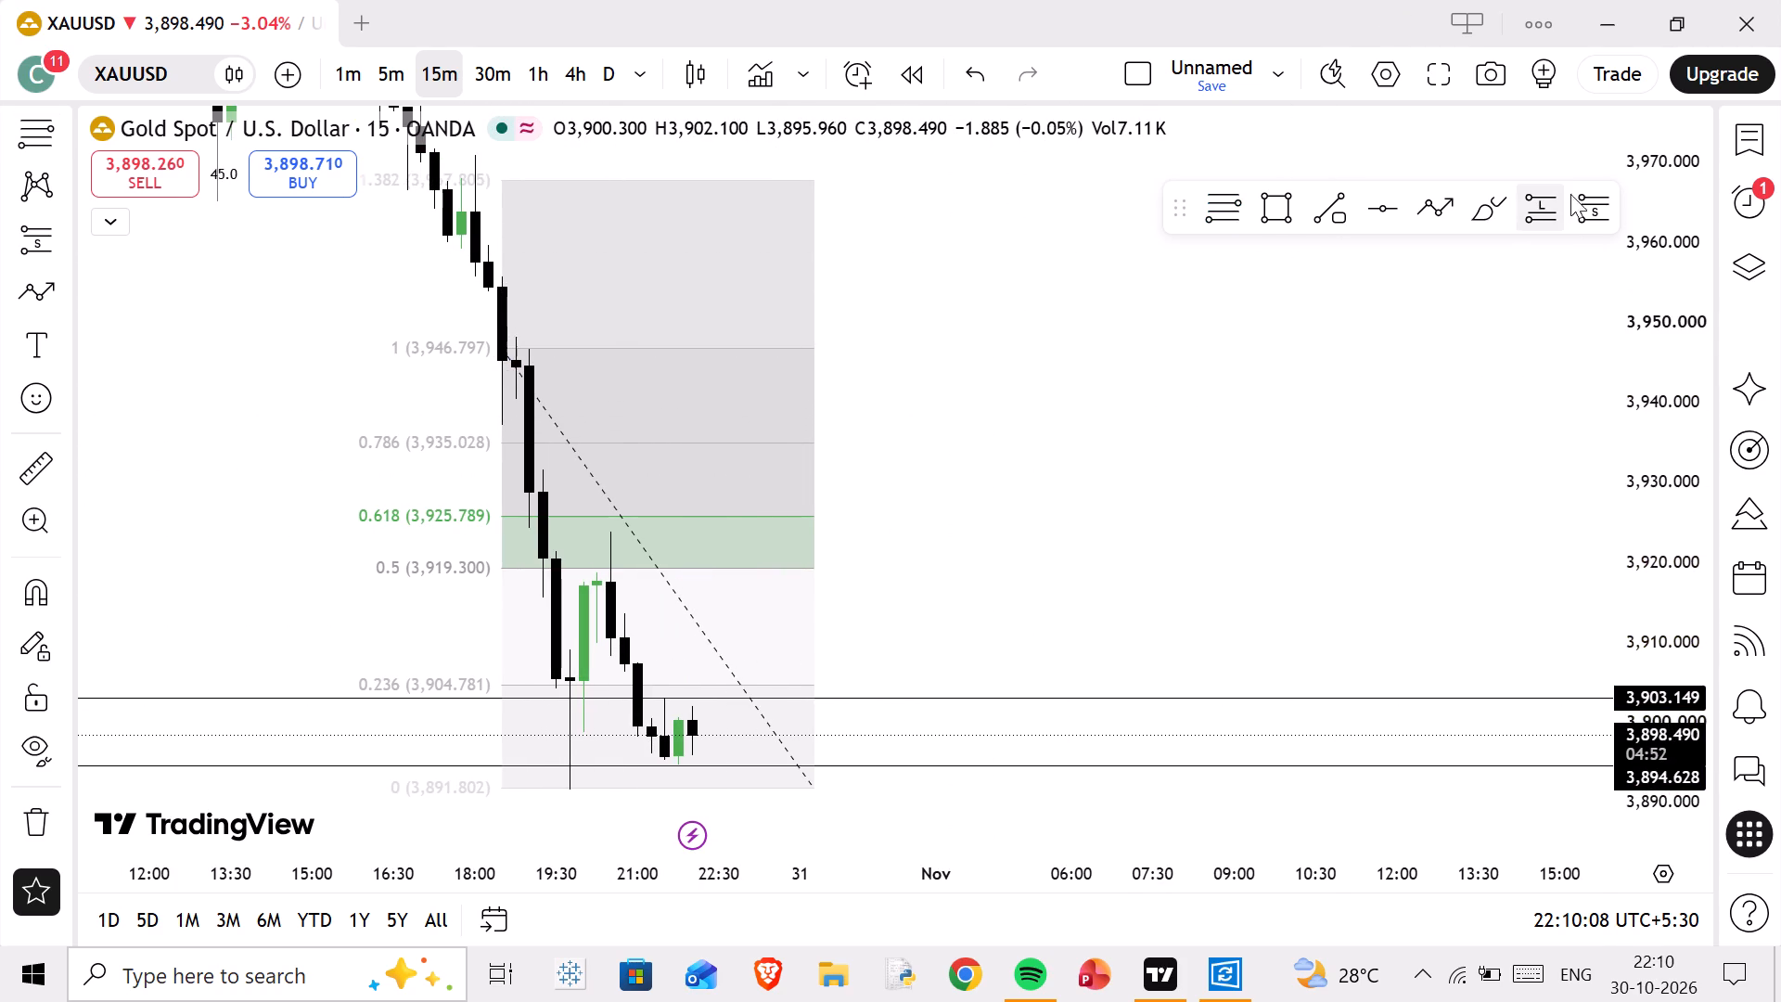
left_click(1582, 194)
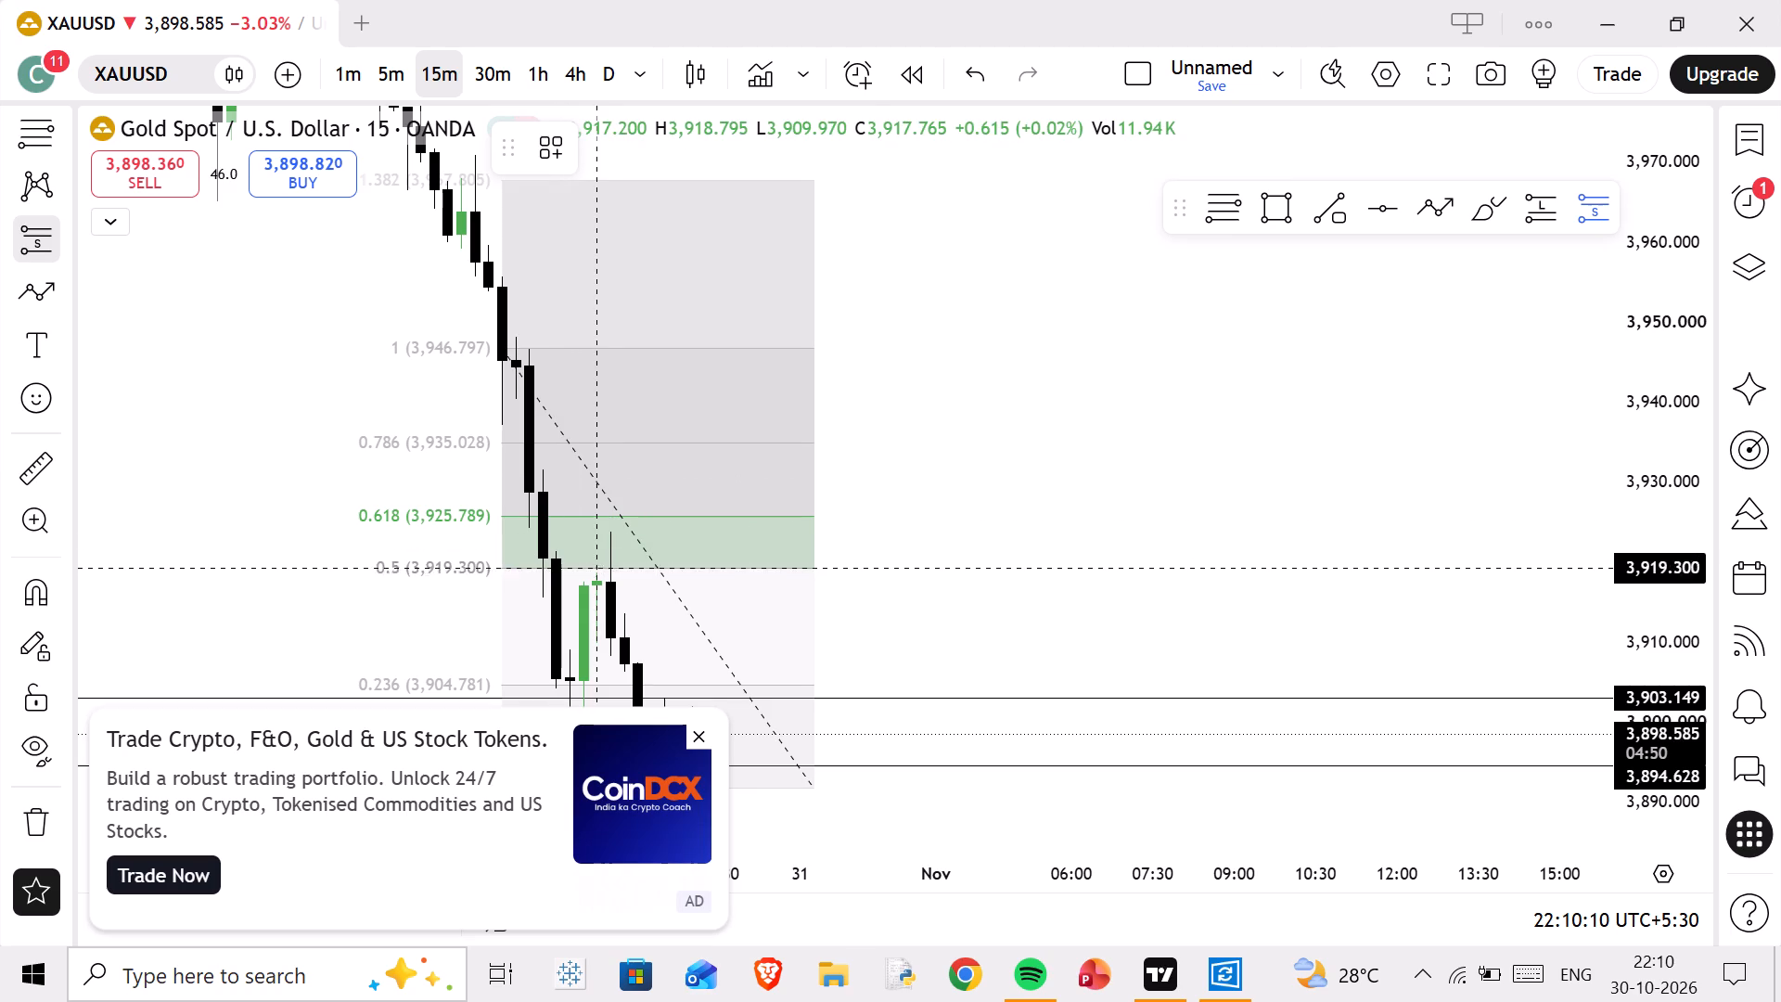
left_click(604, 571)
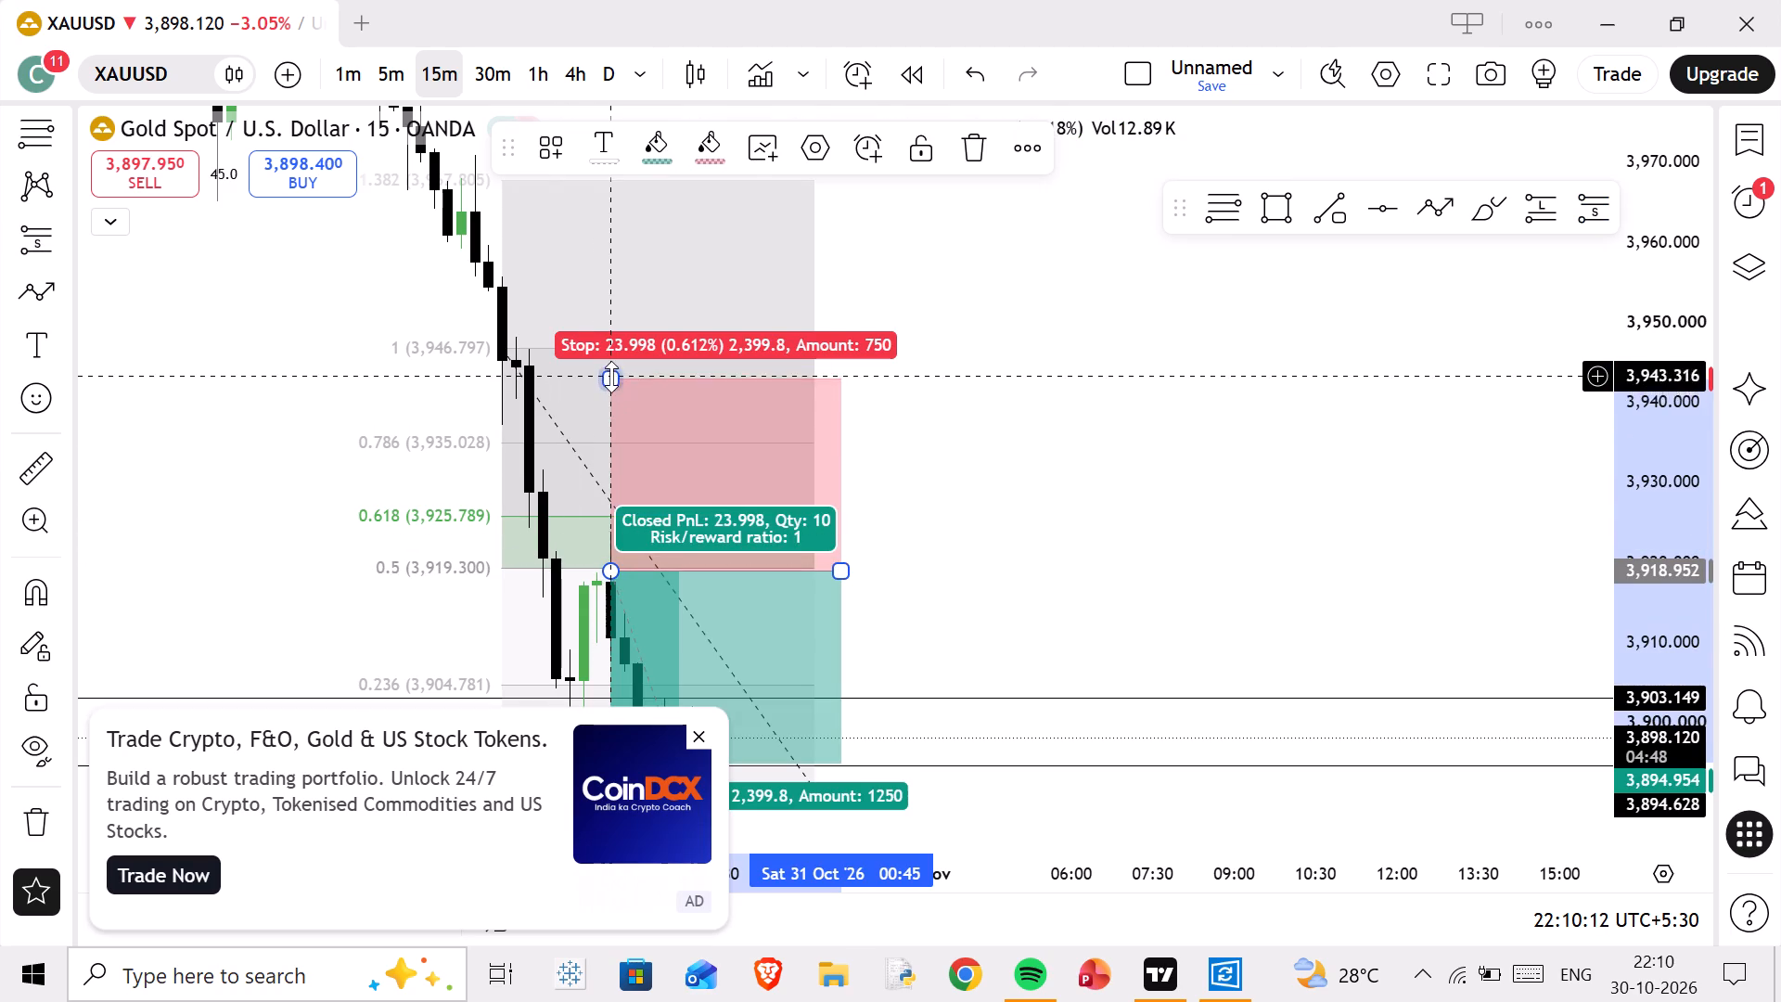
left_click_drag(611, 377, 614, 519)
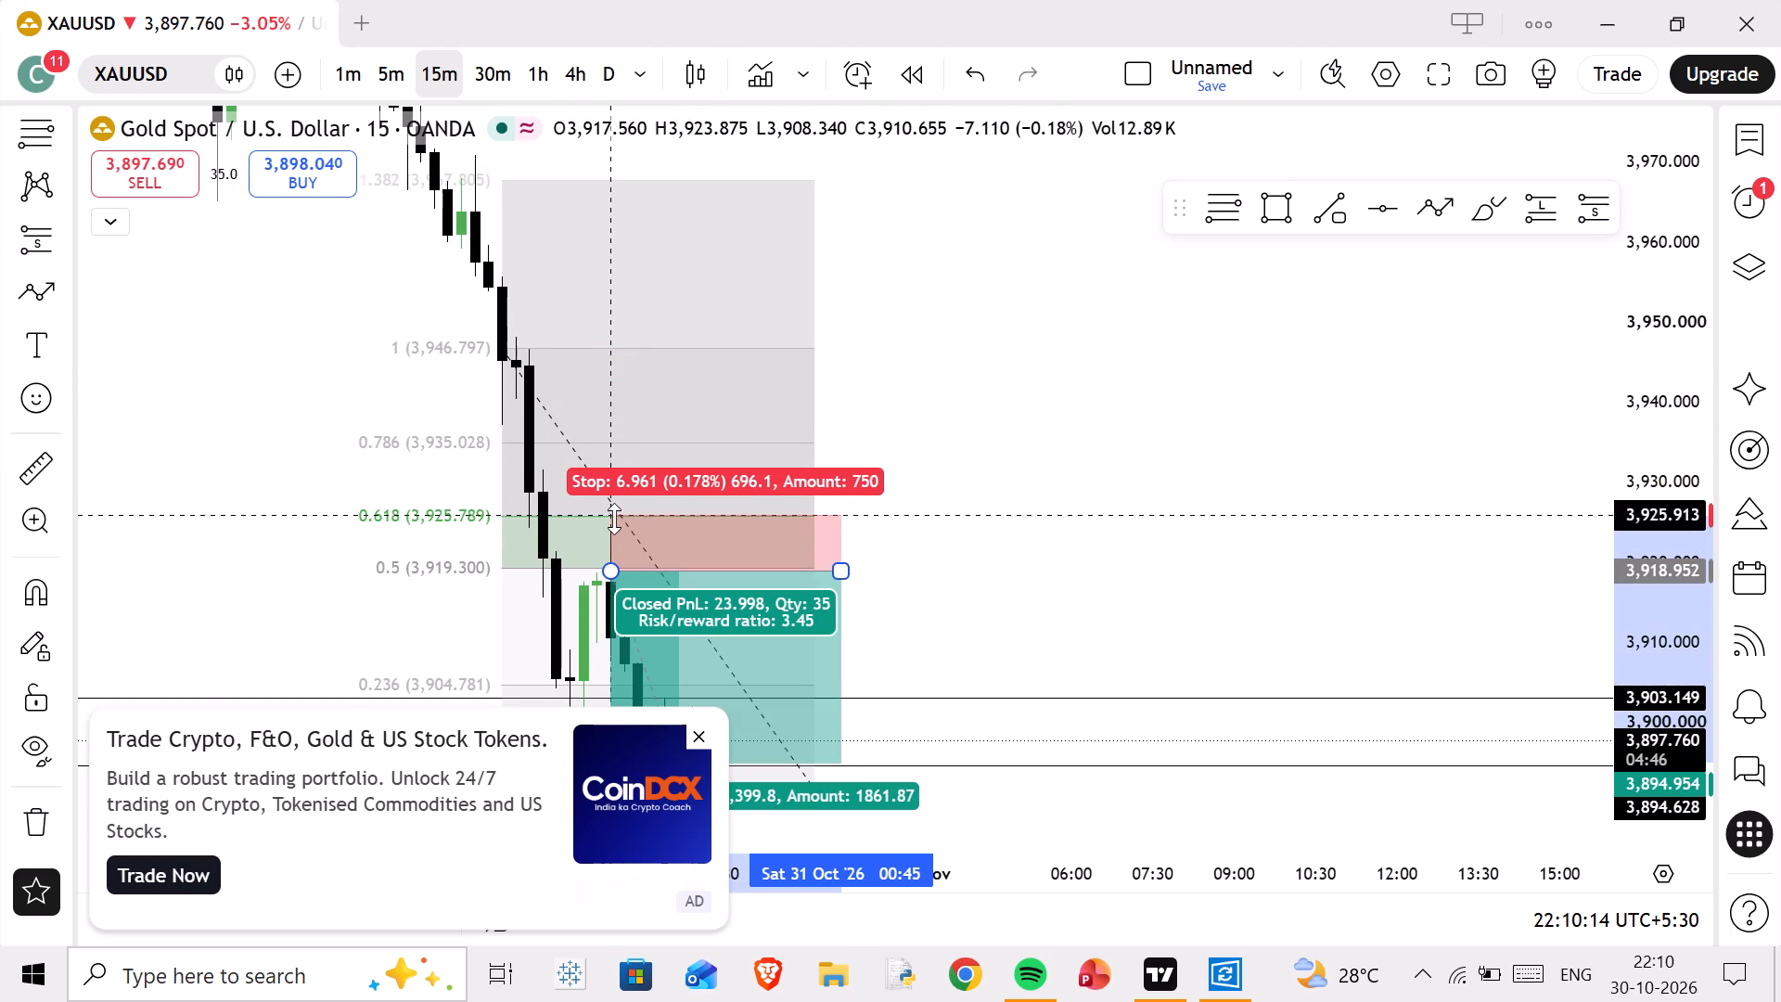
left_click_drag(614, 519, 613, 527)
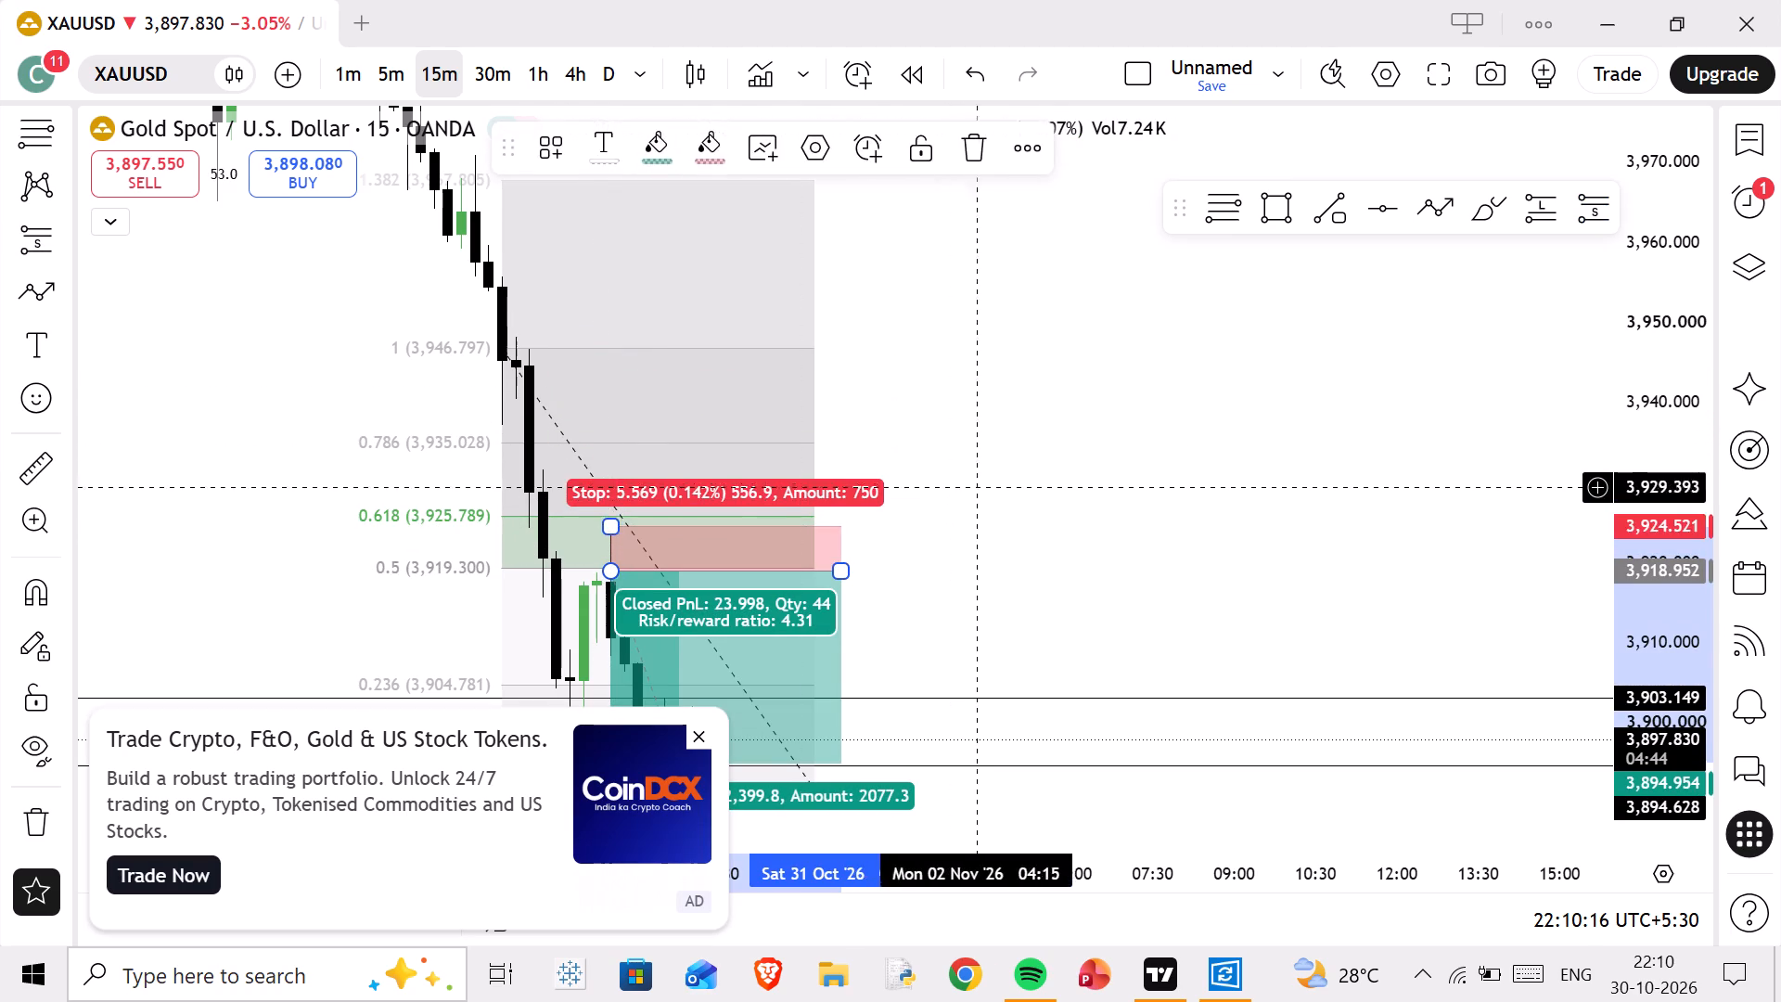
left_click(1049, 520)
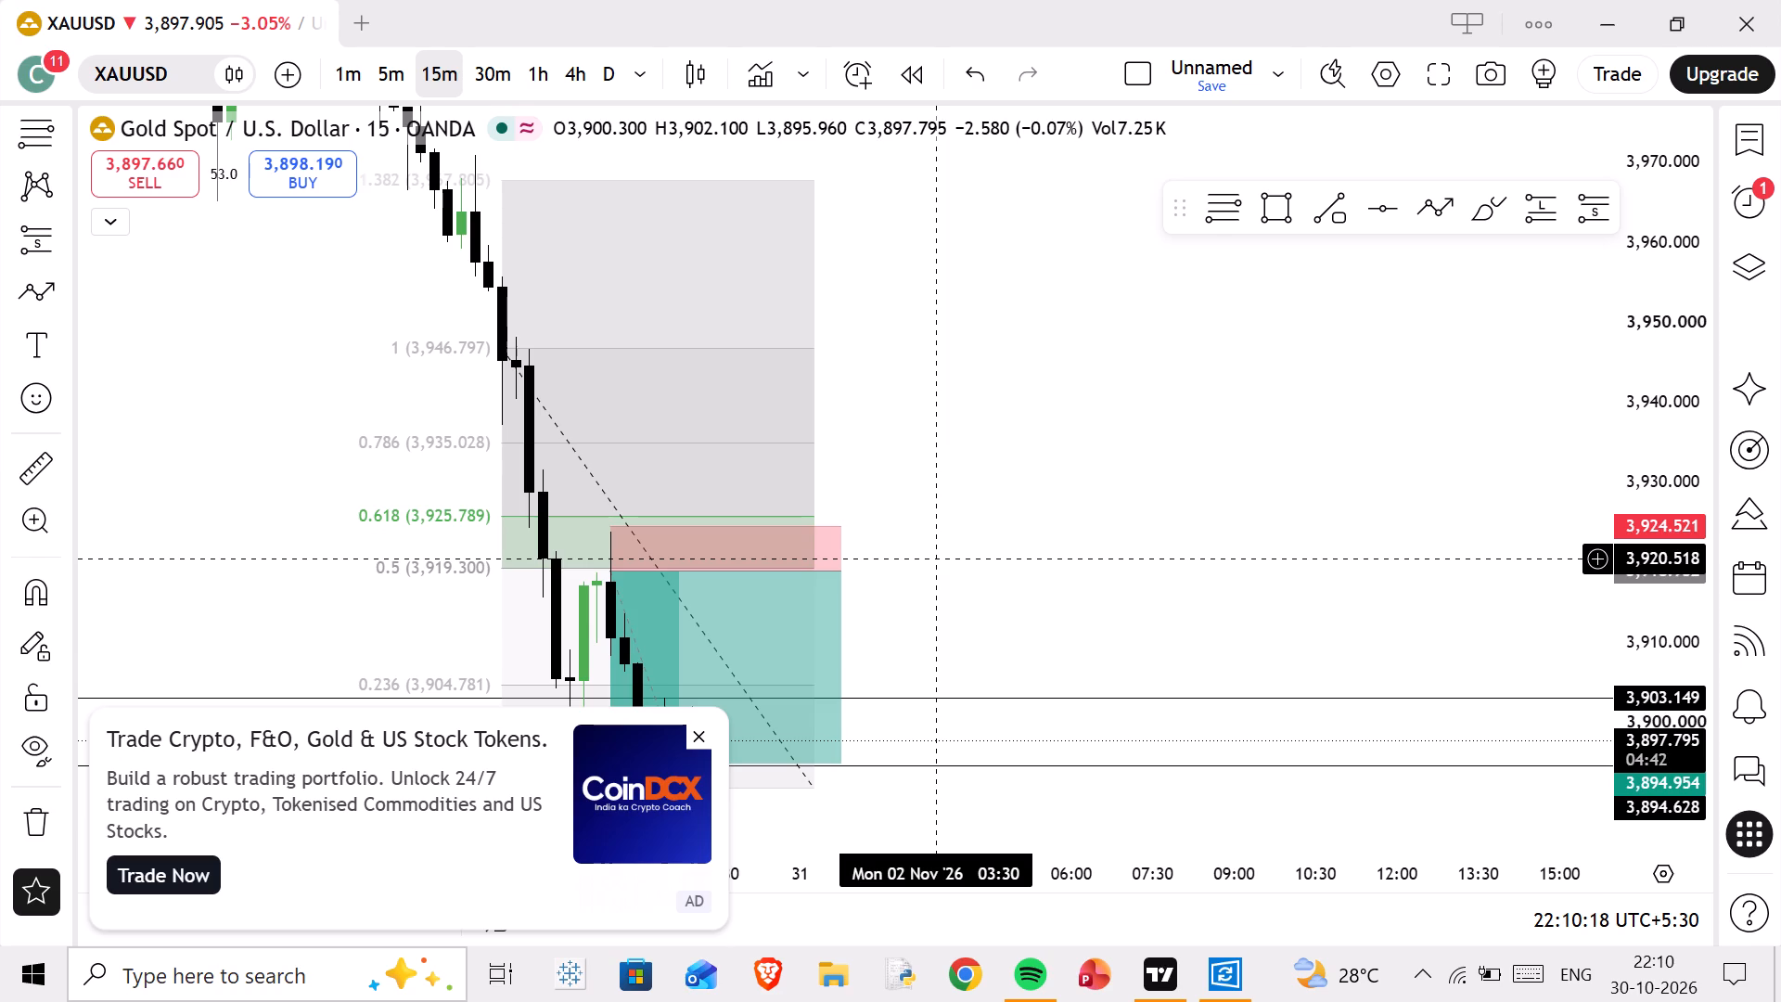
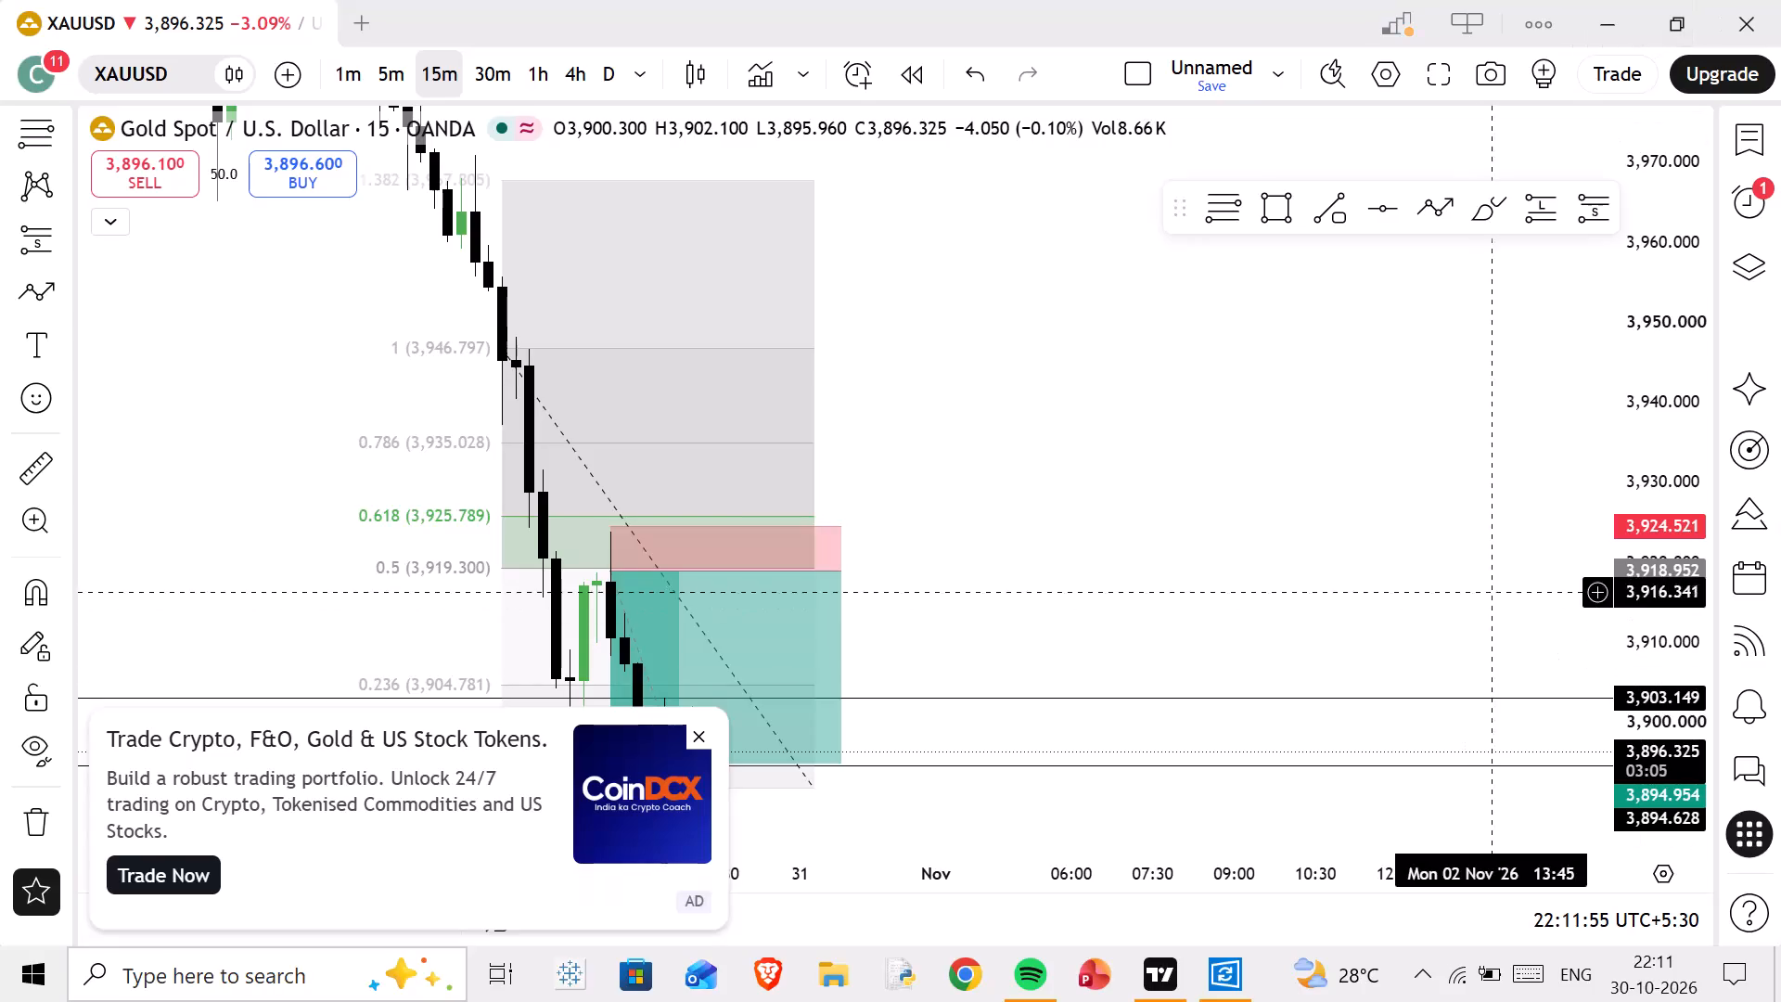
Close the advertisement covering the XAUUSD chart.
left_click(1167, 490)
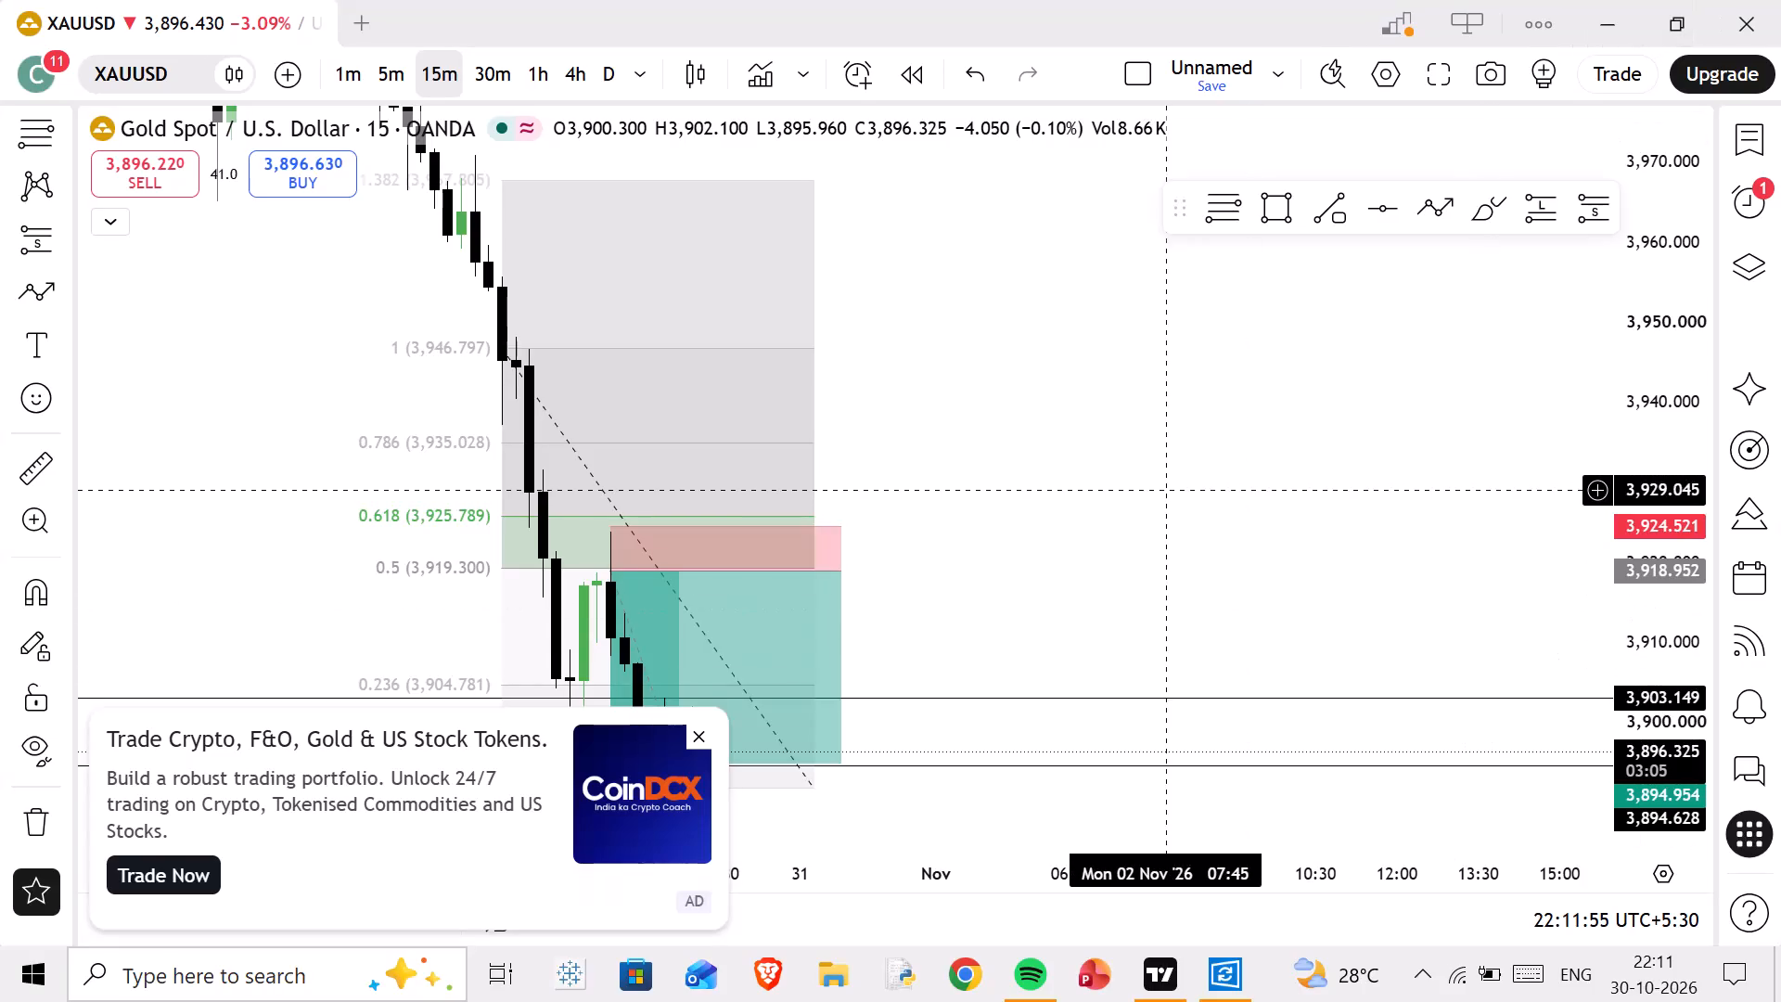
left_click(700, 731)
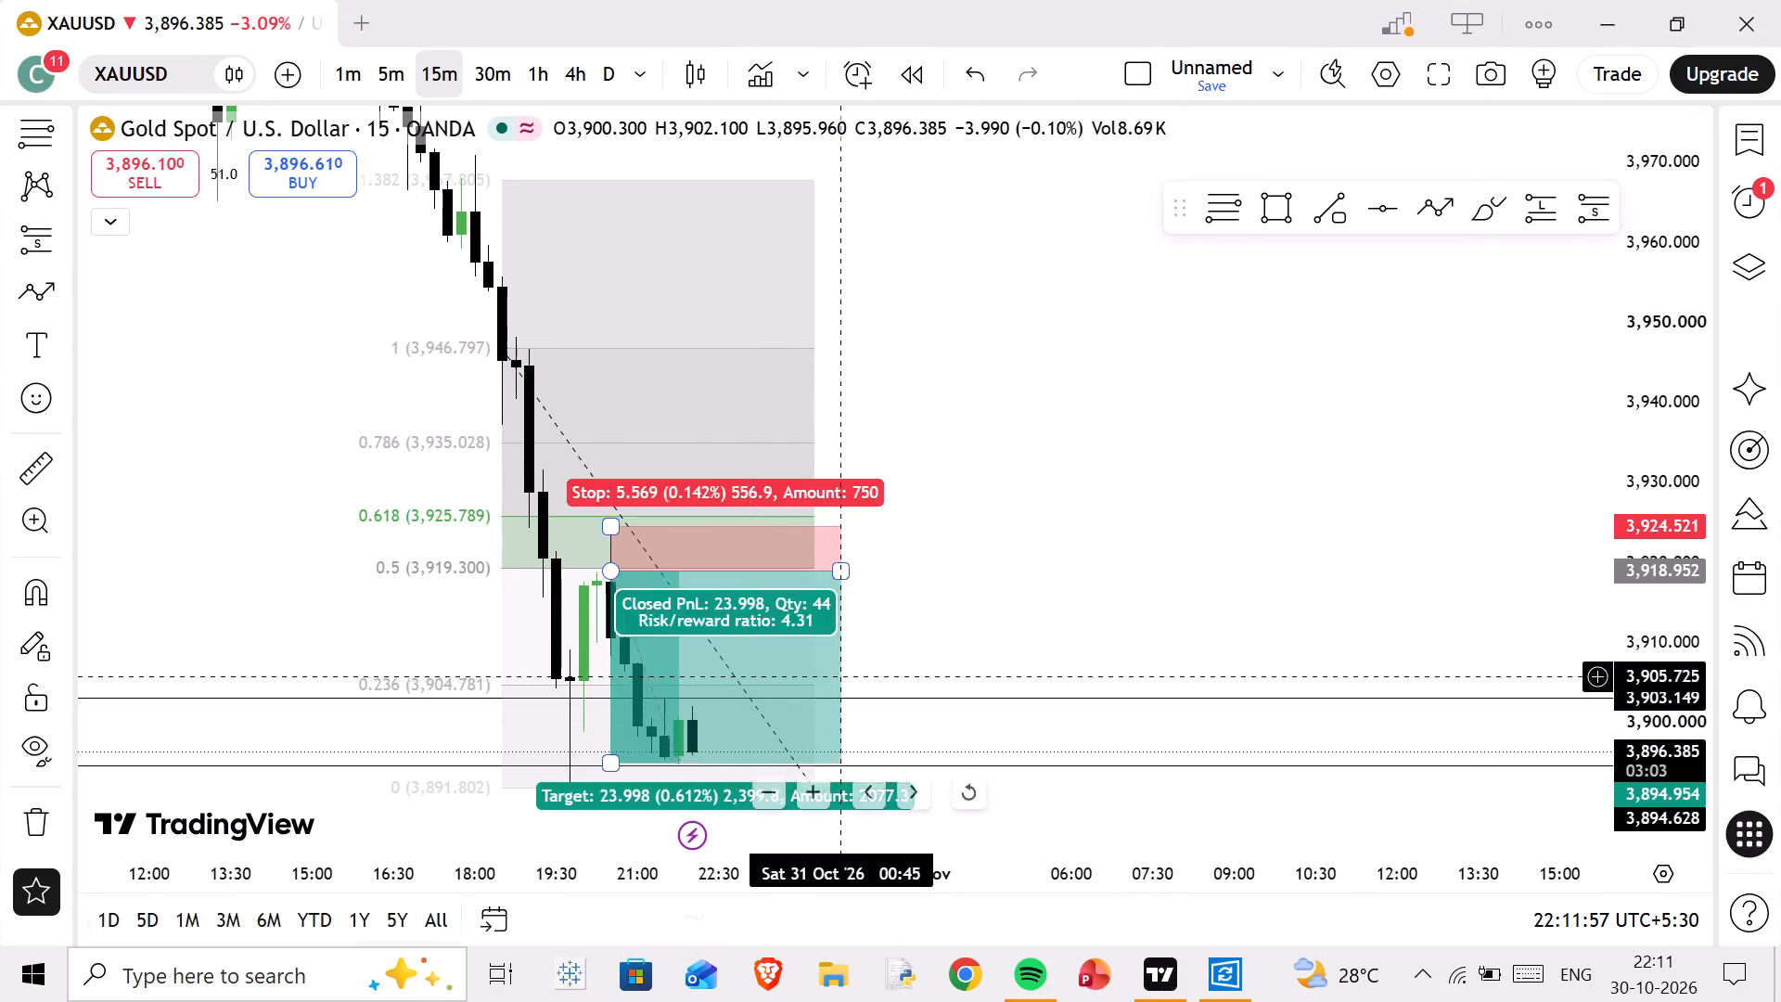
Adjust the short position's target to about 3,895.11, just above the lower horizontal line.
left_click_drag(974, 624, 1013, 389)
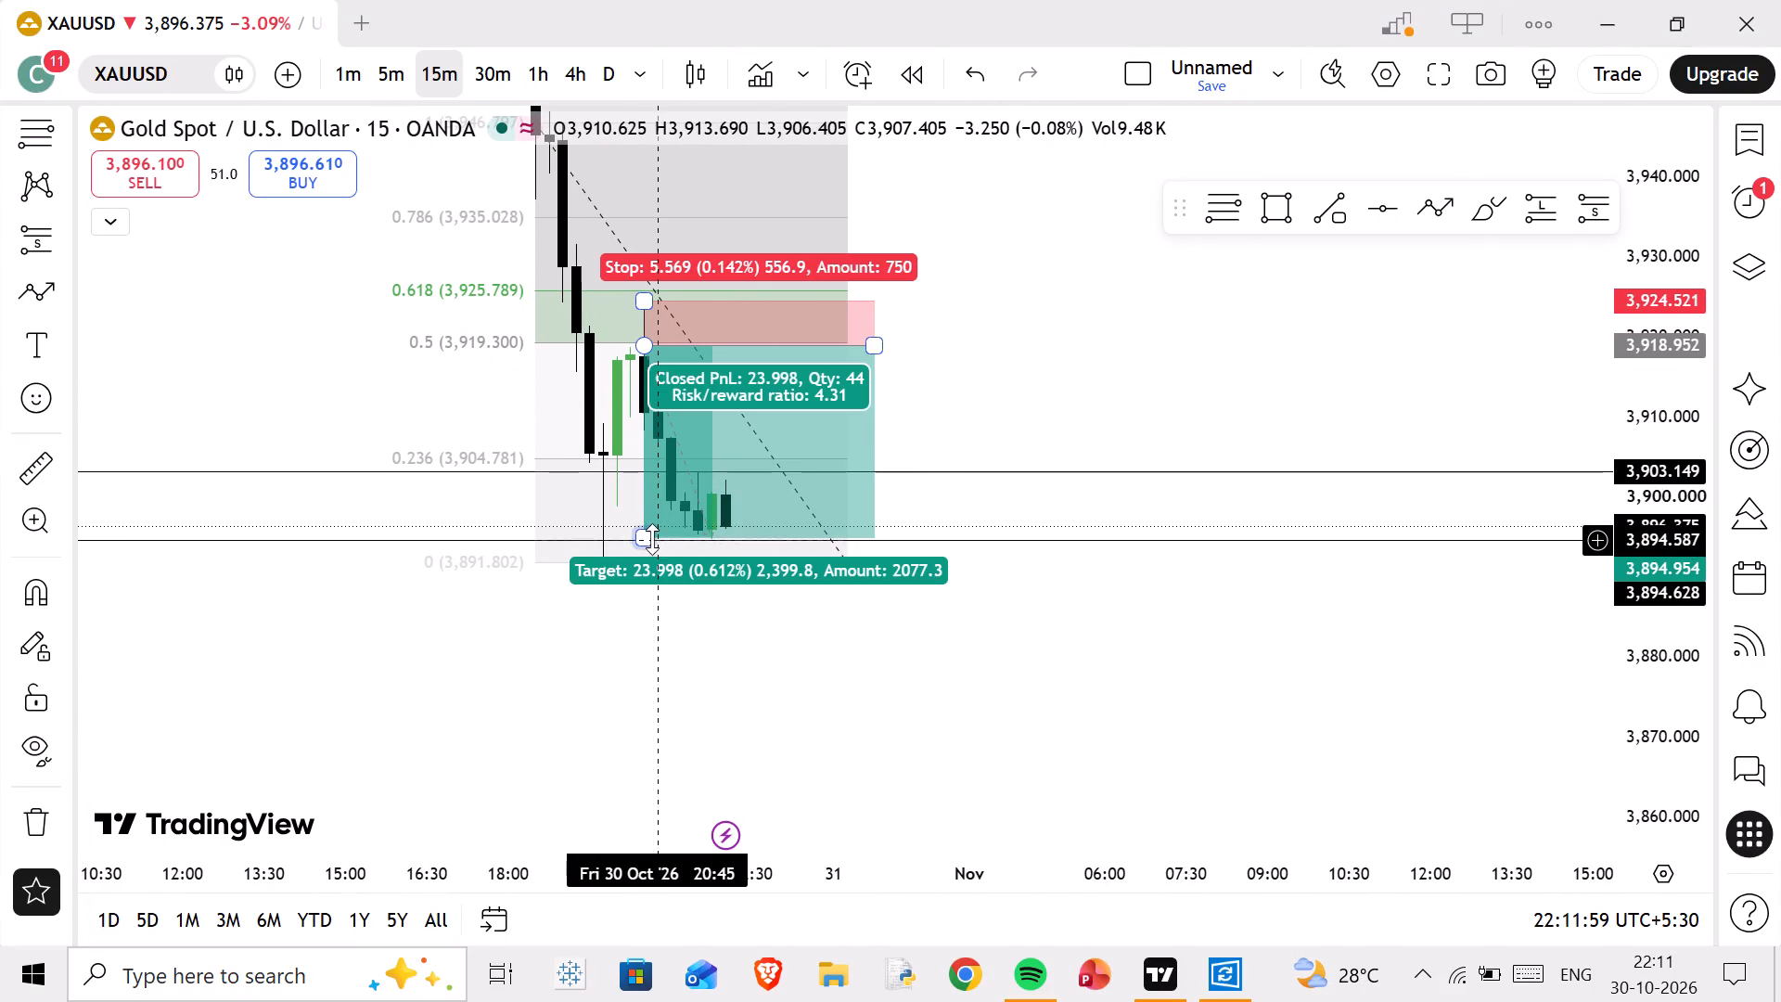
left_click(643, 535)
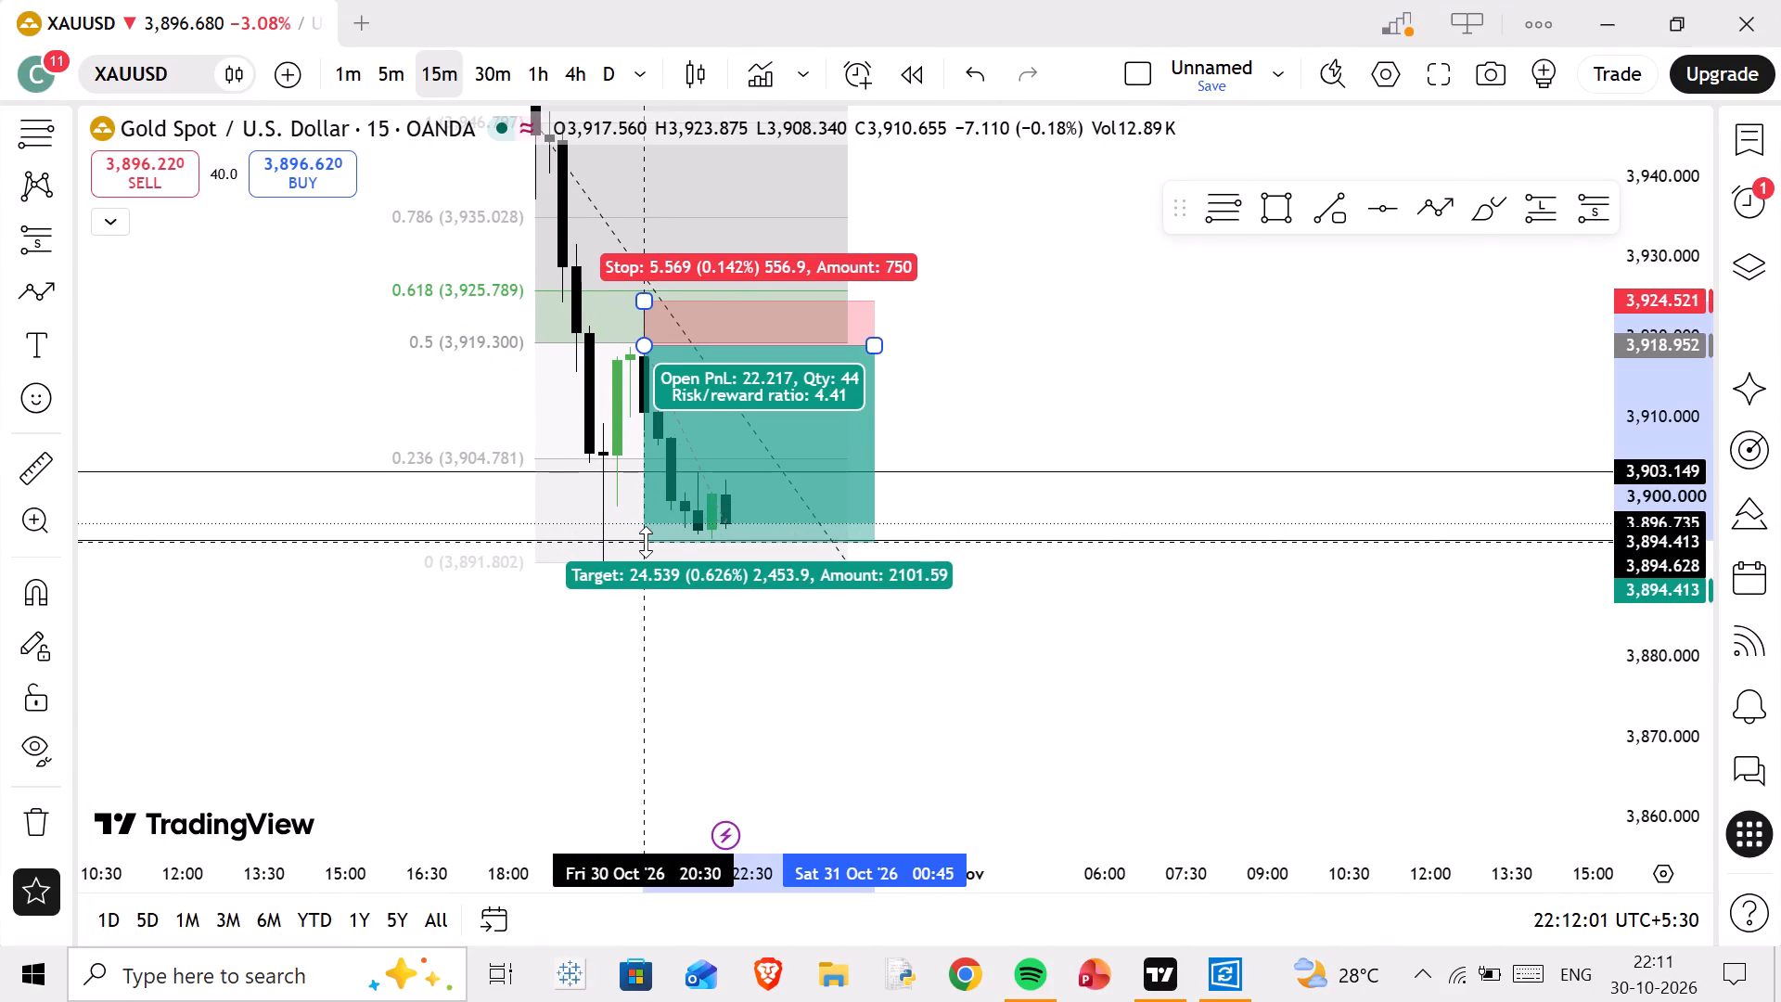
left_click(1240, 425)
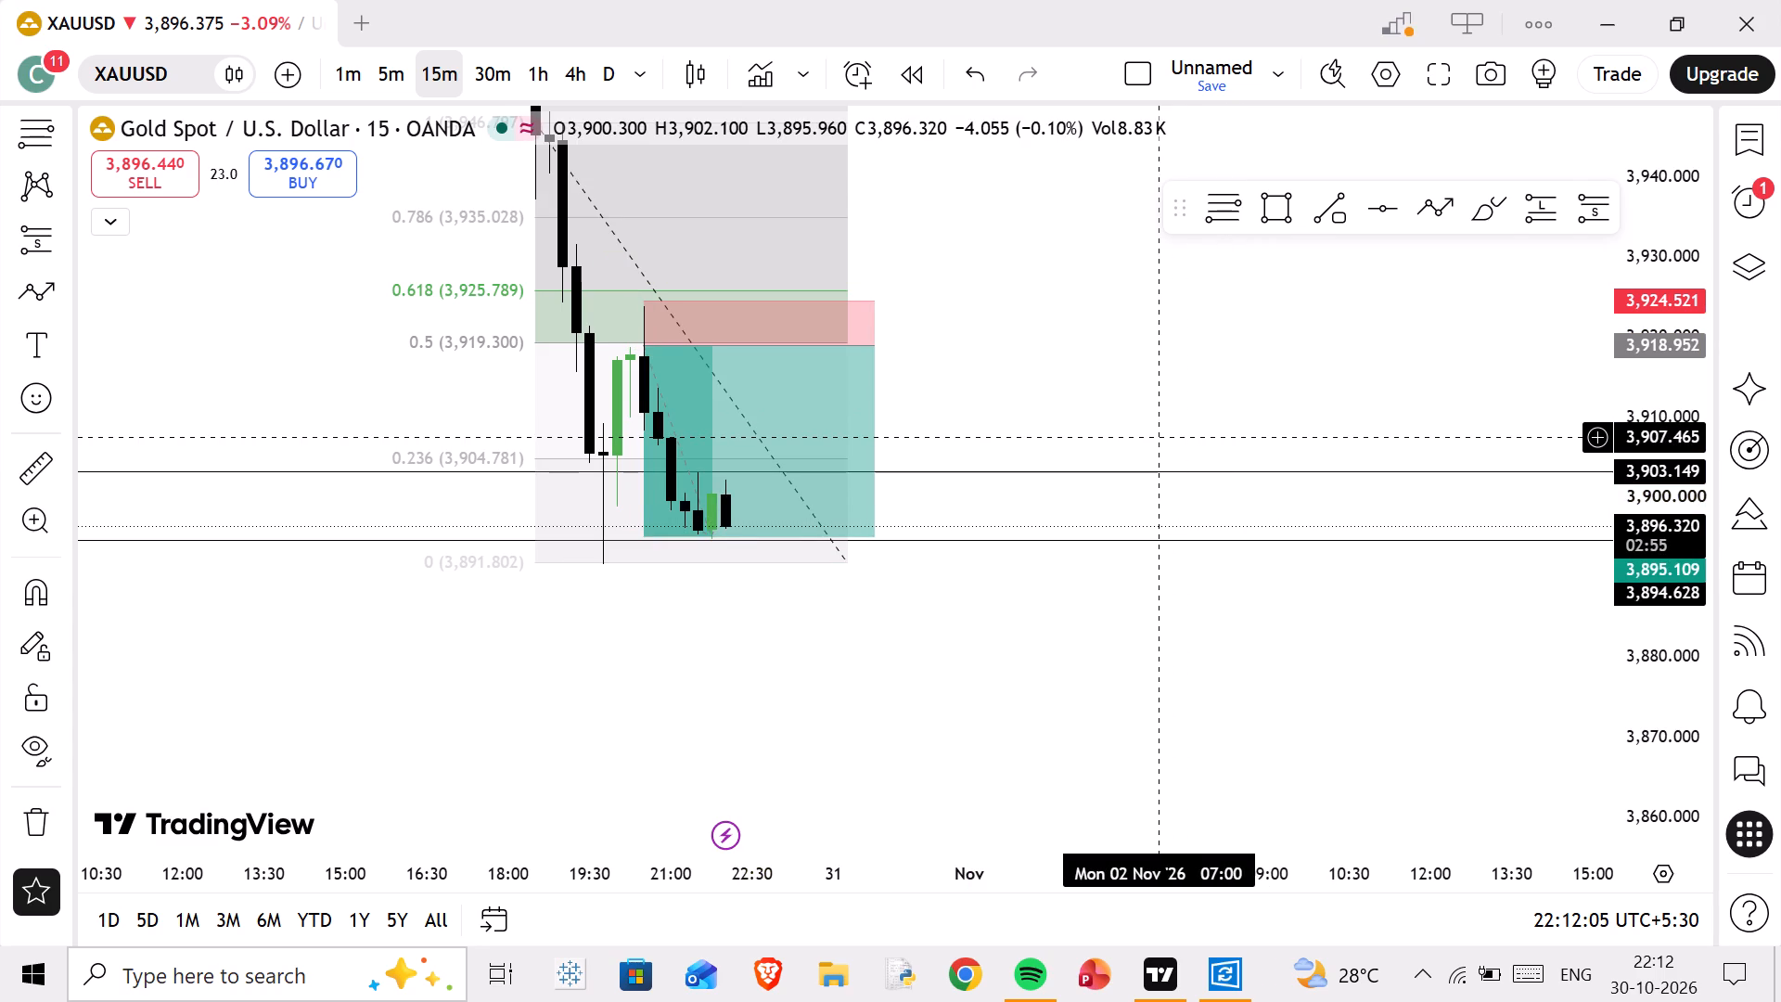
Delete the short position from the XAUUSD 15-minute chart.
left_click(850, 392)
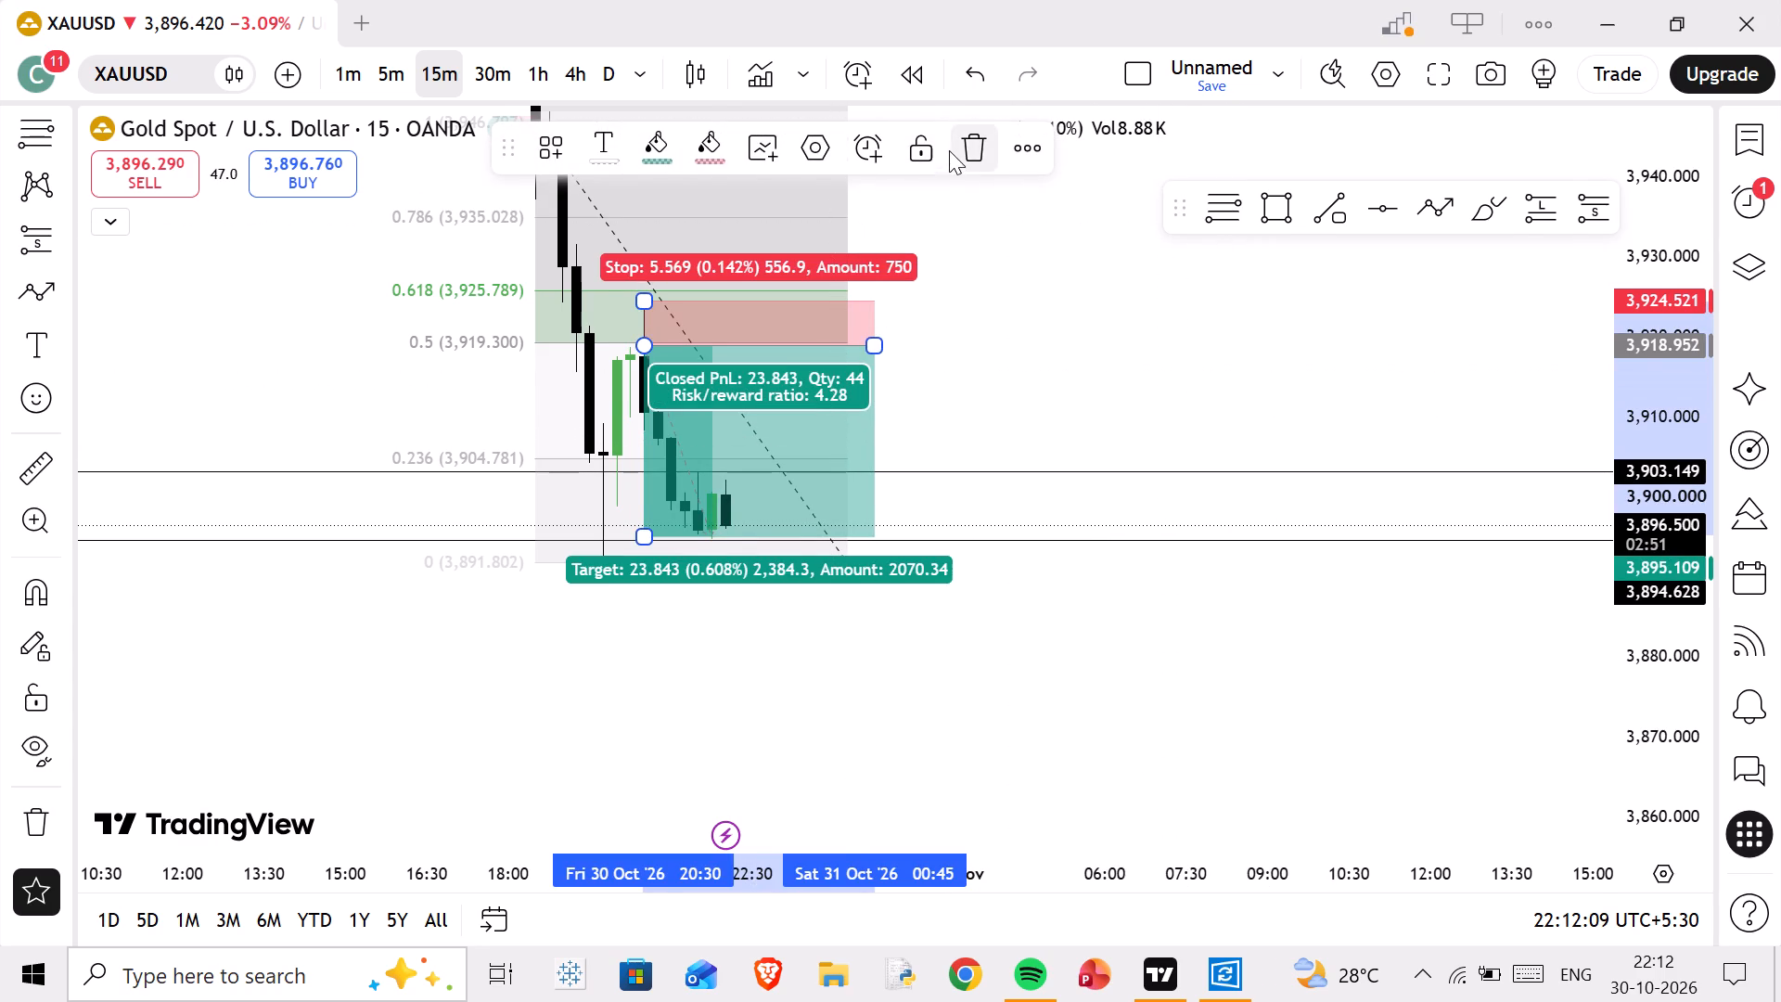
left_click(949, 150)
Move the lower horizontal line down to the swing low at about 3,891.63.
left_click_drag(1061, 353, 1138, 390)
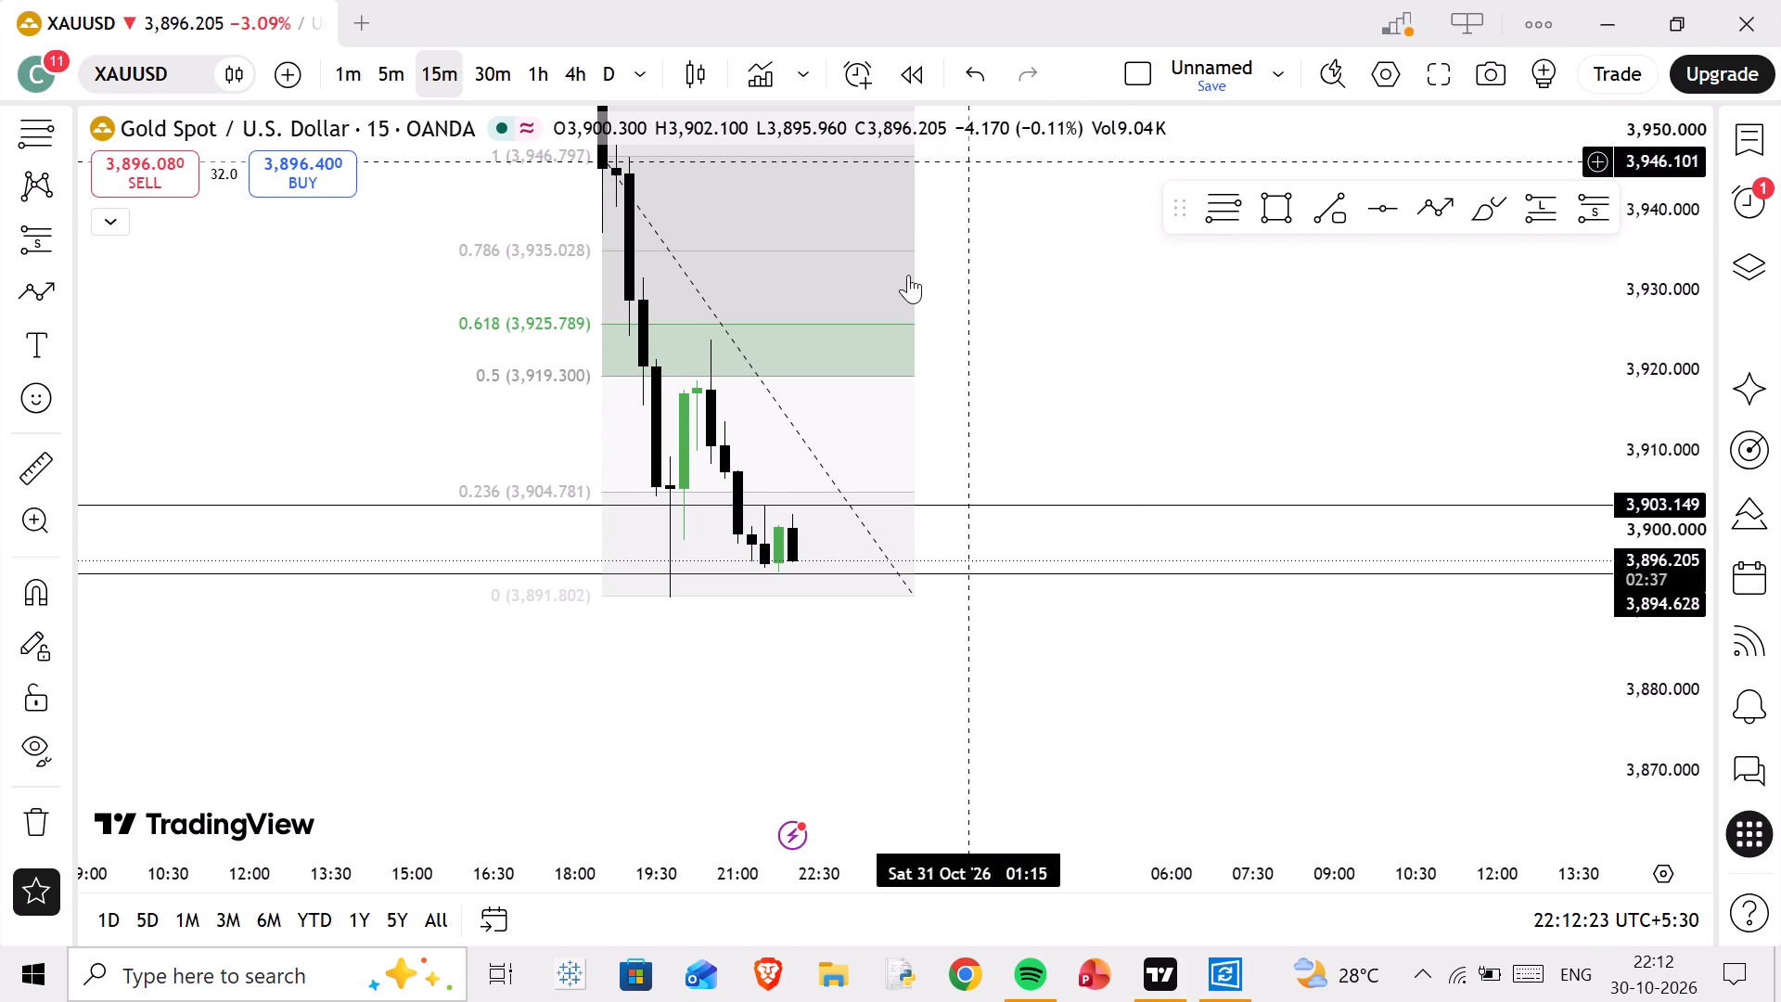
left_click_drag(1017, 576, 1015, 598)
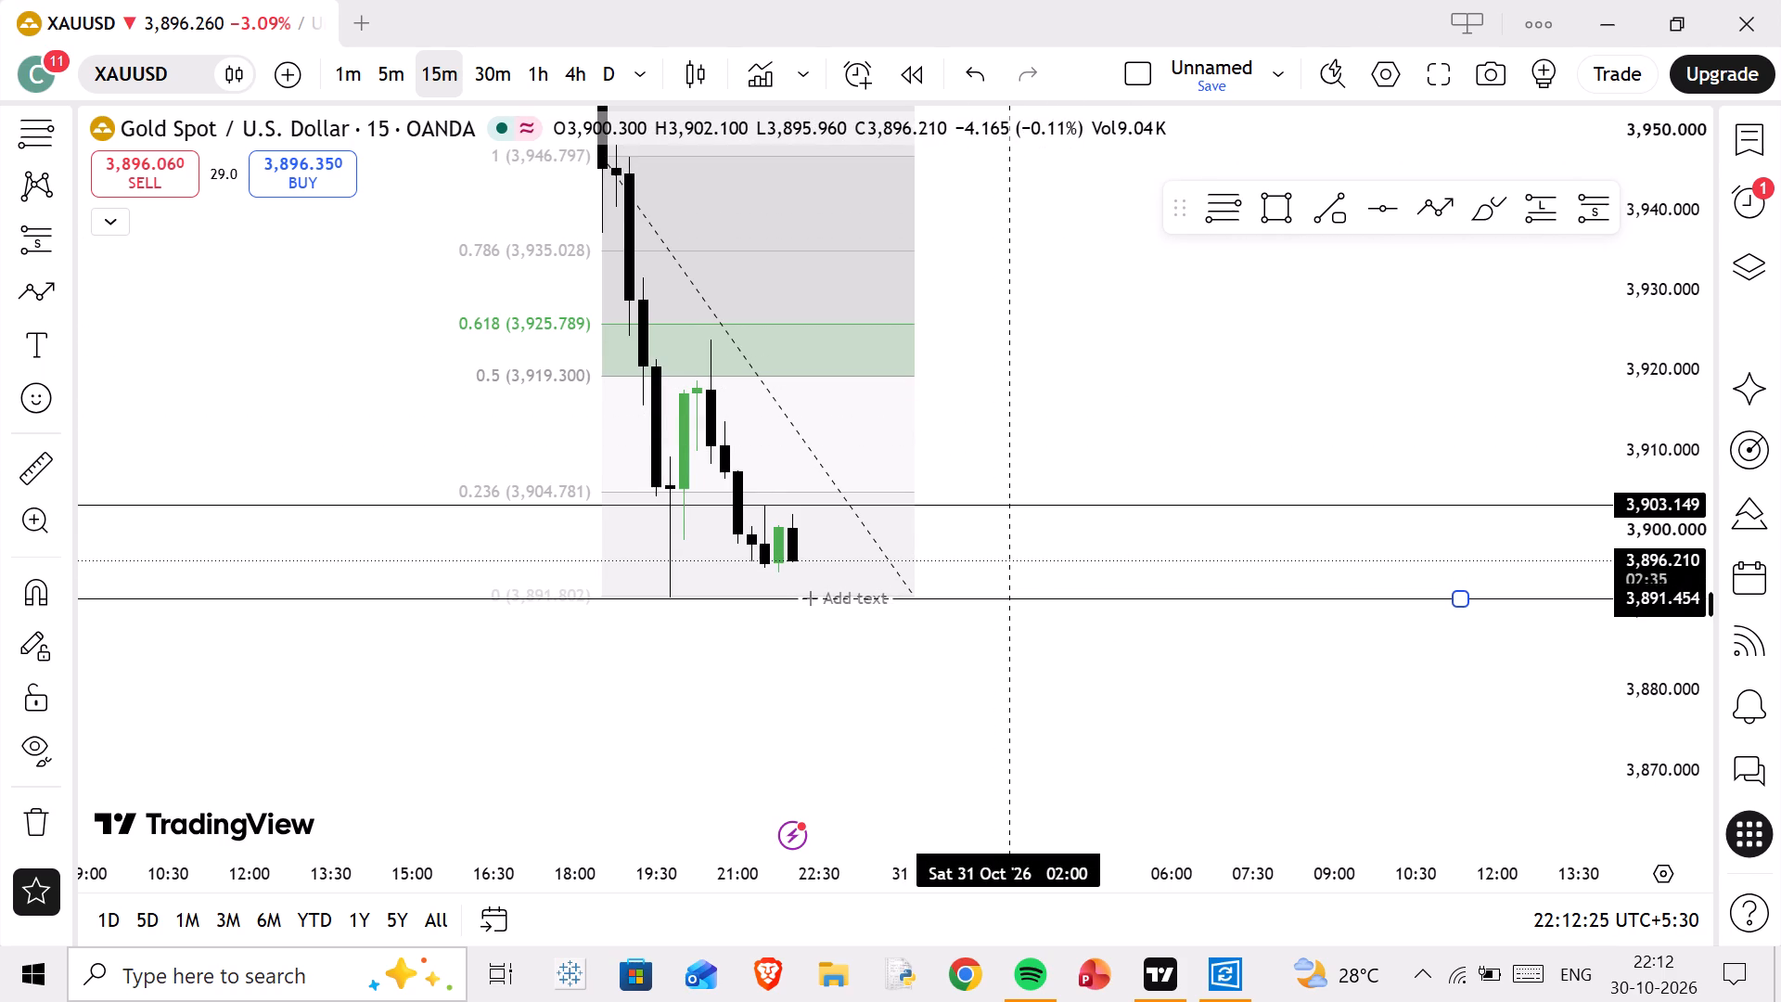
left_click_drag(1015, 598, 1014, 597)
left_click(1034, 458)
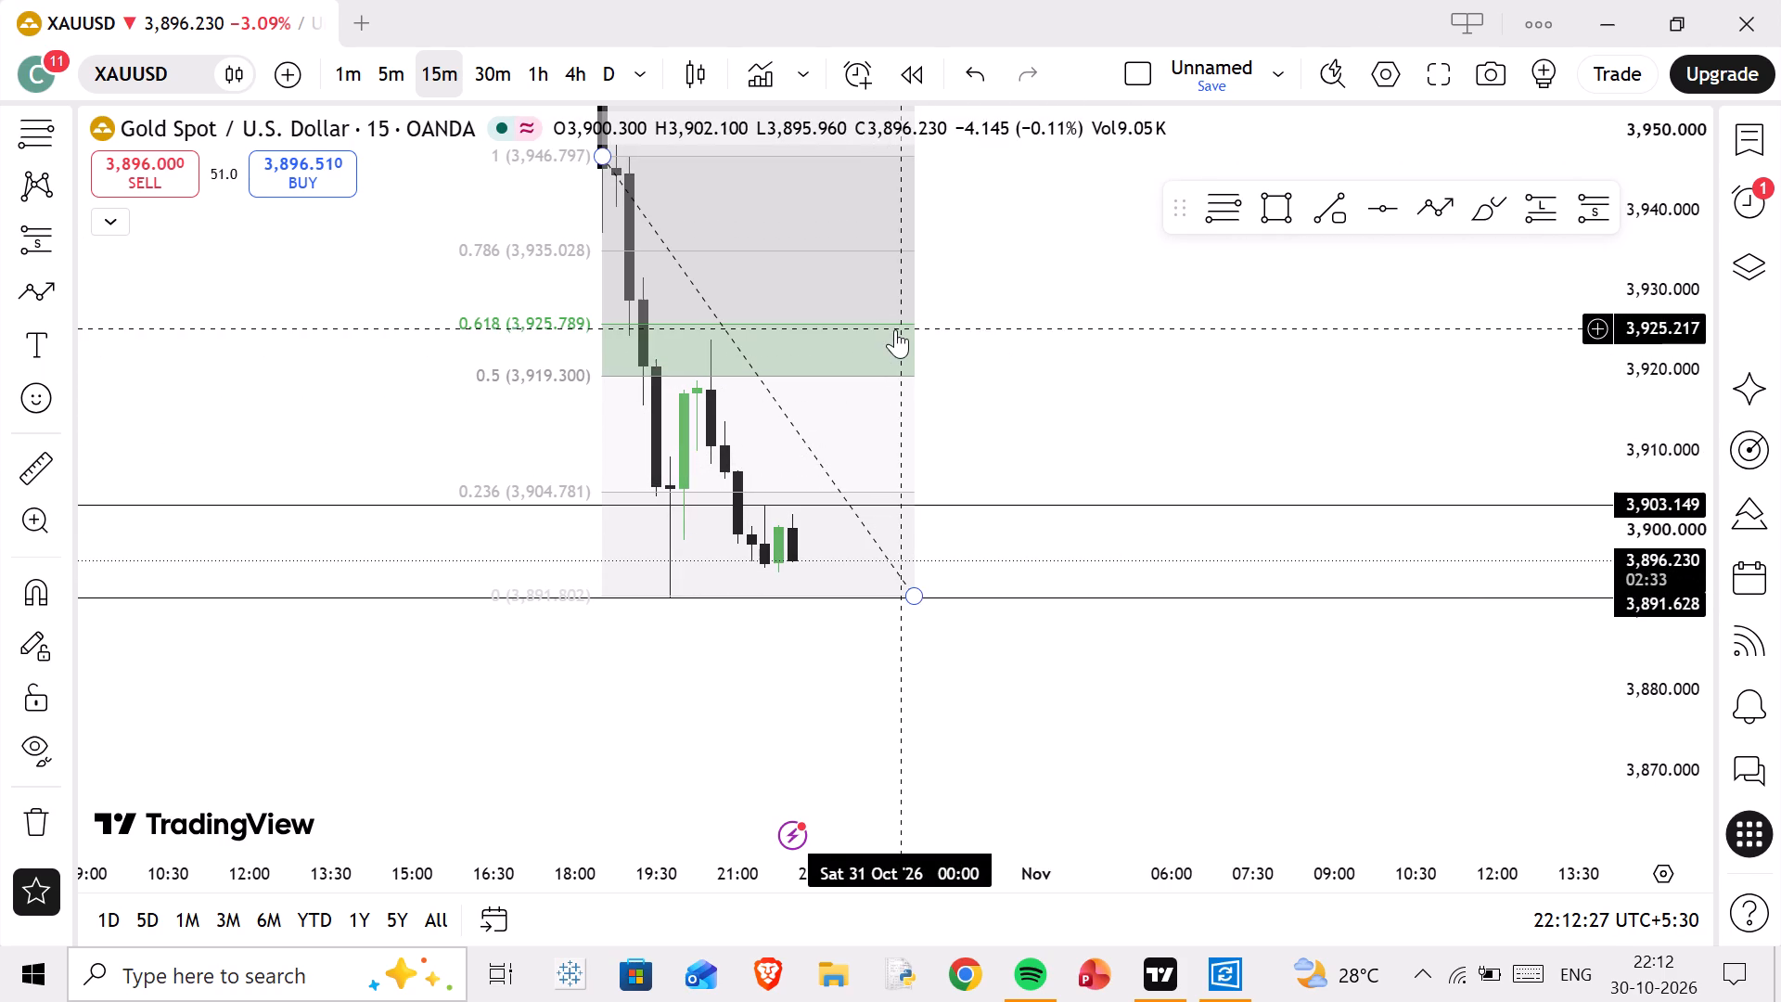
Delete the Fibonacci retracement drawn across the latest decline.
left_click(897, 323)
left_click(903, 164)
Delete the upper horizontal line at 3,903.149.
left_click_drag(988, 409, 1029, 389)
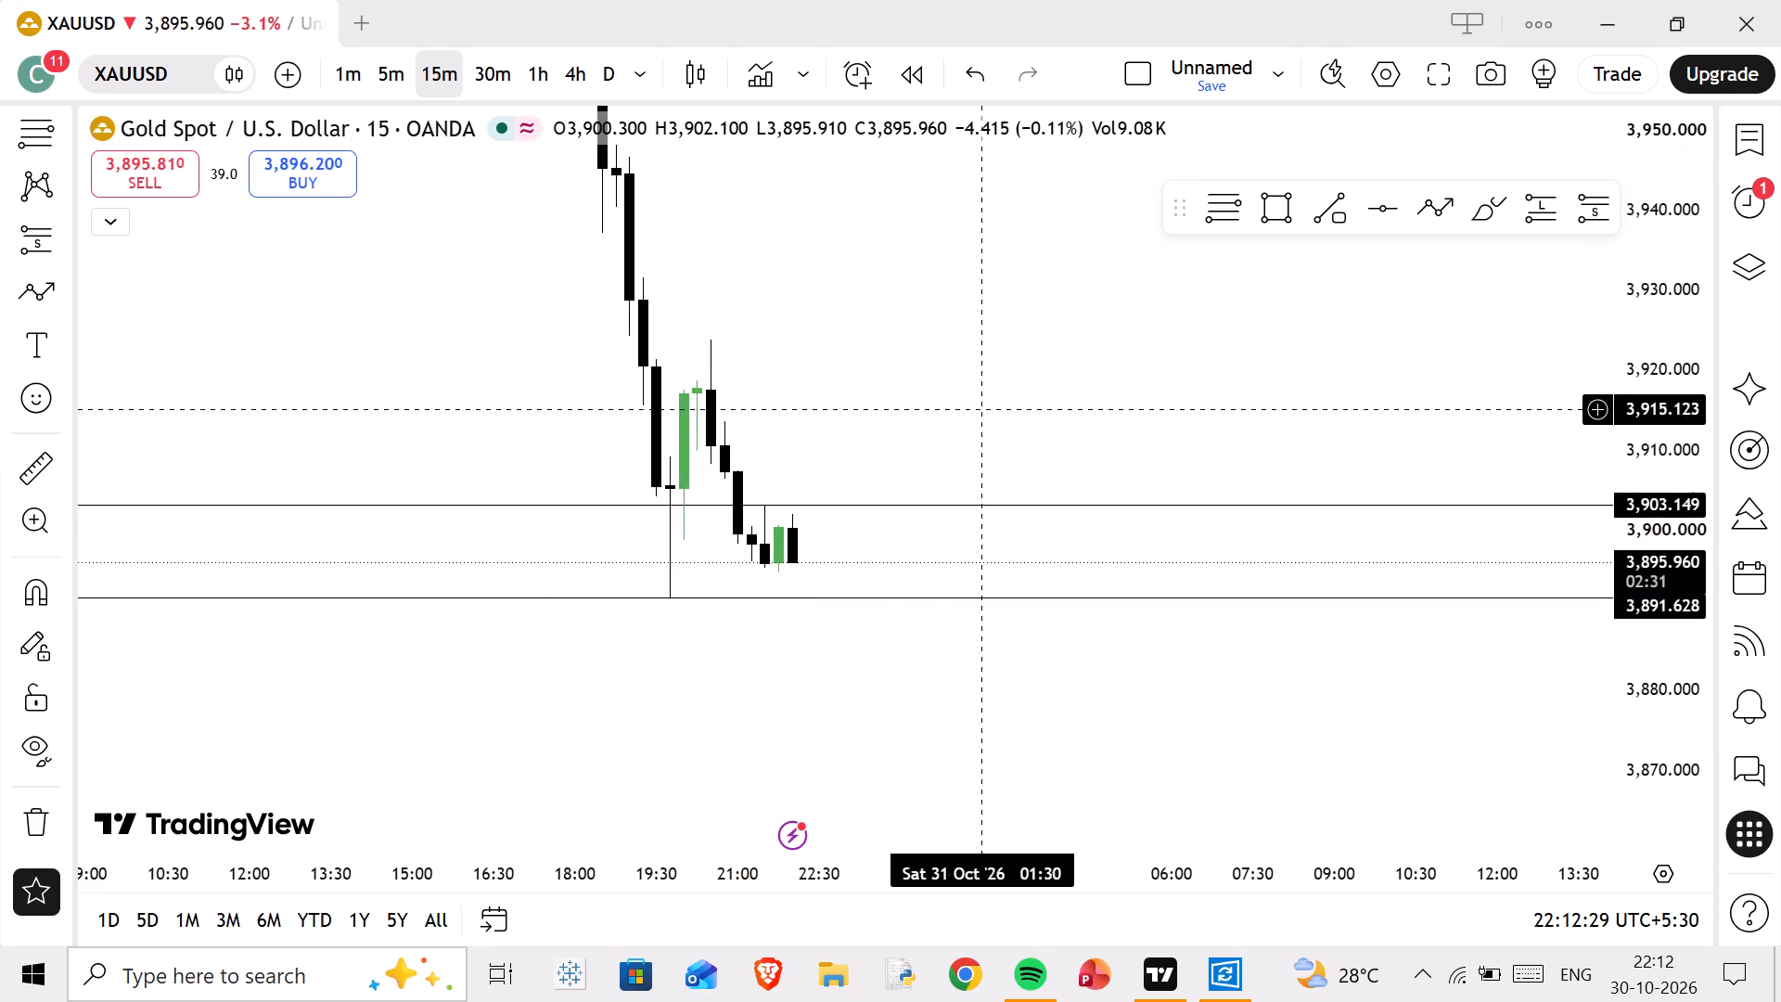
left_click_drag(1029, 389, 1093, 342)
left_click(1018, 452)
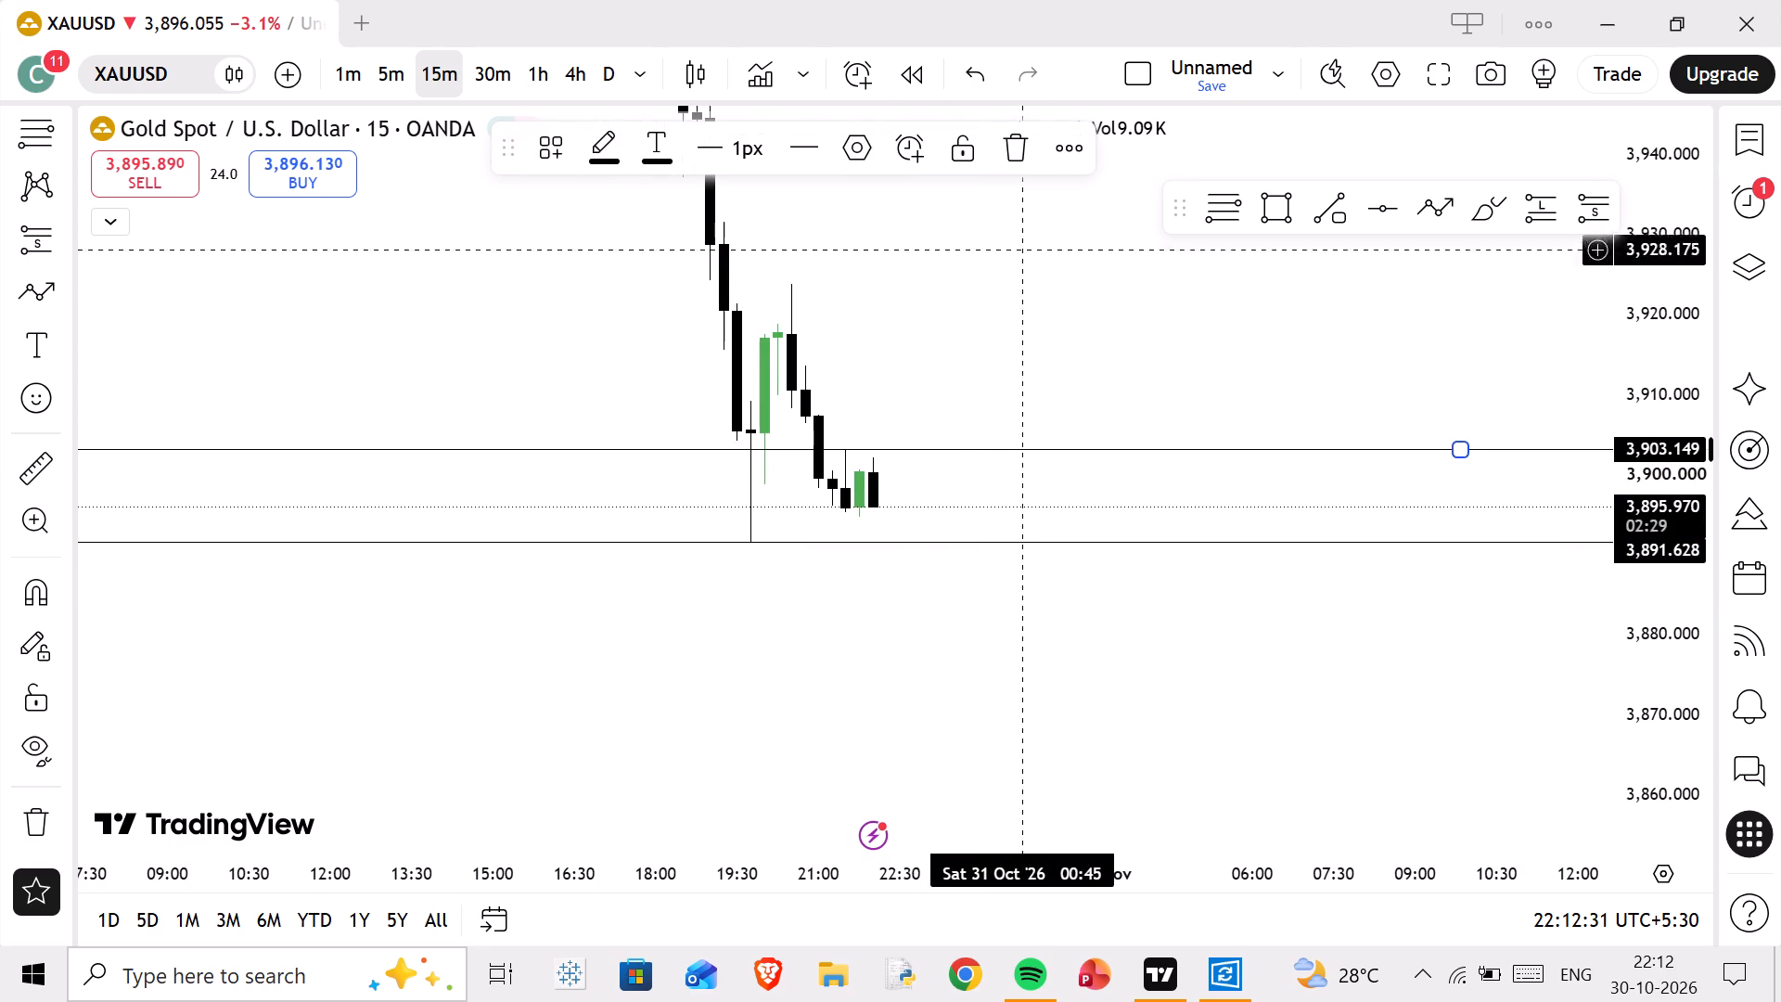
left_click(1006, 162)
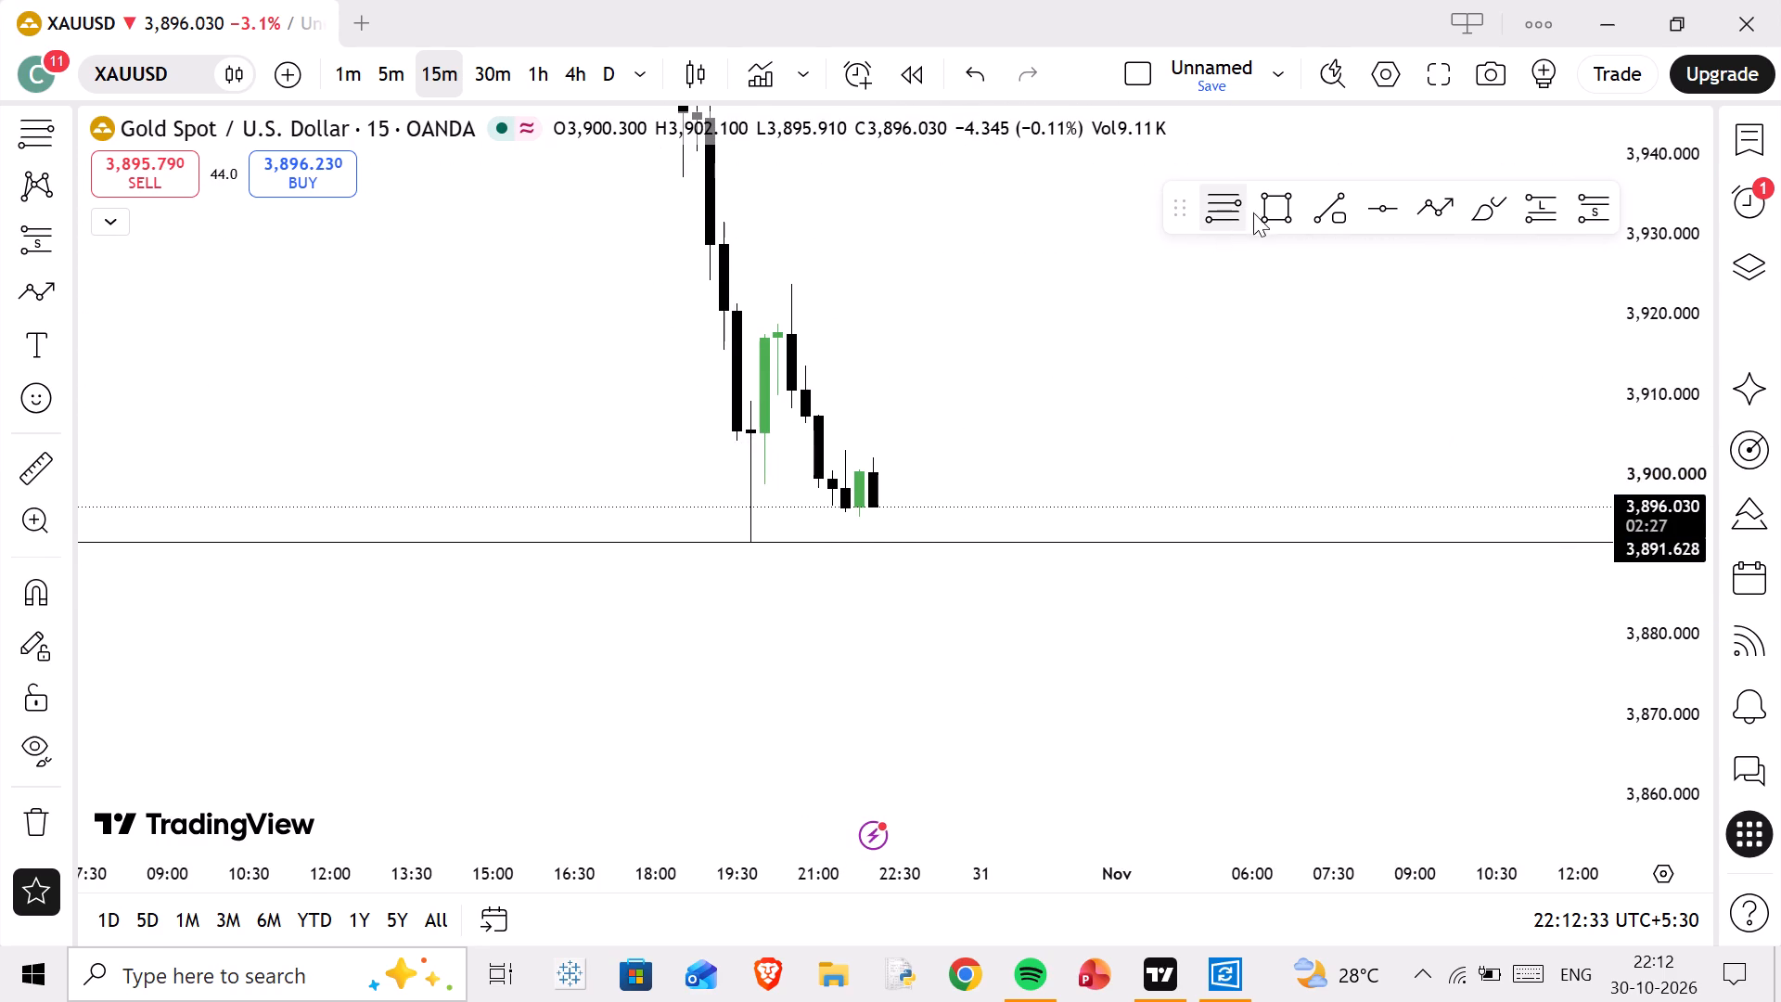
Draw a rectangle zone from about 3,891.45 to 3,895.63, spanning 30 Oct 19:45 at the swing low to 2 Nov 07:45.
left_click(1256, 211)
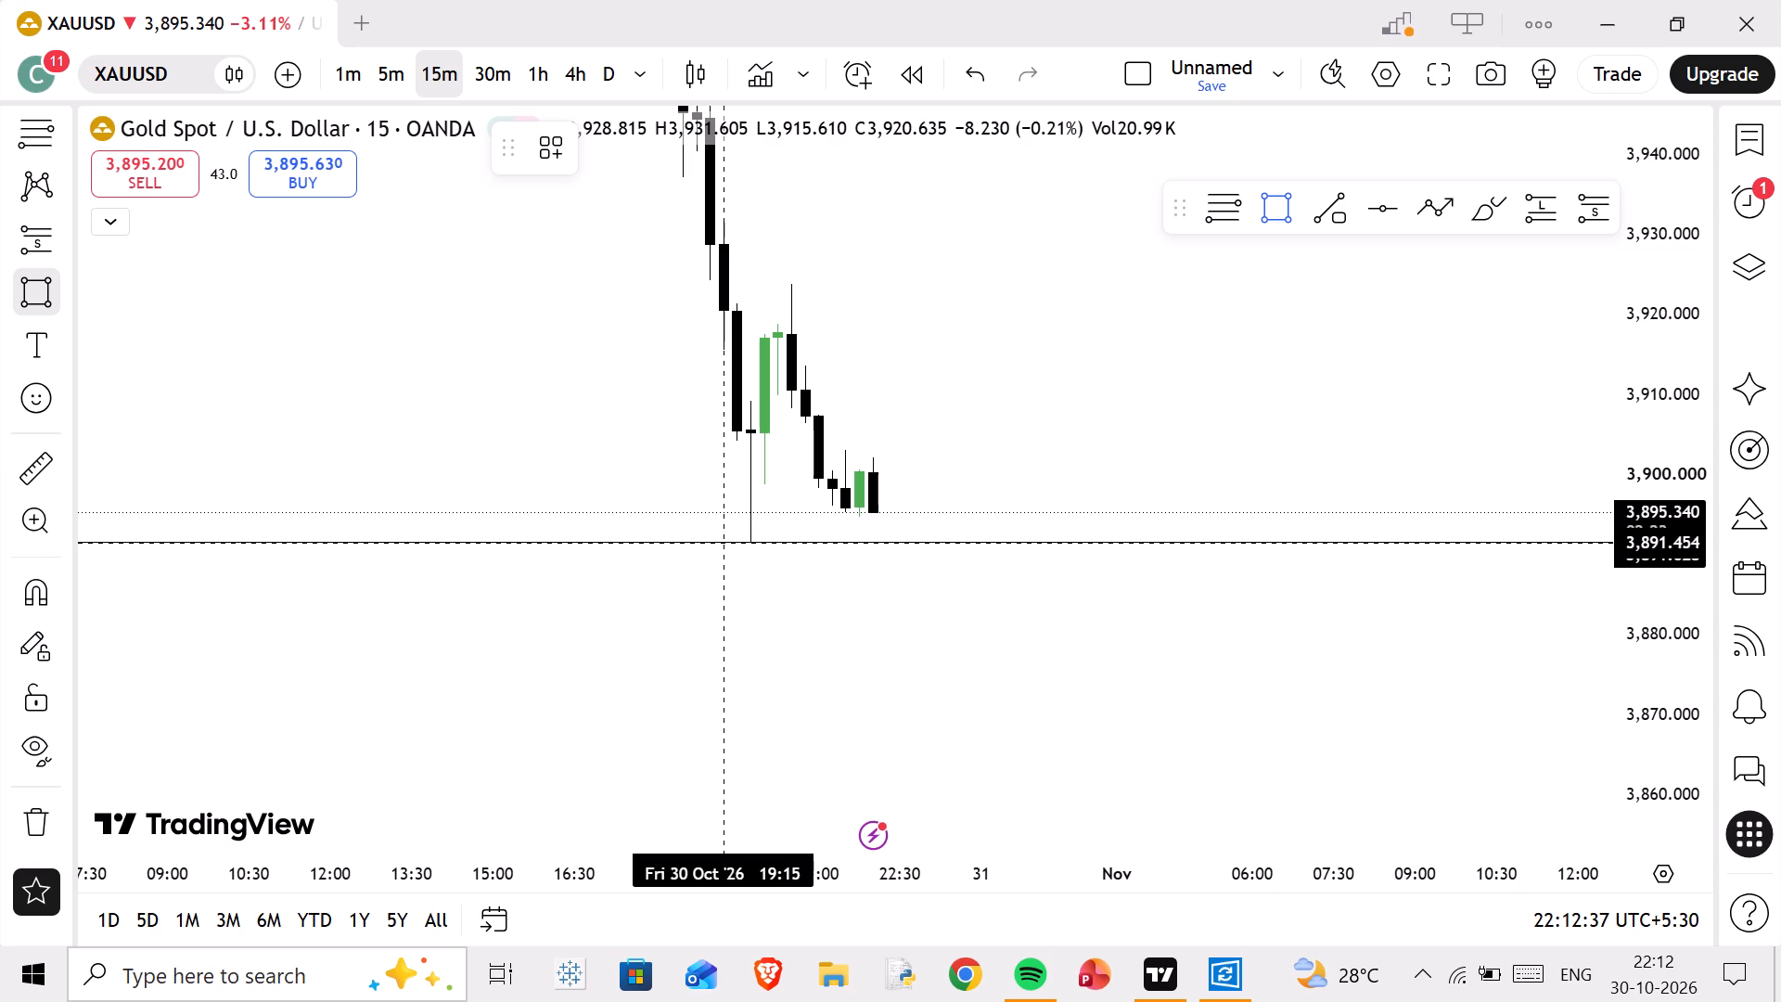
left_click_drag(724, 543, 1341, 510)
left_click(1341, 510)
left_click_drag(1098, 459, 1147, 445)
left_click_drag(755, 513, 779, 517)
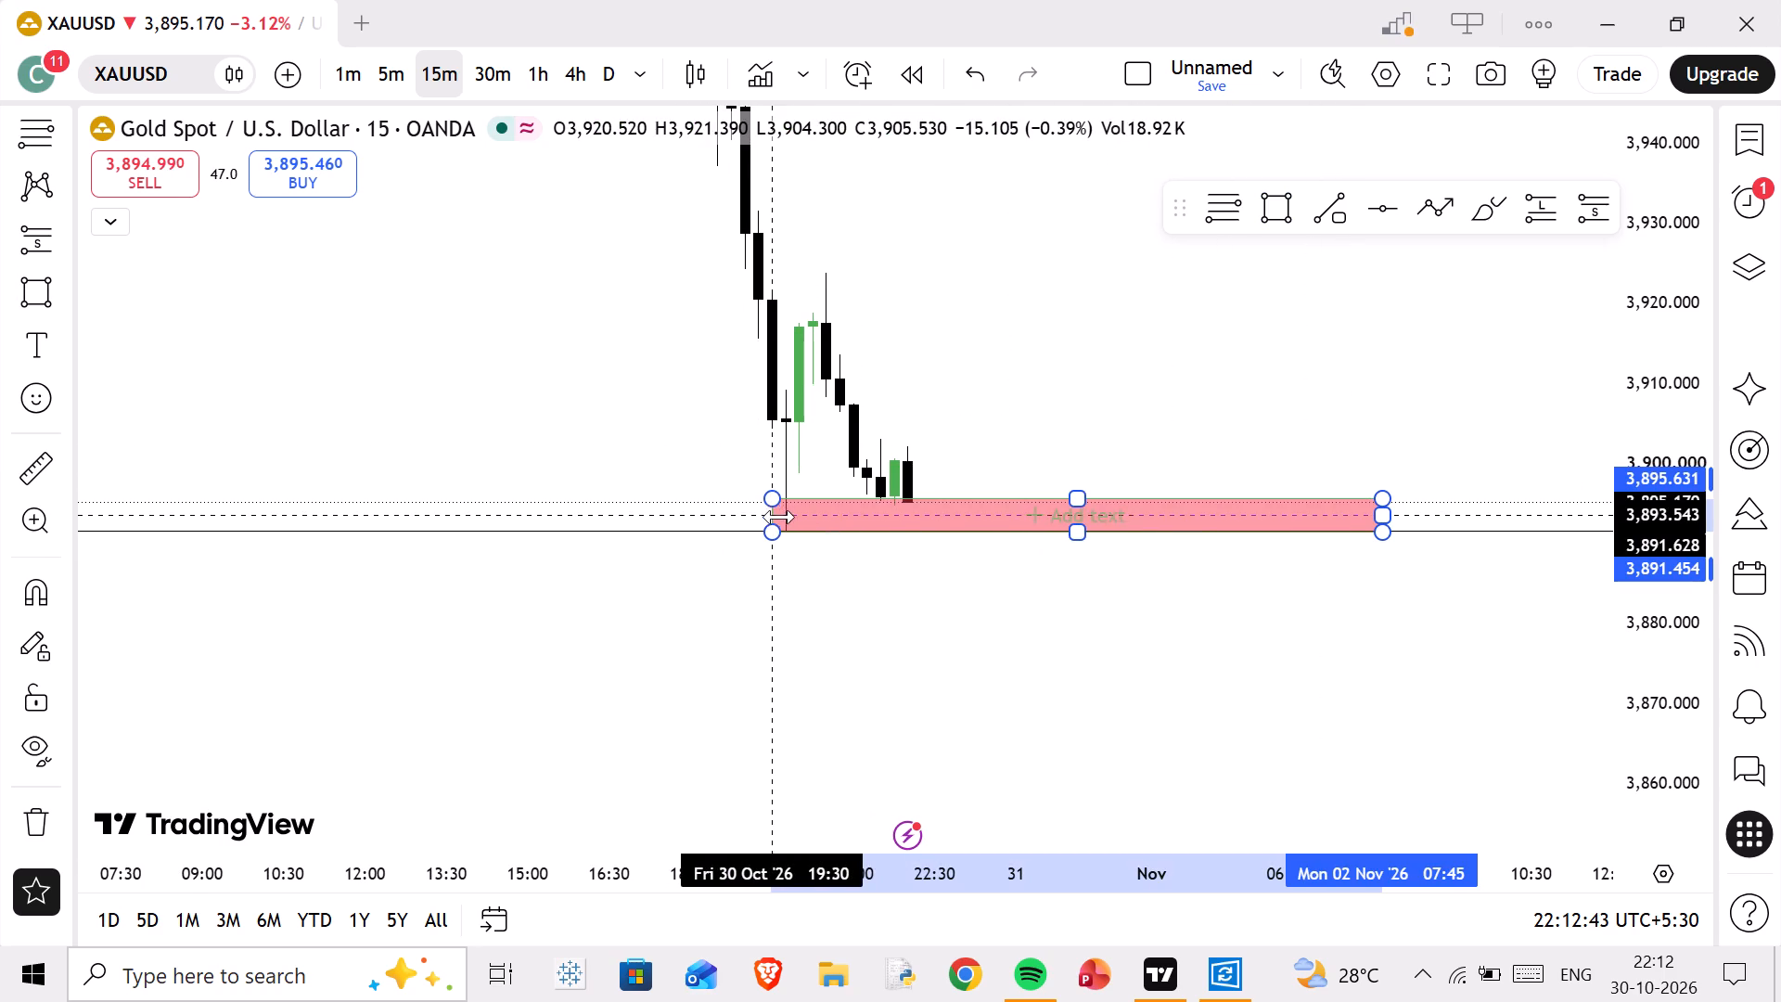
left_click_drag(779, 517, 792, 516)
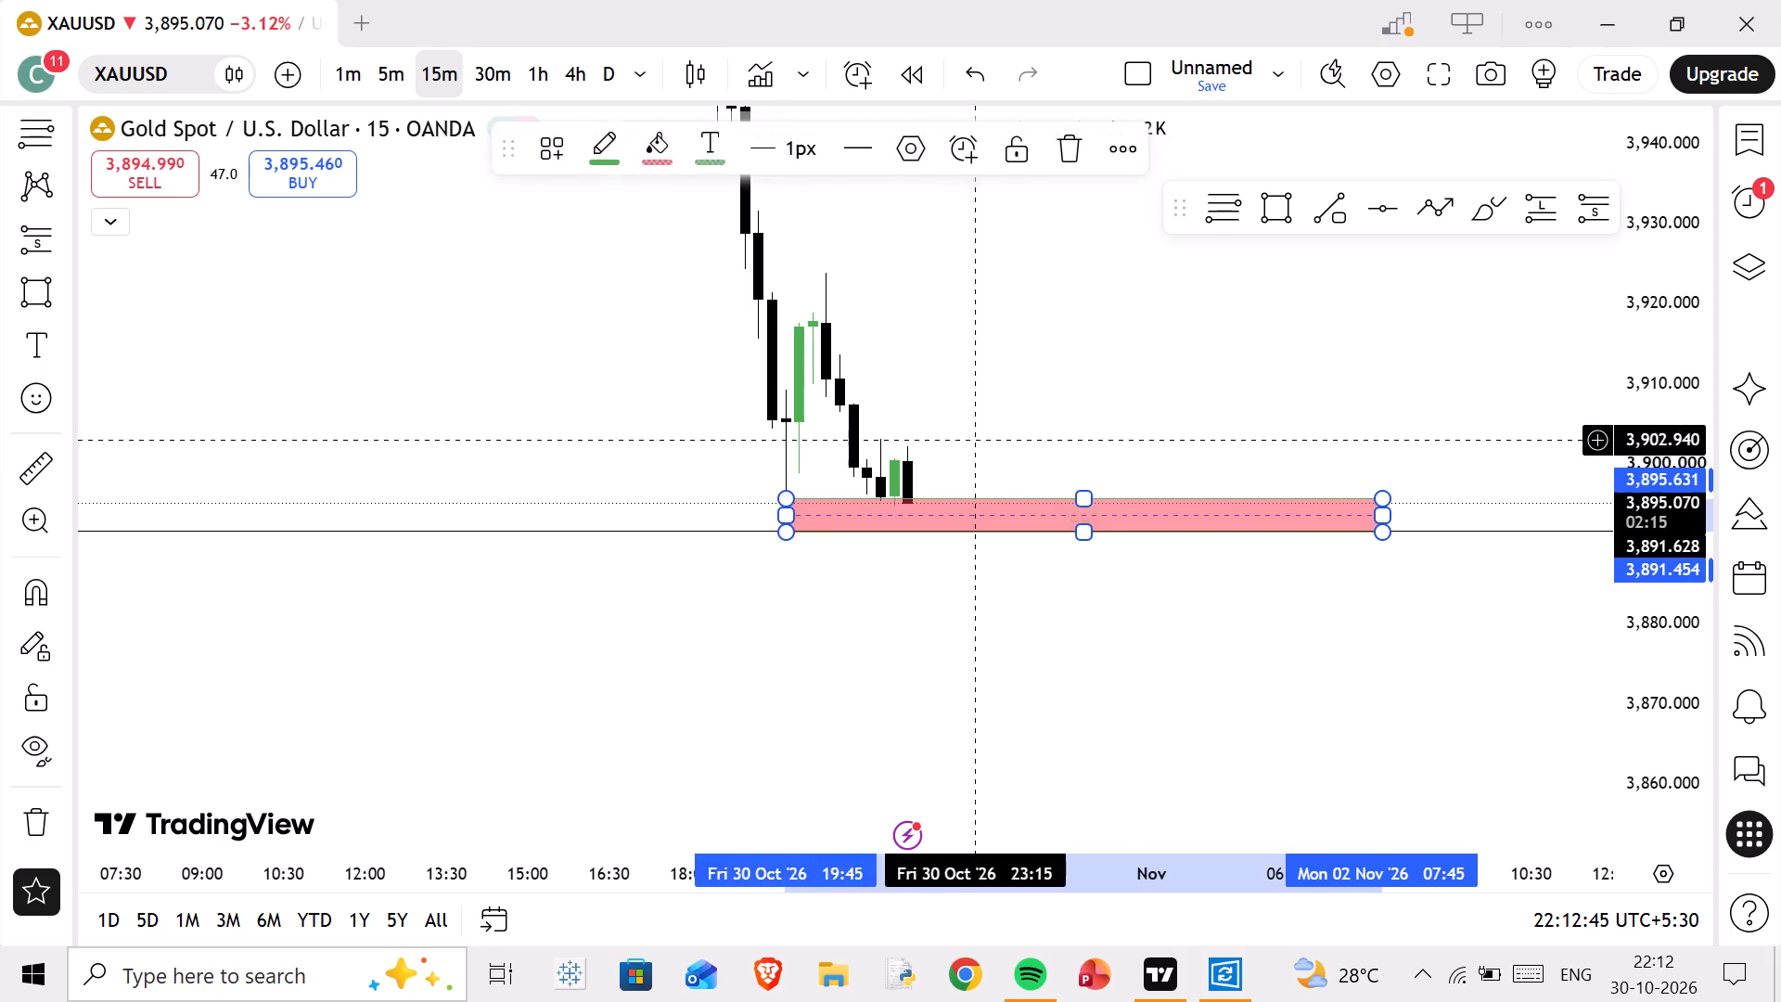
left_click(1040, 391)
Place a short position at the swing-low horizontal line with entry about 3,891.49 and target about 3,856.04.
scroll(1040, 393, "up", 1)
left_click_drag(1084, 410, 1110, 325)
scroll(1272, 530, "down", 2)
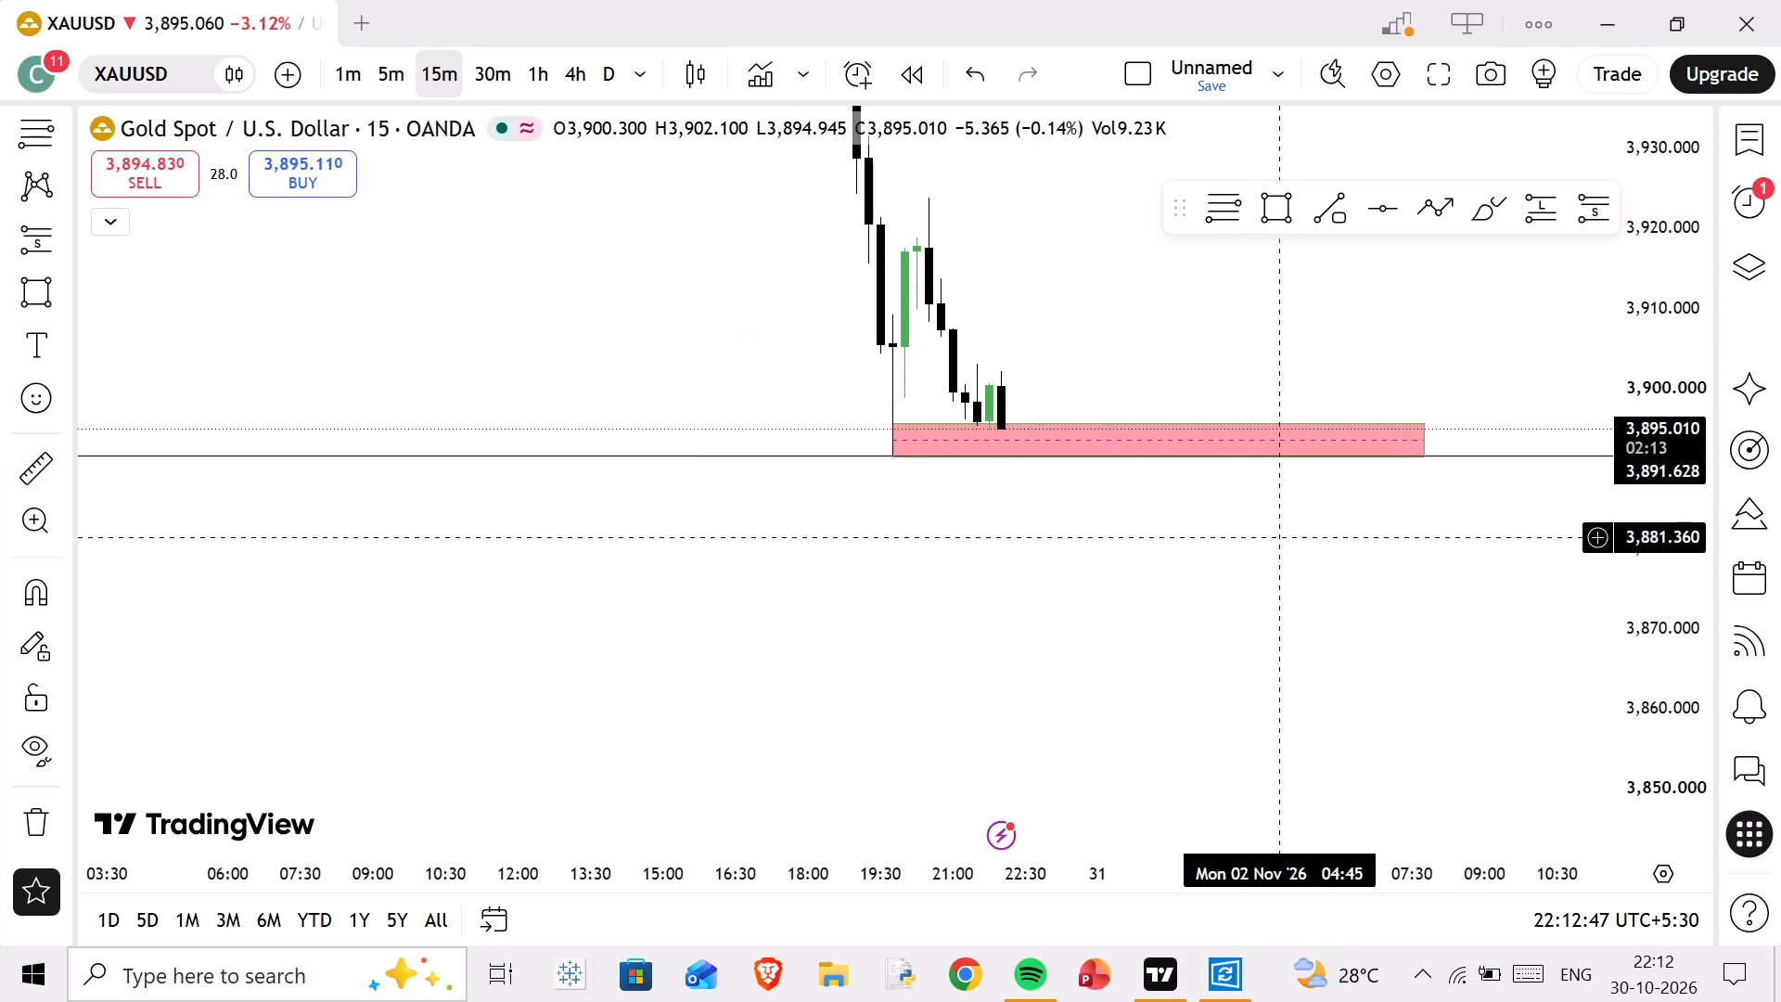
scroll(1695, 443, "down", 6)
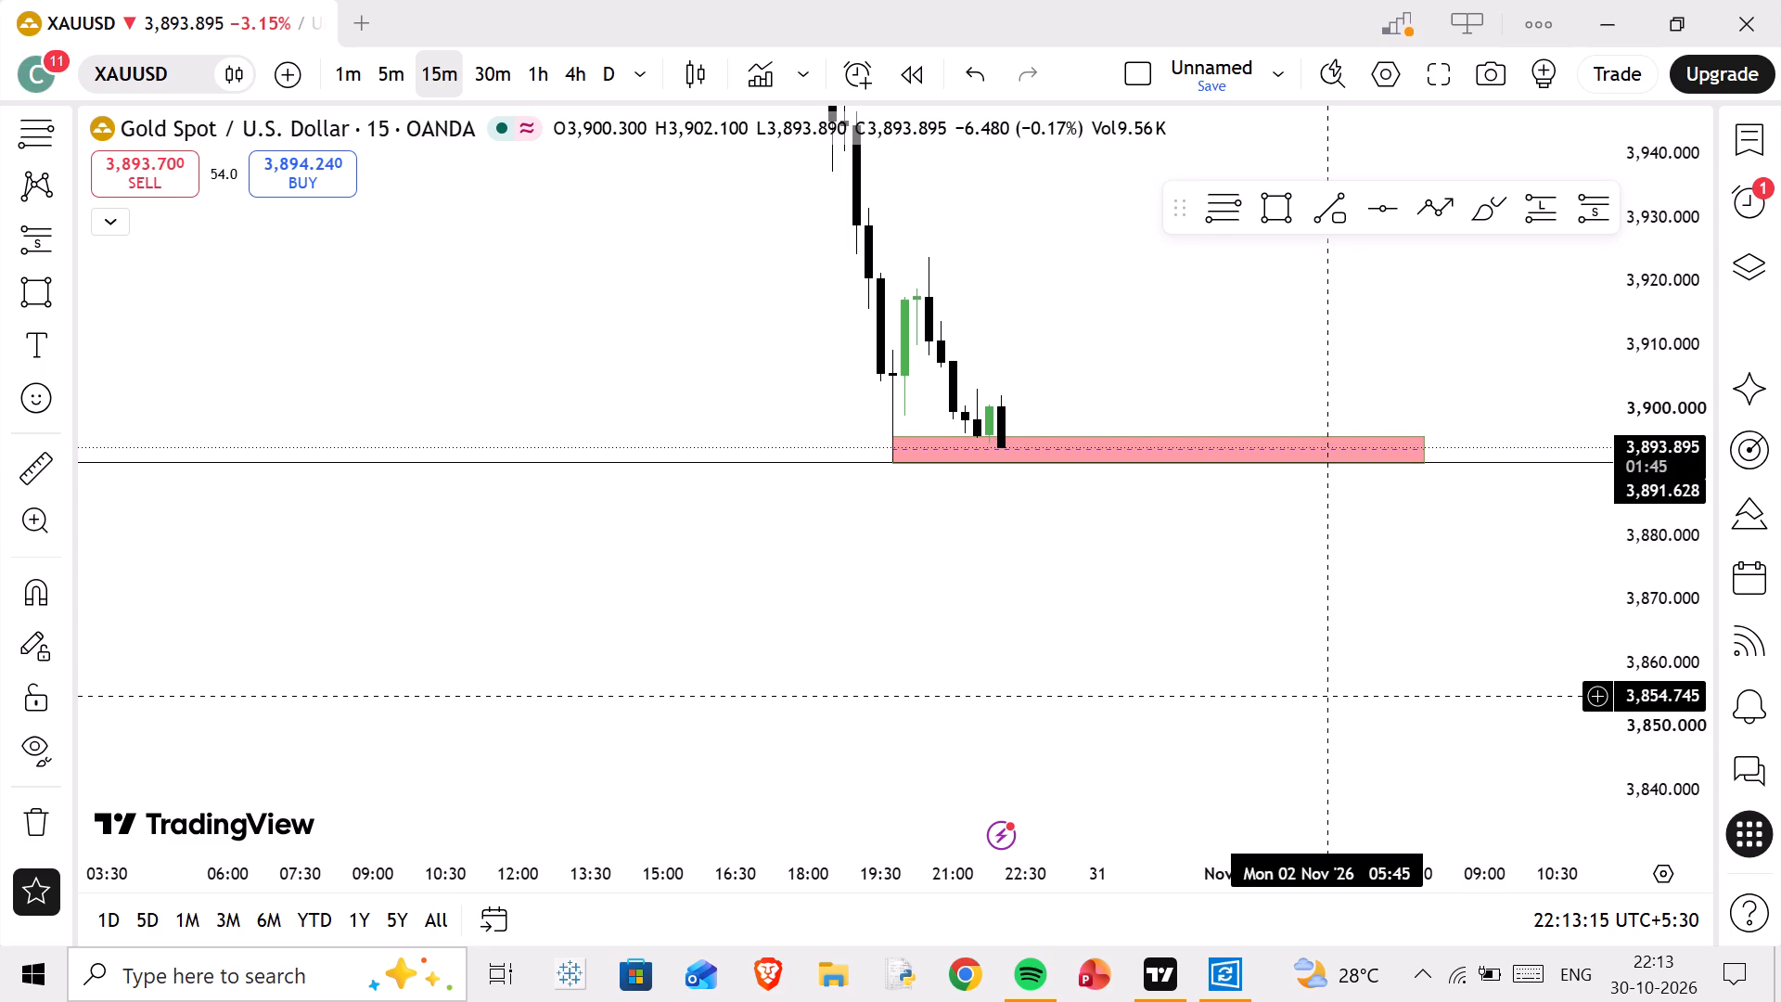
scroll(945, 435, "down", 1)
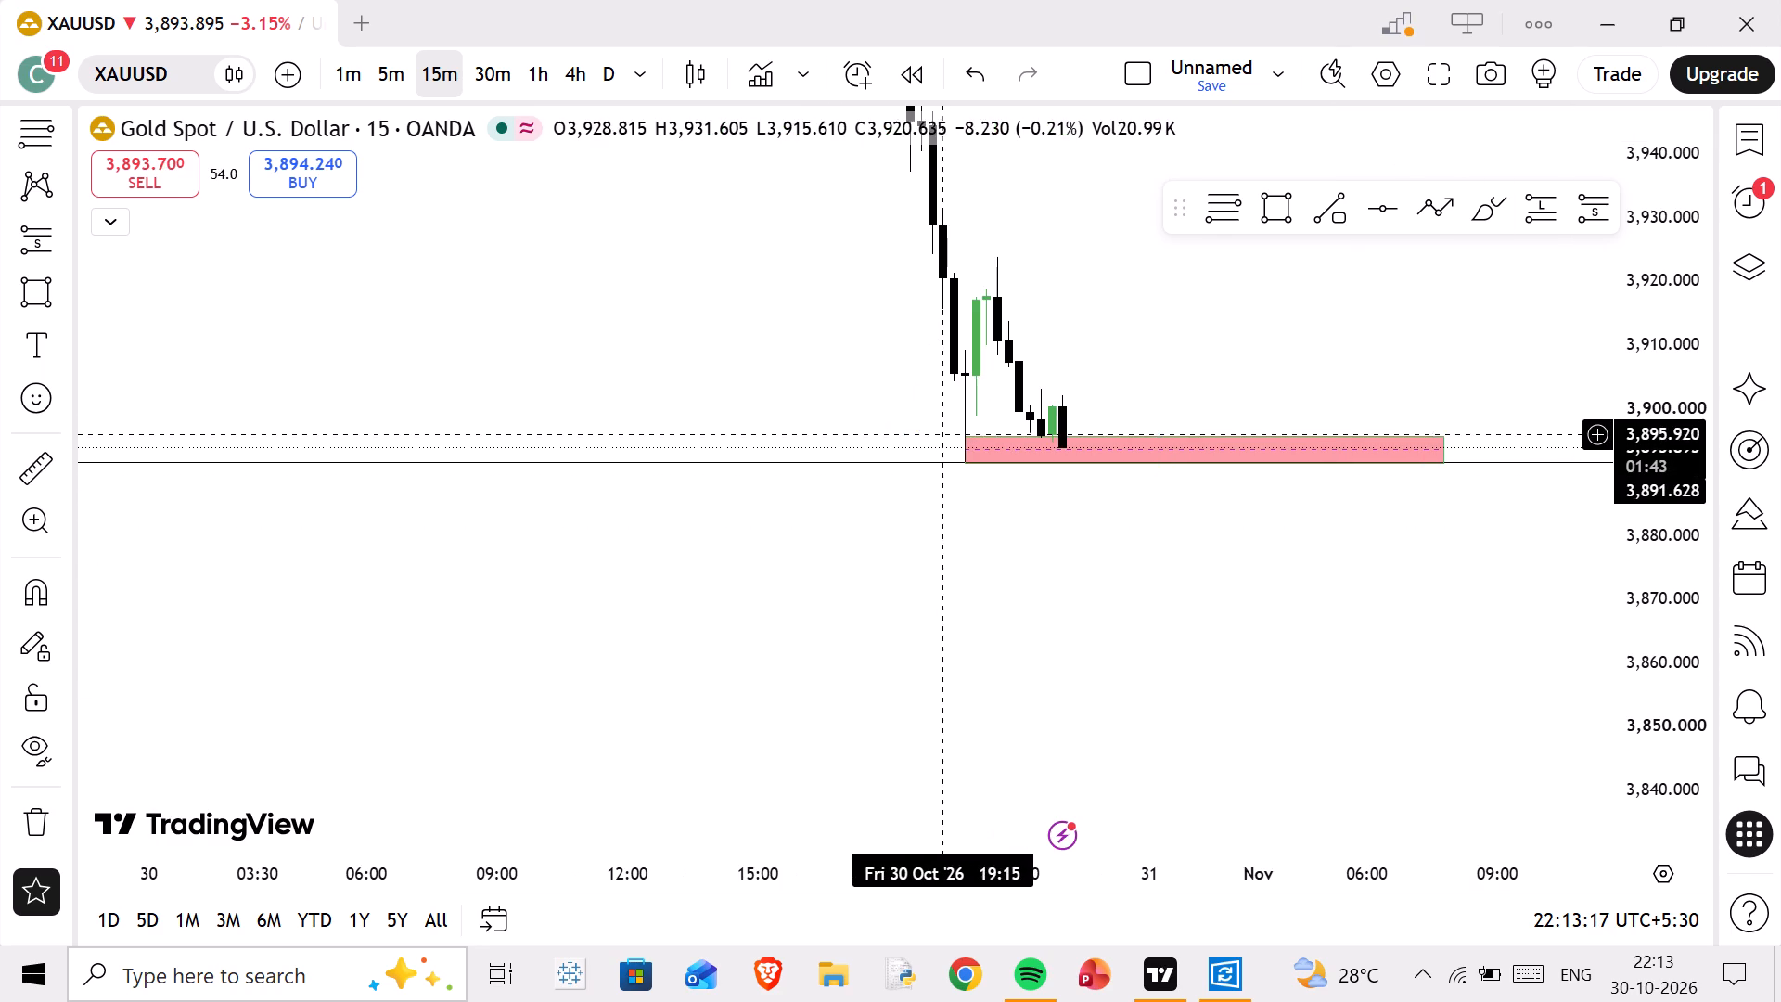
left_click(1236, 340)
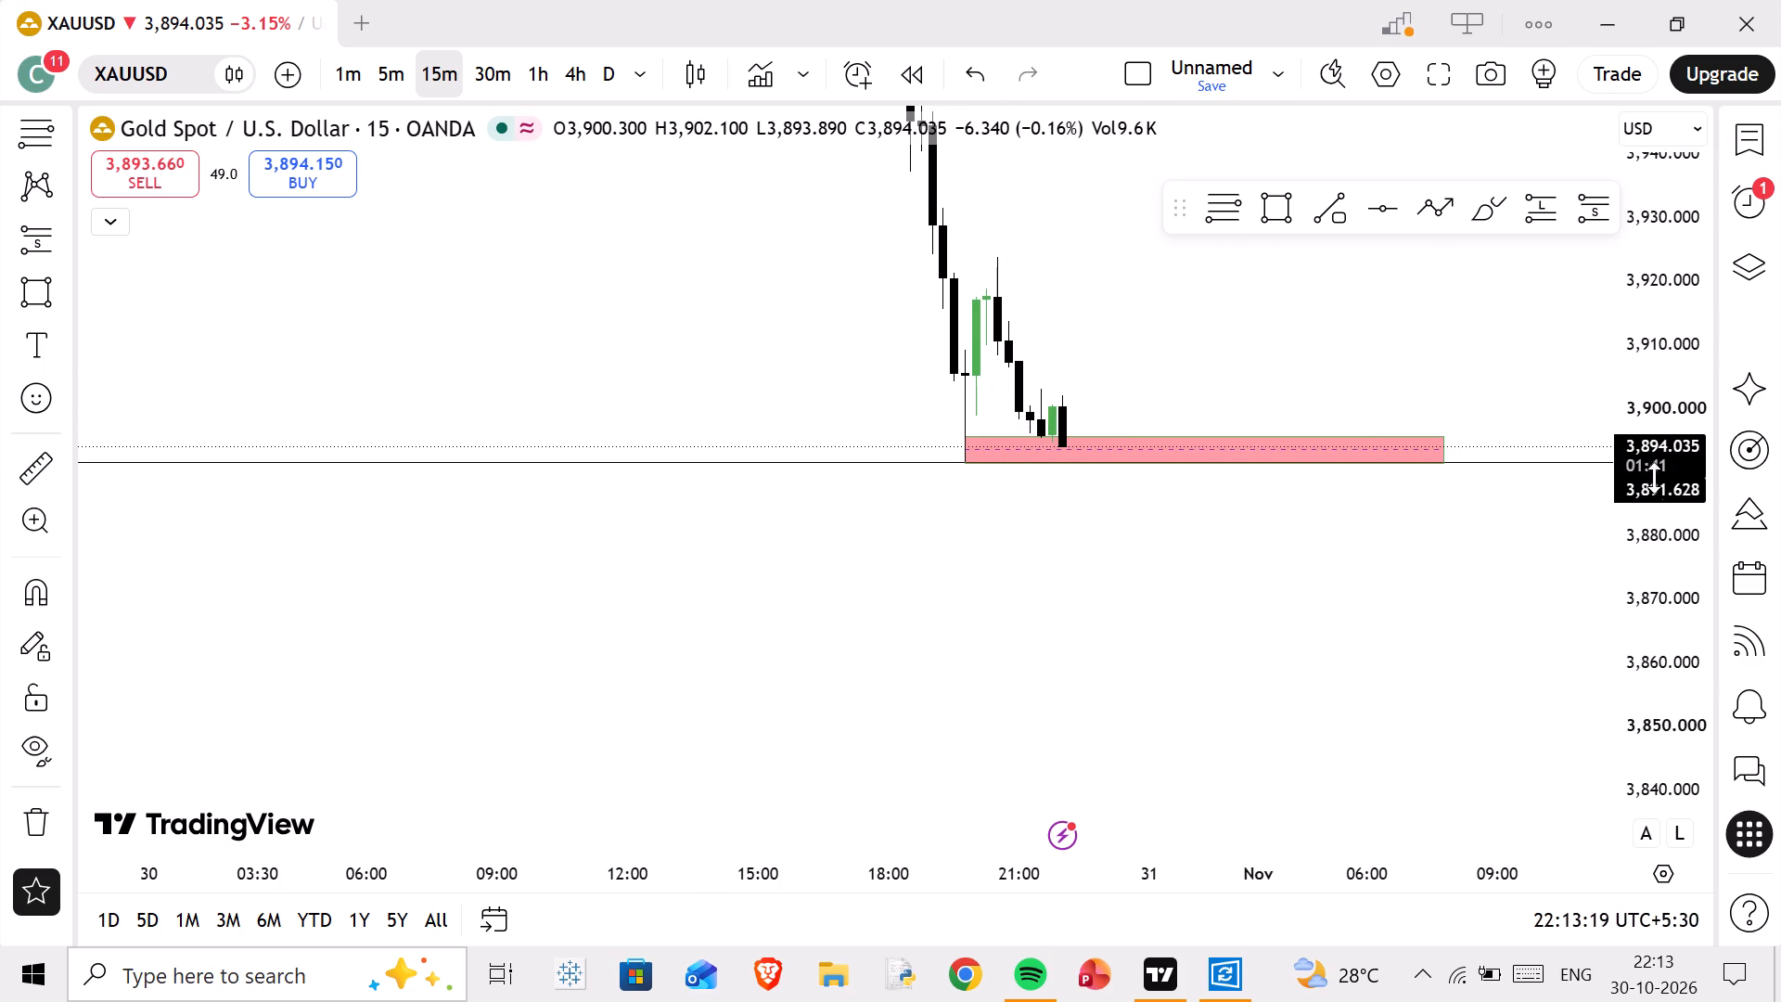
scroll(1664, 502, "up", 3)
left_click_drag(1368, 366, 1131, 295)
scroll(1103, 291, "up", 1)
scroll(1103, 291, "down", 10)
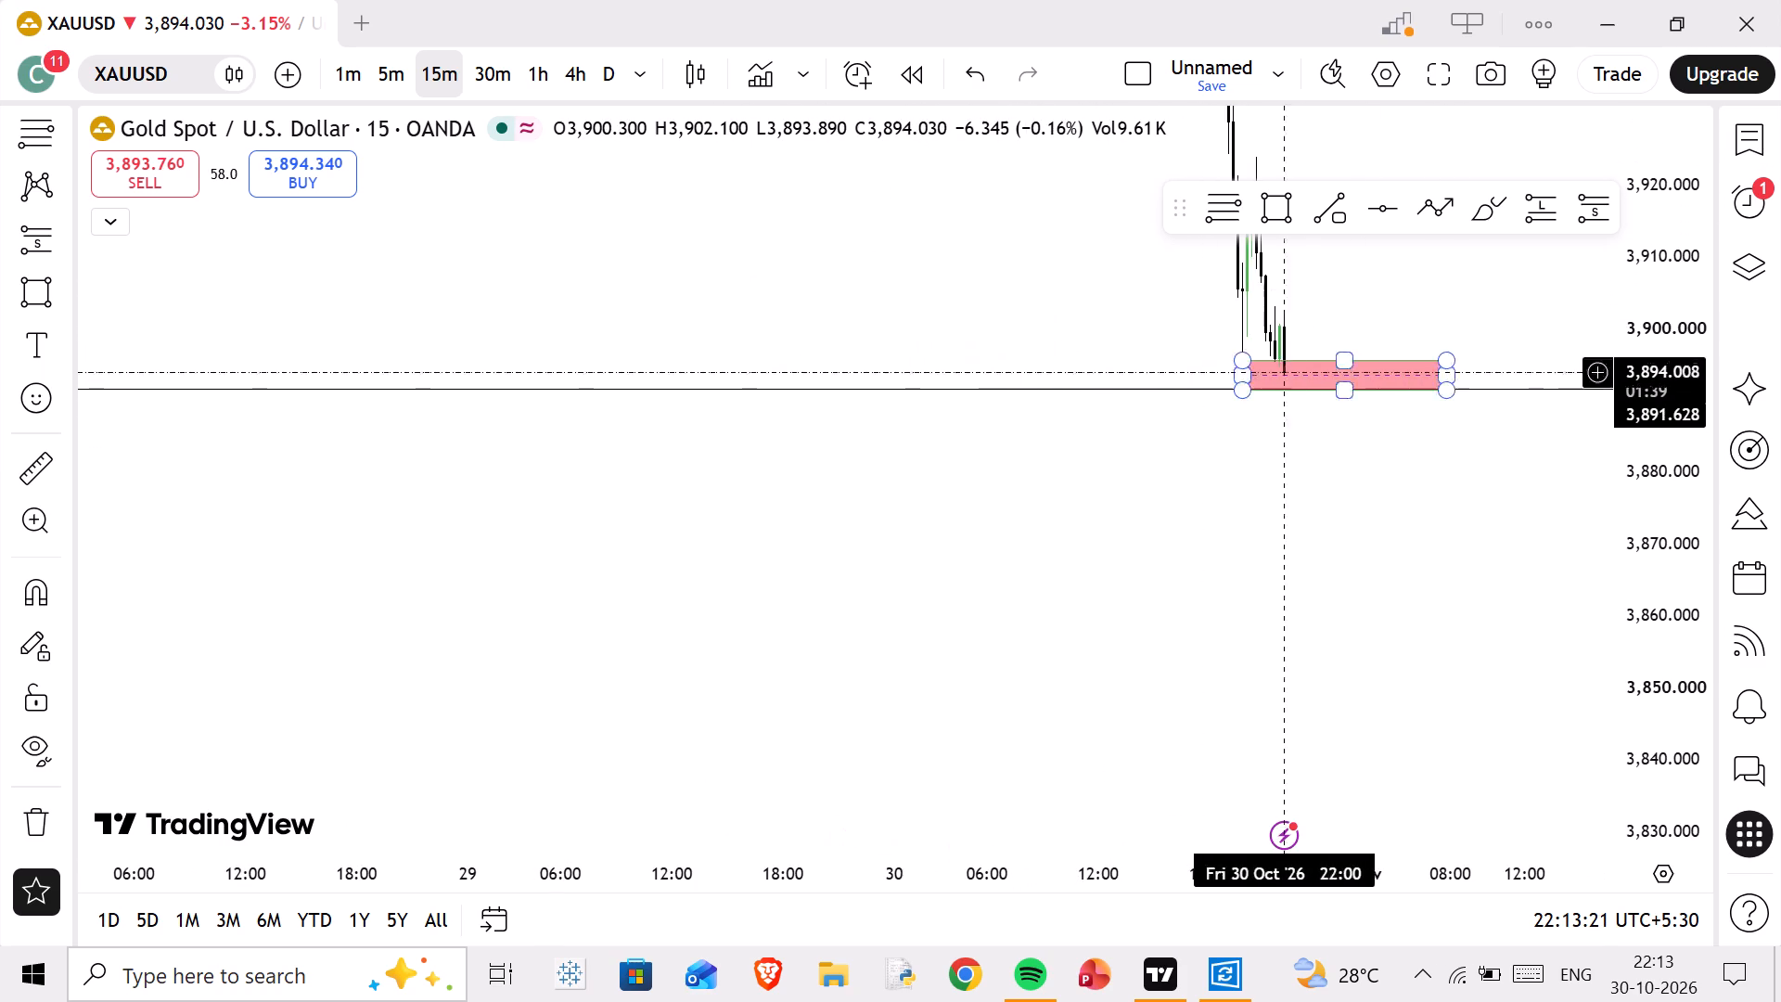
scroll(1311, 441, "up", 4)
left_click(1587, 209)
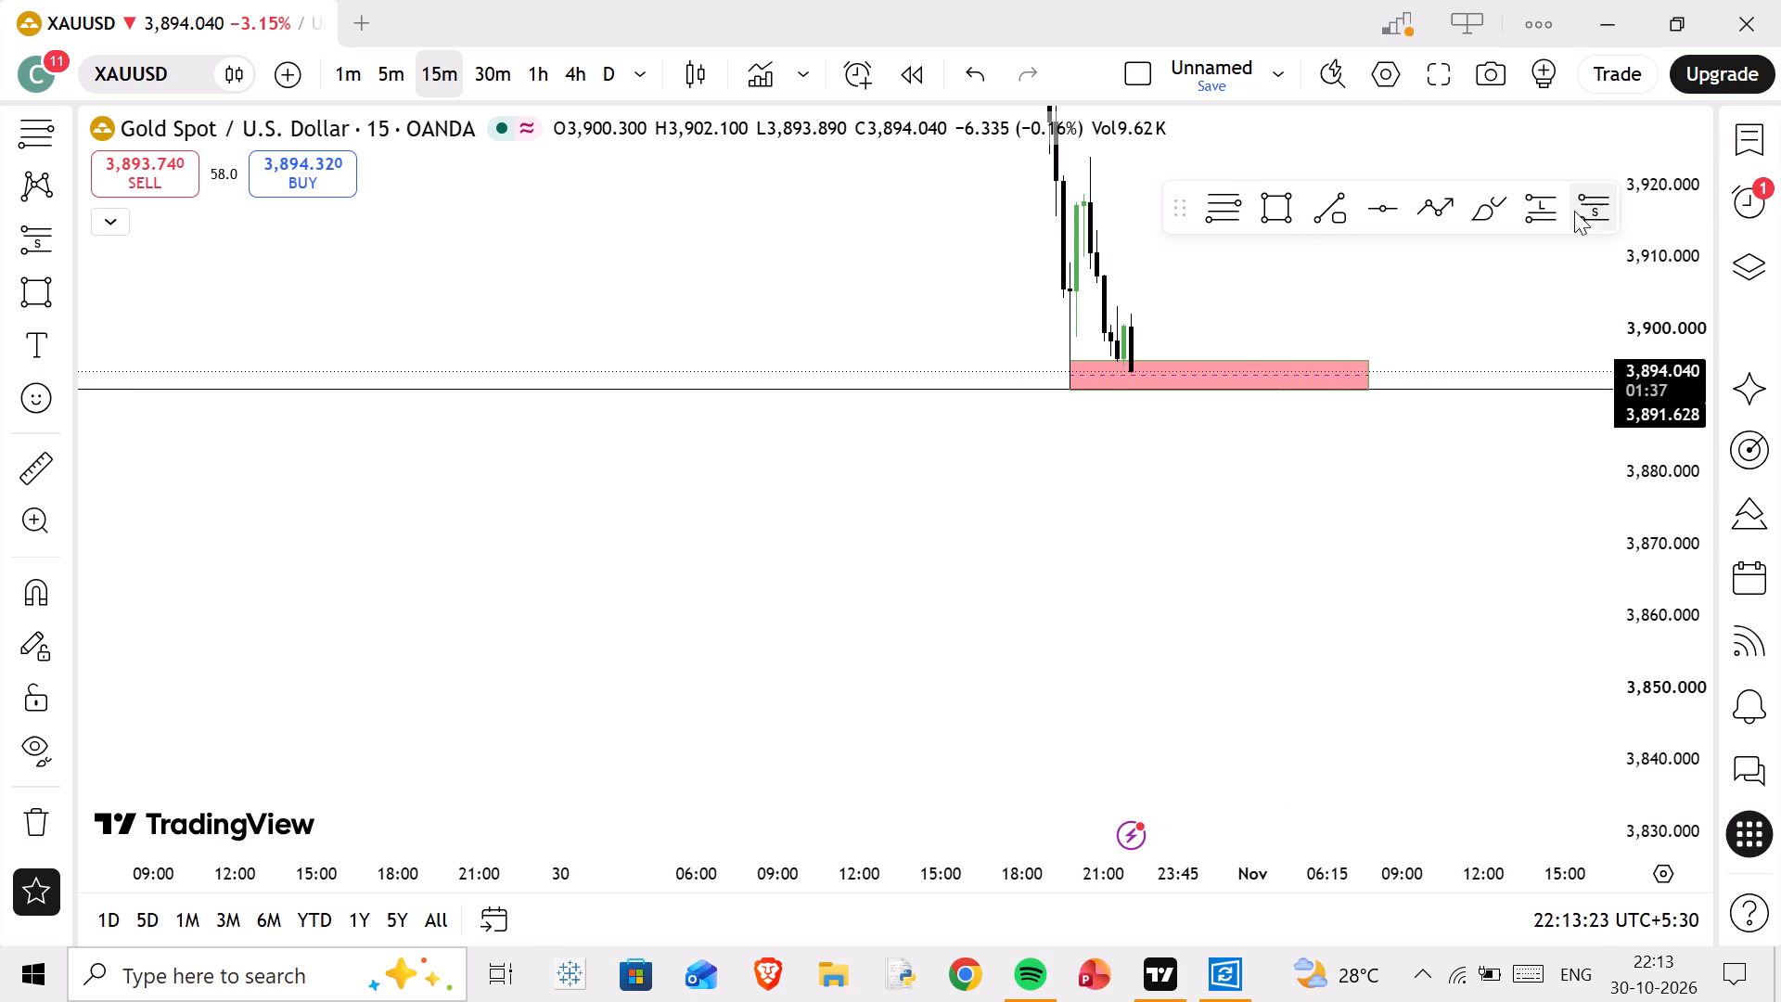
left_click(1178, 391)
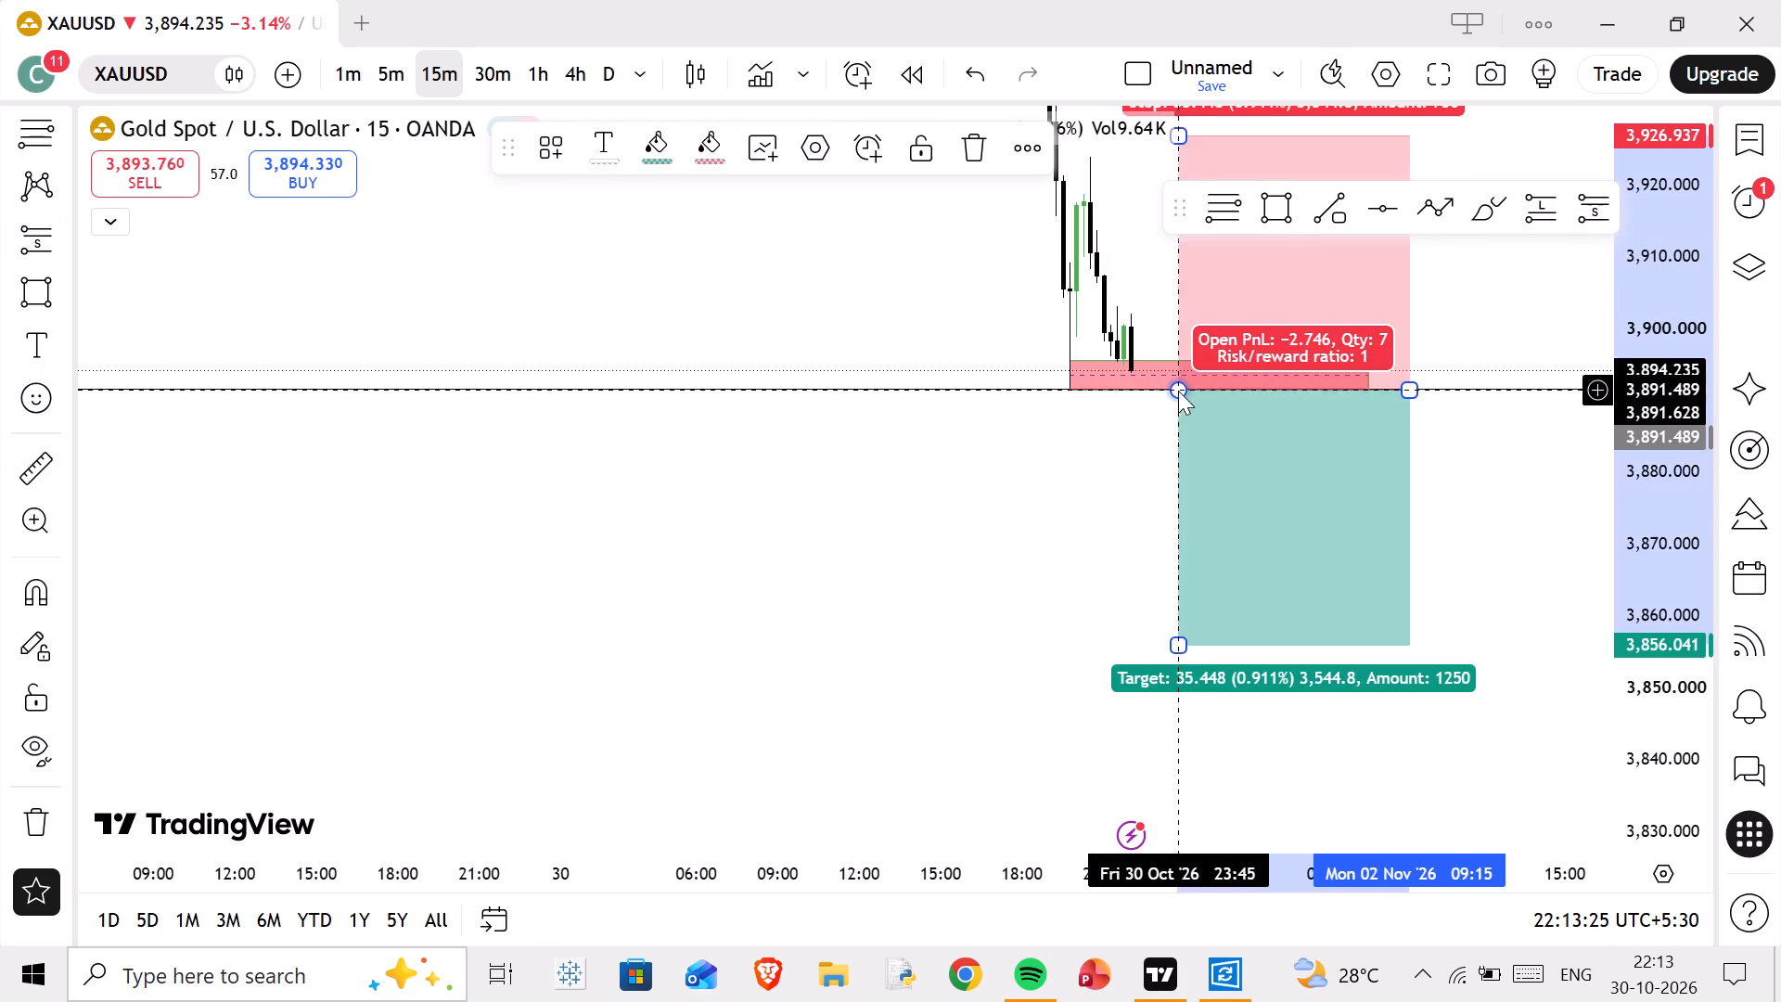
Tighten the short position's stop to about 3,895.17, near the upper edge of the rectangle zone.
left_click_drag(1145, 279, 1166, 415)
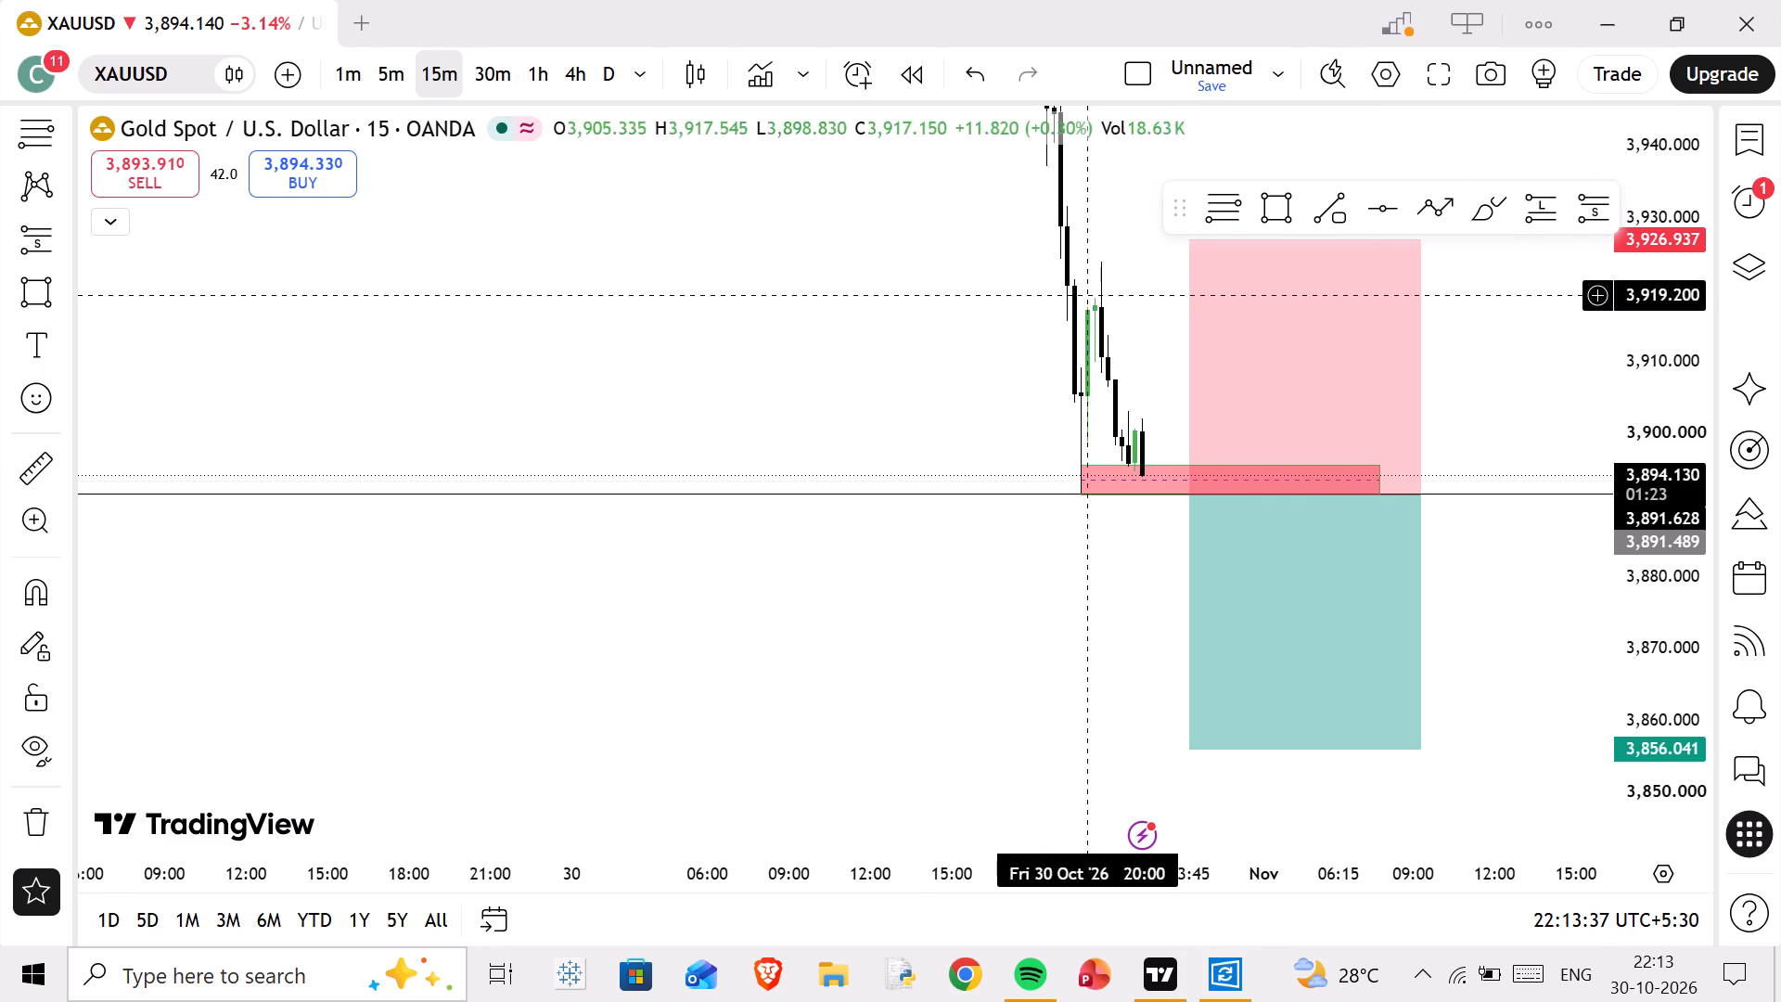
left_click_drag(1153, 300, 1047, 418)
left_click_drag(1089, 343, 1105, 506)
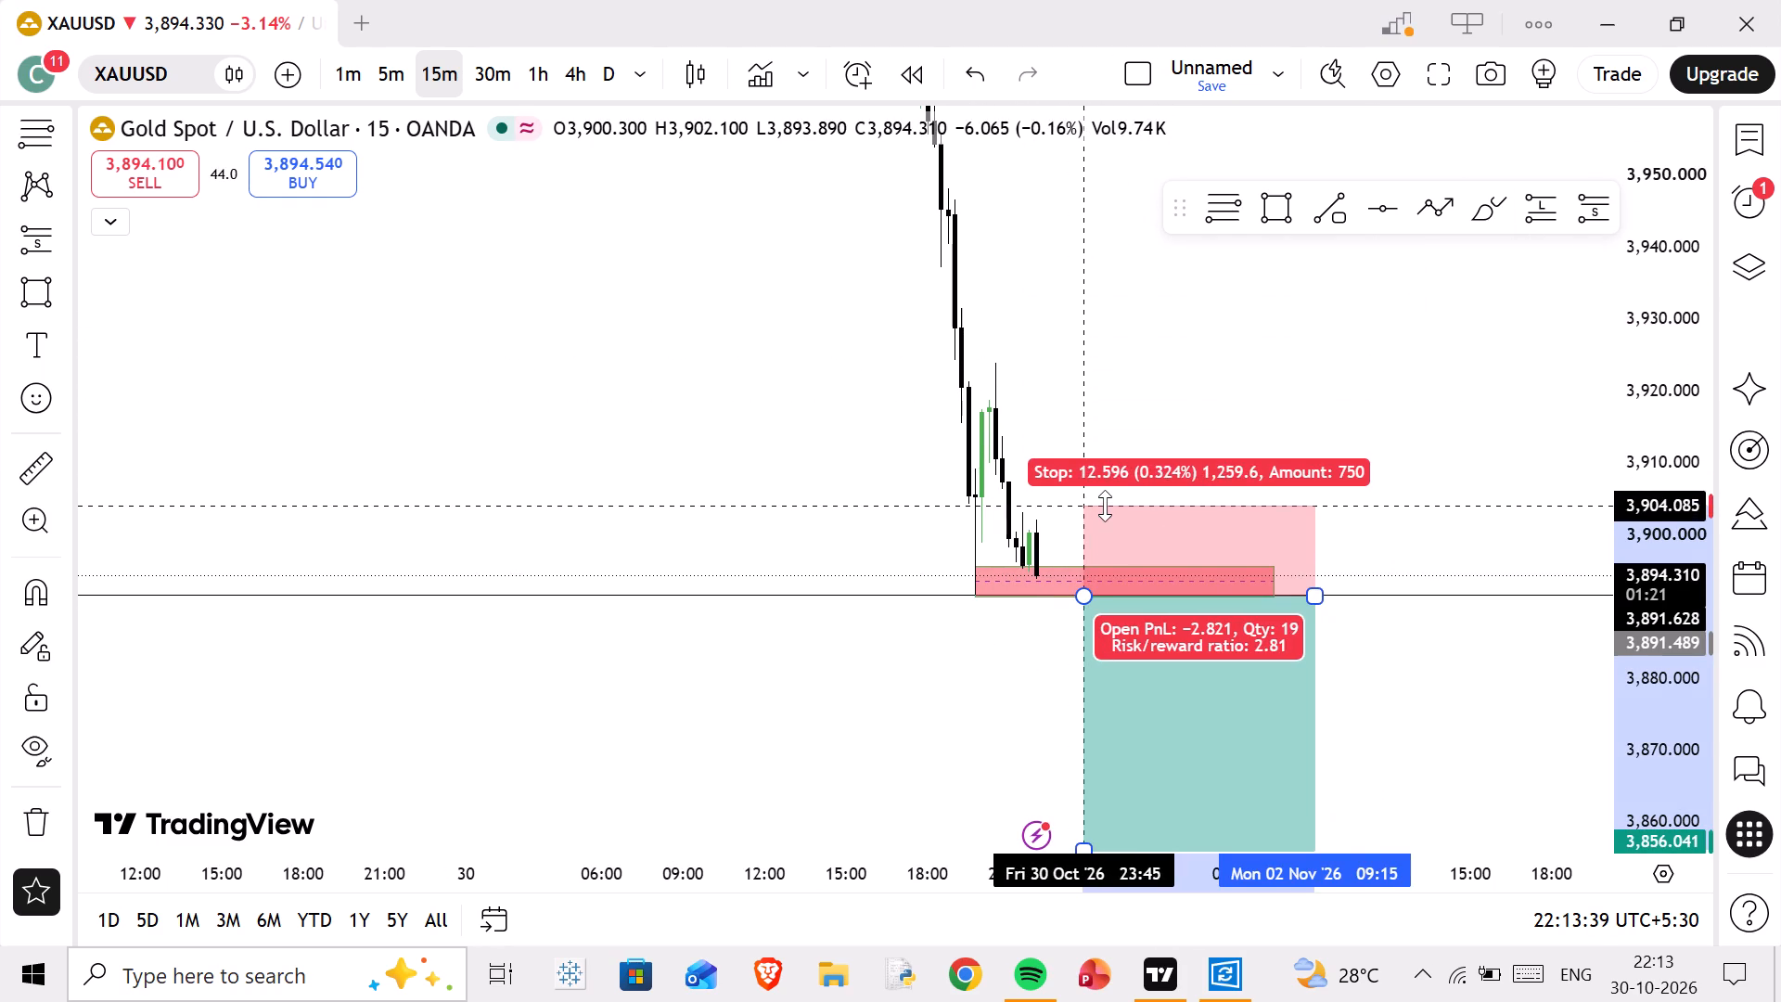
left_click_drag(1105, 506, 1095, 567)
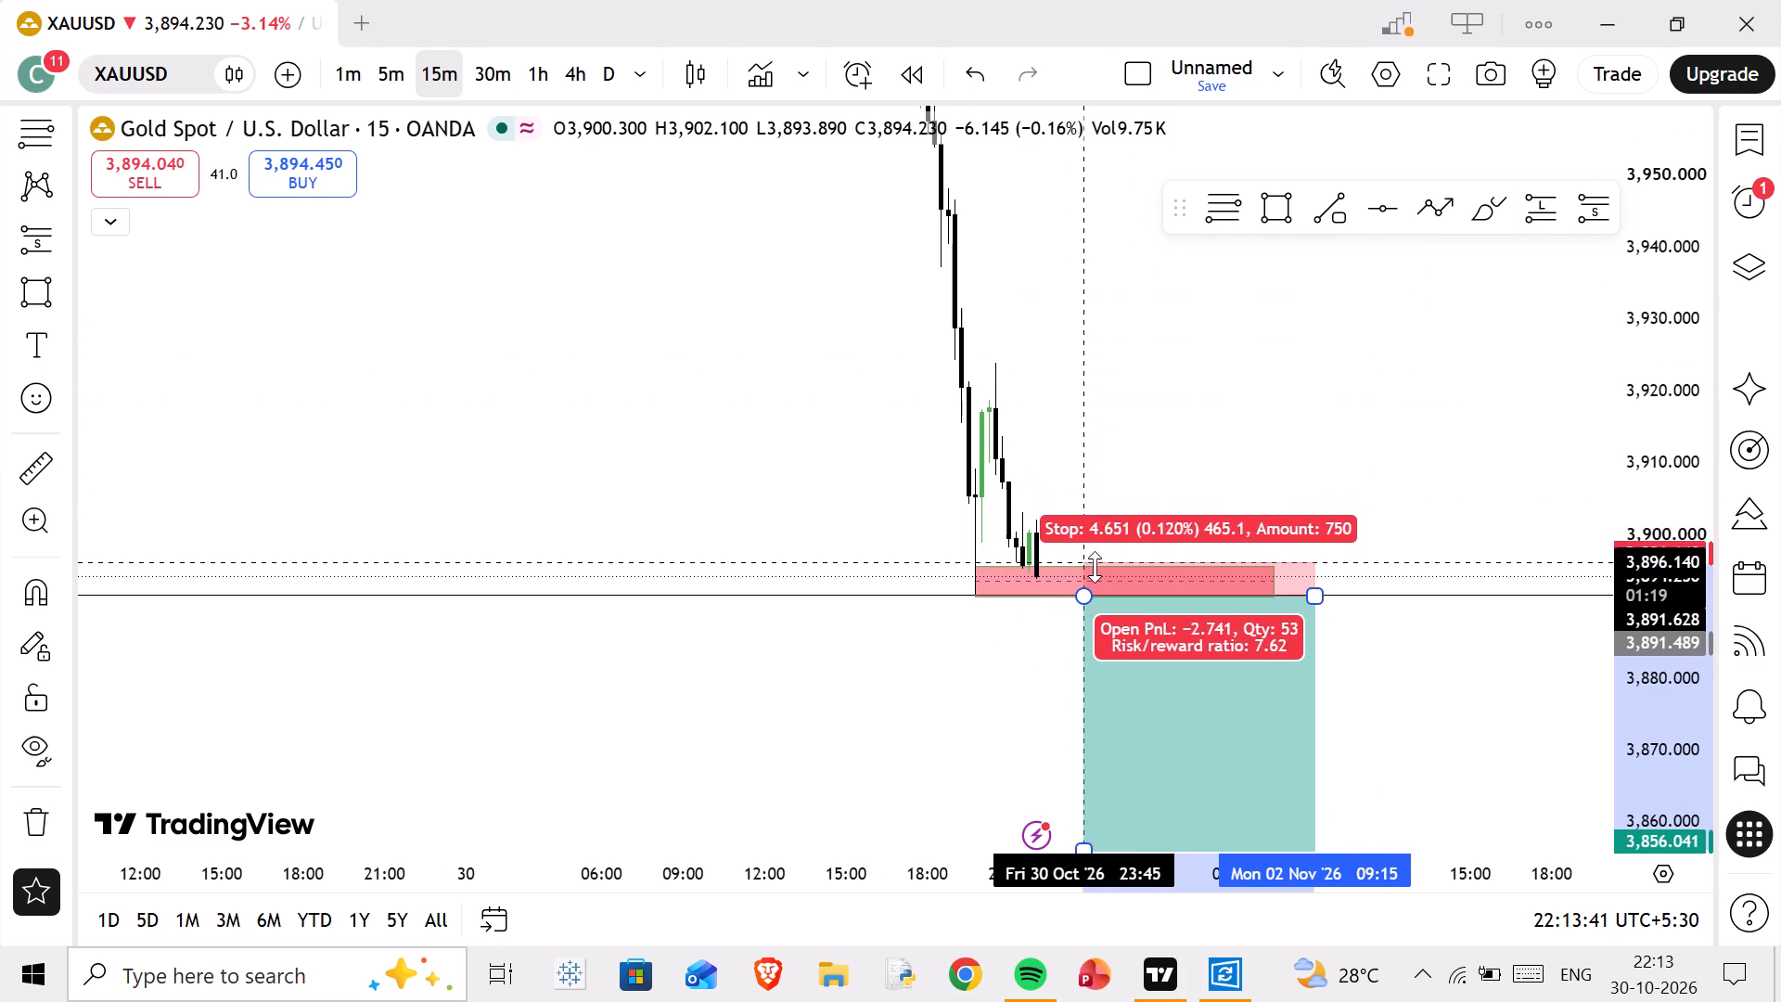
left_click_drag(1095, 567, 1095, 570)
left_click(1080, 447)
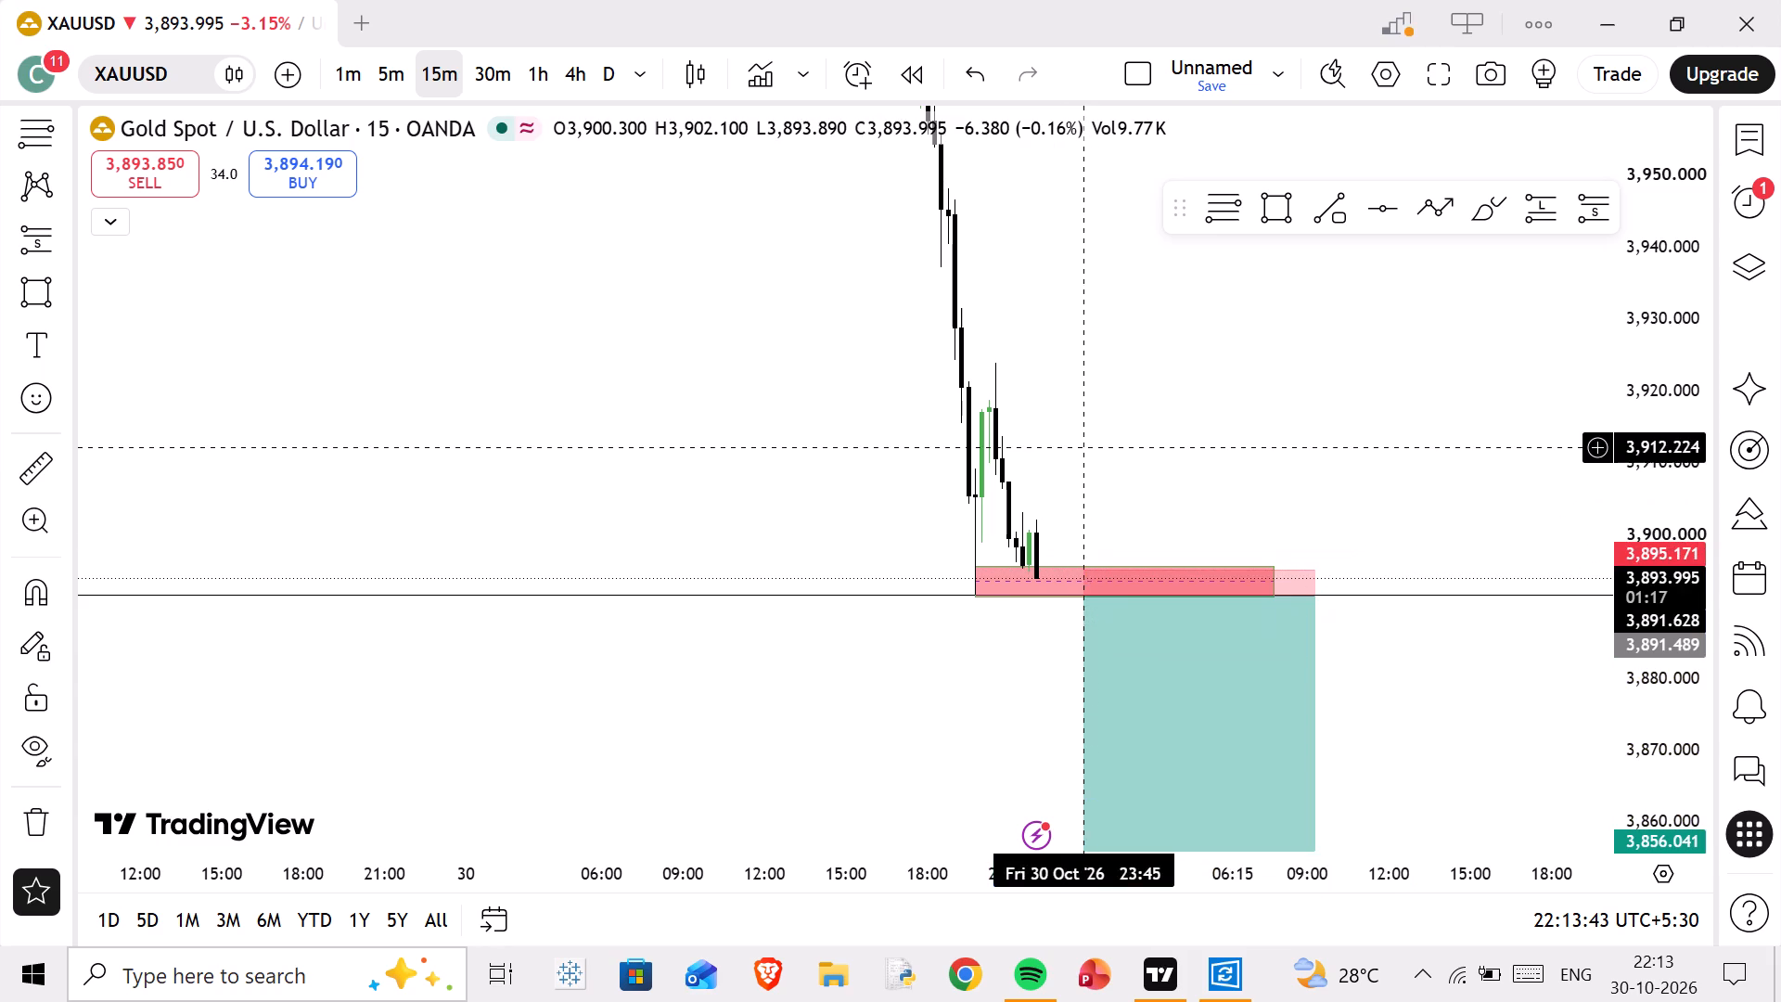
Shift the short position earlier, closer to the latest candle, so it ends at 08:15 on 2 Nov, keeping its price levels.
scroll(1066, 438, "up", 2)
left_click_drag(1063, 438, 1061, 409)
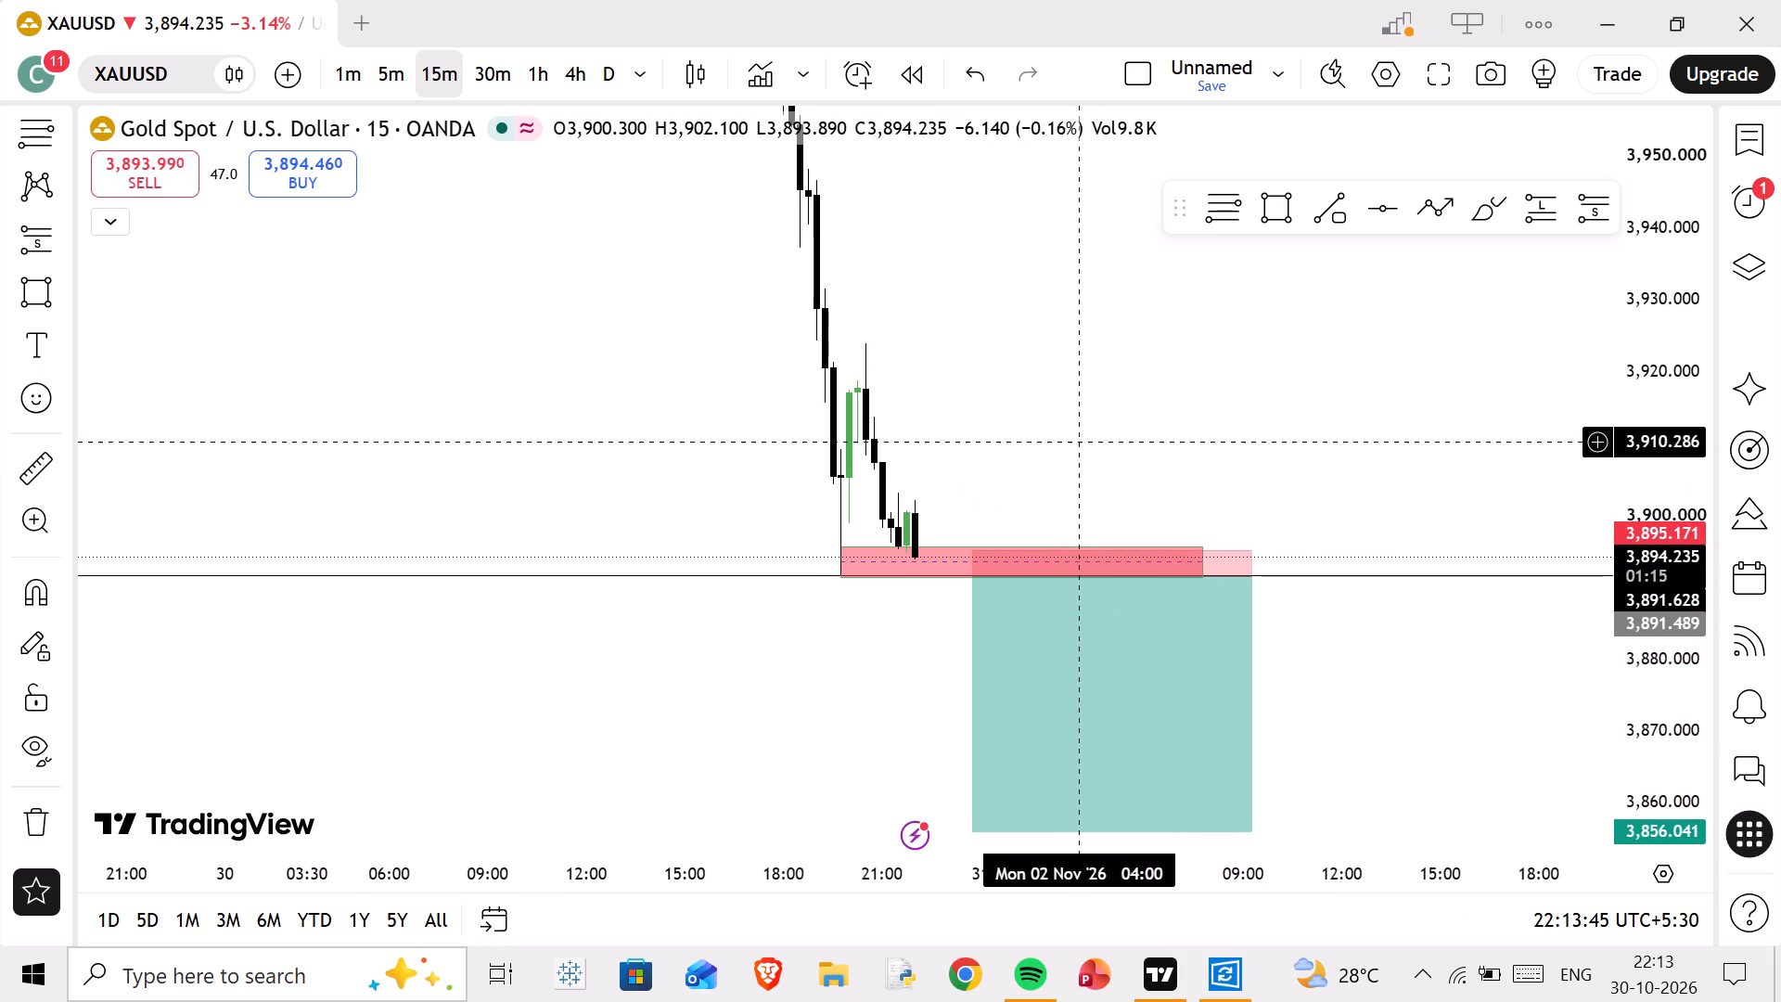
scroll(1634, 628, "up", 4)
scroll(1226, 476, "up", 2)
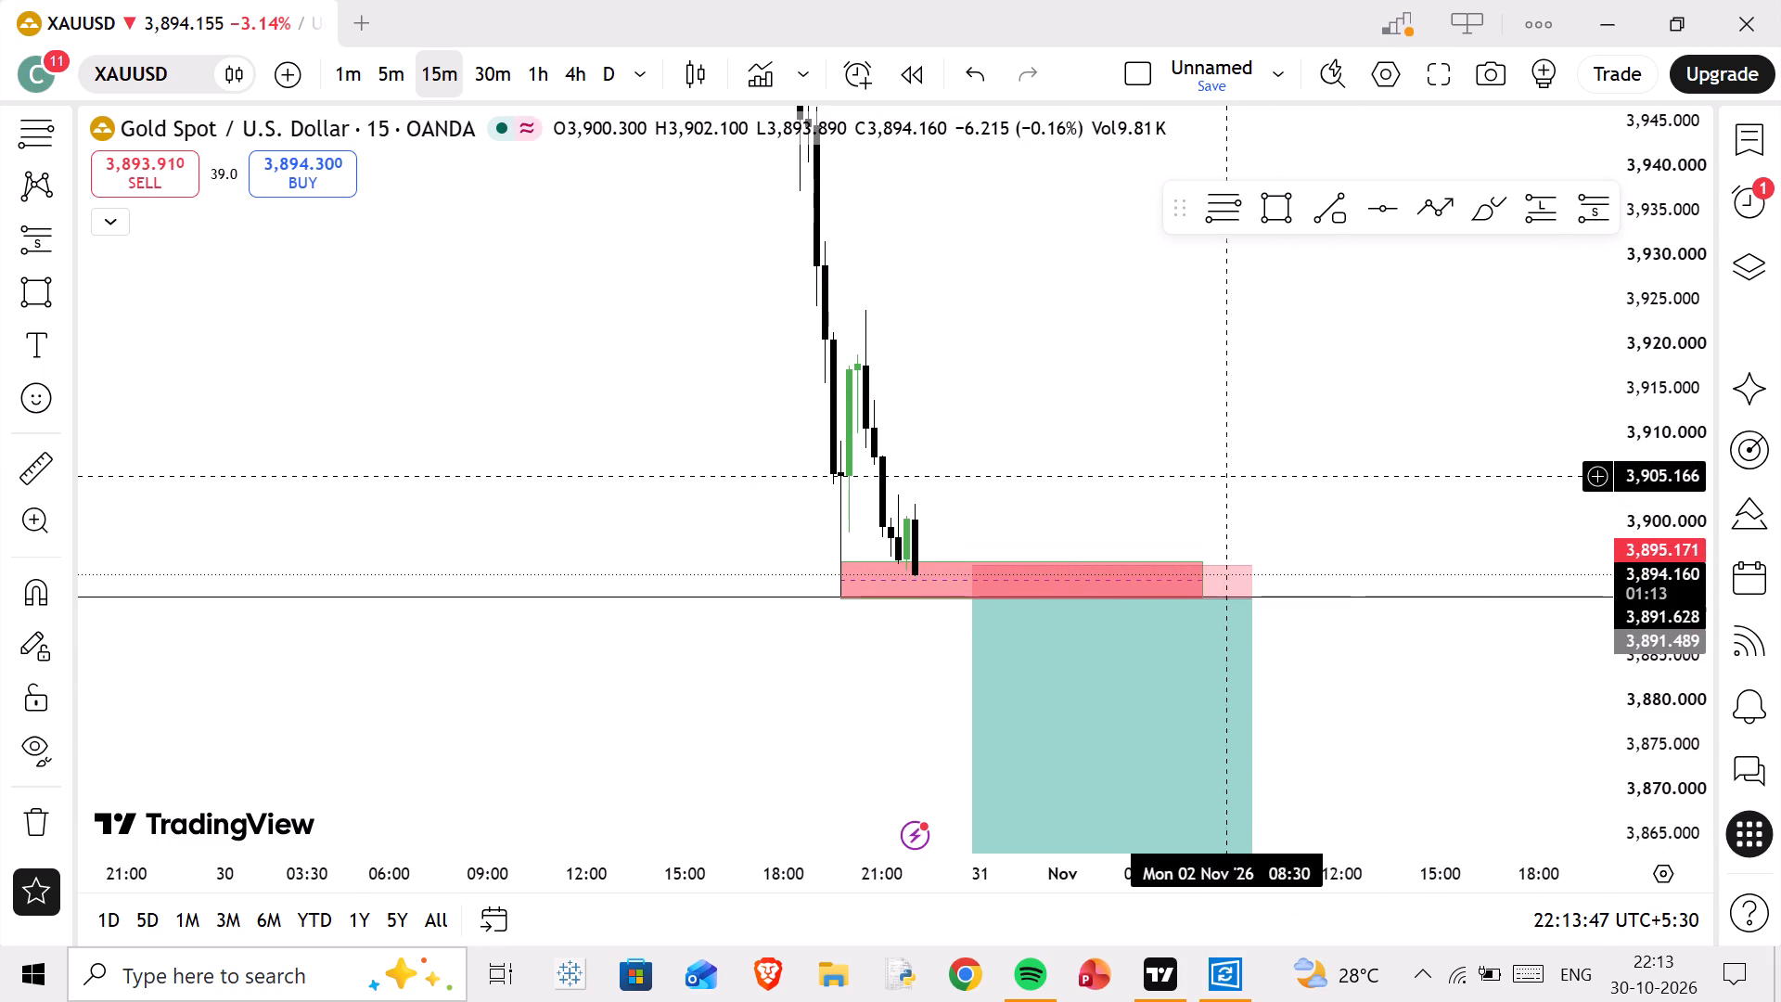
scroll(1226, 476, "up", 1)
left_click_drag(1110, 468, 1182, 323)
scroll(1171, 353, "down", 2)
left_click_drag(902, 562, 937, 646)
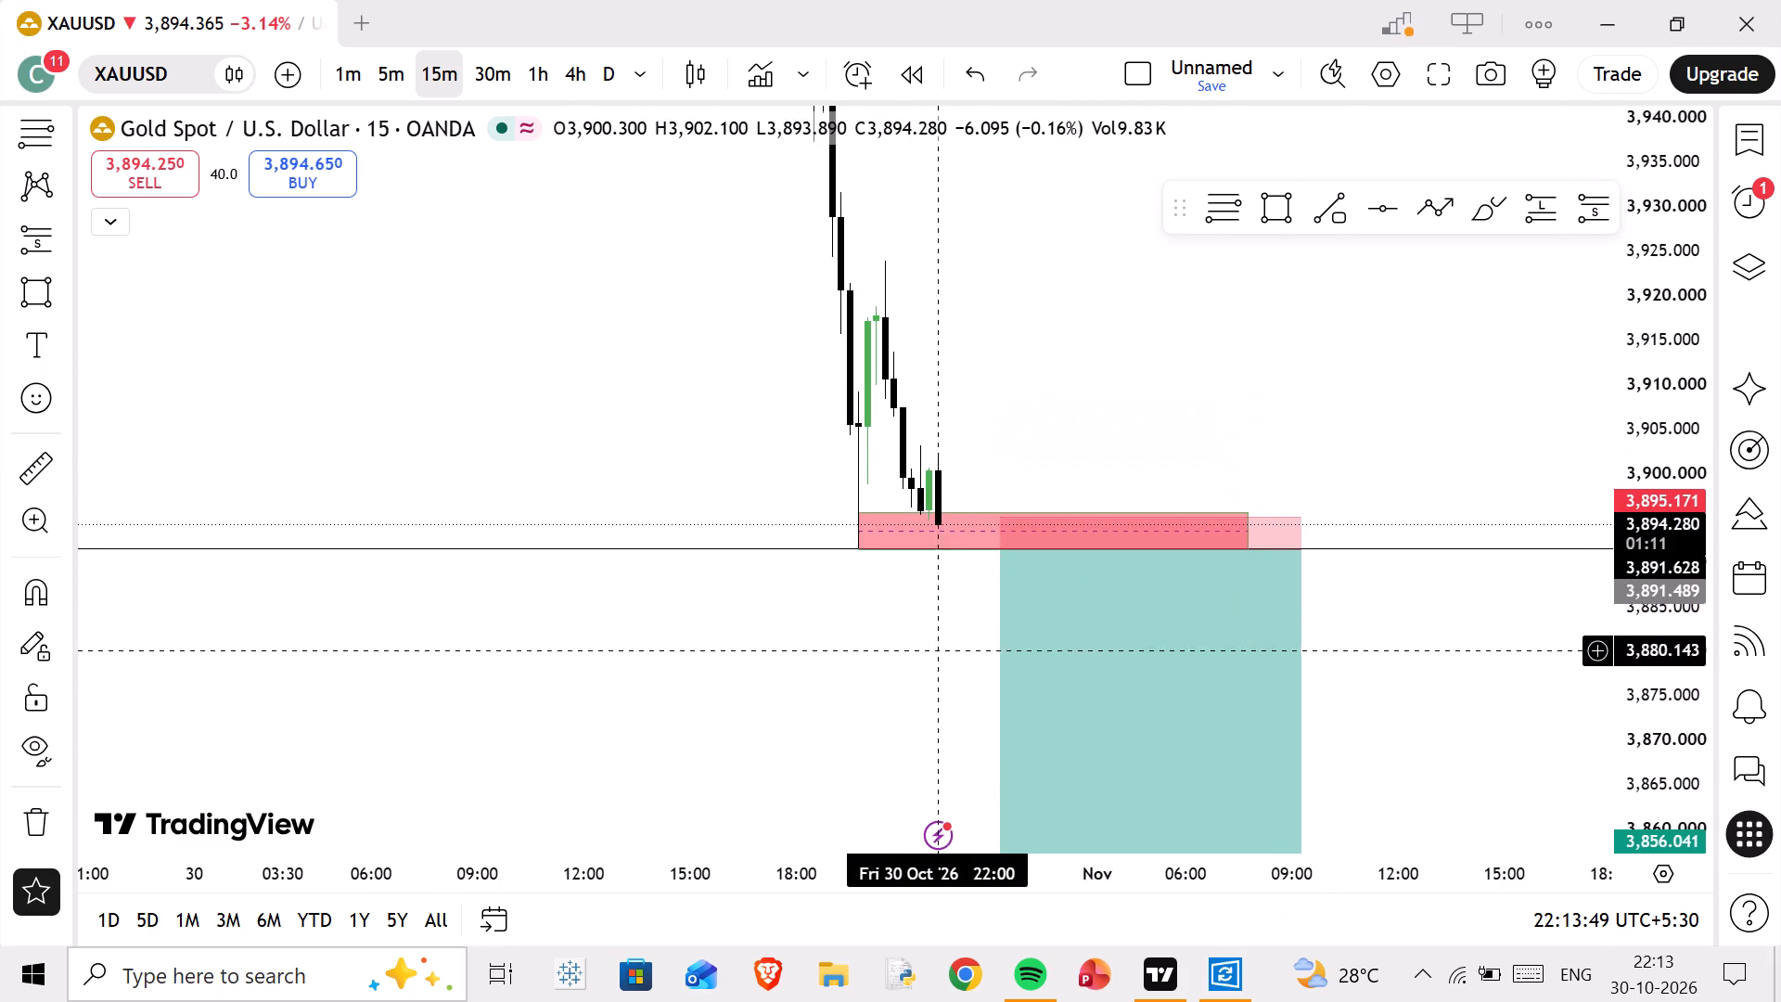
left_click_drag(1060, 602, 1022, 601)
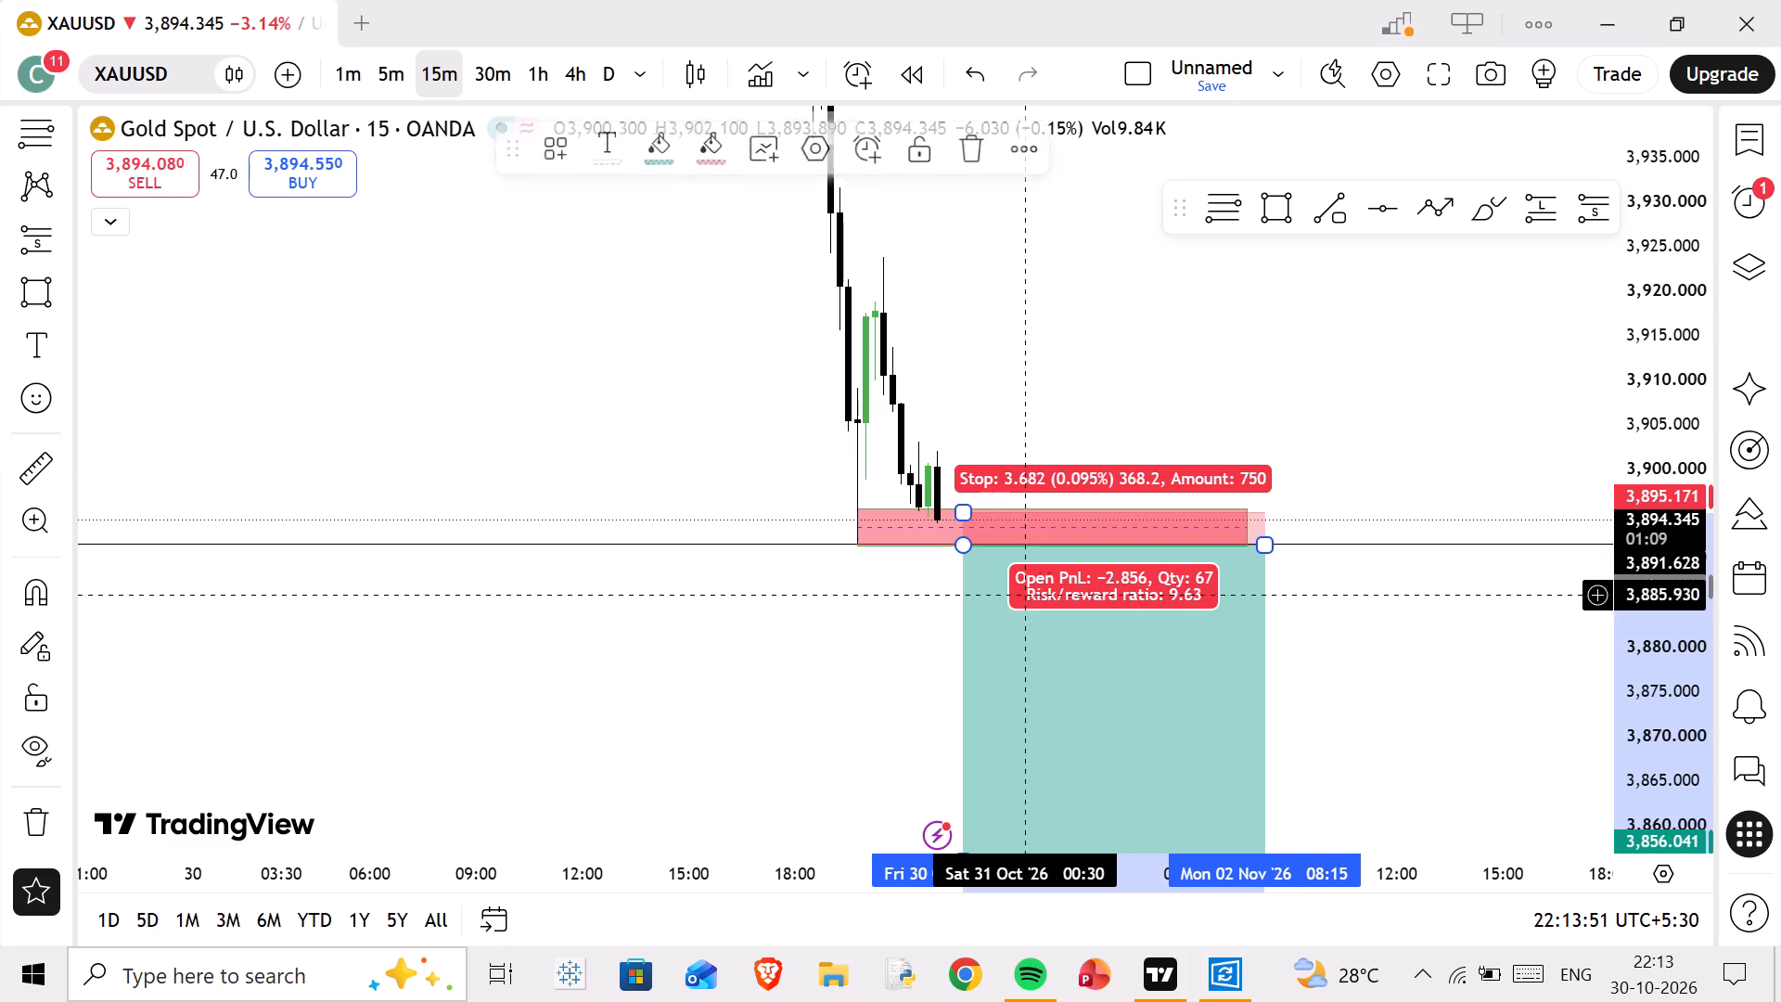
left_click(992, 417)
scroll(917, 472, "up", 2)
scroll(874, 460, "down", 3)
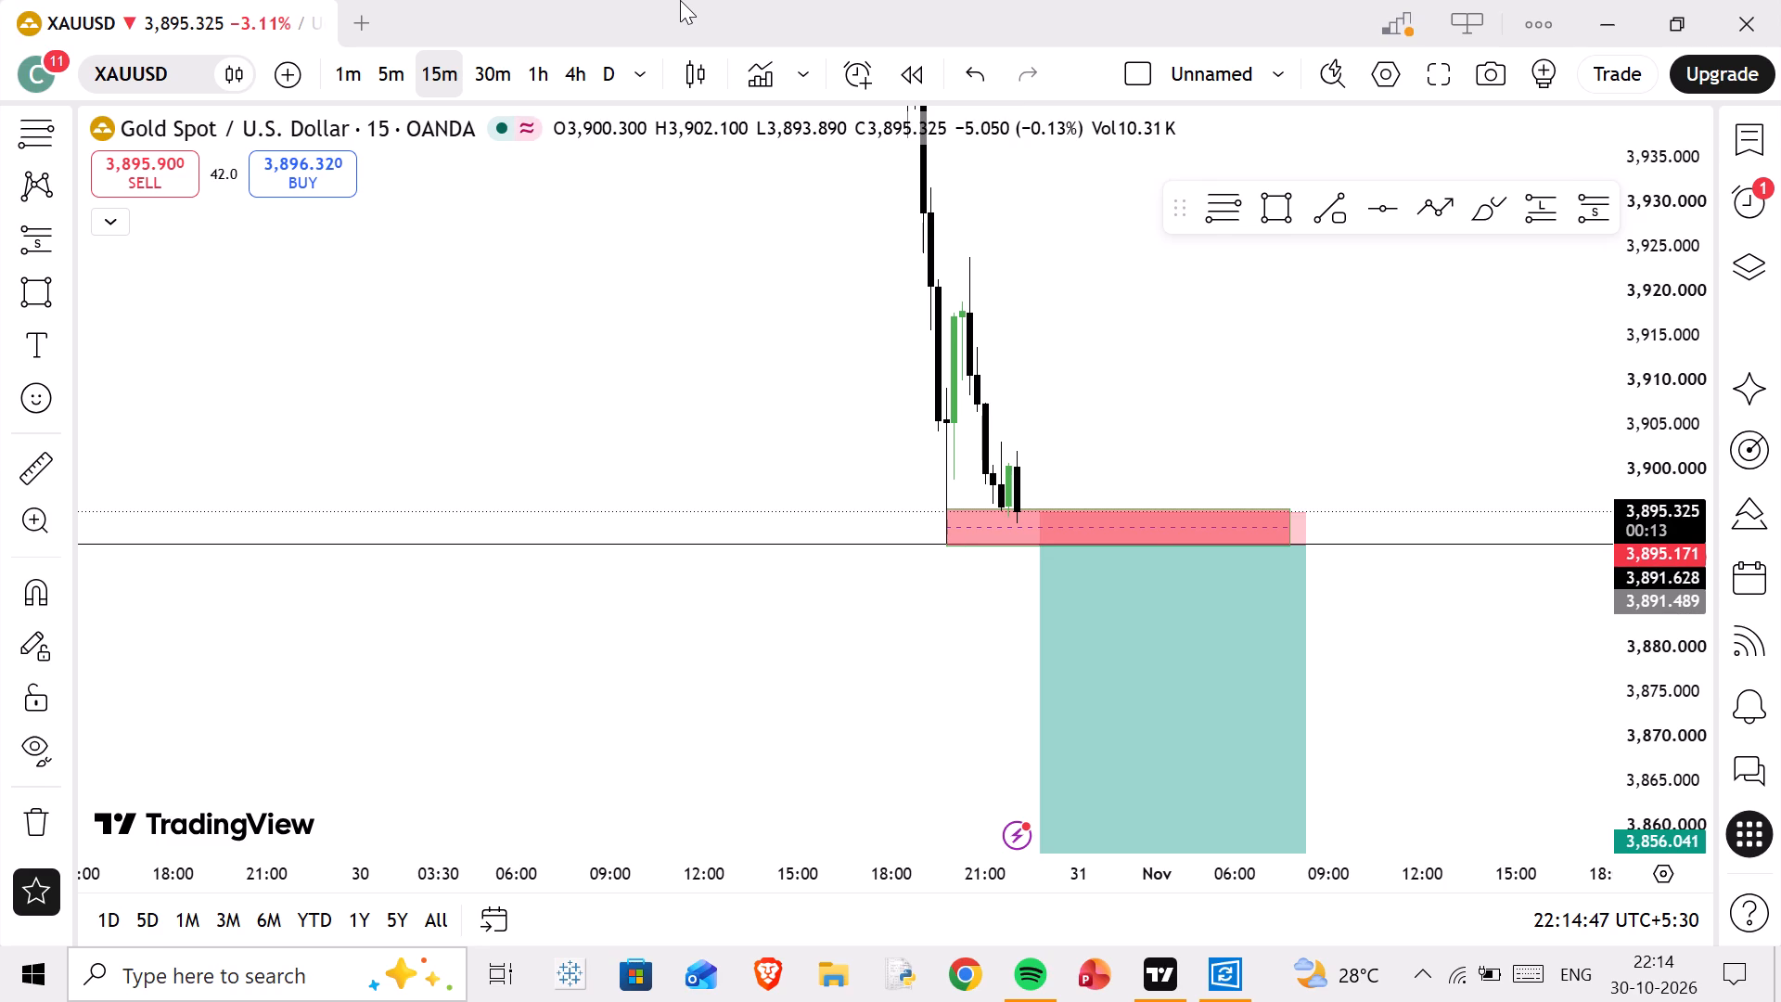
Switch to the desktop and end the Windows session.
key("ctrl+shift+super+F22")
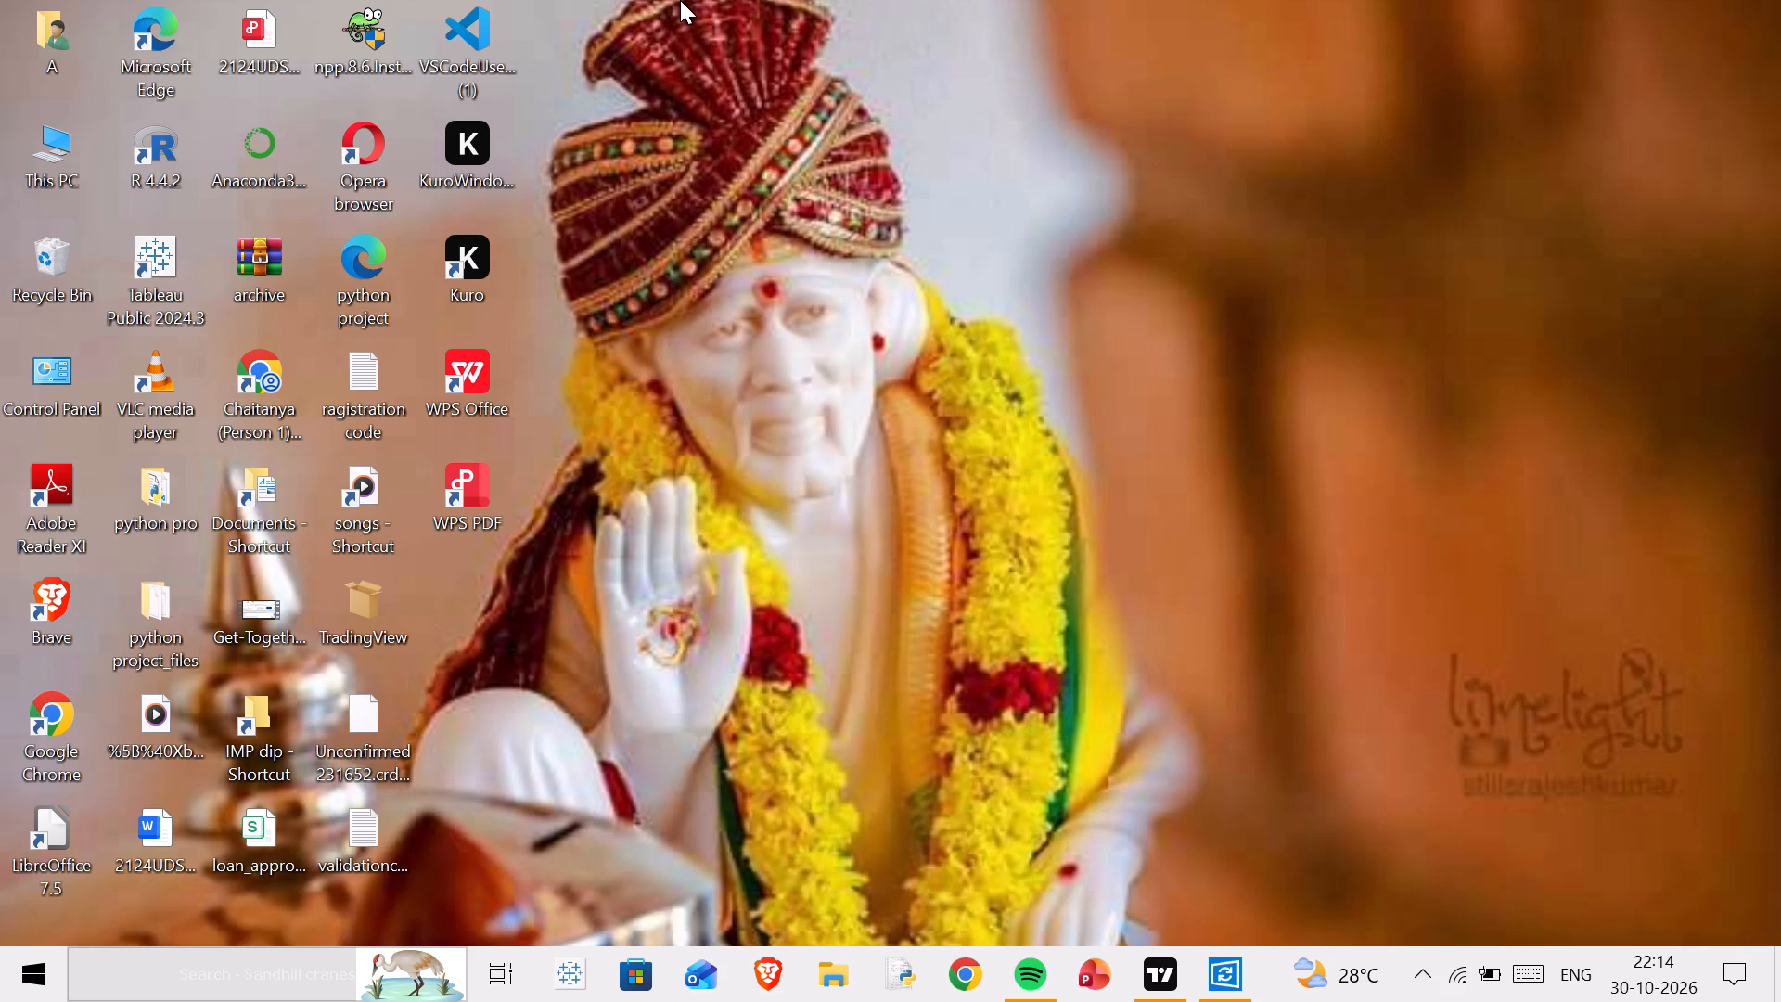
key("alt+F4")
key("Return")
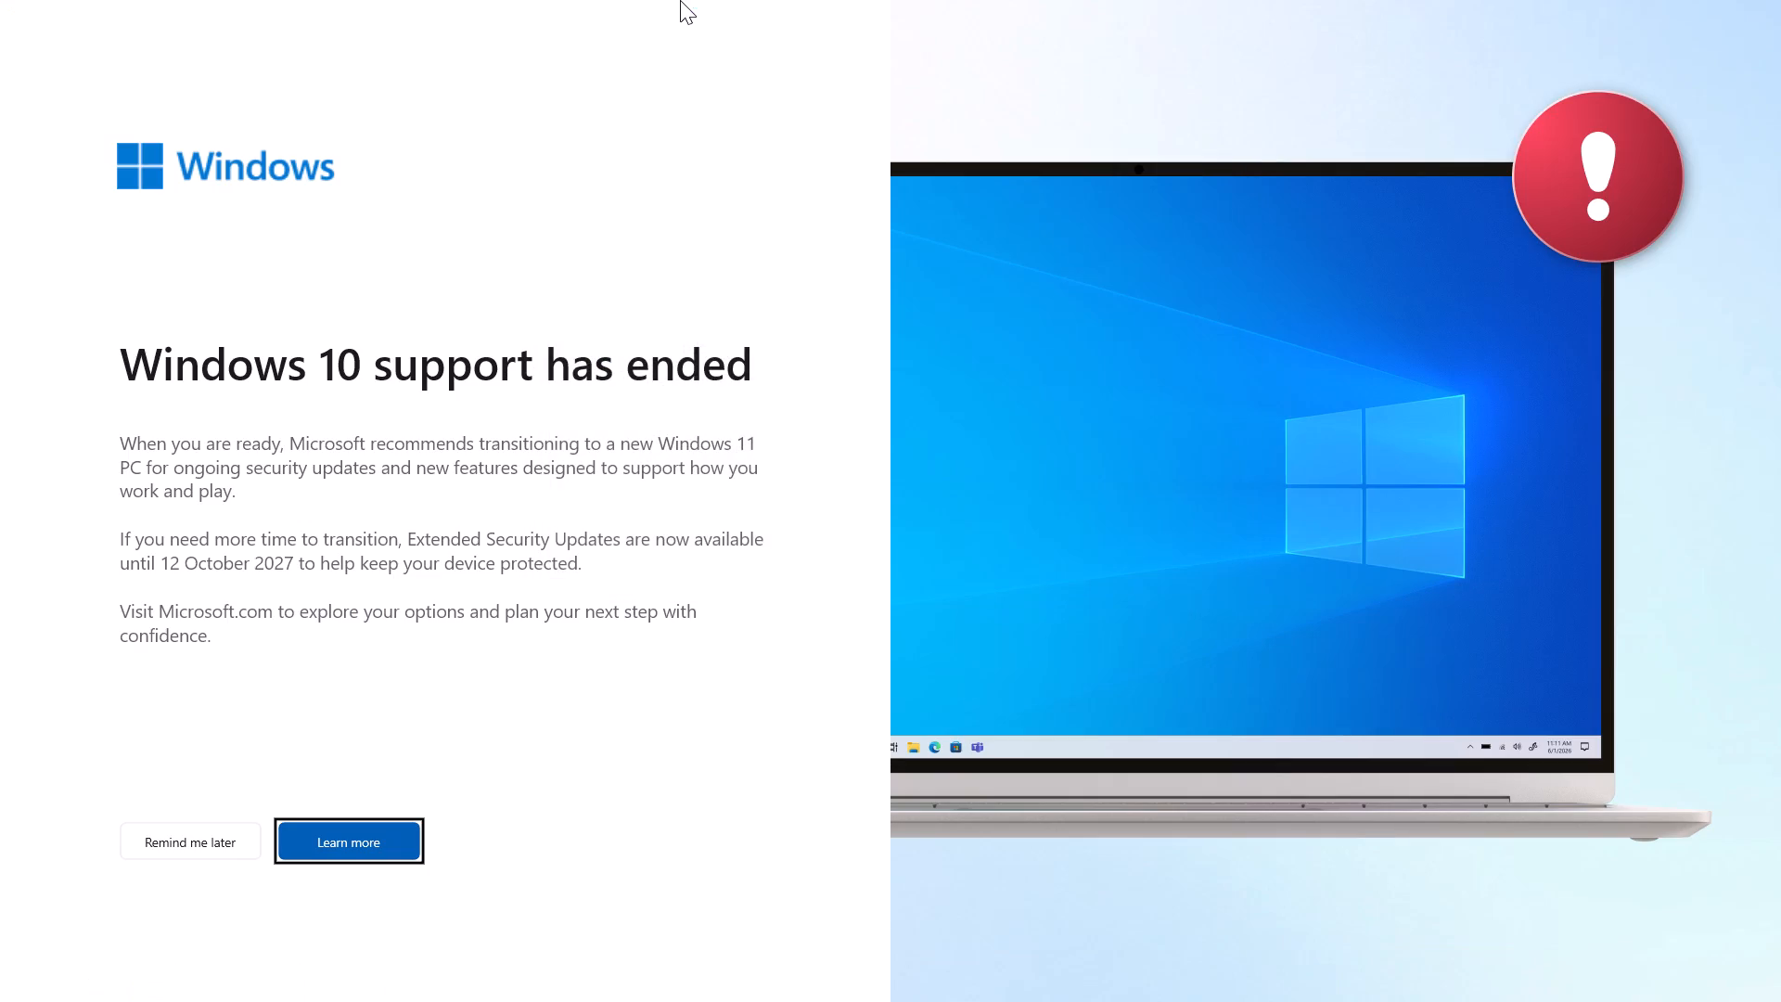